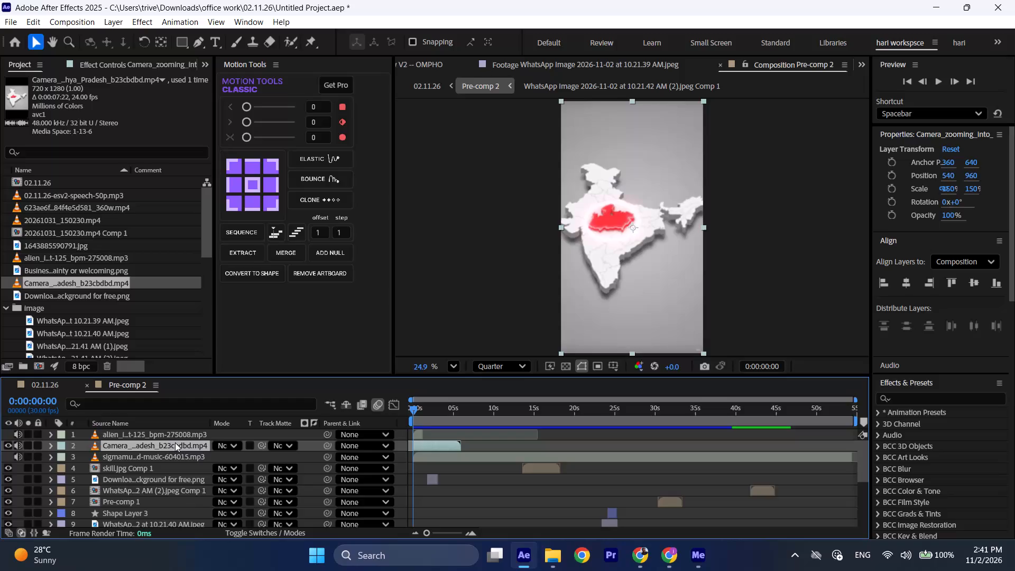
Move the Camera_zooming map clip down the layer stack, beneath 1643885590791.jpg and directly above Adjustment Layer 3.
drag(175, 443, 177, 524)
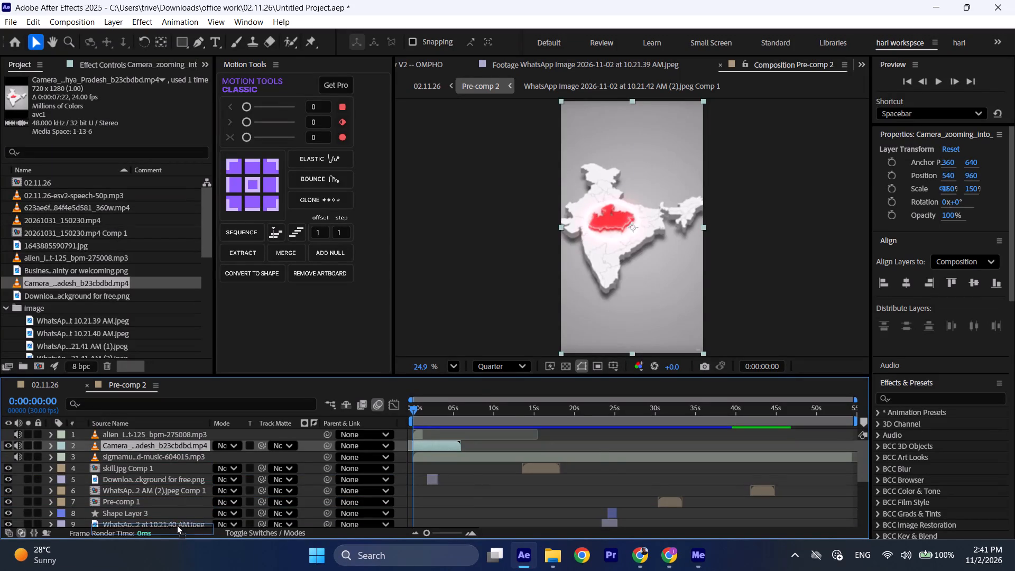
drag(177, 524, 183, 483)
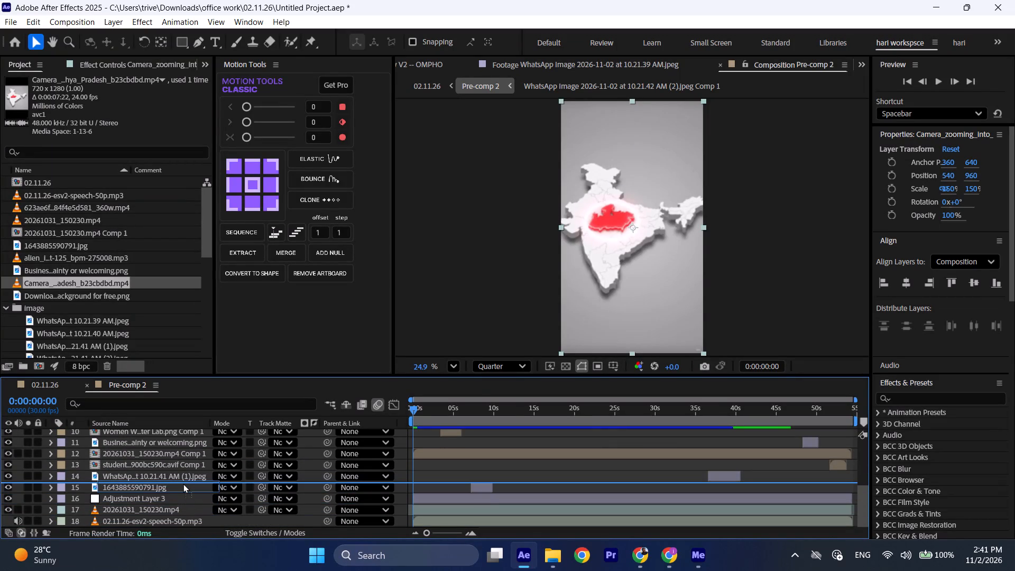
drag(183, 483, 185, 490)
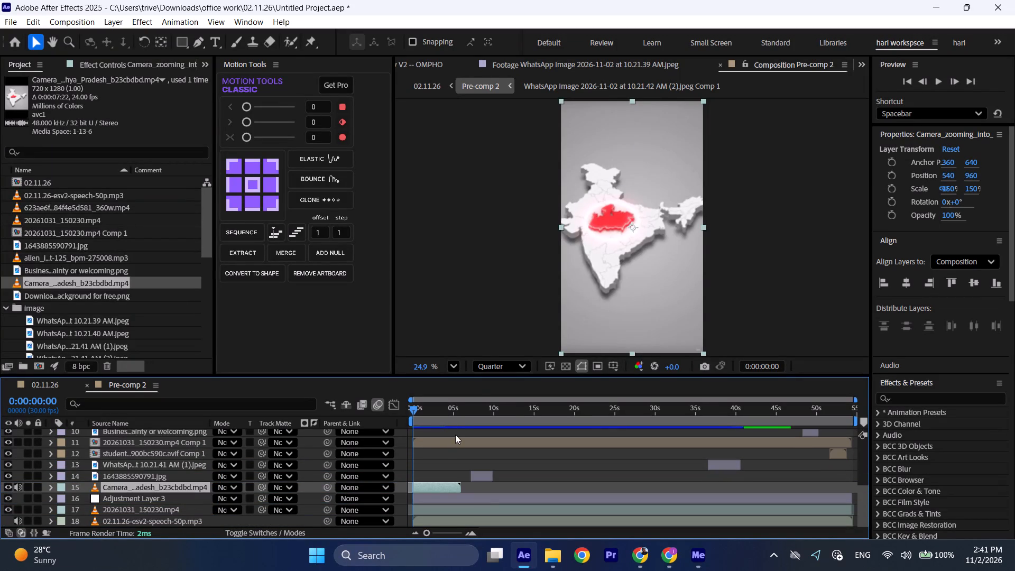
Play the opening, split the map clip at 0:00:03:01 and delete the portion after the split.
key(space)
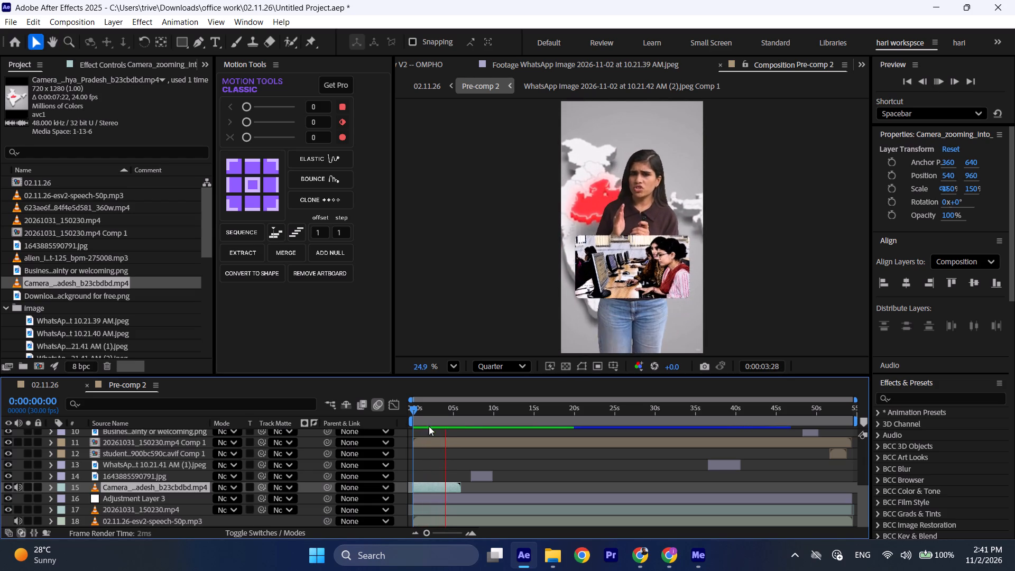
drag(421, 408, 405, 410)
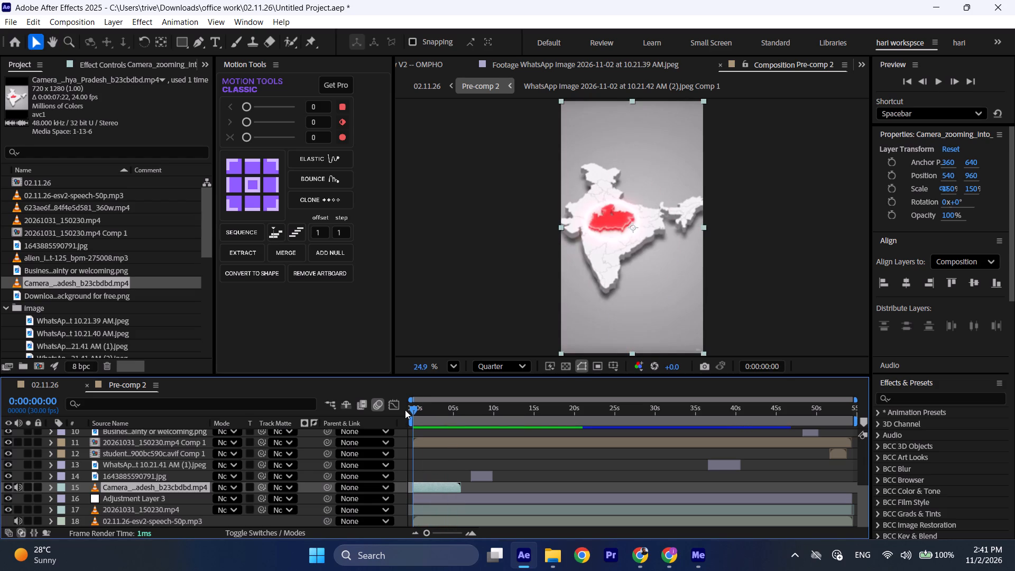
key(space)
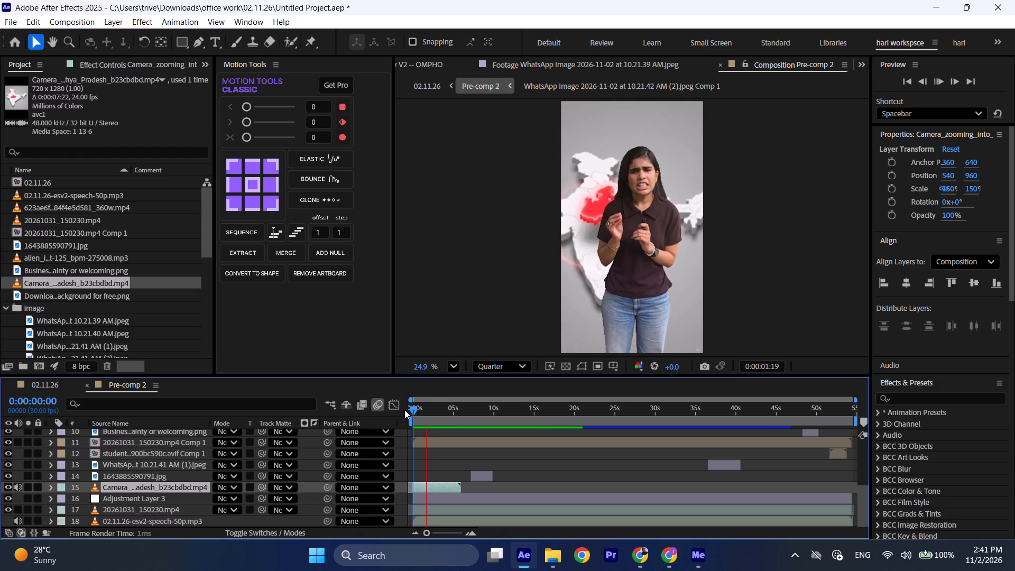
key(space)
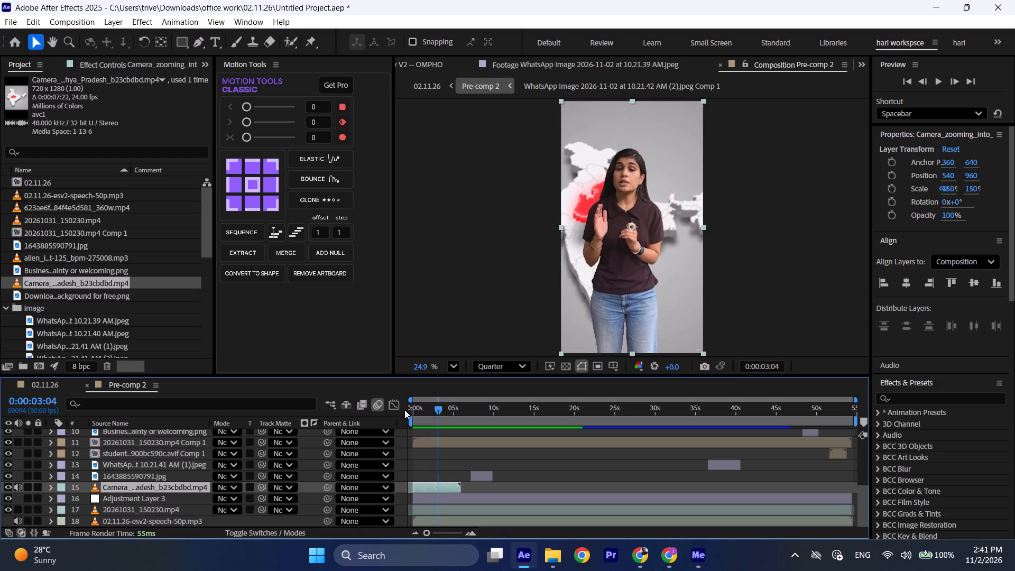
click(440, 487)
click(437, 406)
click(449, 485)
key(ctrl+shift+d)
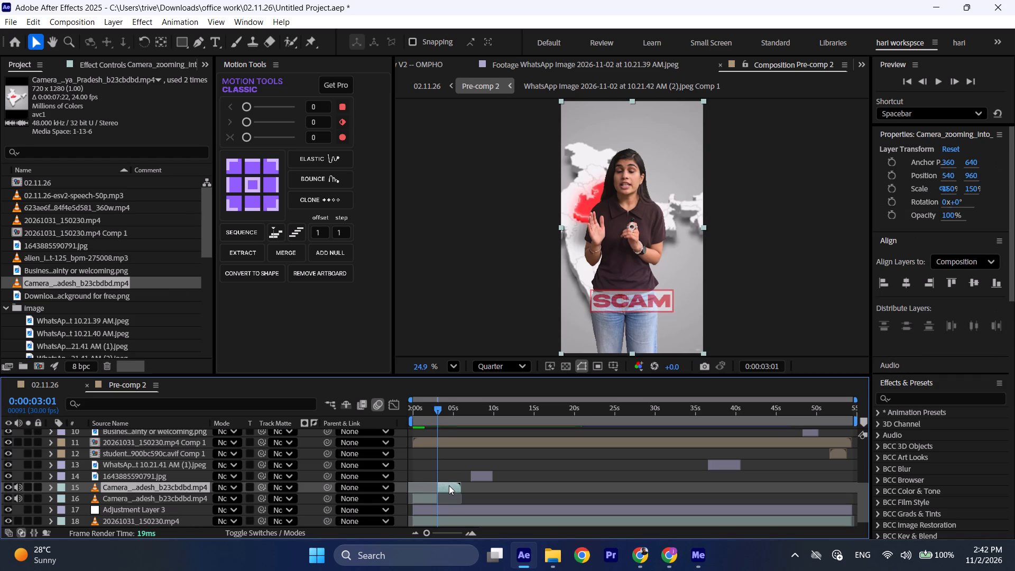
key(BackSpace)
Play back around the cut and extend the map clip's end slightly to about 0:00:03:03.
click(440, 411)
key(space)
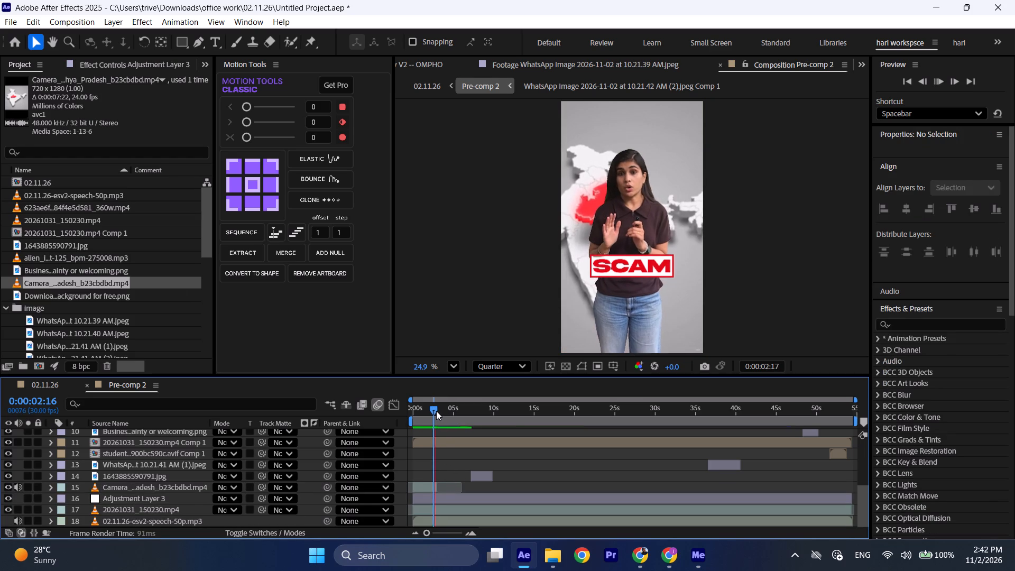
click(436, 411)
key(space)
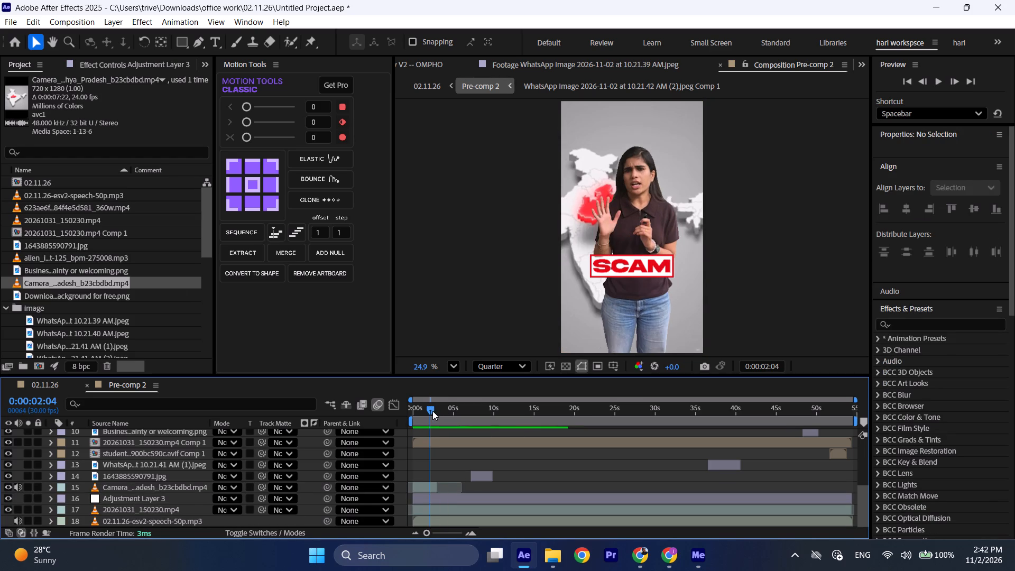
drag(432, 411, 433, 411)
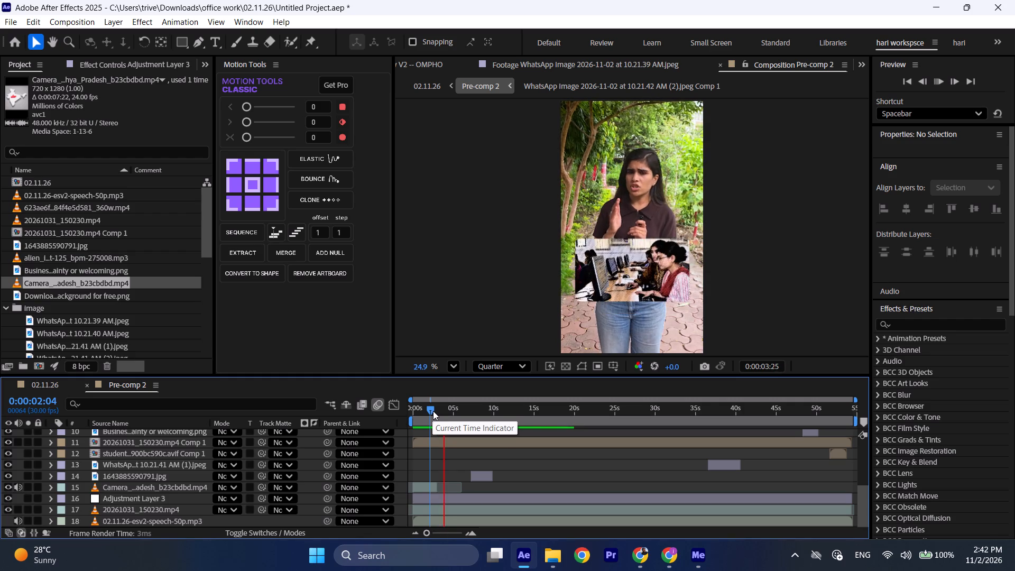
drag(433, 411, 441, 411)
key(space)
click(441, 411)
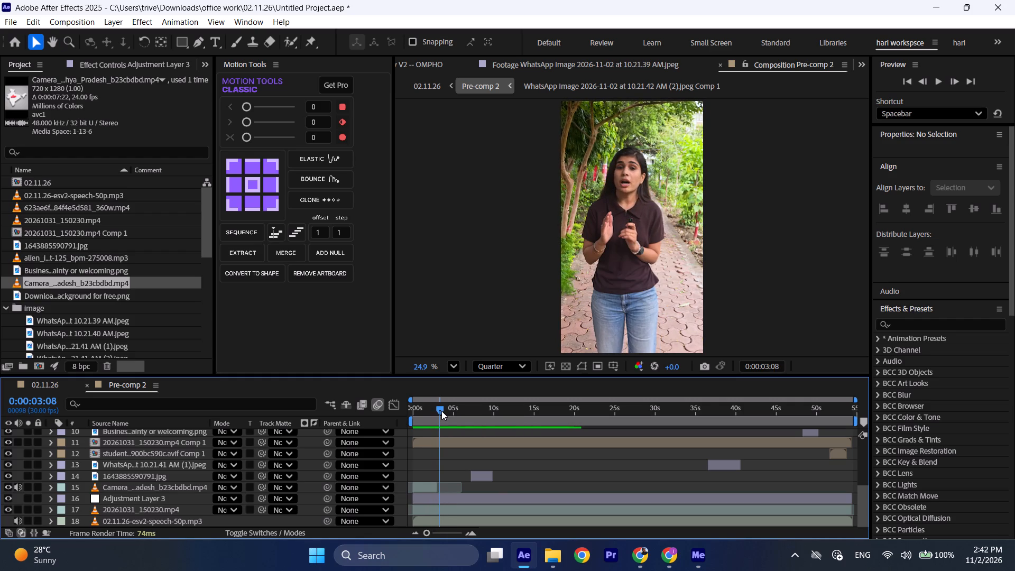
key(space)
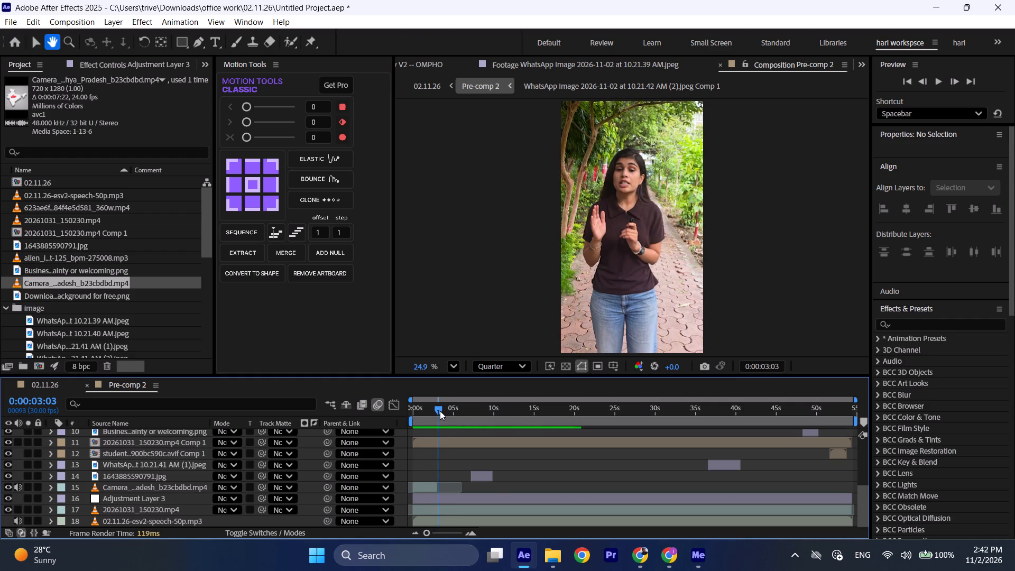
click(440, 411)
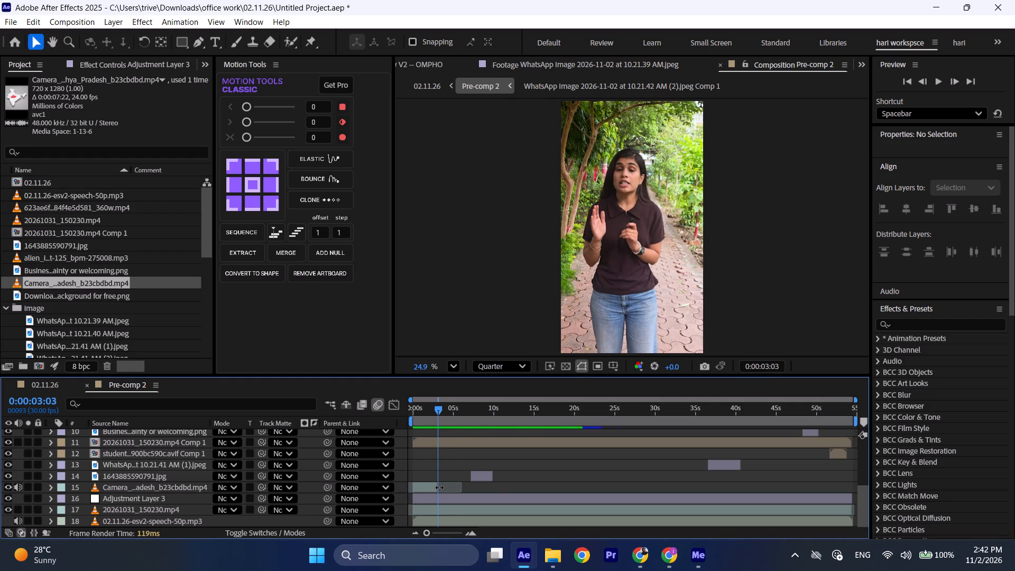
shift+click(439, 487)
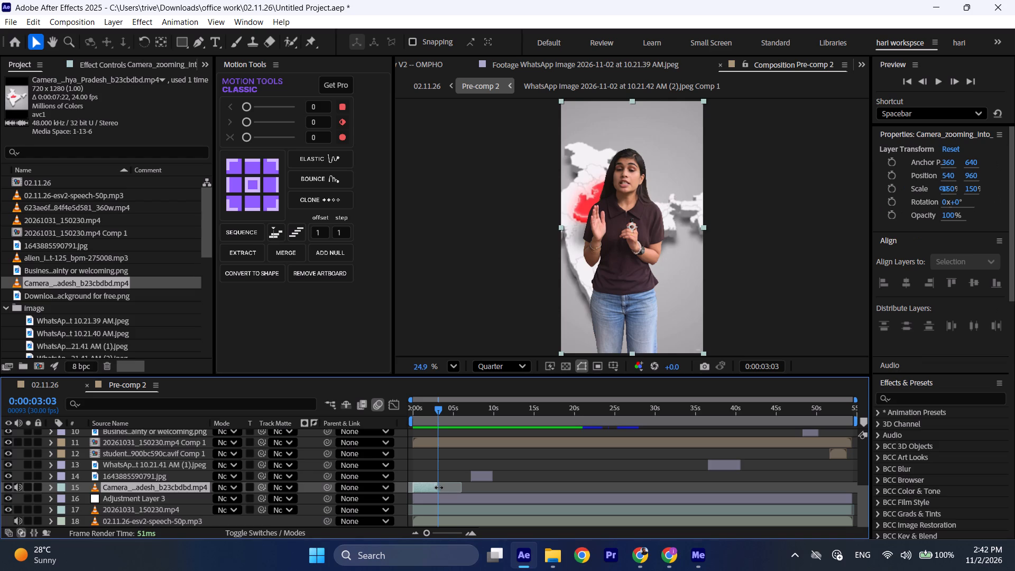
Preview the trimmed section from 0:00:02:01 and mute the map clip's audio.
click(430, 408)
key(space)
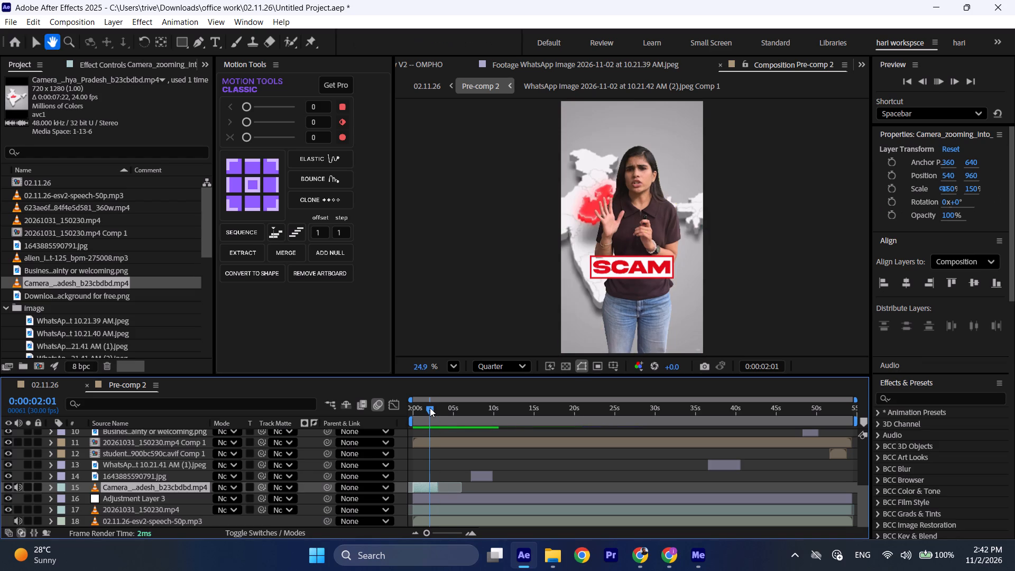
click(430, 408)
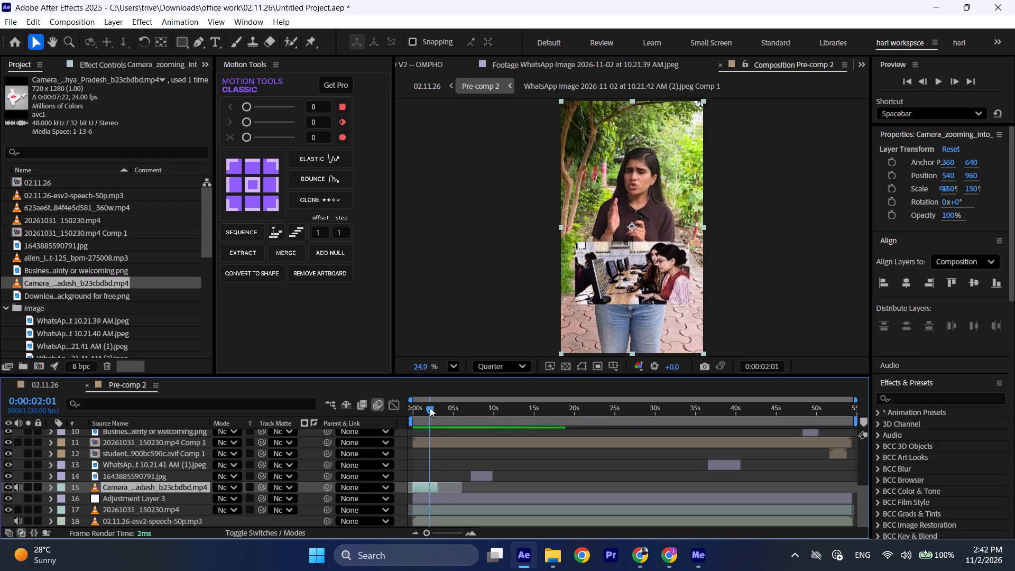
click(21, 486)
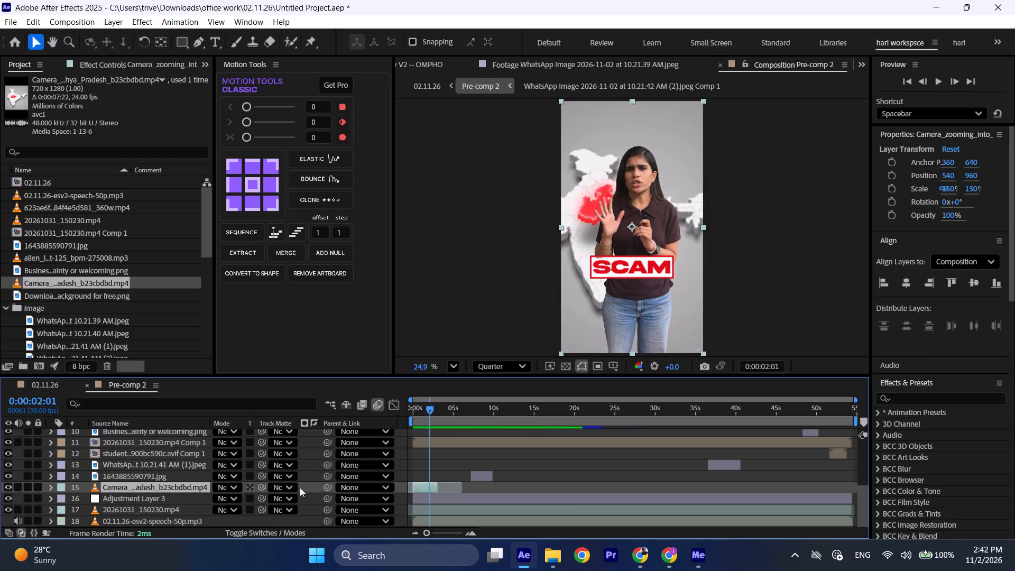
With the playhead at the map clip's end (0:00:03:02), look through Animation Composer 3's Starter Presets for a suitable effect.
key(x)
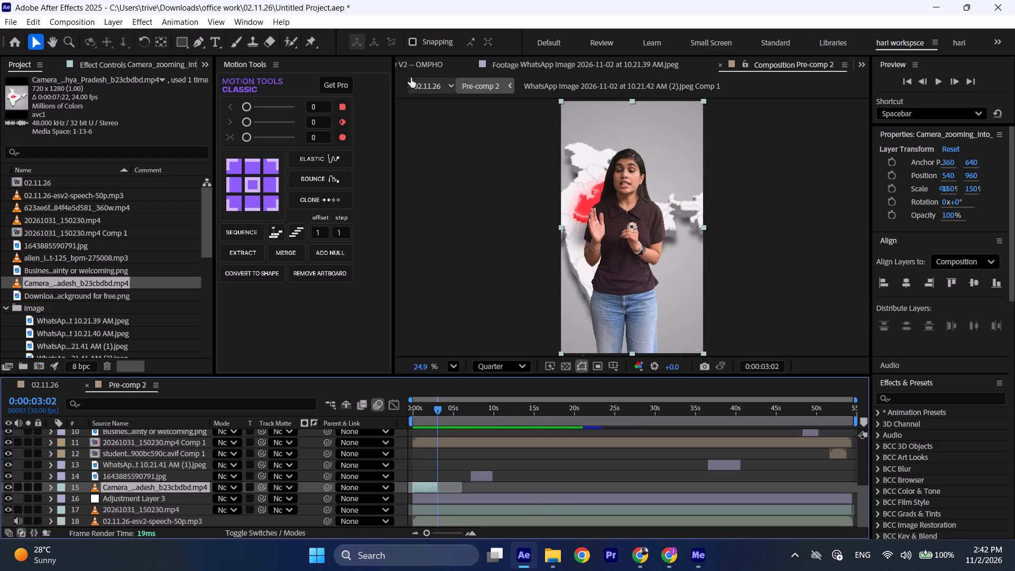
click(413, 67)
click(410, 66)
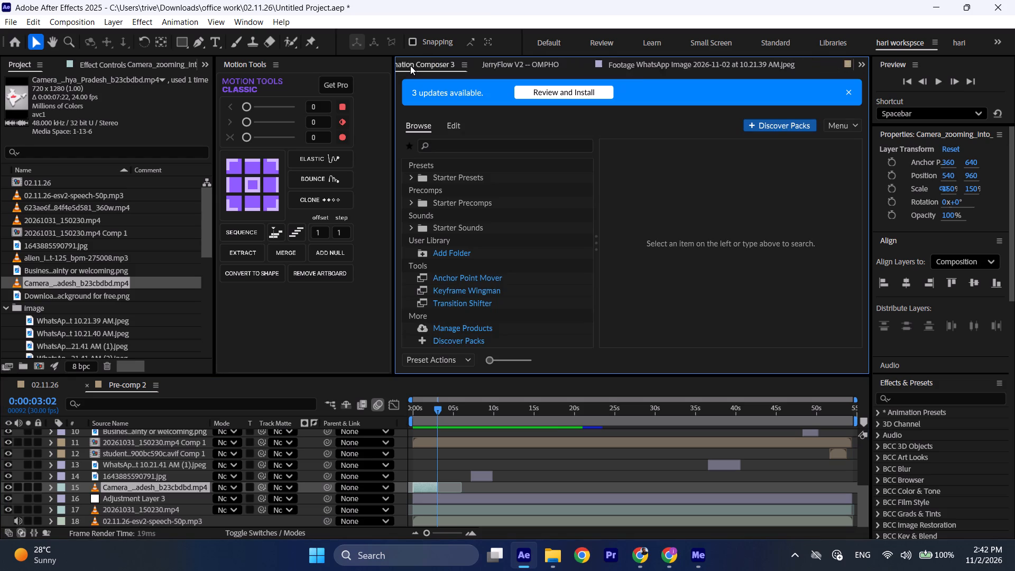
drag(410, 66, 593, 71)
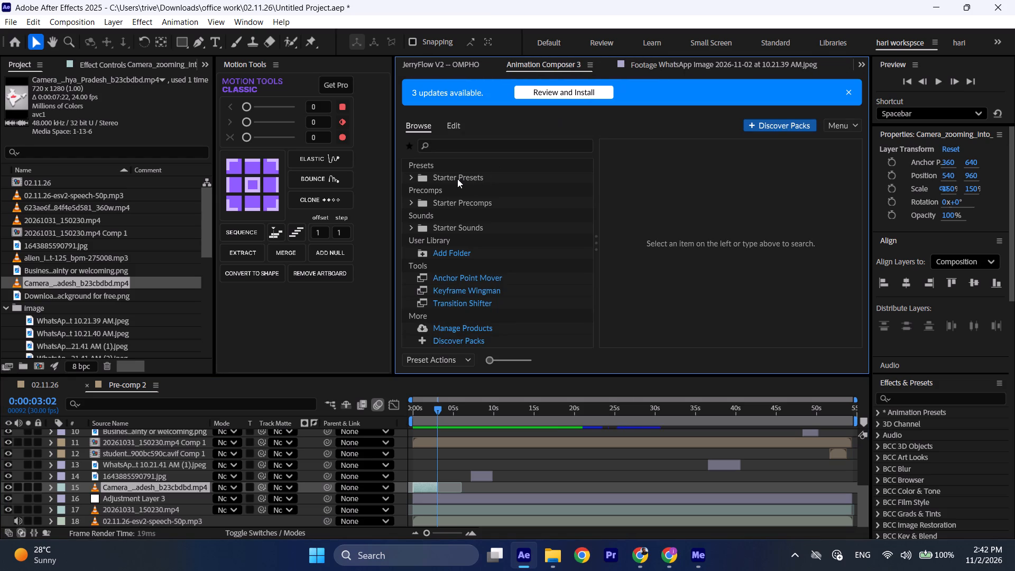
click(457, 178)
click(418, 176)
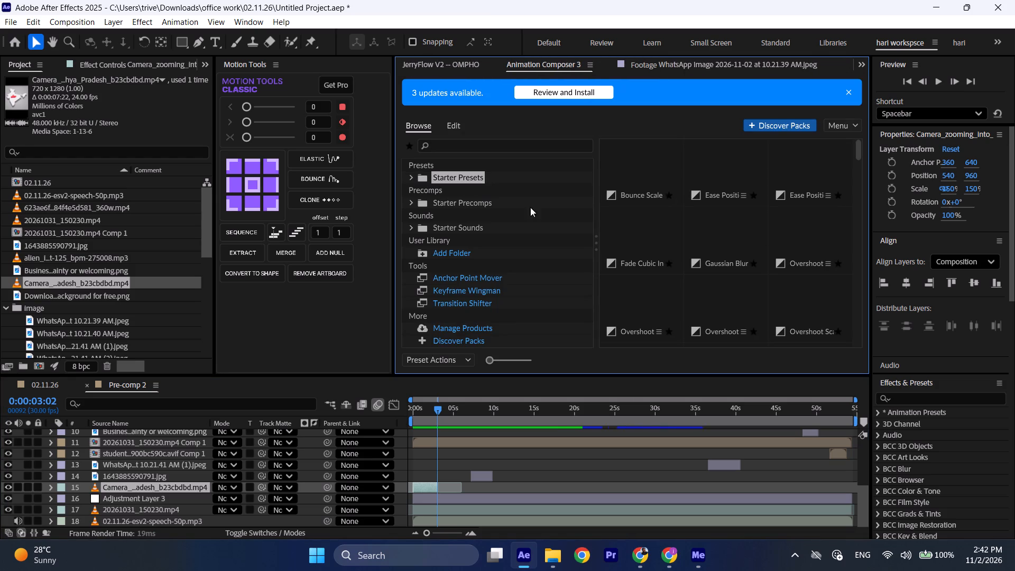
scroll(755, 305, down, 19)
scroll(755, 305, down, 5)
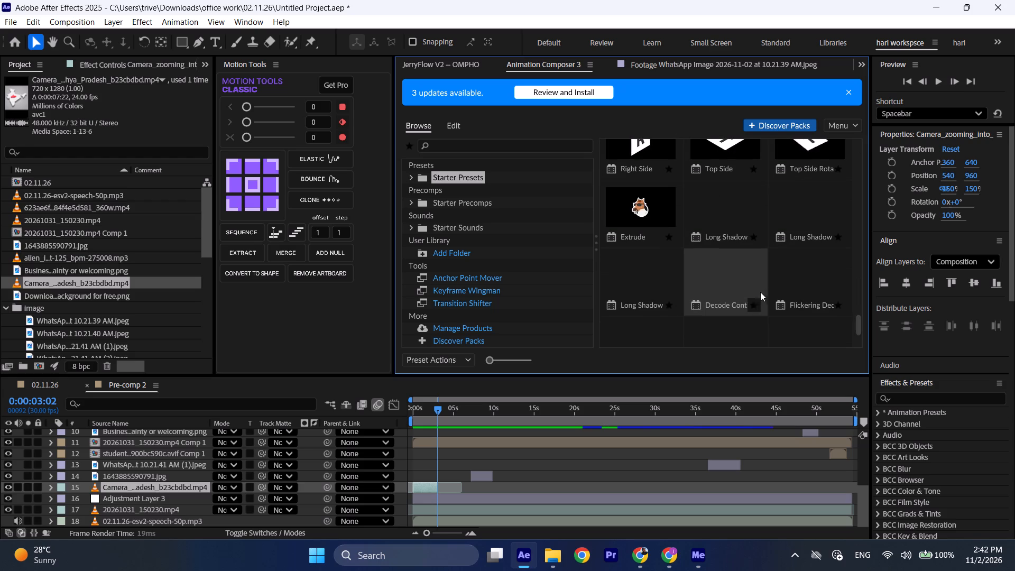
scroll(797, 273, down, 8)
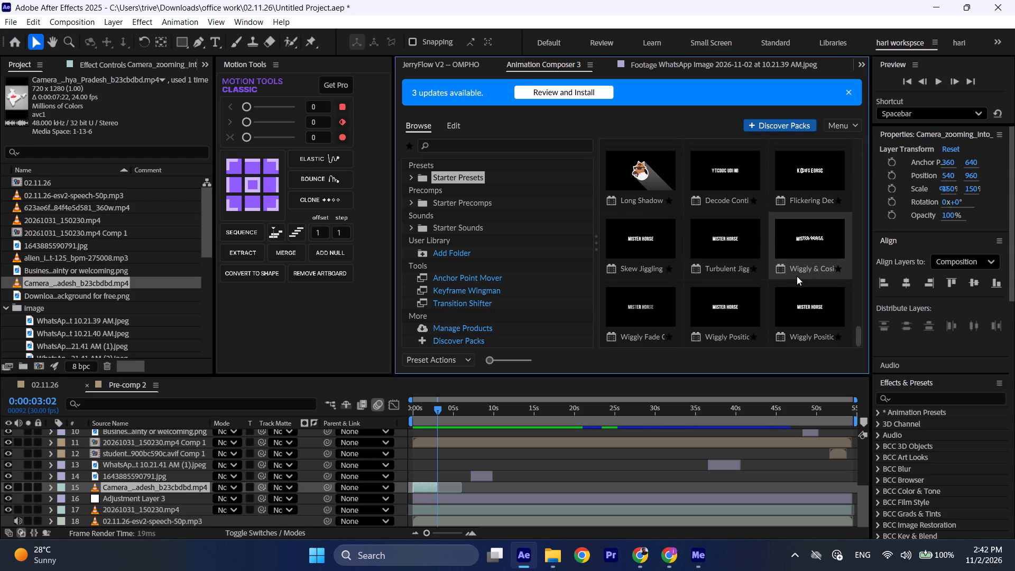
scroll(786, 287, down, 3)
scroll(786, 287, up, 4)
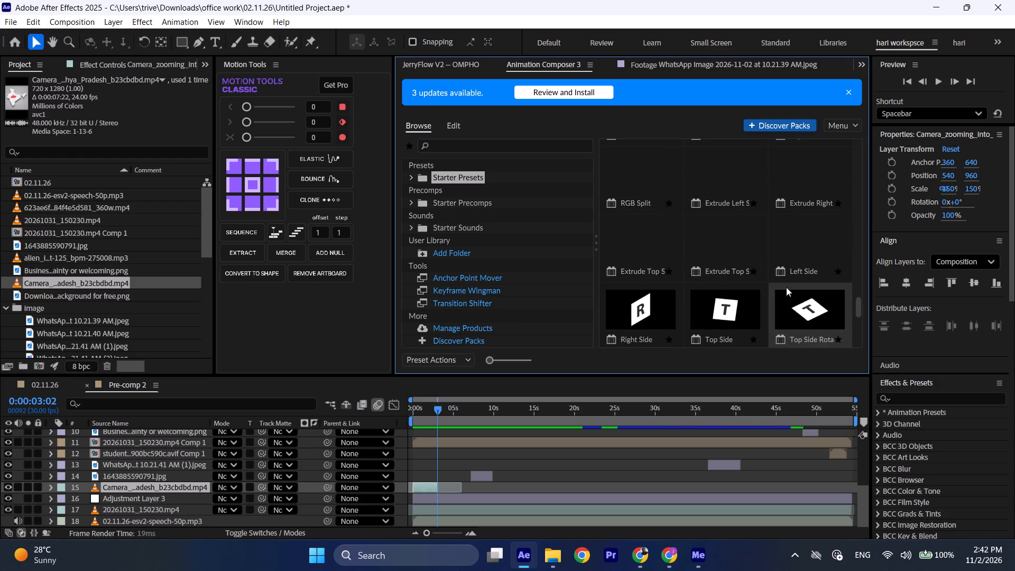
scroll(728, 232, up, 1)
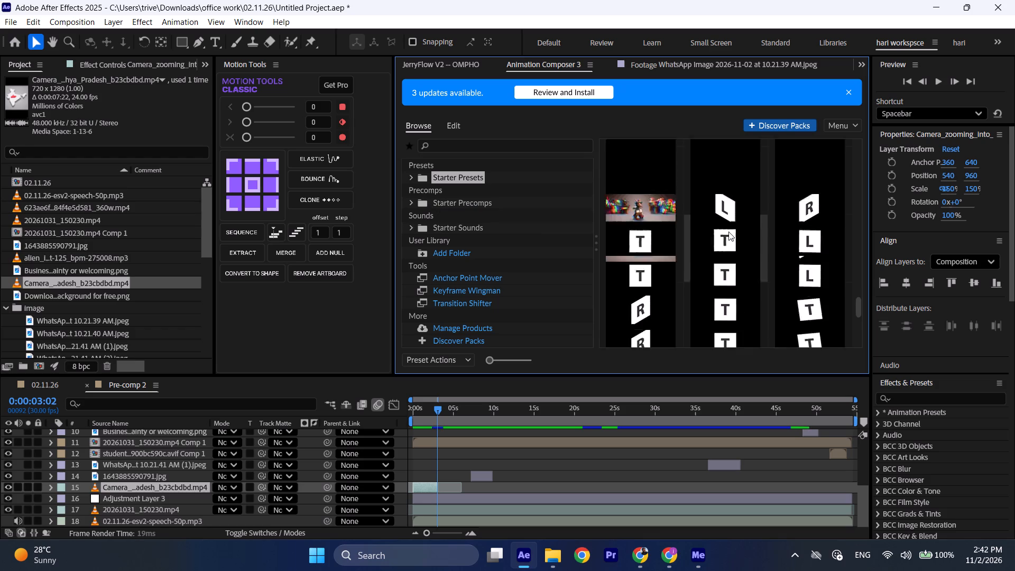
scroll(728, 232, up, 2)
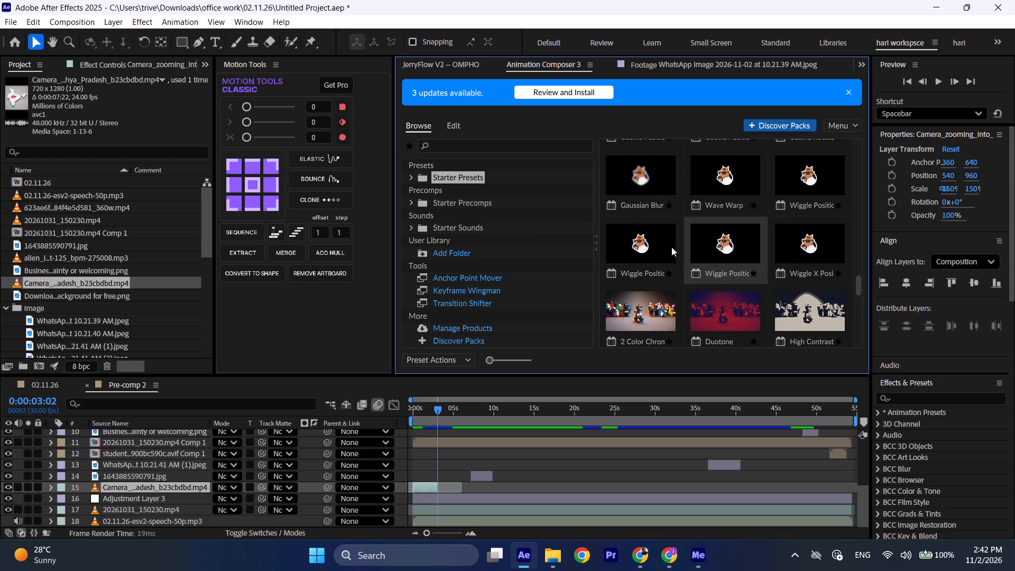
Add Generated Light Leak 2 from the Starter Precomps at 0:00:03:02, above the map clip, and save the project.
click(423, 201)
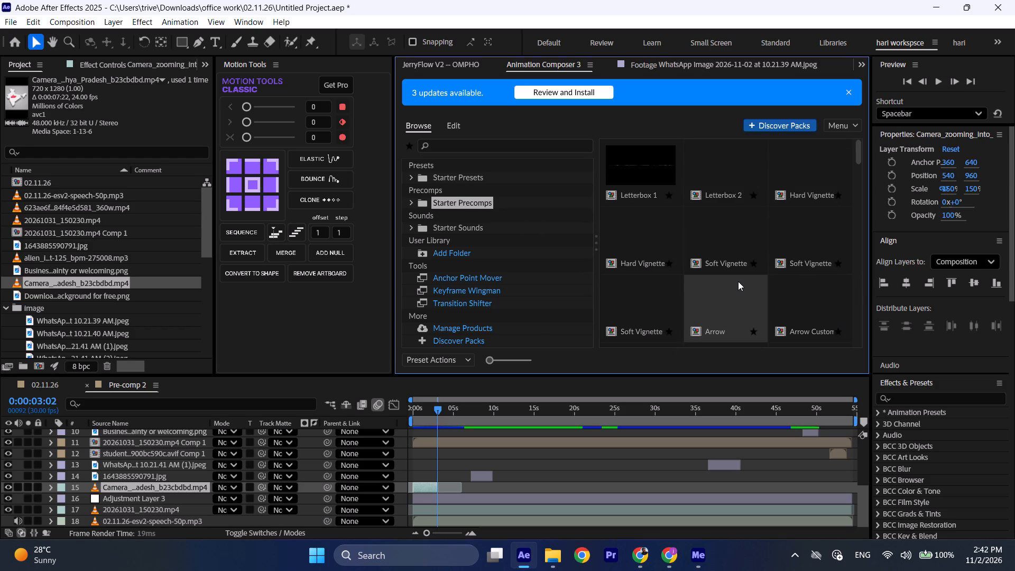
scroll(738, 281, down, 9)
scroll(809, 280, down, 4)
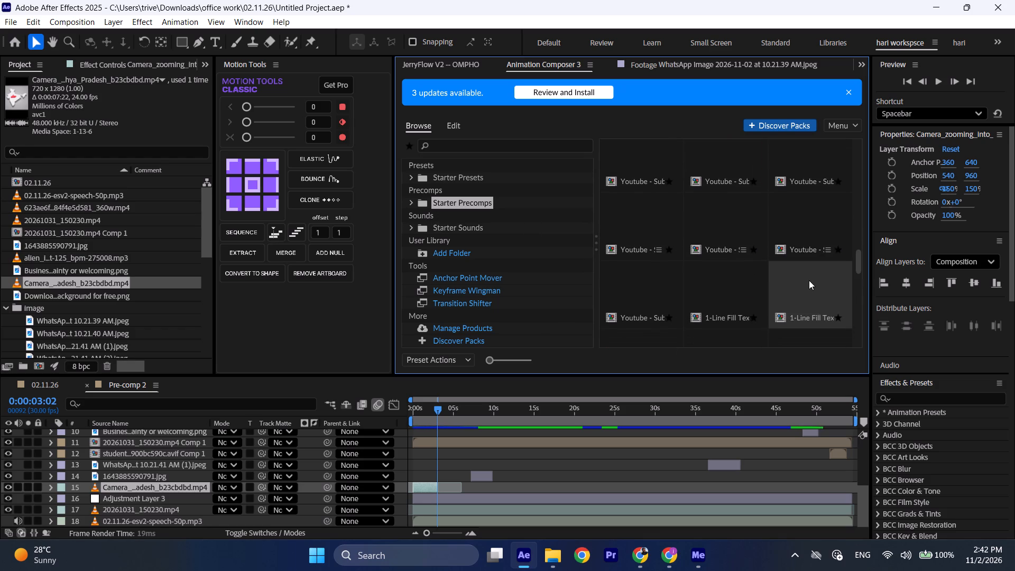
scroll(809, 280, down, 8)
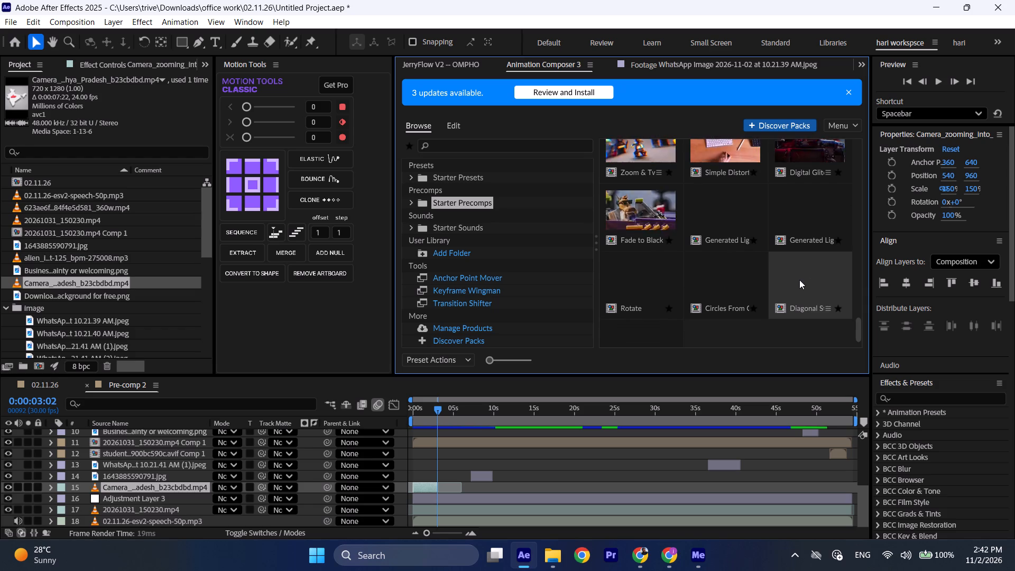
double_click(806, 216)
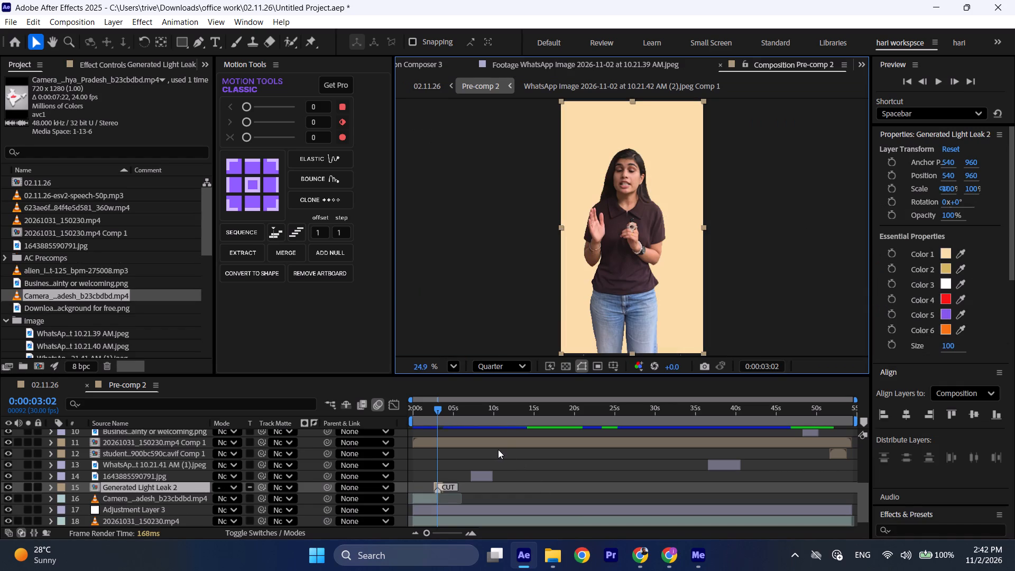
key(ctrl+s)
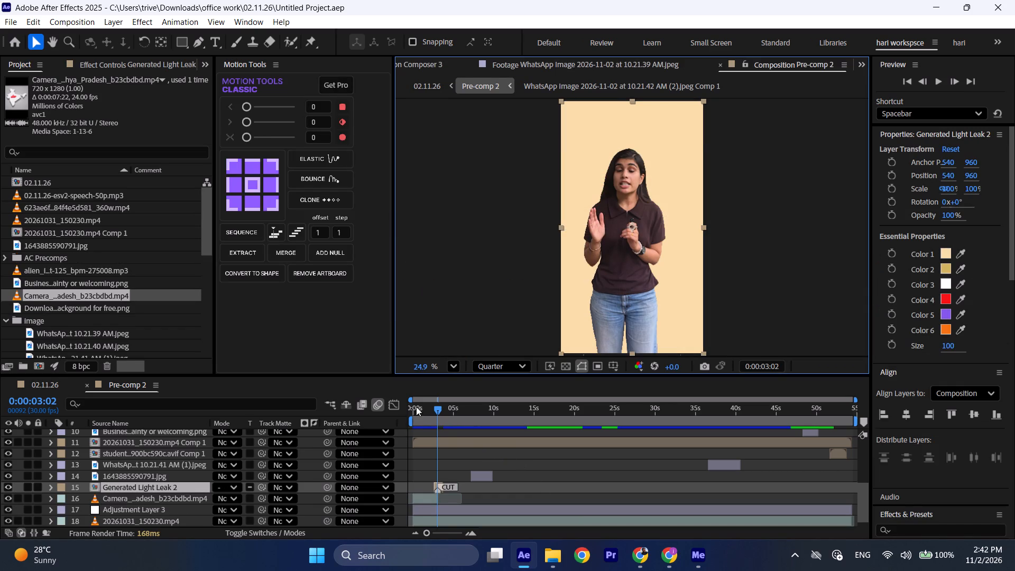
Play back the cut repeatedly from about 0:00:02:11 to check the light leak transition.
click(430, 402)
click(432, 408)
key(space)
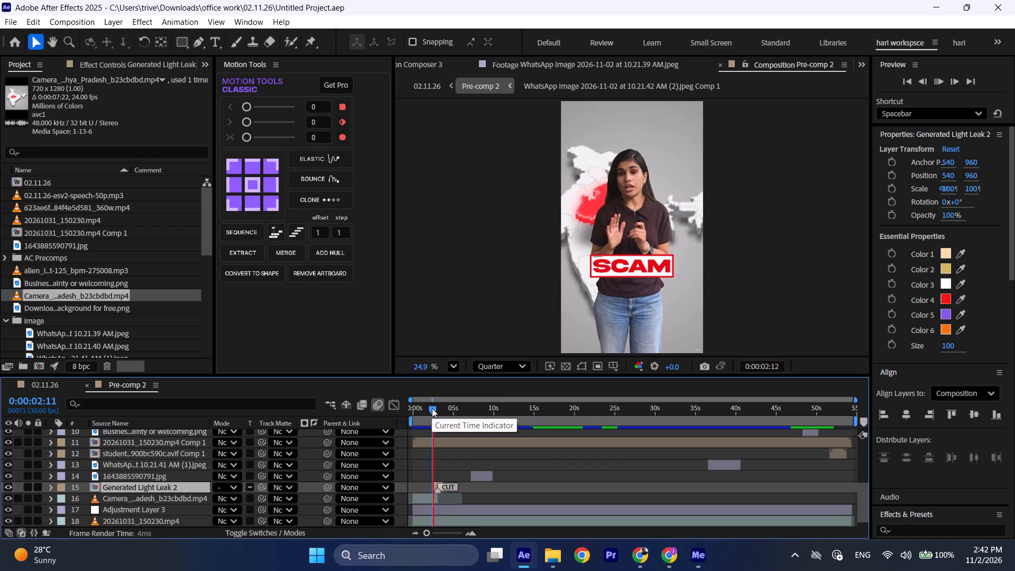
click(432, 408)
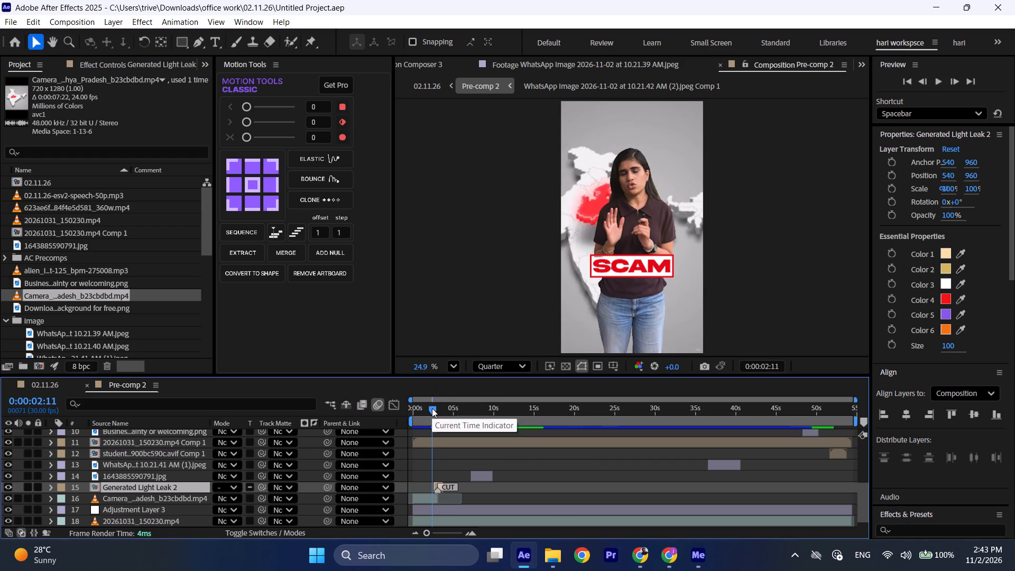
key(space)
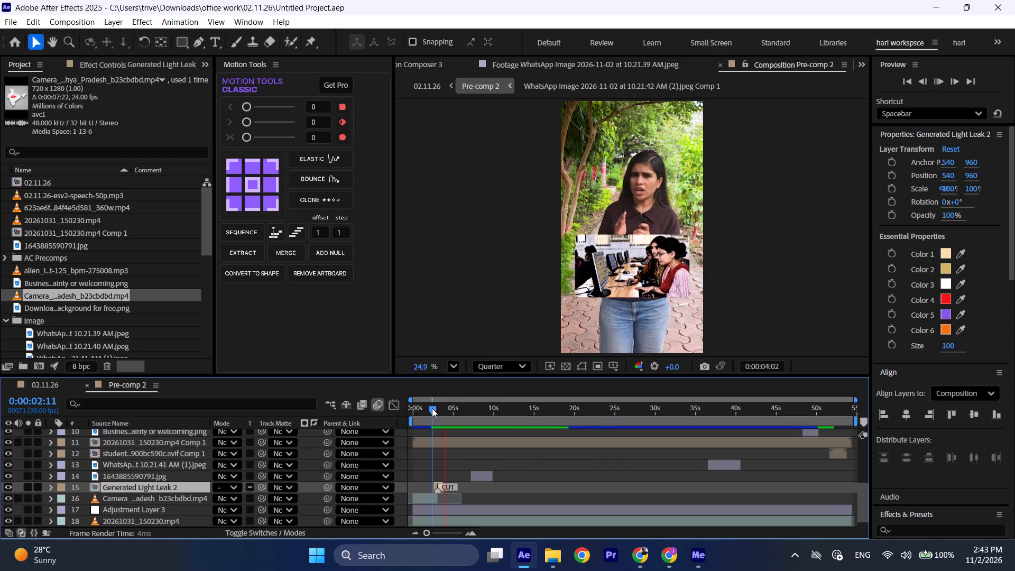
click(432, 408)
key(space)
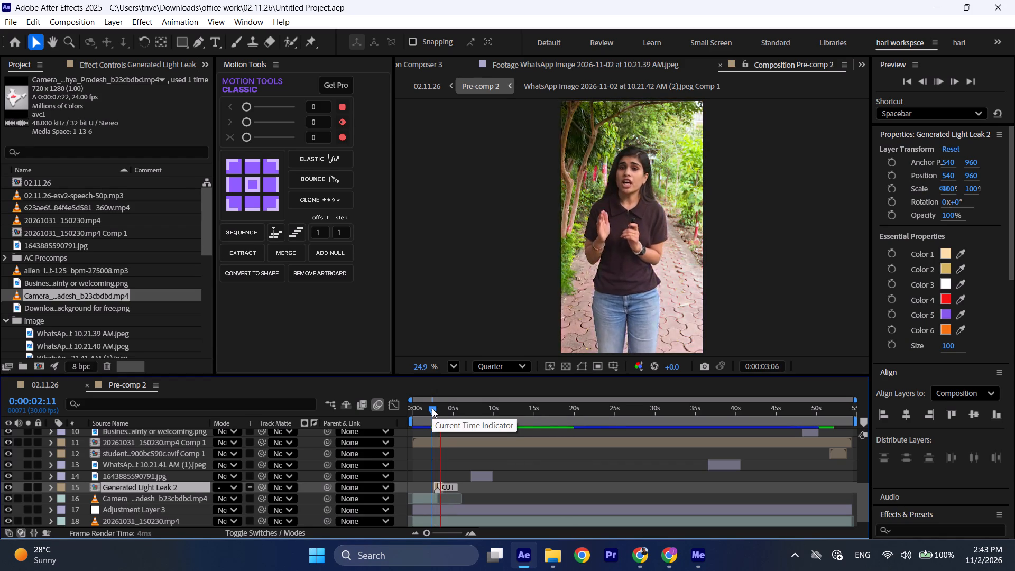
key(space)
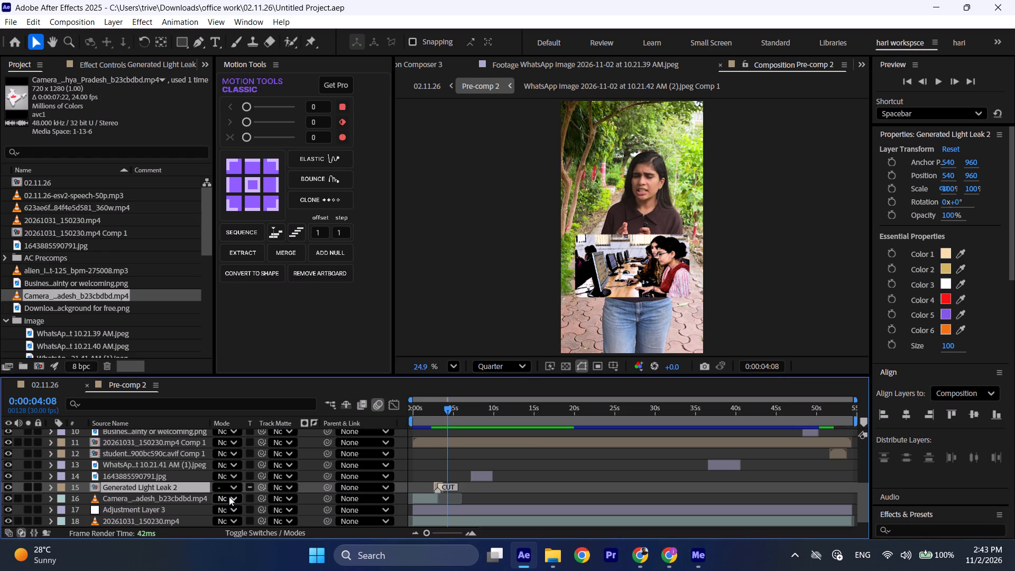
Move the Generated Light Leak 2 layer up to second in the stack, below the alien music track, and preview from 0:00:01:24.
drag(178, 487, 177, 435)
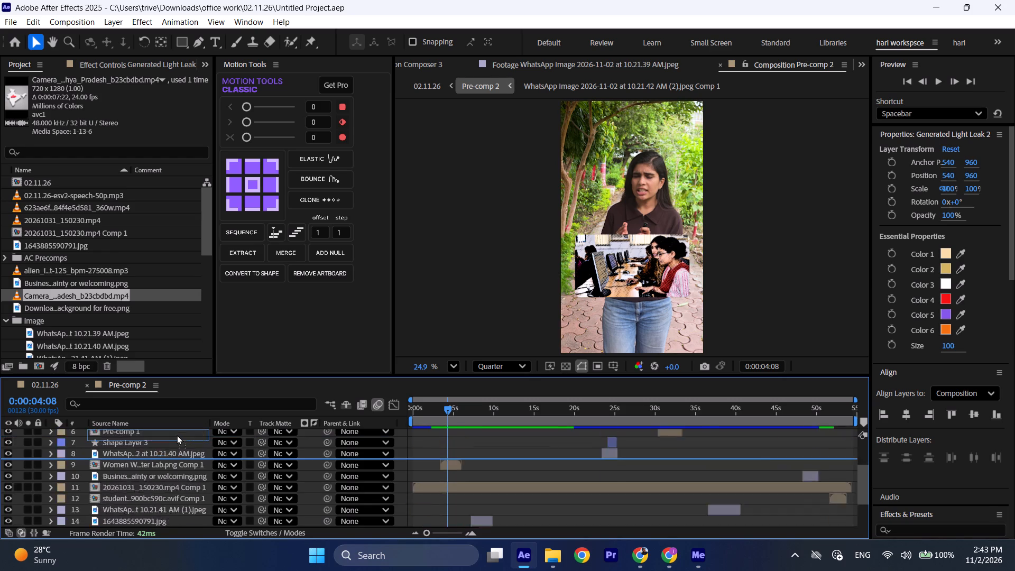
drag(177, 435, 178, 442)
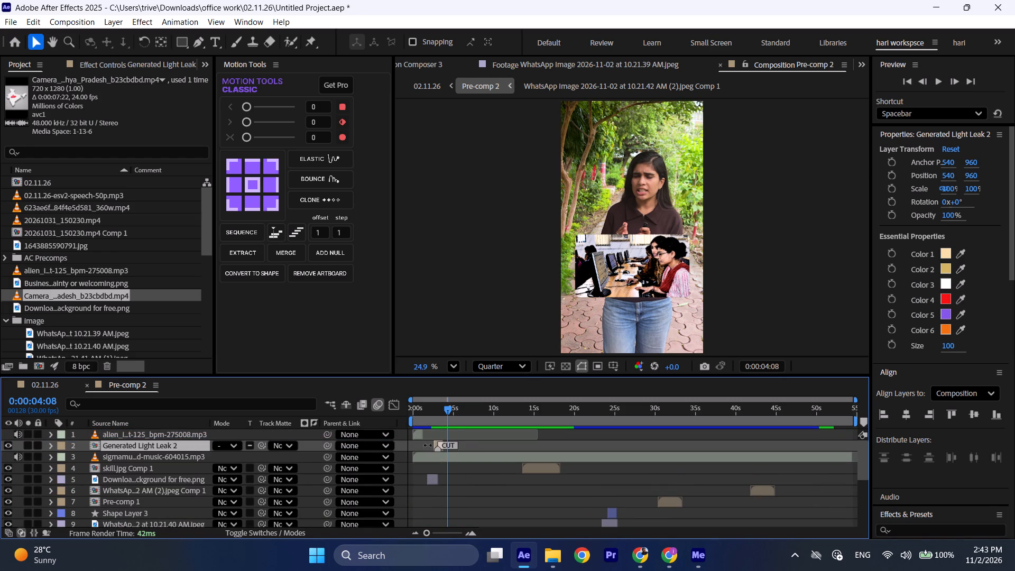
click(428, 408)
key(space)
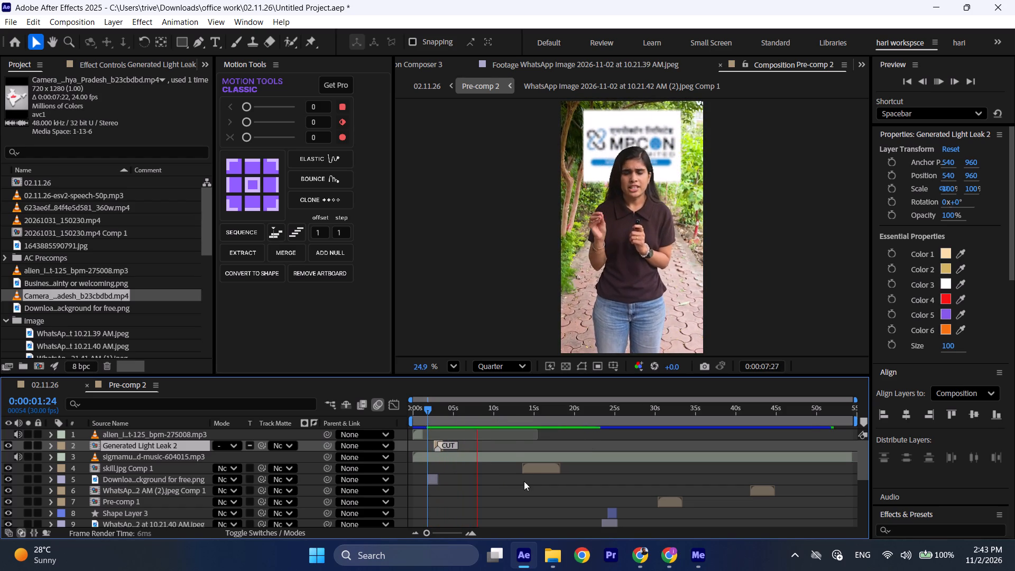
Move the playhead to about 0:00:16:04 and open the nested skill.jpg Comp 1.
drag(491, 412, 543, 415)
double_click(545, 469)
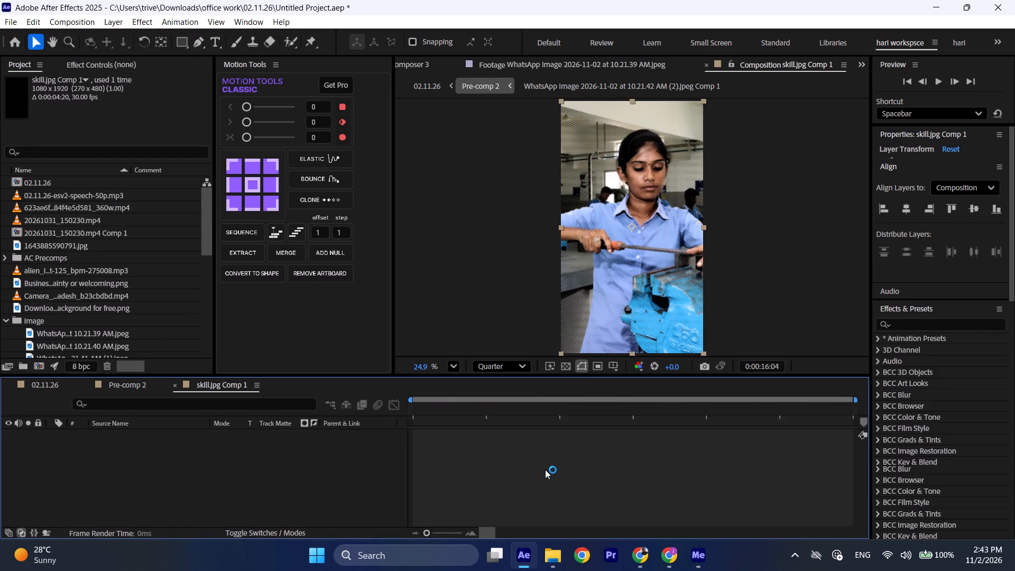
Switch to Pinterest in Chrome and search for "indian hotel management student".
click(637, 557)
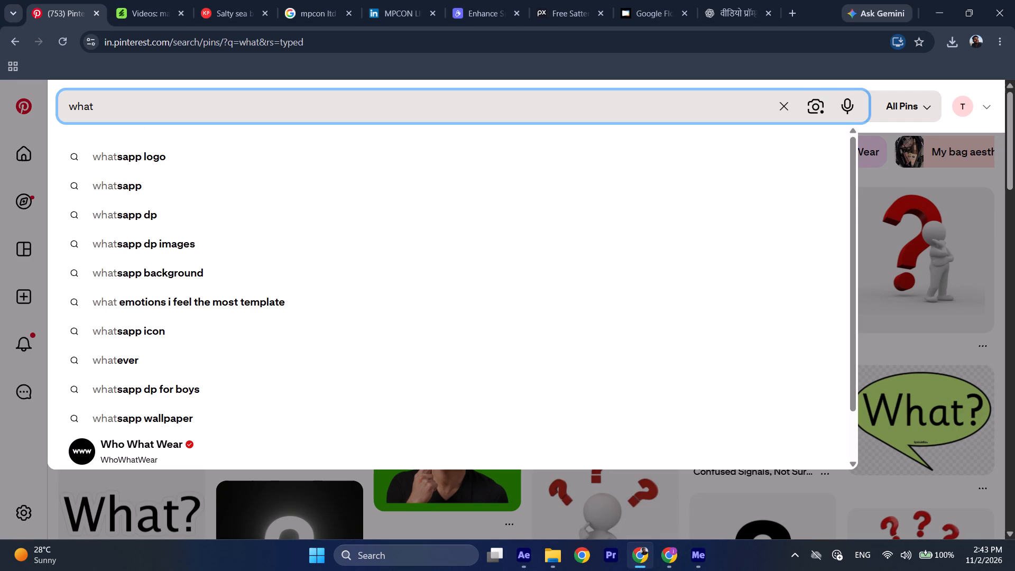
click(786, 100)
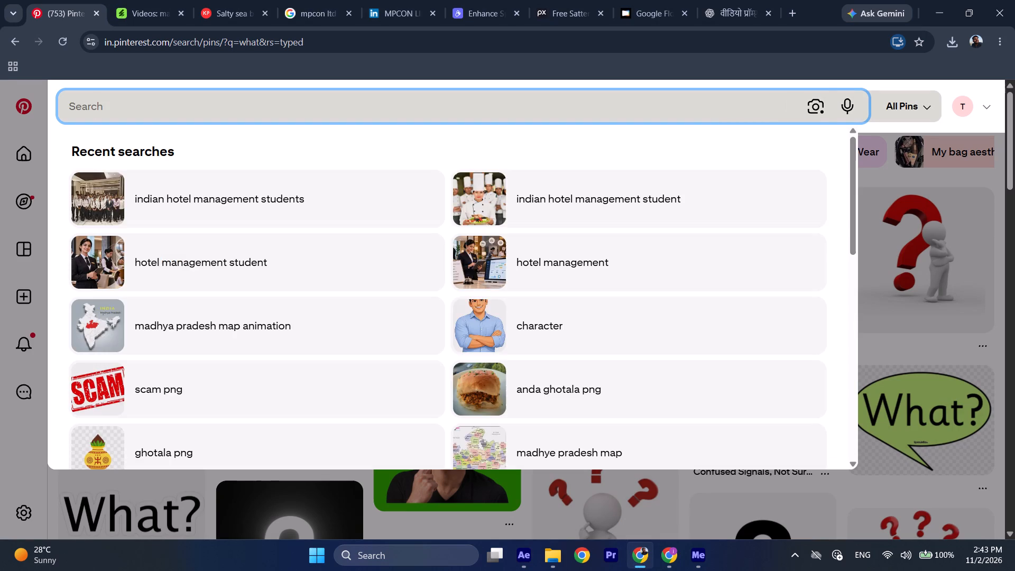
click(235, 247)
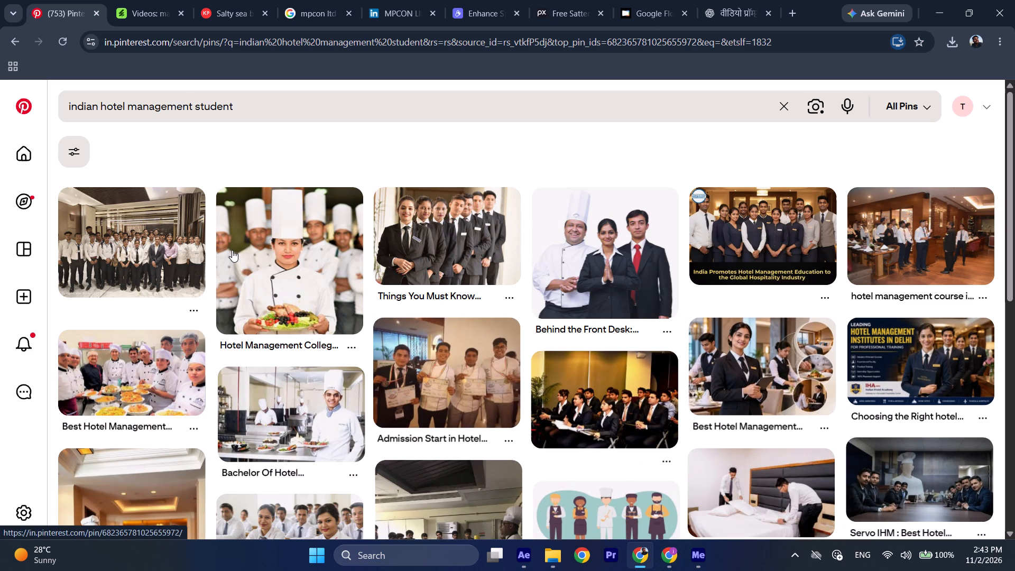
click(66, 153)
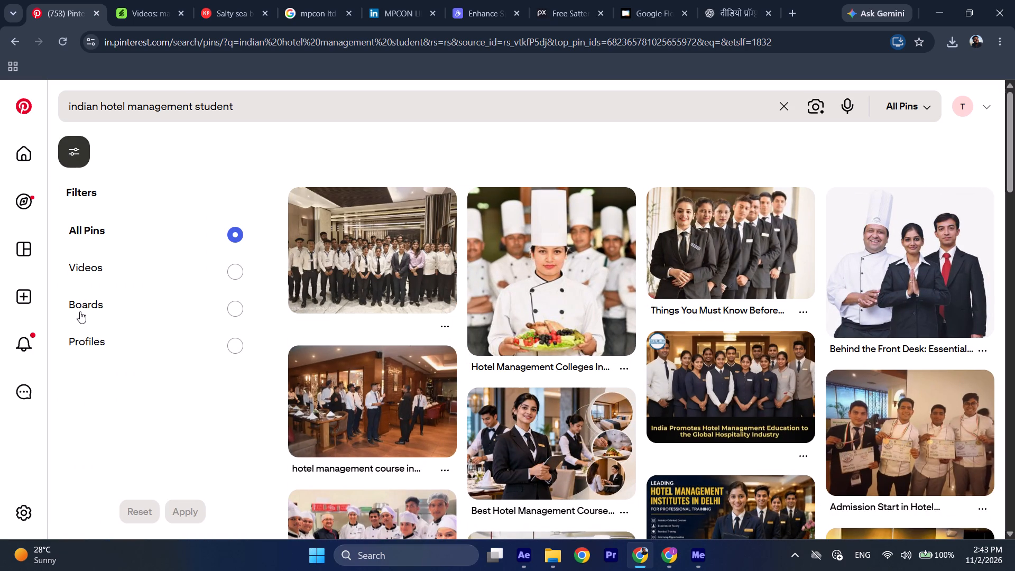
click(67, 158)
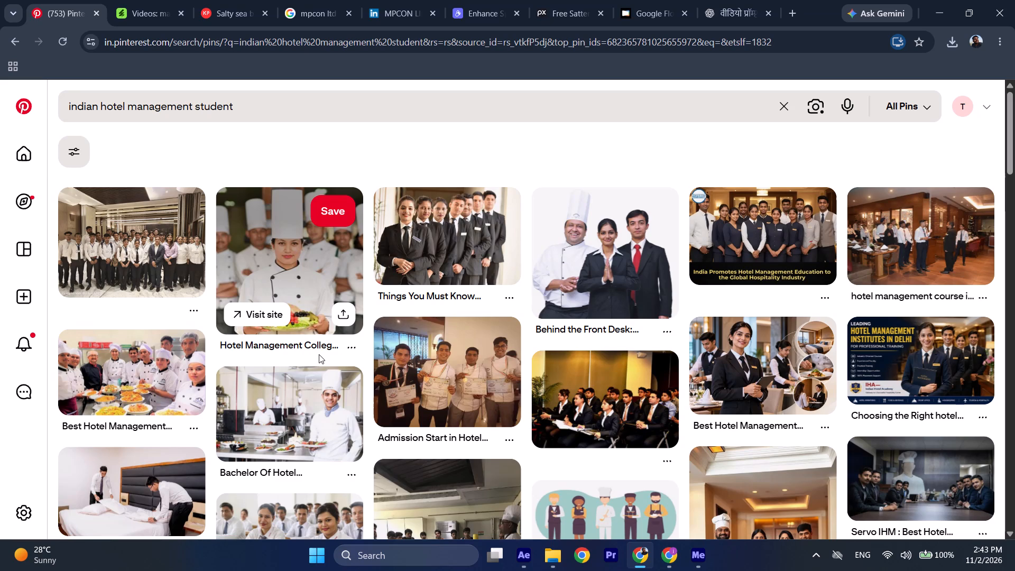
Browse the kitchen training pins and download the portrait photo of chefs cooking with a pan.
scroll(491, 429, down, 3)
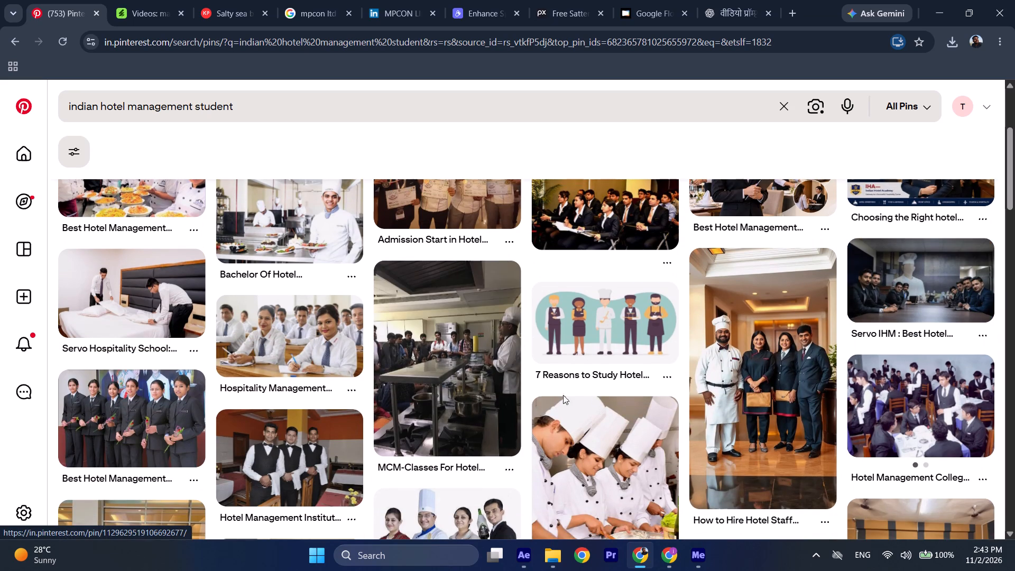
click(472, 395)
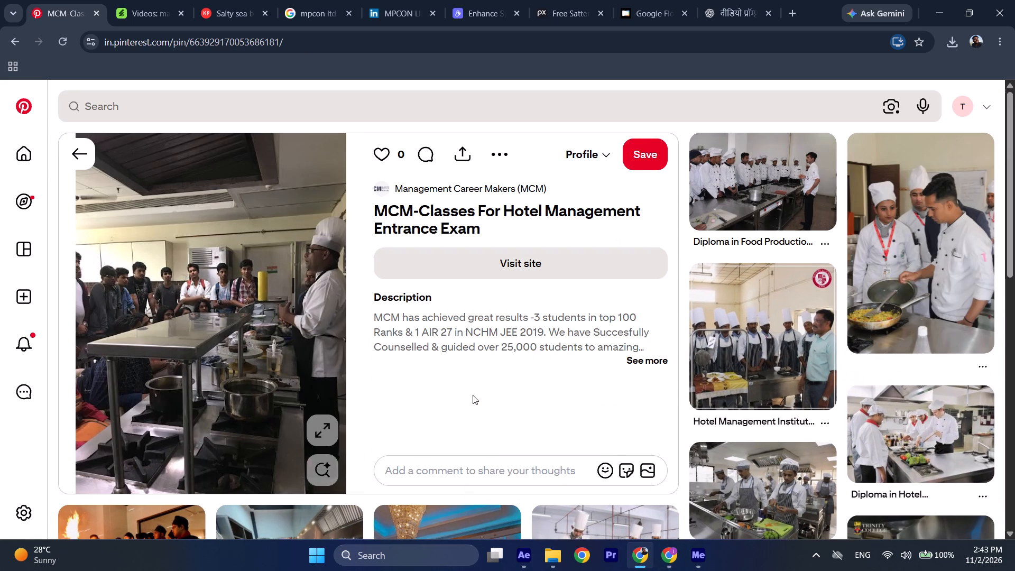
click(929, 307)
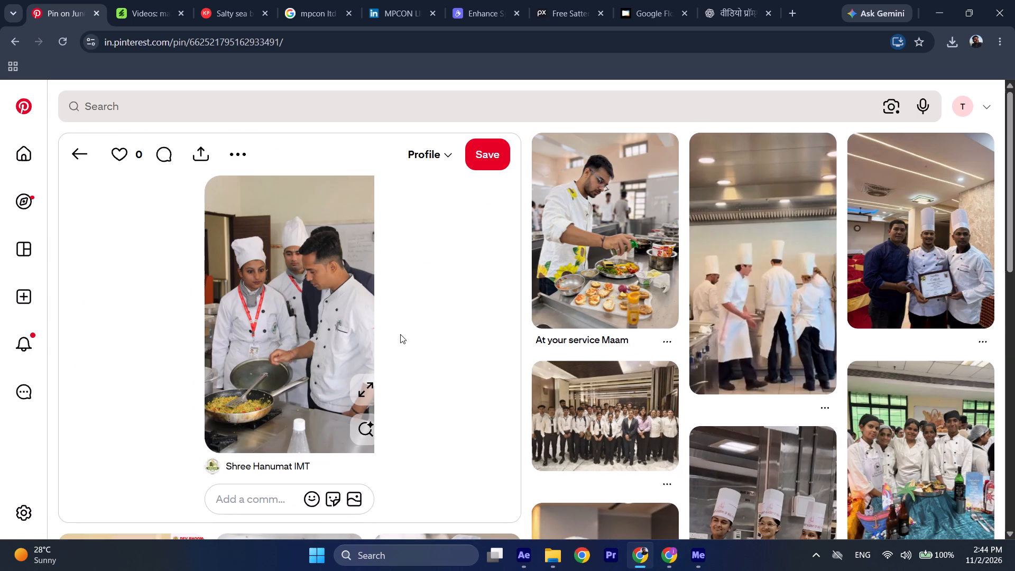
click(235, 155)
click(239, 197)
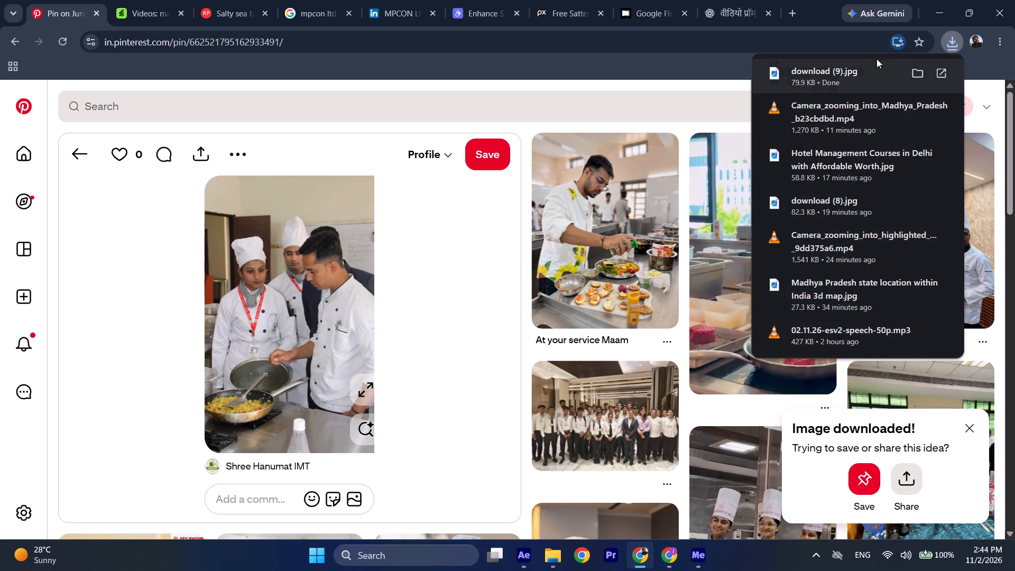
Show the downloaded download (9).jpg in its folder and add it to skill.jpg Comp 1 as the top layer in After Effects.
click(915, 73)
drag(195, 140, 214, 156)
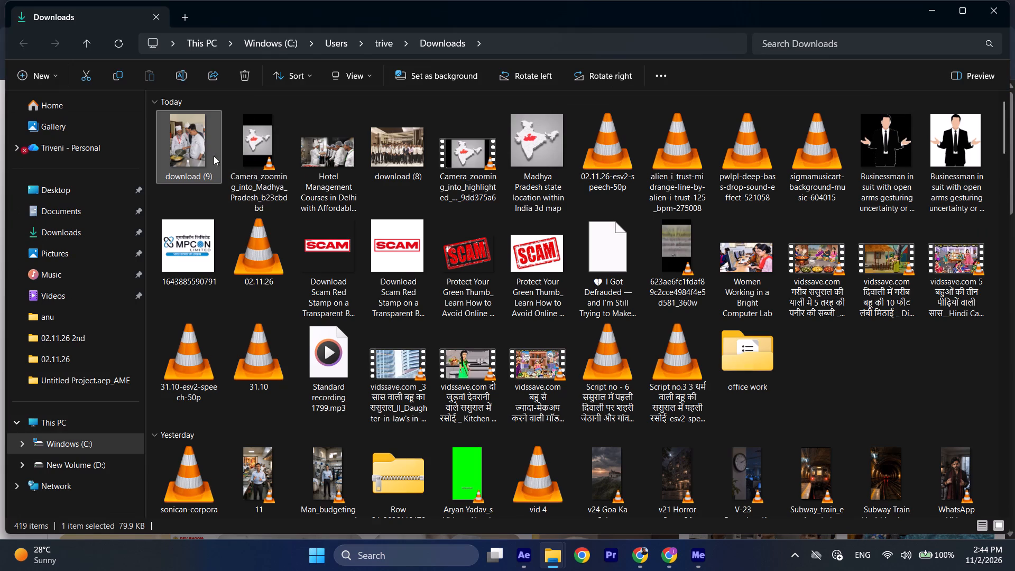
drag(214, 156, 469, 482)
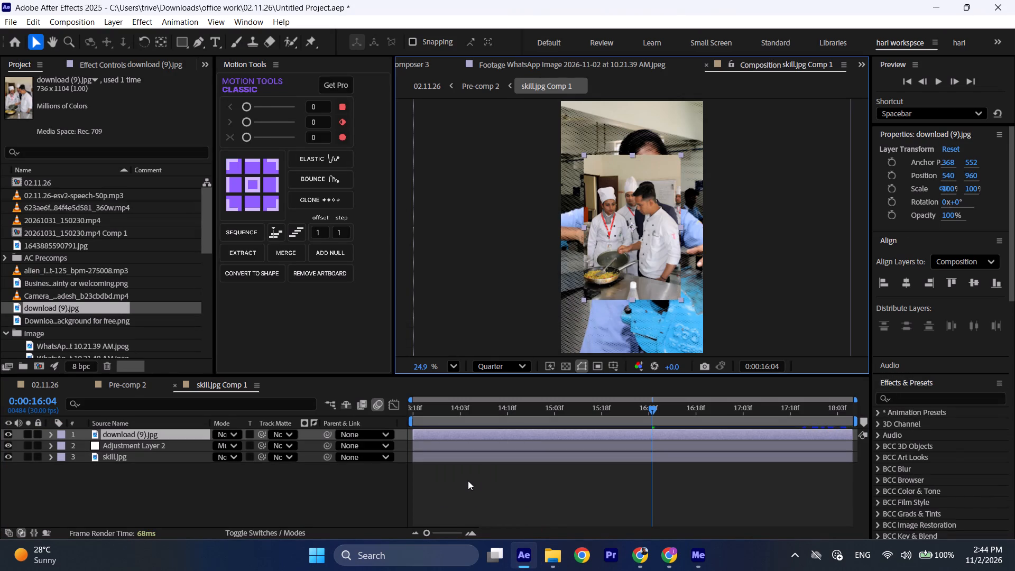
Apply Sharpen, Unsharp Mask, Detail-preserving Upscale and Looks to download (9).jpg and fit it to the composition height.
key(ctrl+alt+shift+f)
key(ctrl+alt+shift+g)
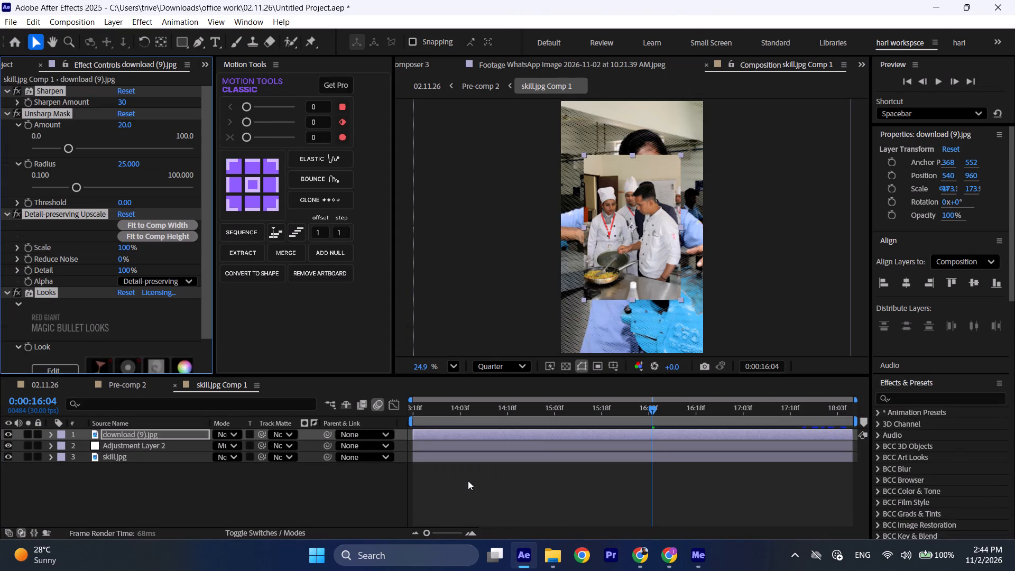
key(ctrl+alt+shift+g)
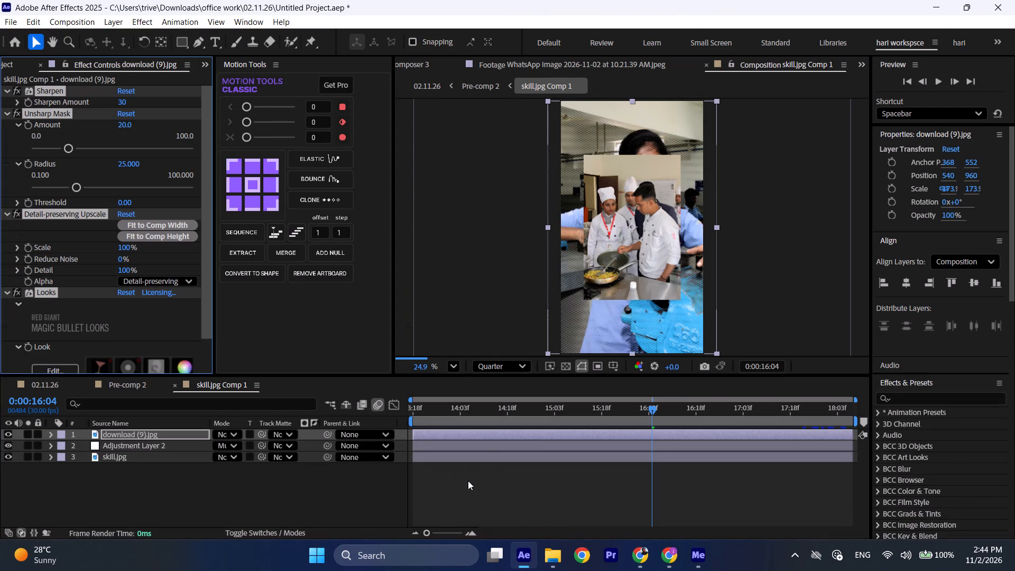
click(487, 434)
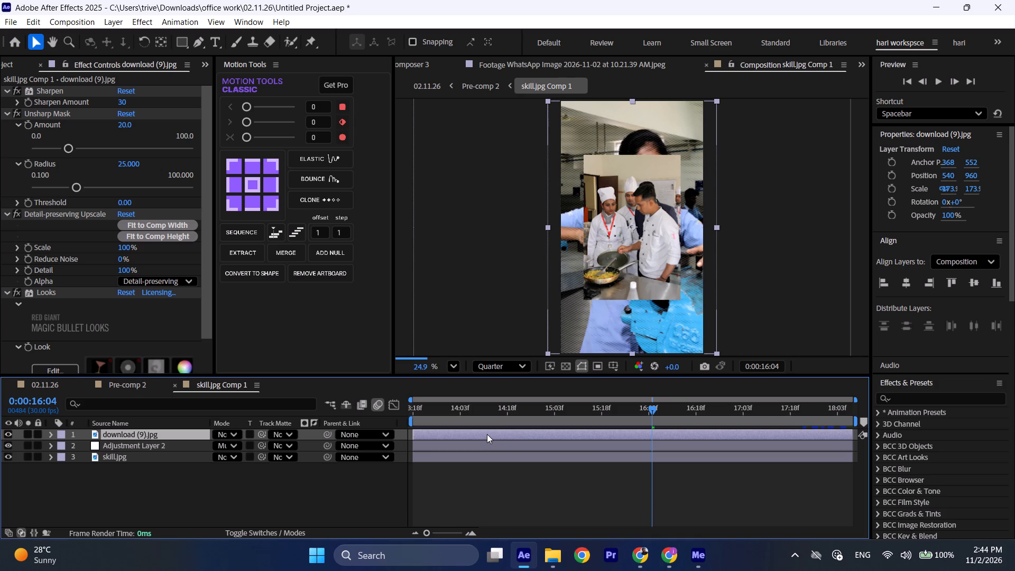
key(ctrl+alt+shift+g)
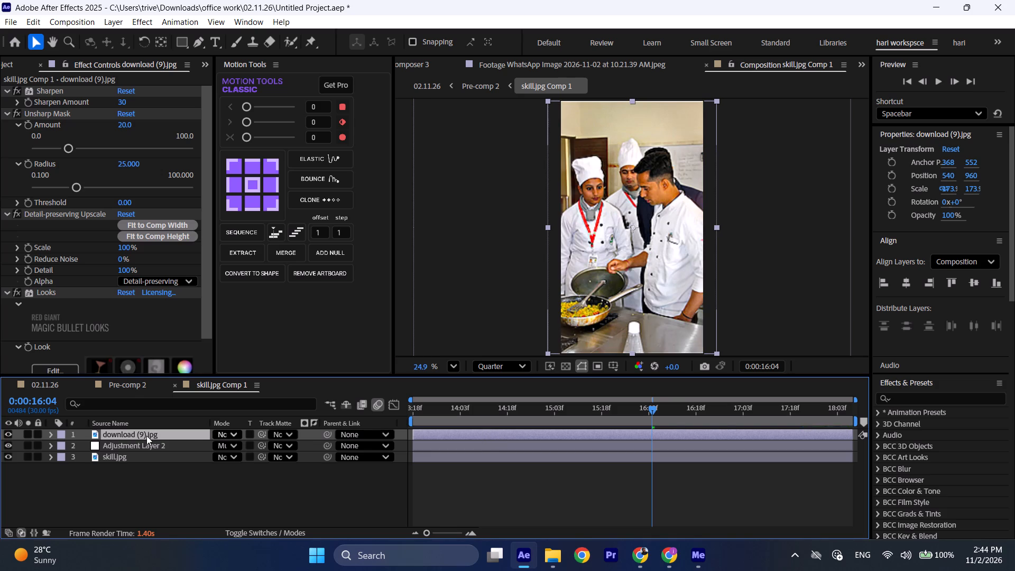
Place download (9).jpg below skill.jpg in the layer stack and hide the skill.jpg layer.
drag(146, 434, 154, 478)
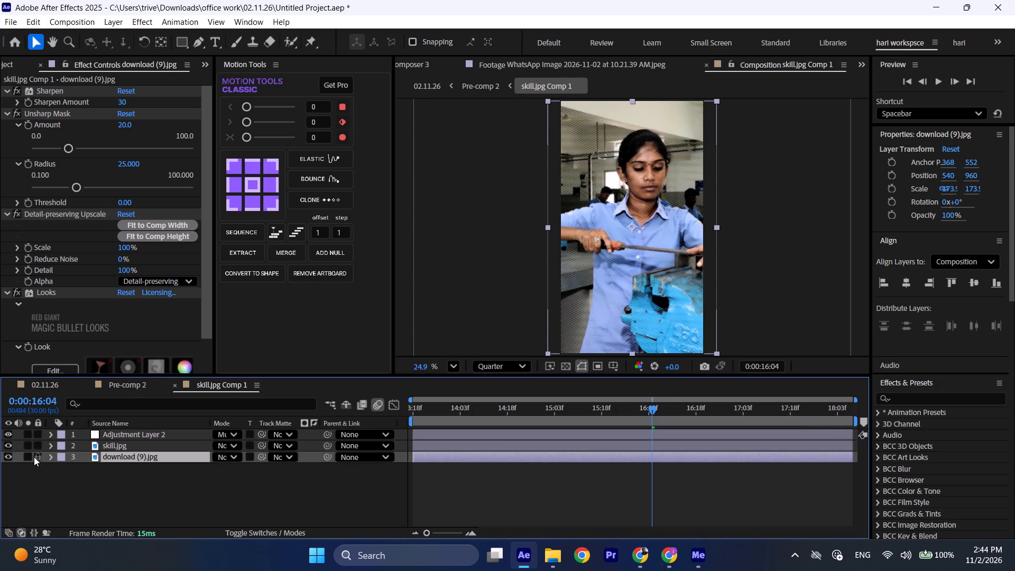
click(9, 447)
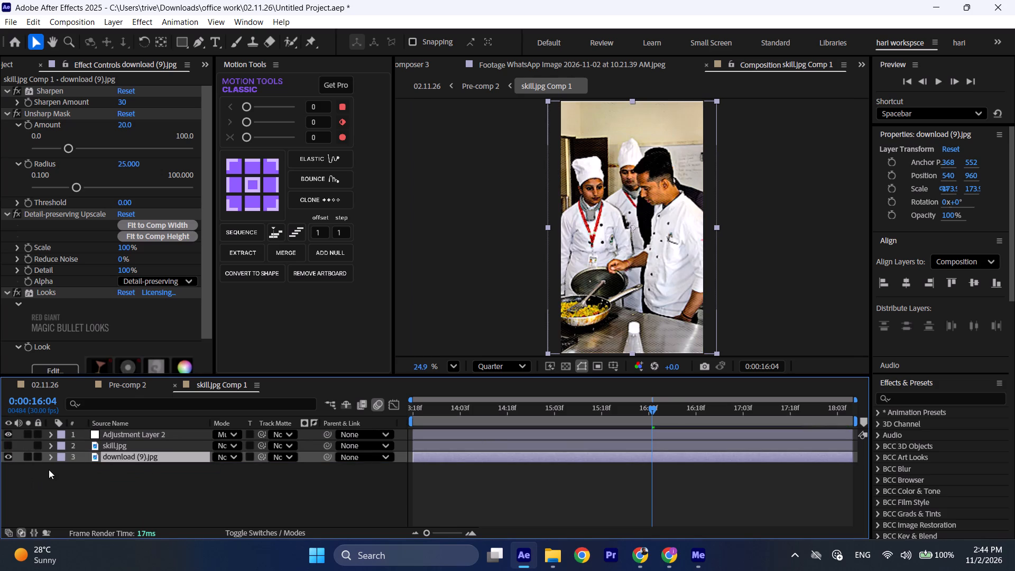
Copy skill.jpg's two Scale keyframes onto download (9).jpg at 0:00:13:18, and refit the image to the composition height there.
click(124, 447)
key(u)
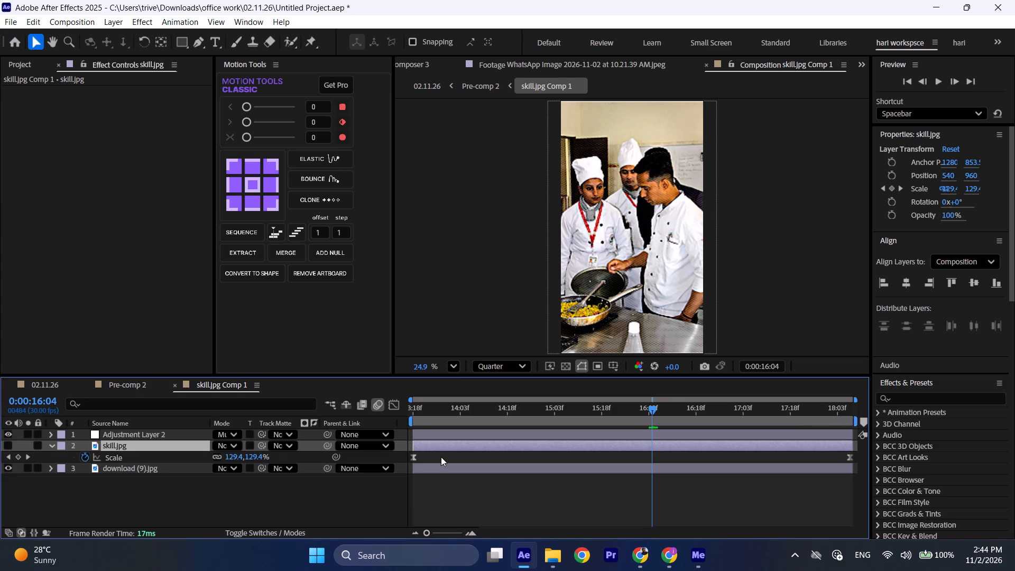
drag(855, 457, 853, 461)
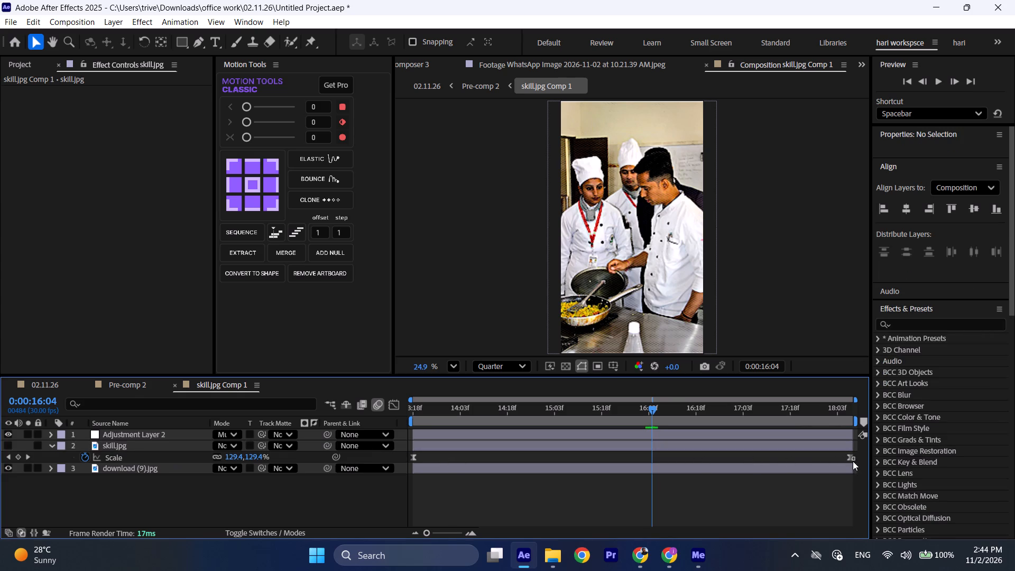
drag(853, 461, 379, 461)
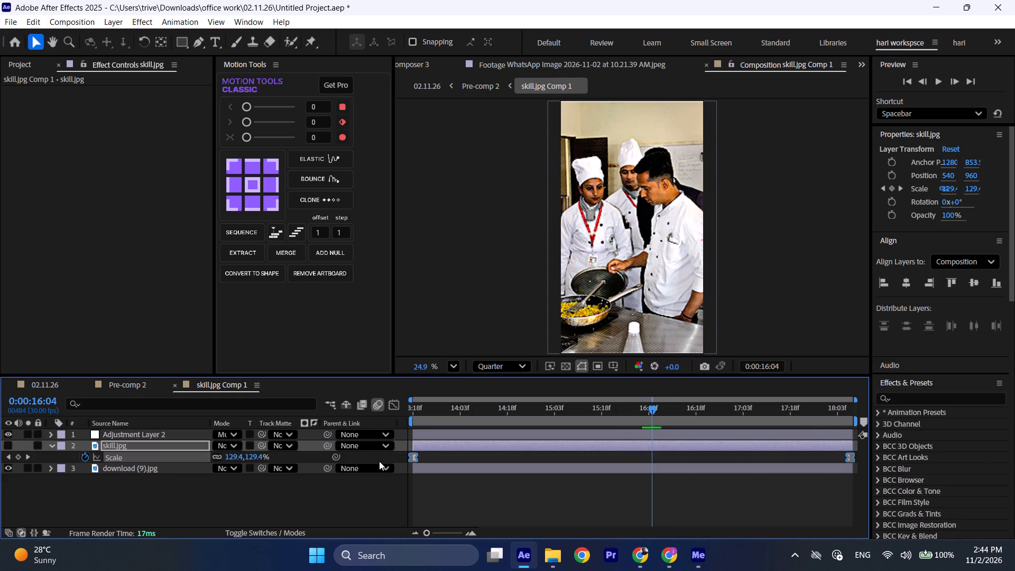
key(ctrl+c)
click(436, 472)
drag(417, 411, 400, 411)
key(ctrl+v)
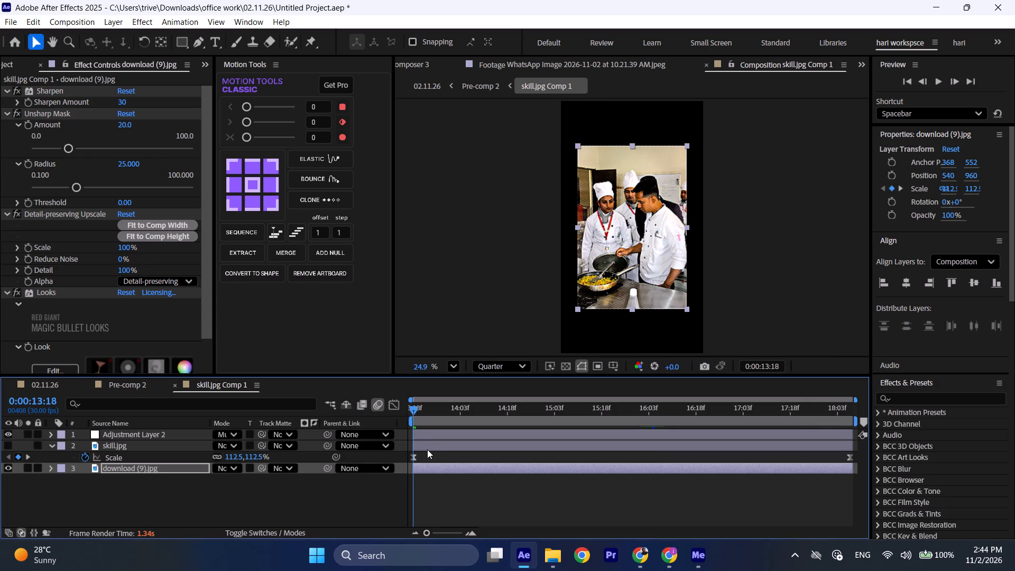
key(ctrl+alt+shift+g)
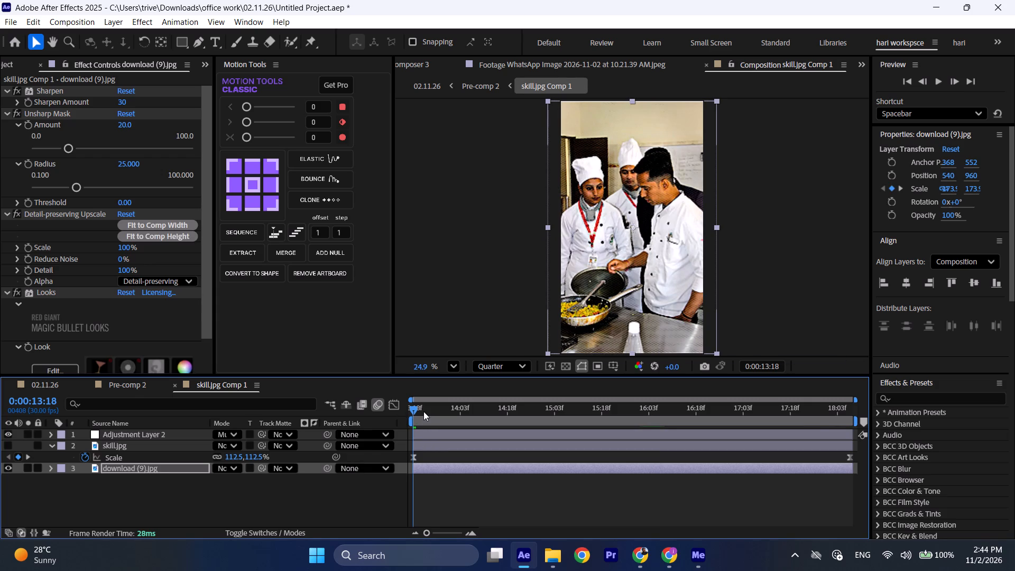
Collapse skill.jpg's keyframe view and play back the chef image's zoom from 0:00:13:18.
key(u)
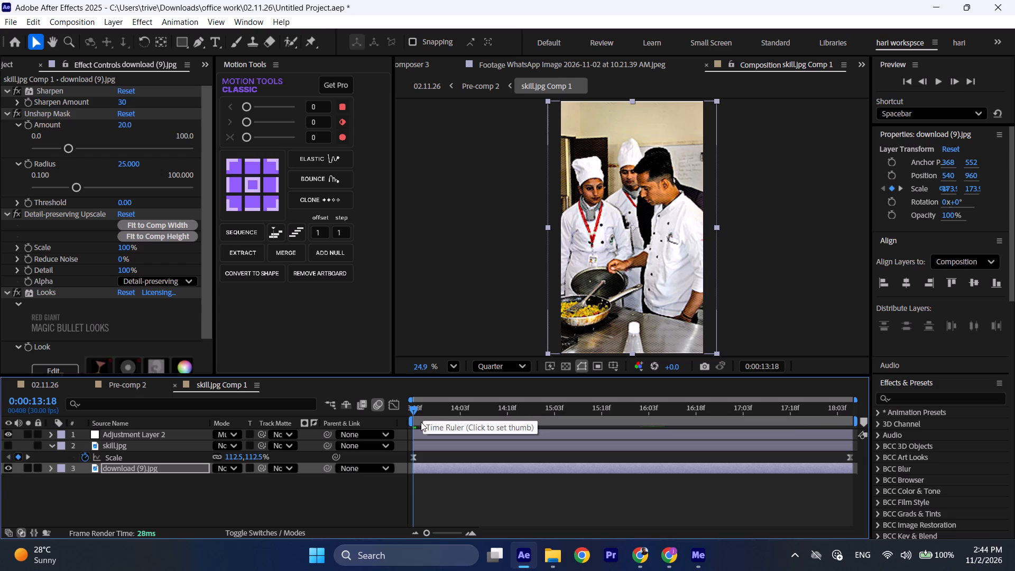
key(u)
click(423, 441)
key(u)
drag(426, 404, 416, 407)
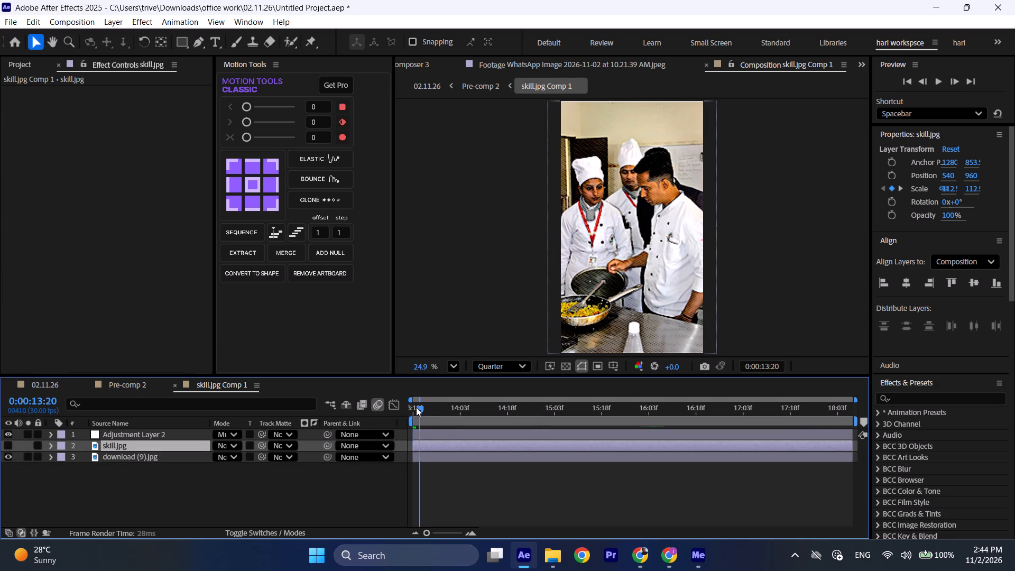
drag(416, 407, 407, 409)
key(space)
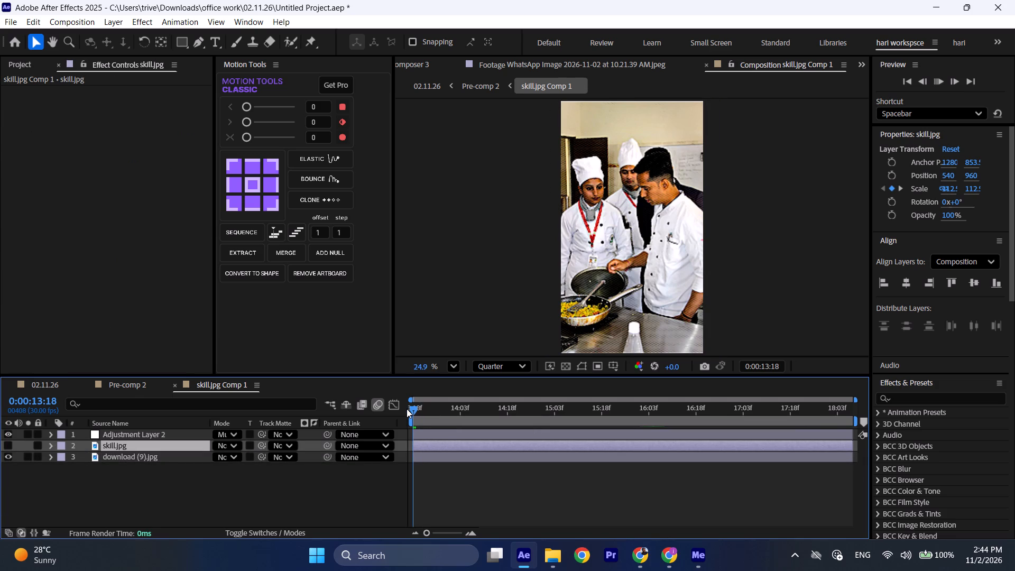
Preview the chef zoom from 0:00:13:18 and remove all effects from the download (9).jpg layer.
drag(424, 409, 410, 410)
key(space)
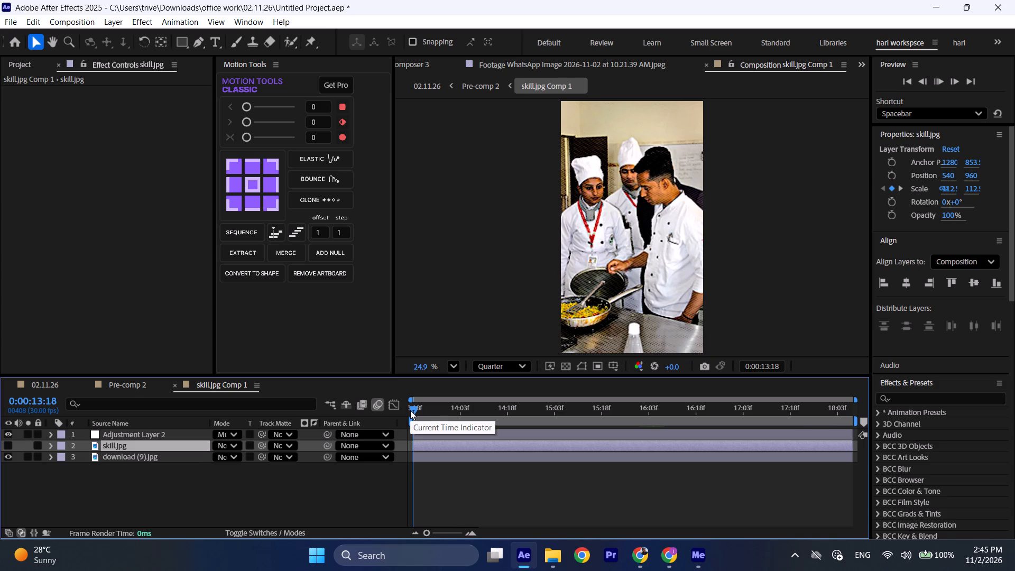
key(space)
click(429, 458)
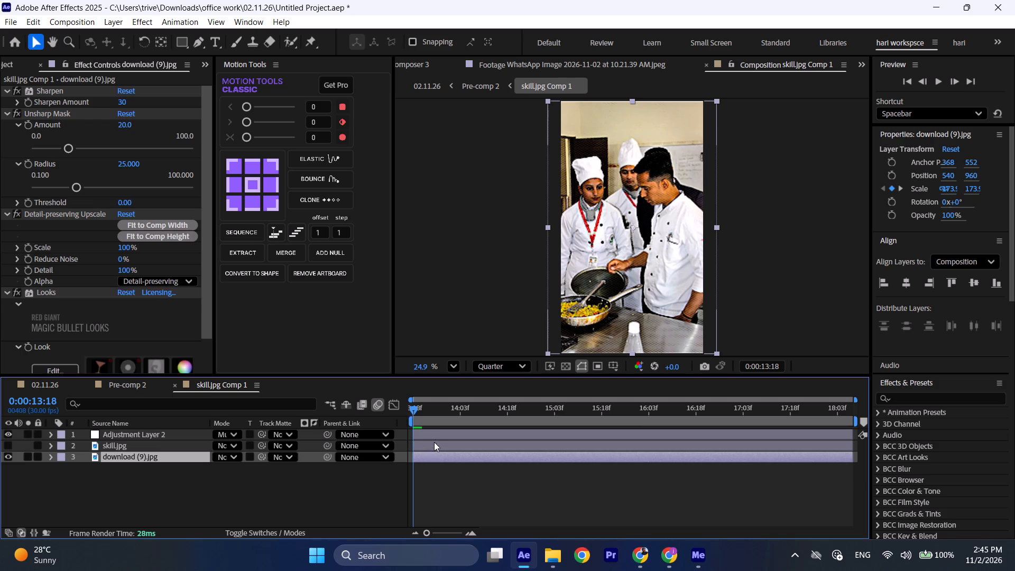
click(435, 433)
click(436, 443)
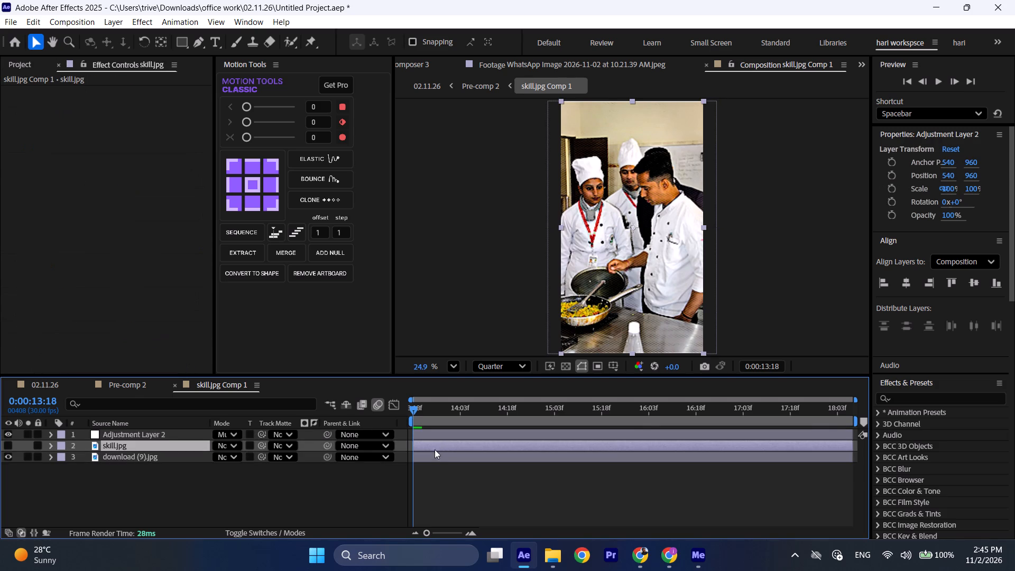
click(434, 452)
click(434, 457)
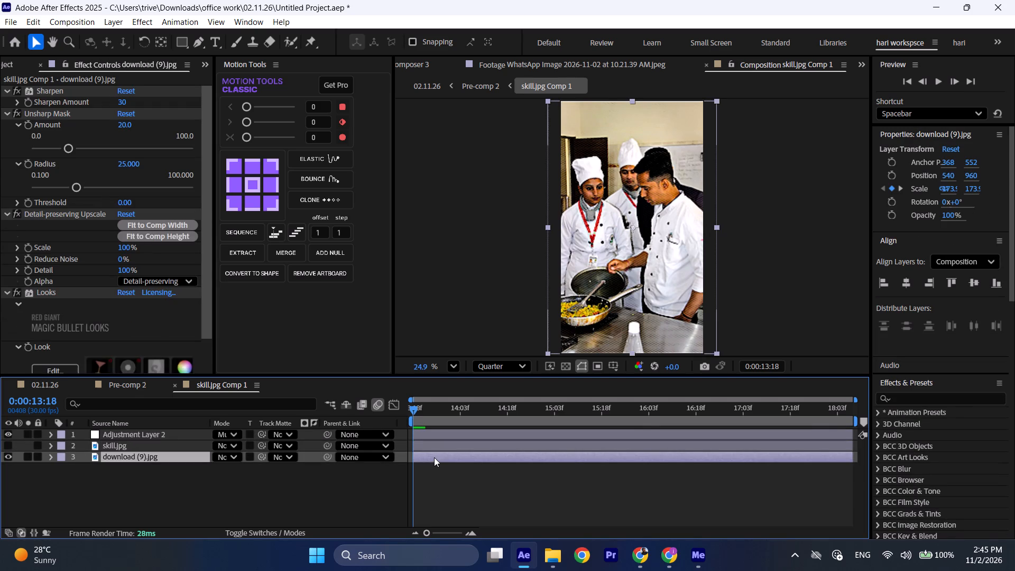
click(111, 174)
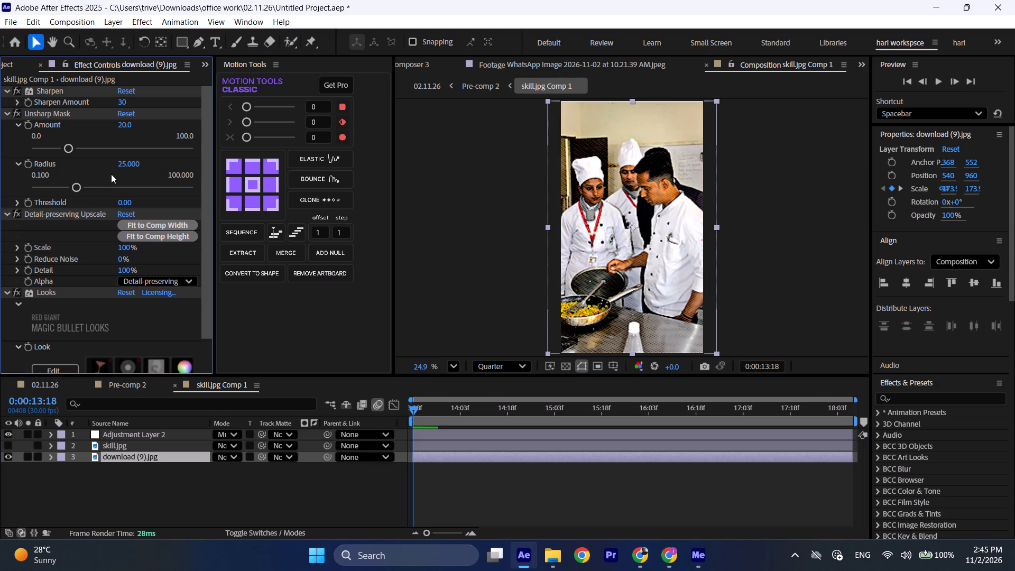
key(ctrl+a)
key(BackSpace)
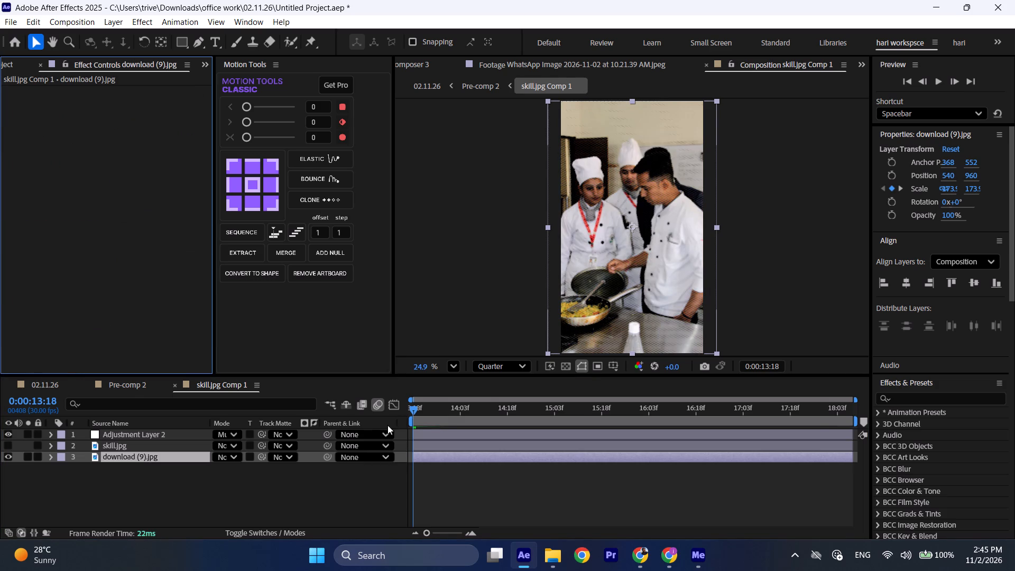
Delete the hidden skill.jpg layer from skill.jpg Comp 1.
click(425, 445)
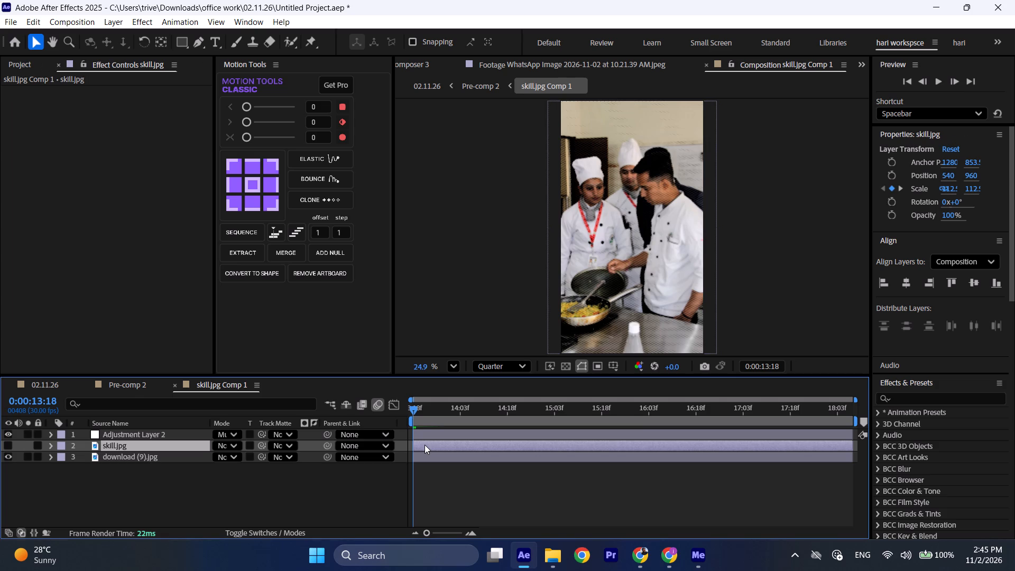
key(BackSpace)
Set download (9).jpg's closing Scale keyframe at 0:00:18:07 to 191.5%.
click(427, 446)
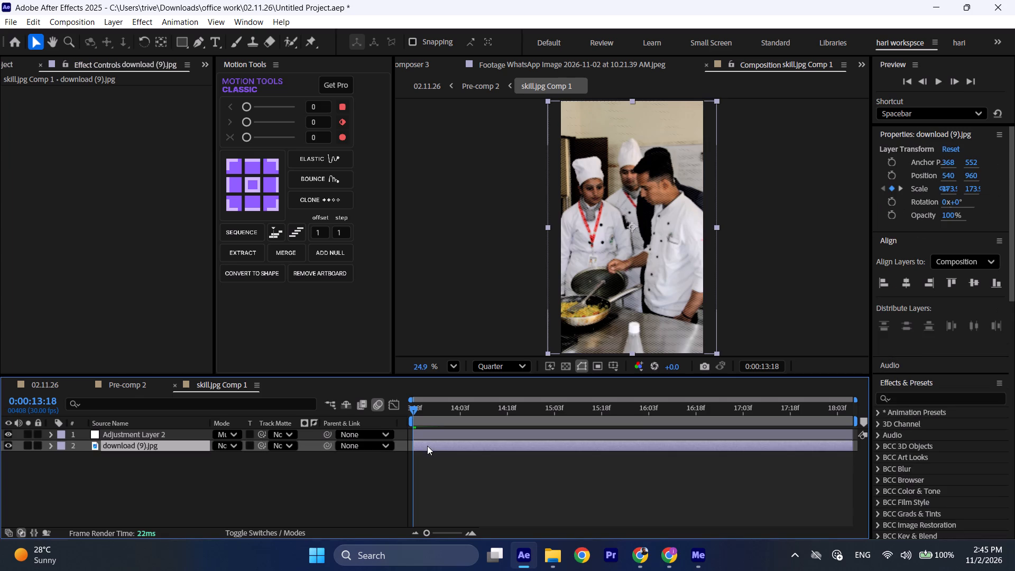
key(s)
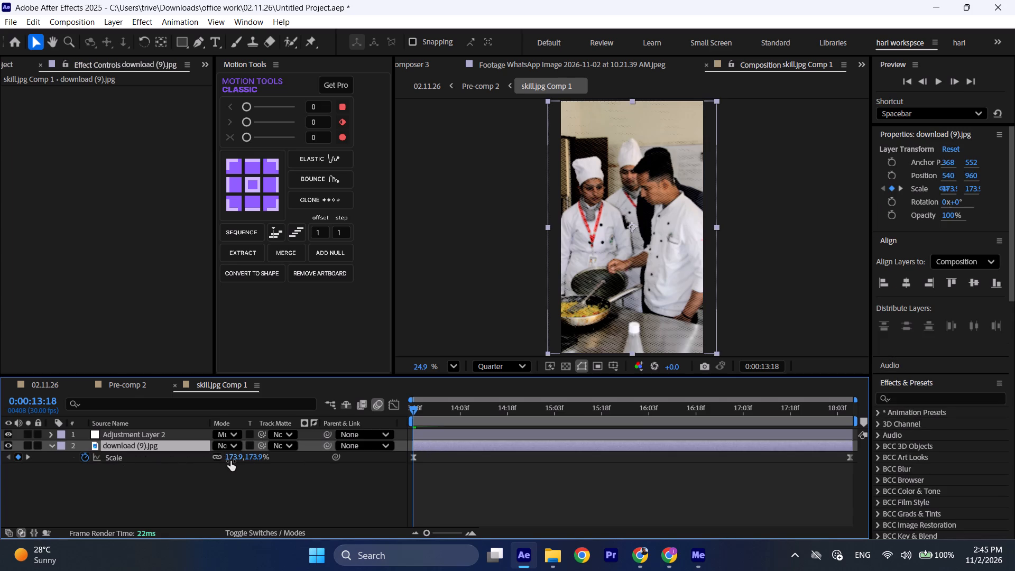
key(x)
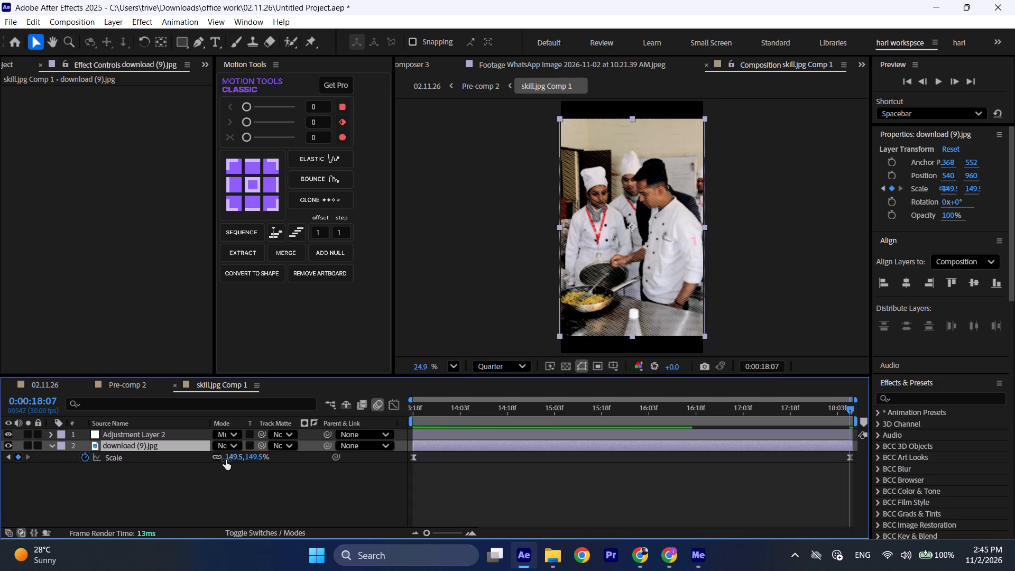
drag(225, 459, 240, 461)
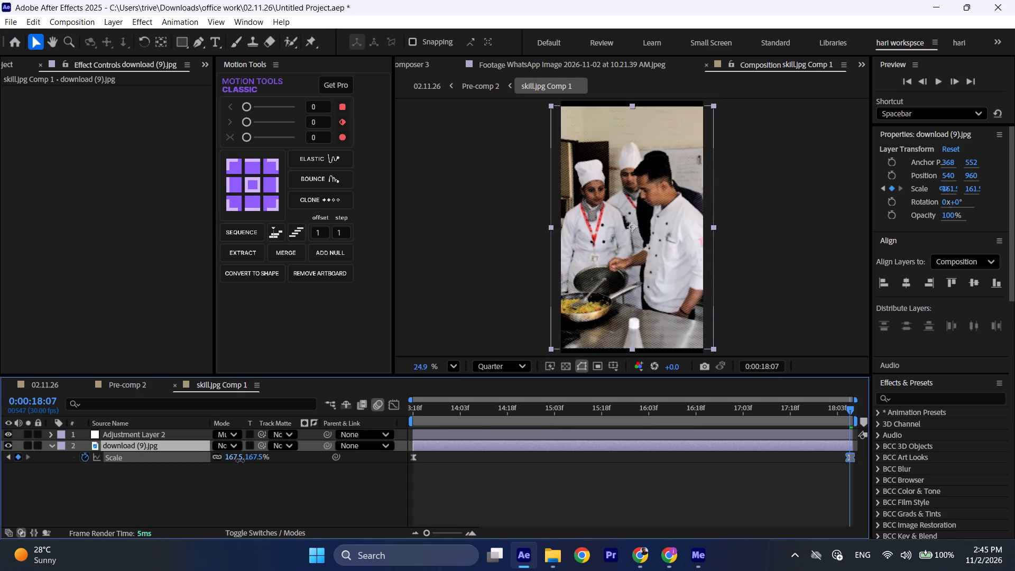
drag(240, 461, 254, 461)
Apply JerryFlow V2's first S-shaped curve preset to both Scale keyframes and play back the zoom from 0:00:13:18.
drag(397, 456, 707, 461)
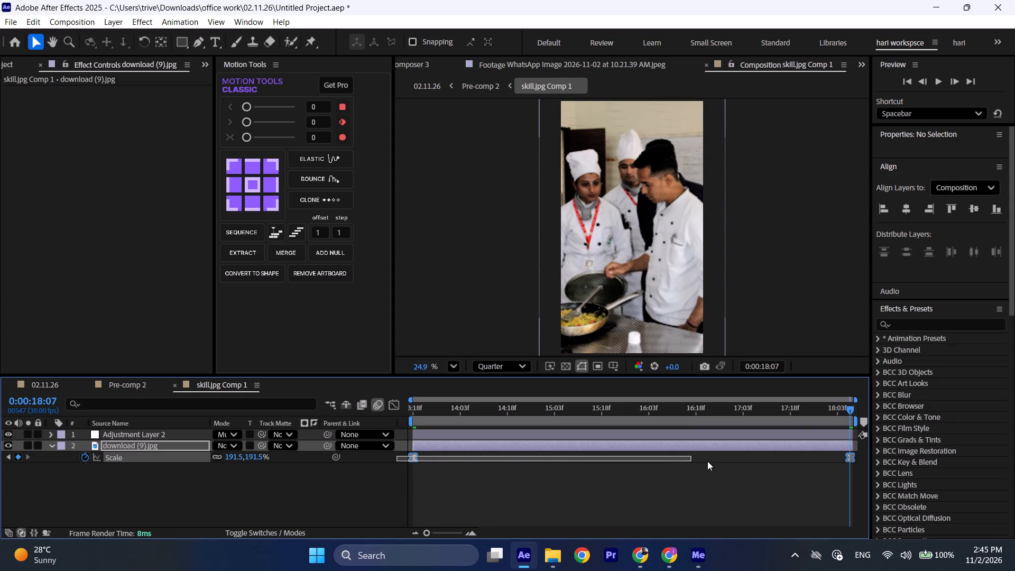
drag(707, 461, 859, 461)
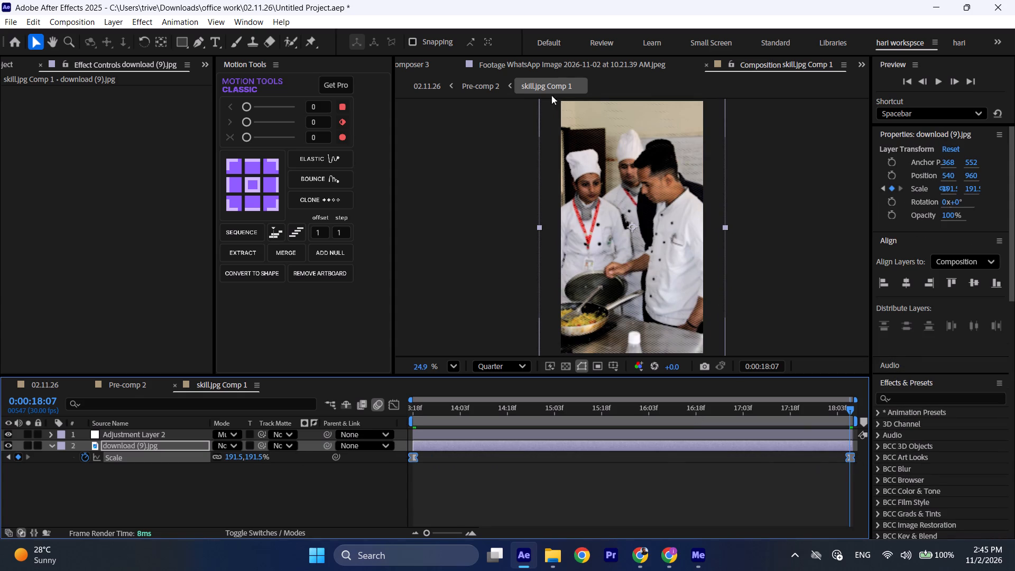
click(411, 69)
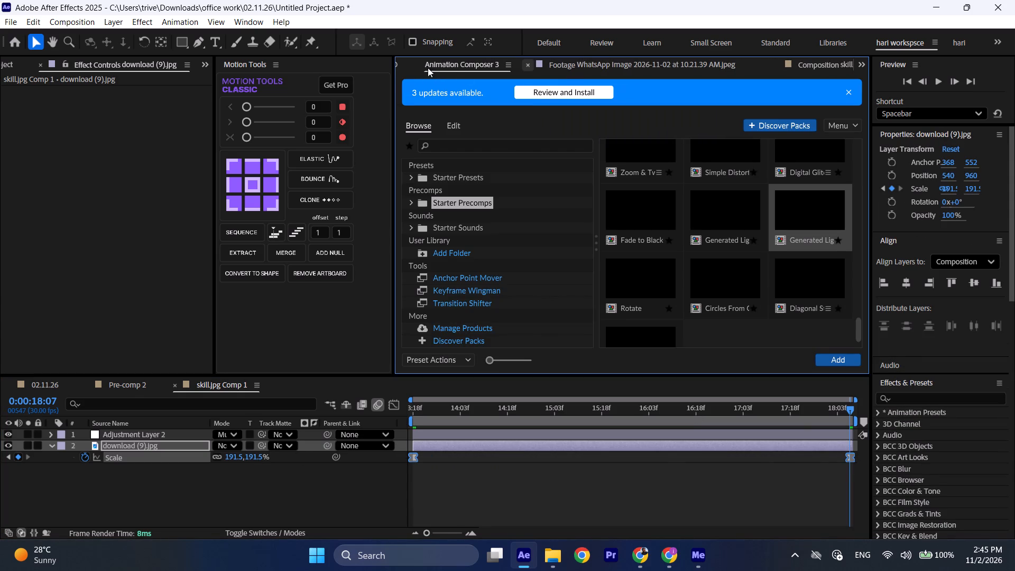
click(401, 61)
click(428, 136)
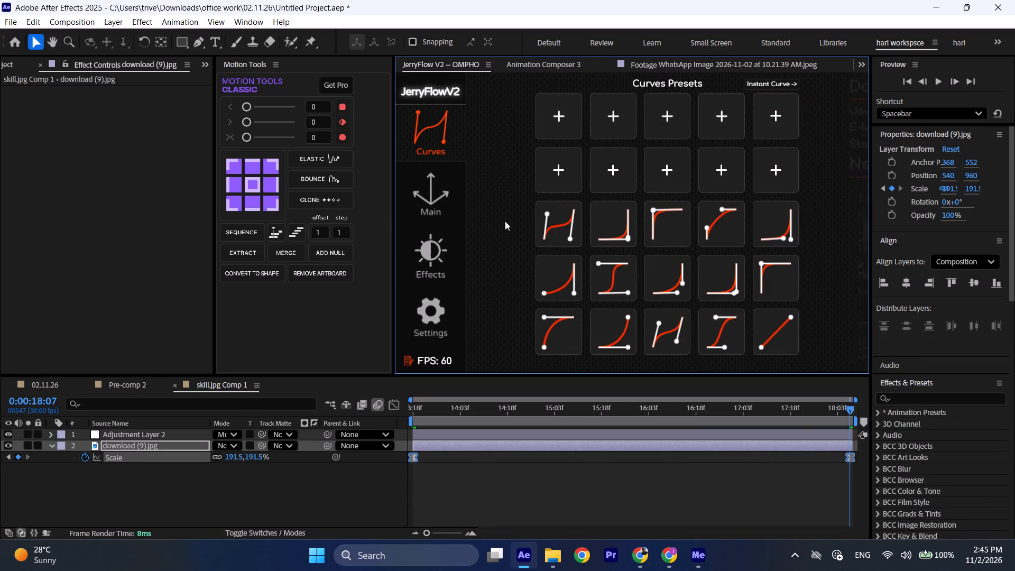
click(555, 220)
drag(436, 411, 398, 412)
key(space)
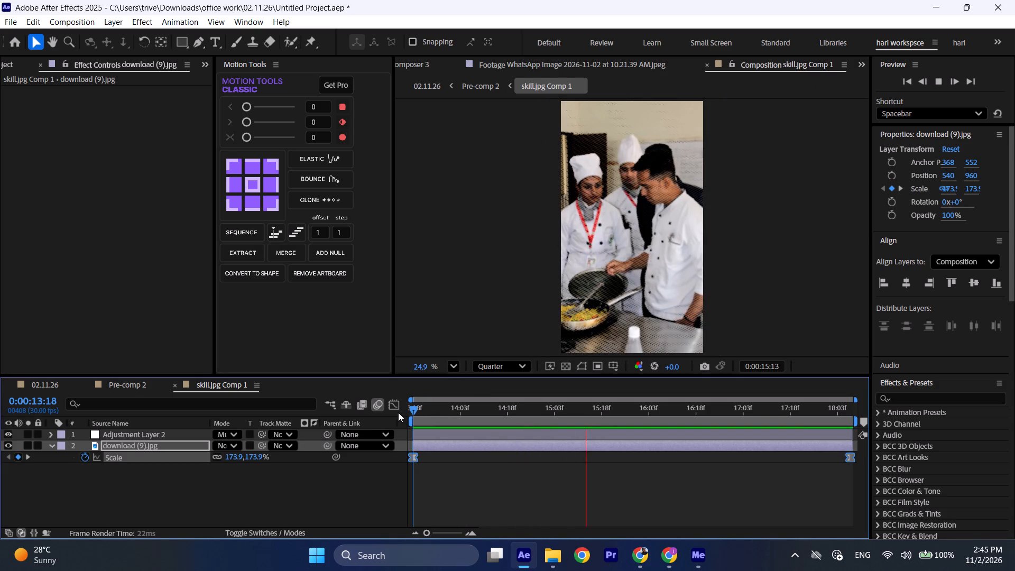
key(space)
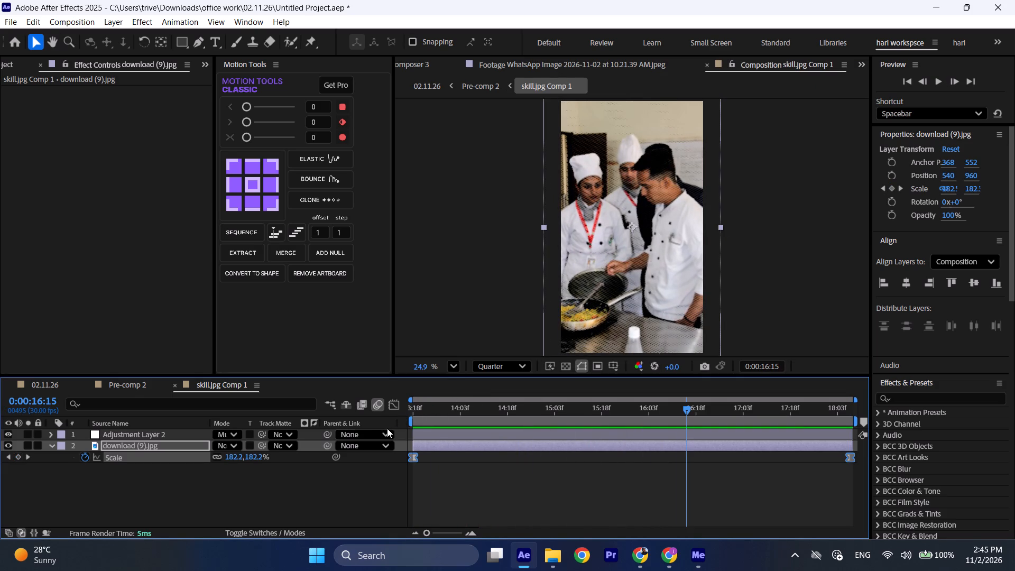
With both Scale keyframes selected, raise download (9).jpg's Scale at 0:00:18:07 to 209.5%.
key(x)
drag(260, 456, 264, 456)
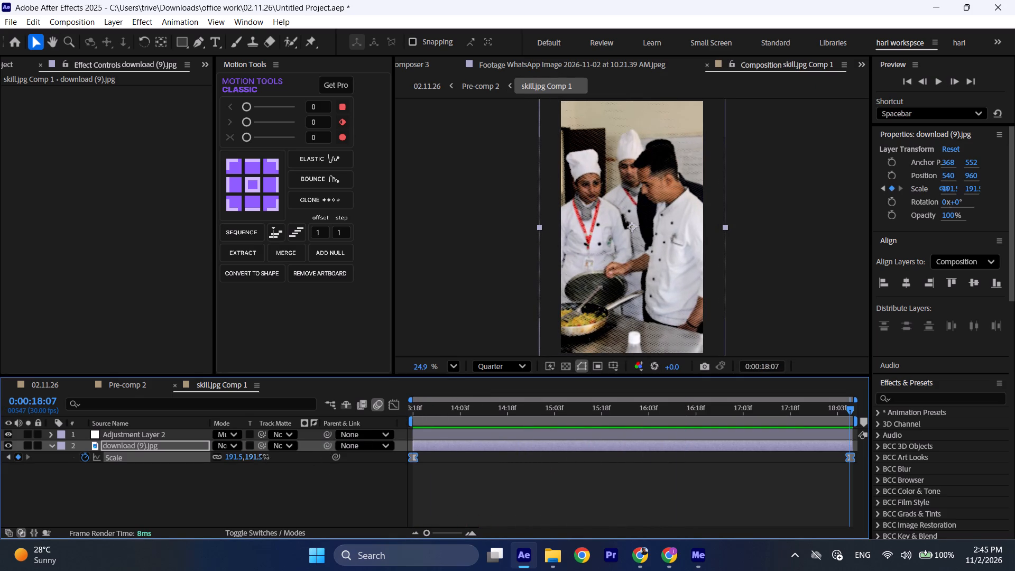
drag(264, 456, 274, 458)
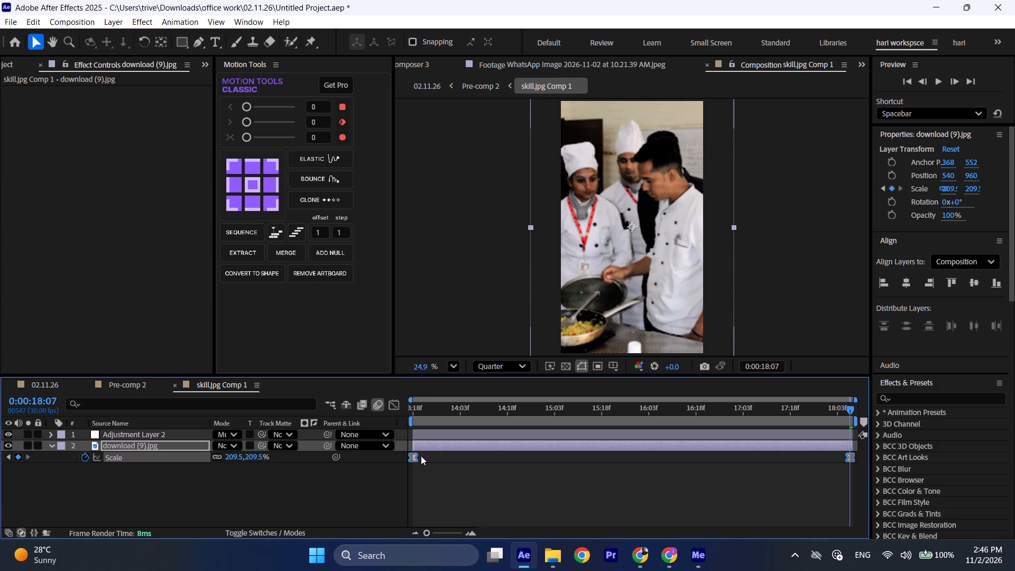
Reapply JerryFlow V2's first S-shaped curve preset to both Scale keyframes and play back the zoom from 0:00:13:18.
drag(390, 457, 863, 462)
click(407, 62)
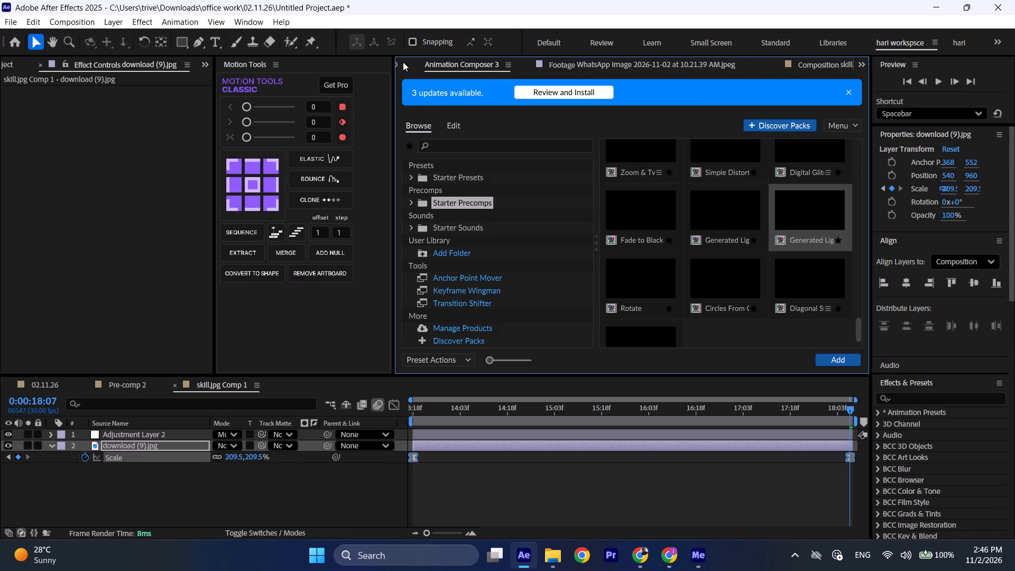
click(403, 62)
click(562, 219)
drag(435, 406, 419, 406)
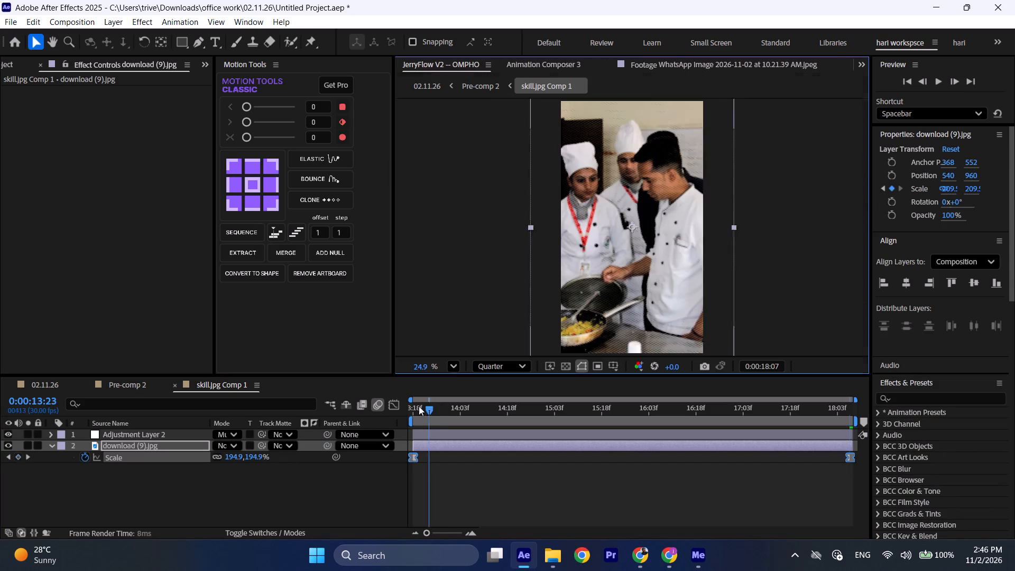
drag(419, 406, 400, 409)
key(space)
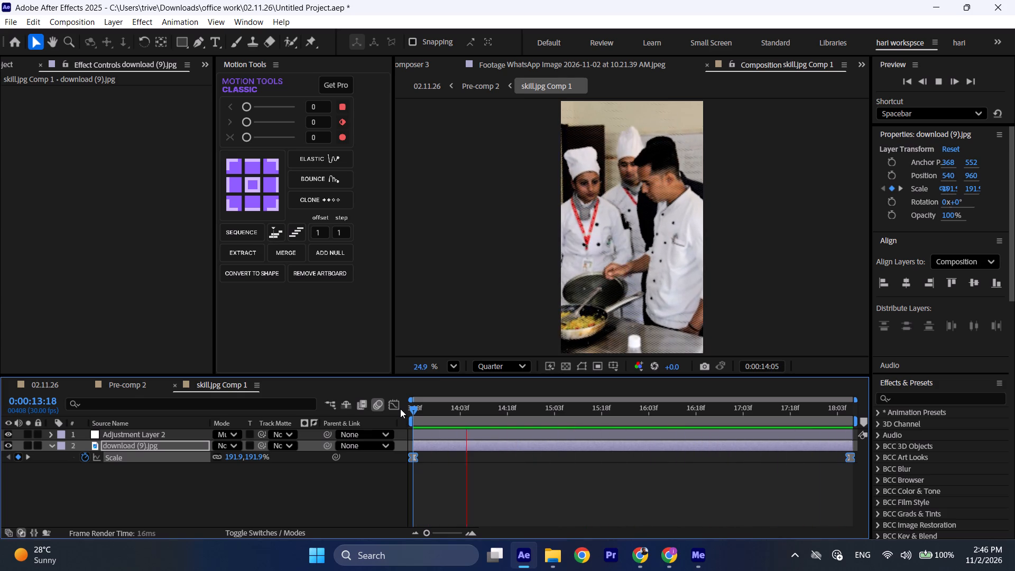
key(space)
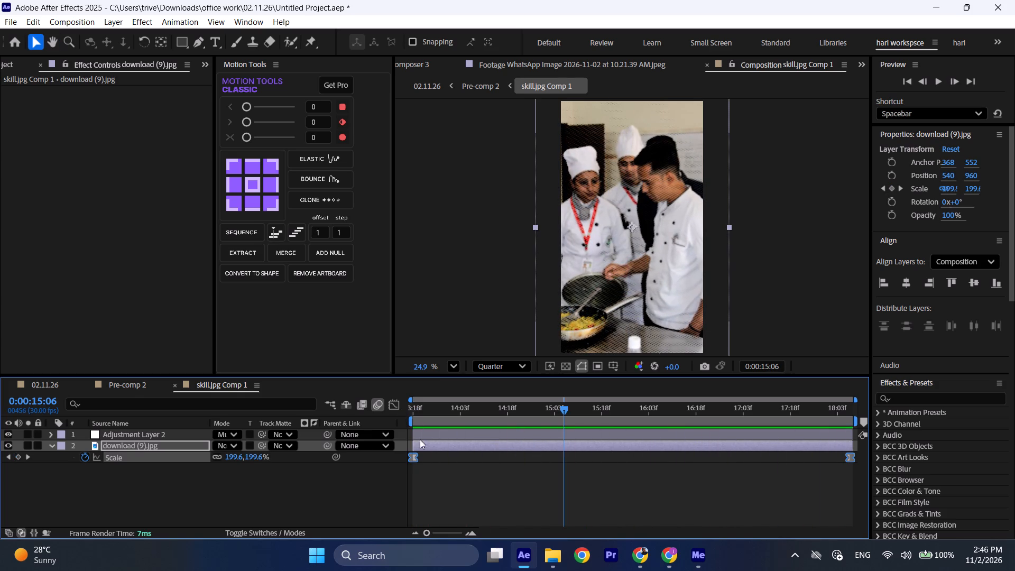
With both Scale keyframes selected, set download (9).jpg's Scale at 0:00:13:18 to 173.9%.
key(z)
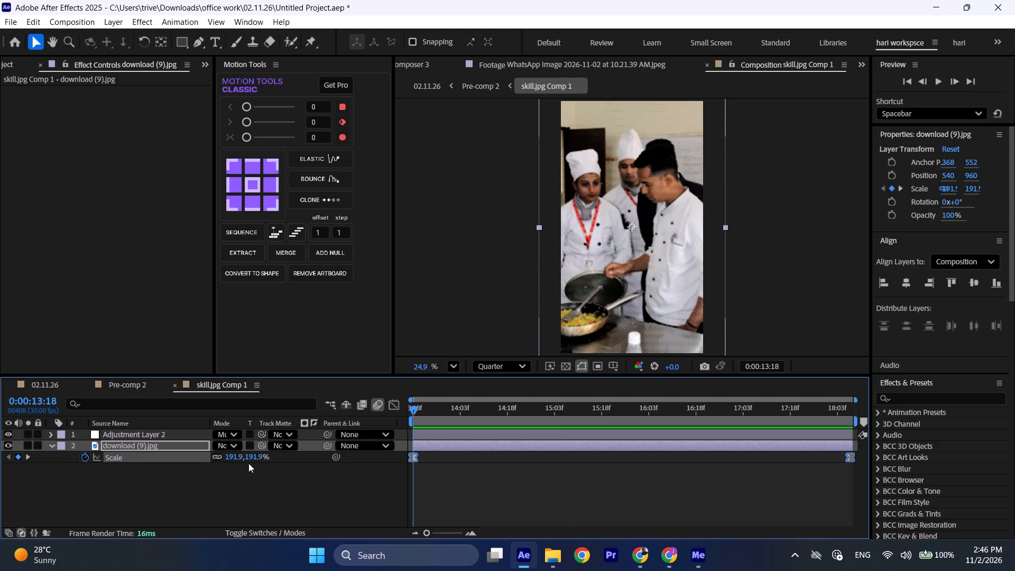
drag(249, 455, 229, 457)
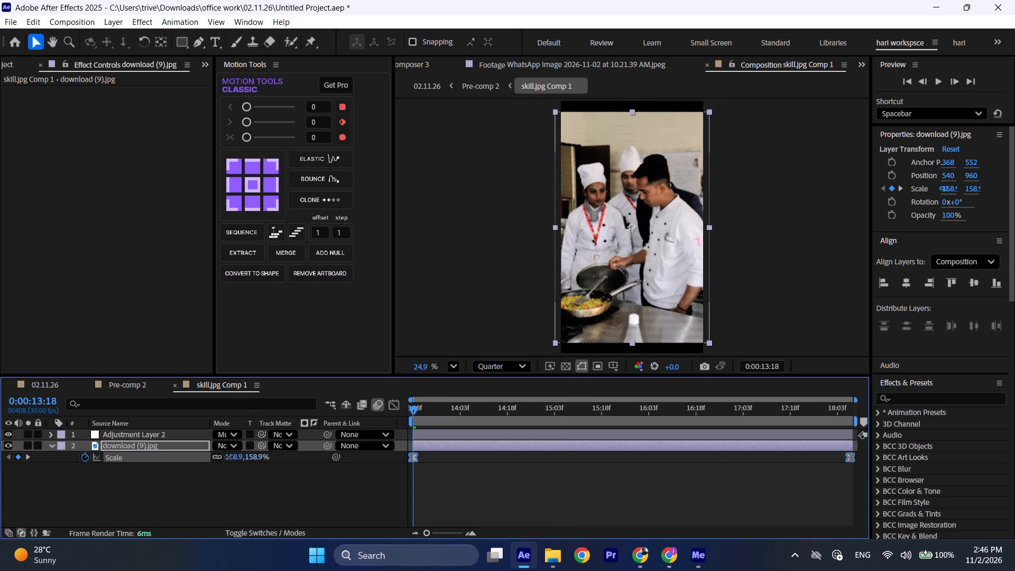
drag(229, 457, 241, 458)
Set download (9).jpg's Scale at the closing keyframe, 0:00:18:07, to 205.5%.
key(x)
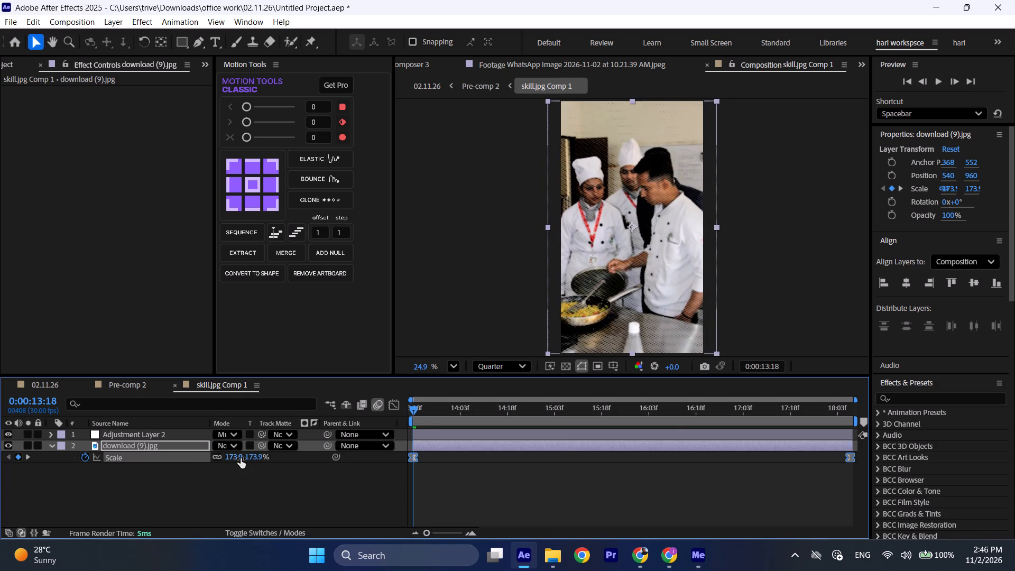
drag(253, 457, 265, 459)
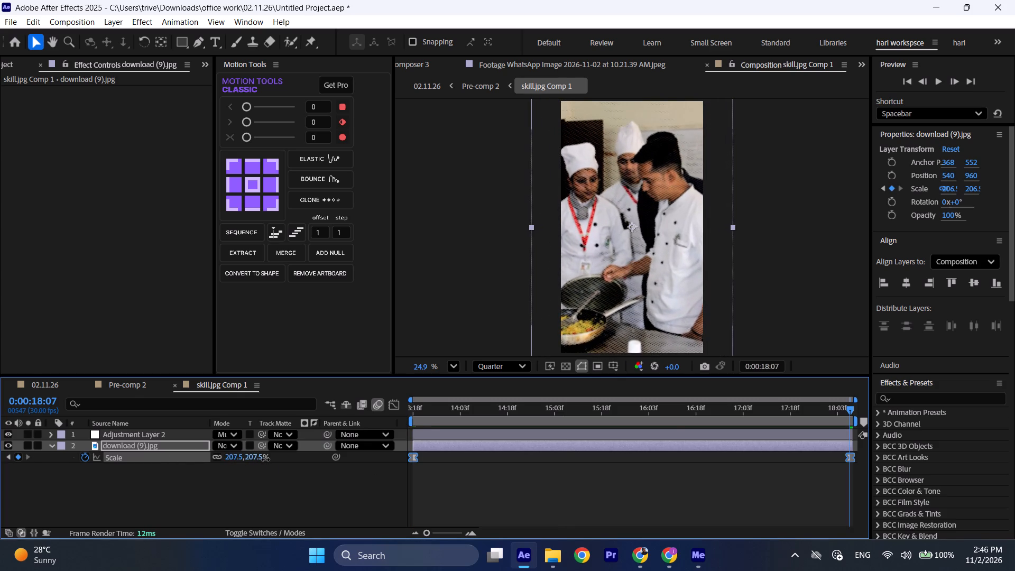
drag(265, 459, 265, 460)
Apply JerryFlow V2's first S-shaped curve preset to both Scale keyframes again and preview the zoom from 0:00:13:18.
drag(393, 454, 603, 461)
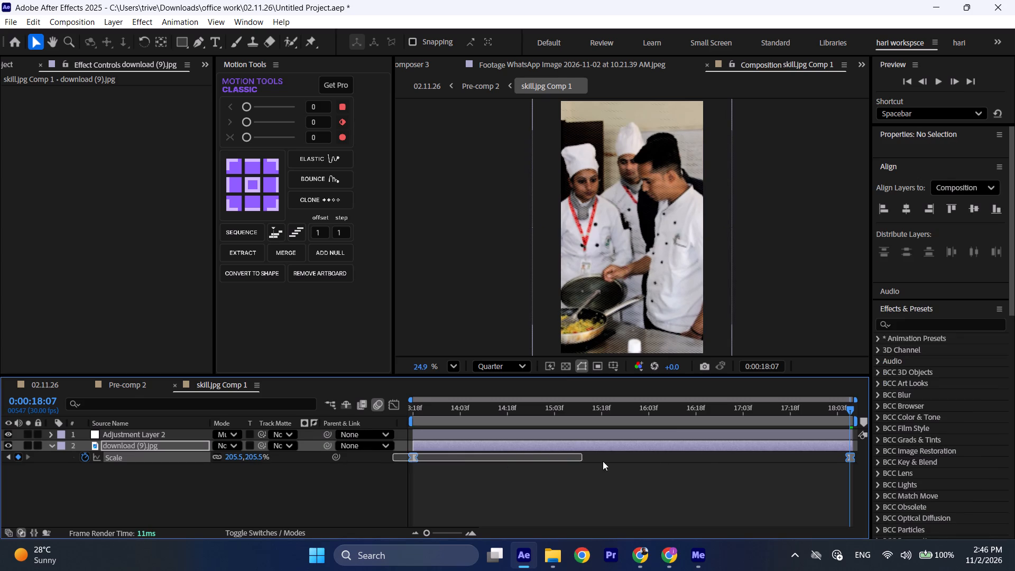
drag(603, 461, 870, 462)
click(421, 61)
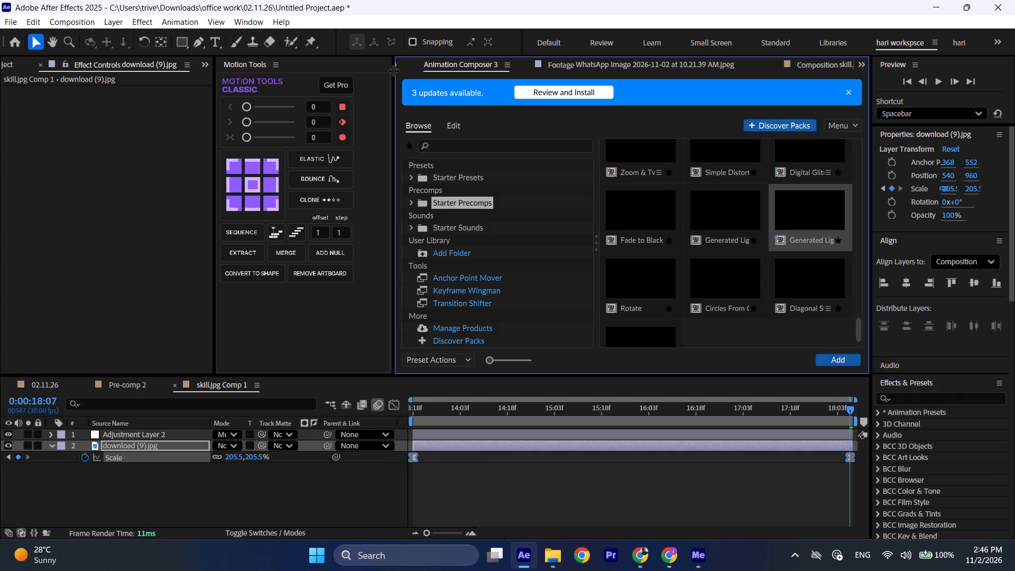
click(400, 62)
click(564, 224)
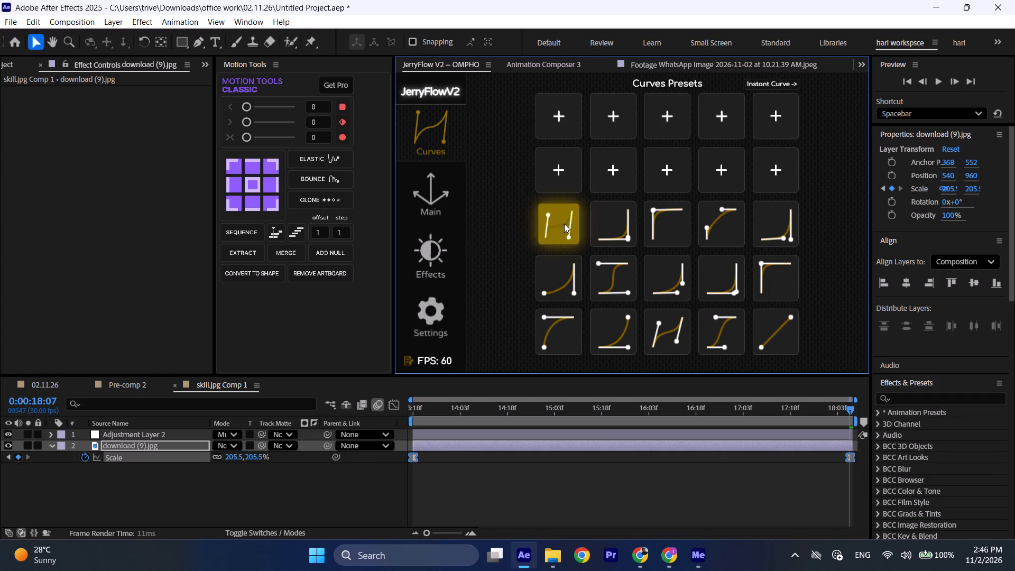
drag(431, 413, 405, 418)
key(space)
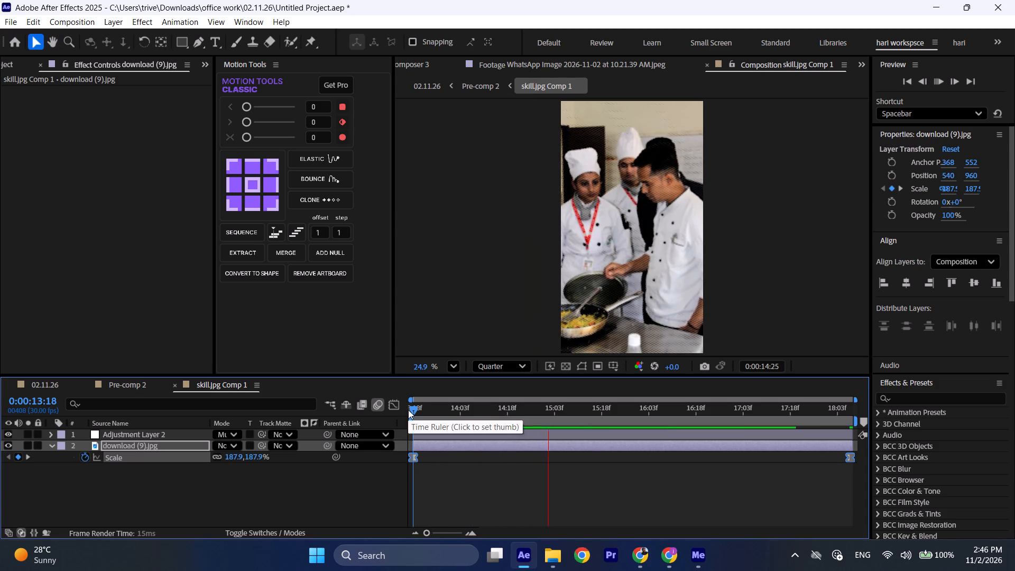
Set download (9).jpg's Scale keyframe at 0:00:13:18 to 175.9%.
drag(422, 411, 407, 414)
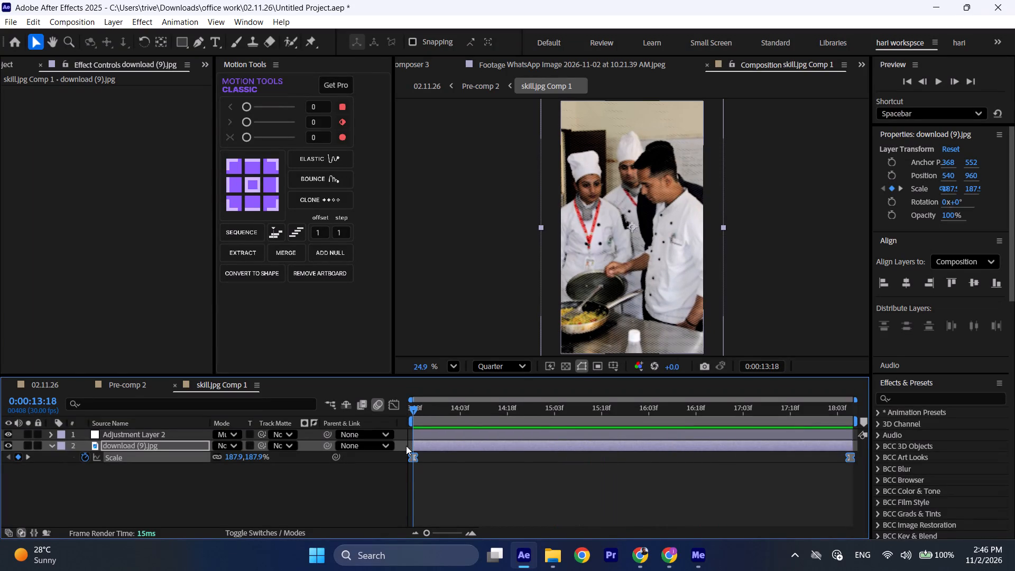
click(316, 473)
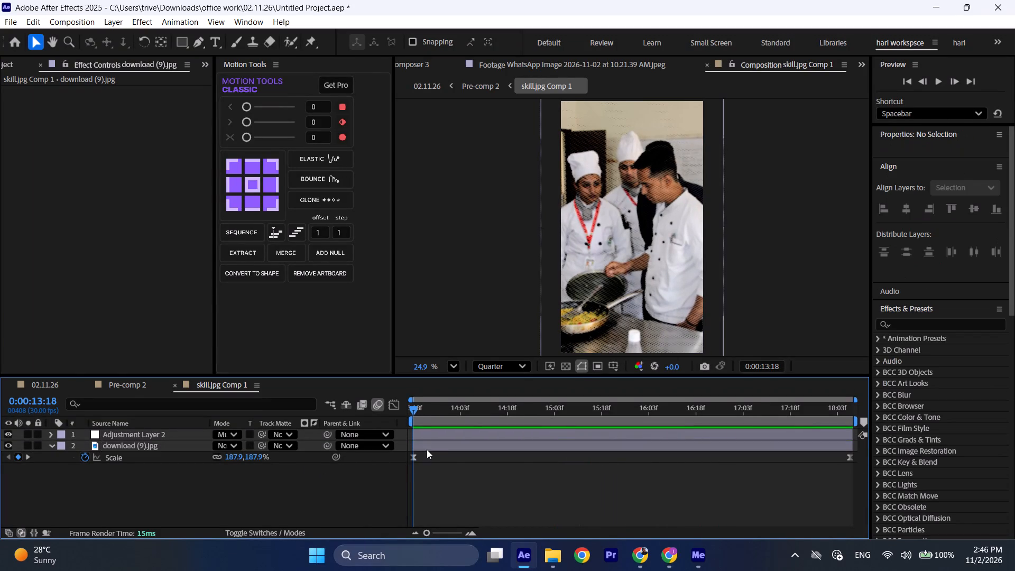
click(412, 455)
click(240, 454)
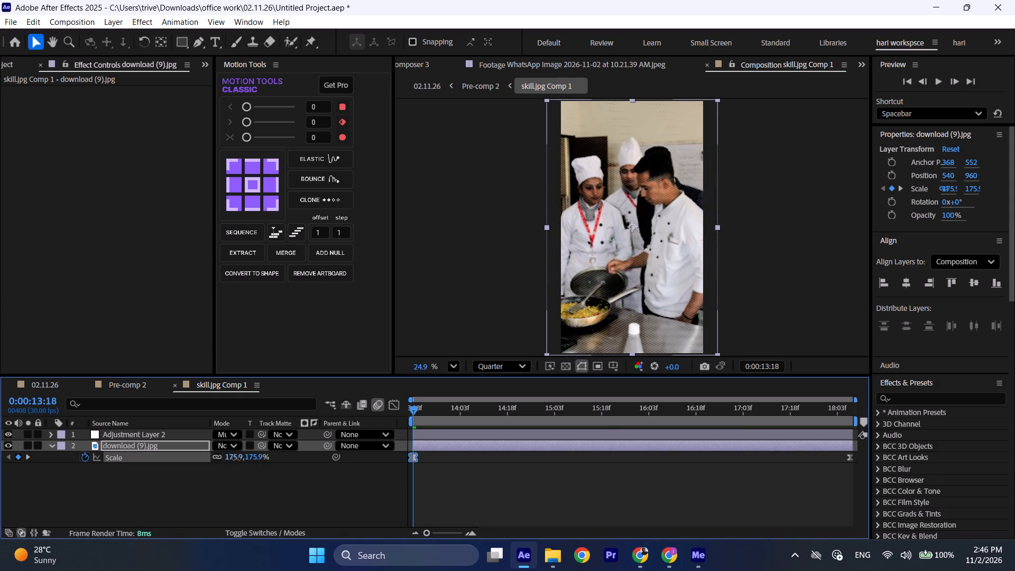
Apply JerryFlow V2's first S-shaped curve preset to both Scale keyframes and play back the zoom from 0:00:13:18.
click(366, 472)
drag(385, 455, 393, 457)
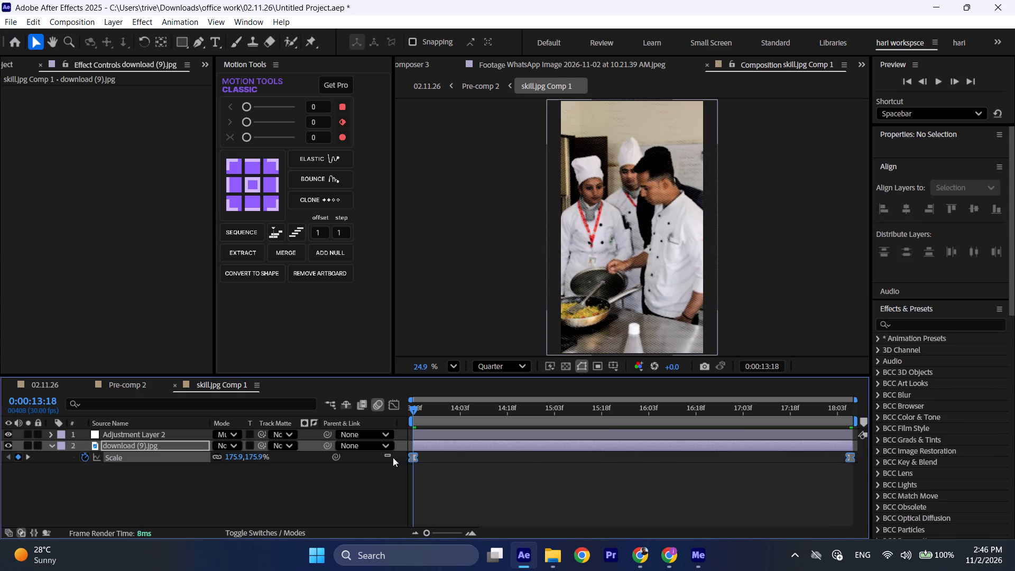
drag(393, 457, 861, 462)
click(428, 66)
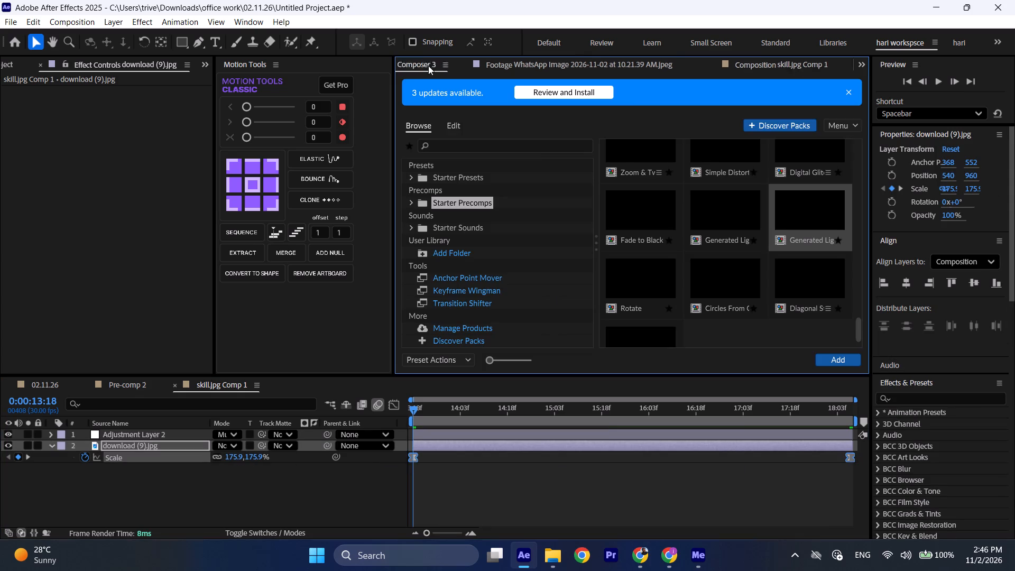
click(405, 63)
click(544, 217)
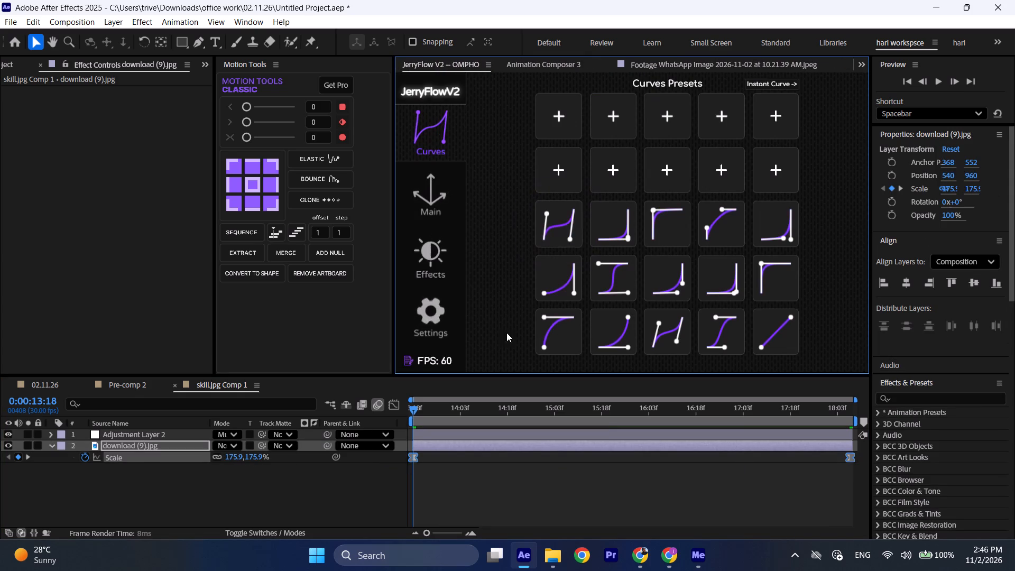
click(457, 469)
drag(435, 417, 402, 418)
key(space)
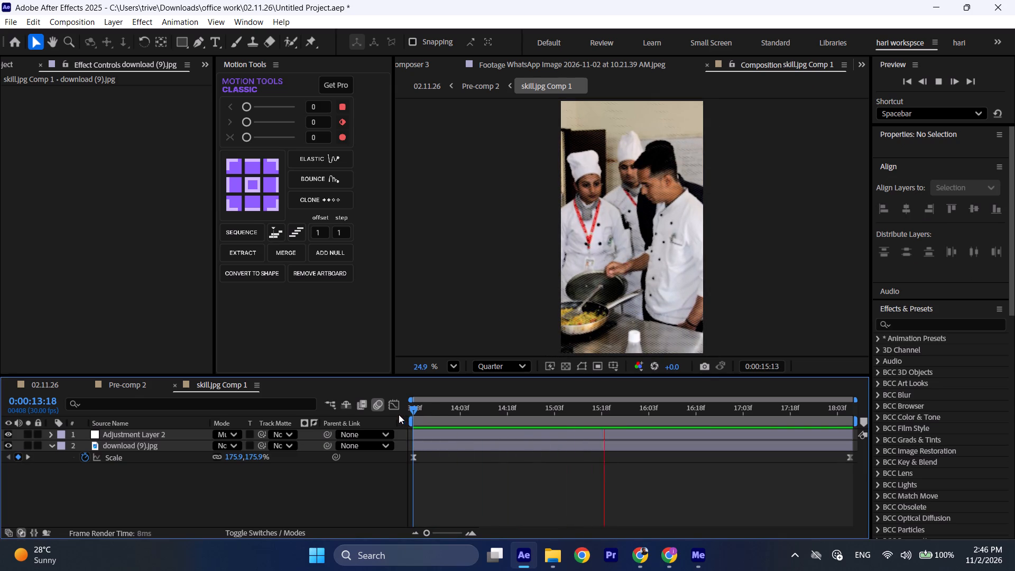
key(space)
Set S_HalfTone's Dots Lighten on Adjustment Layer 2 to 0.540.
click(454, 435)
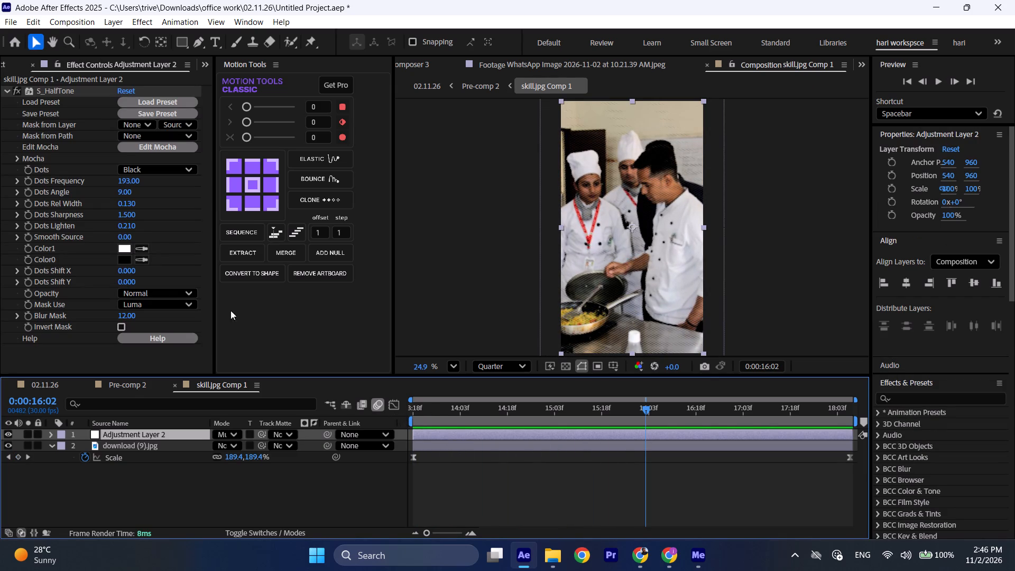
drag(127, 228, 141, 228)
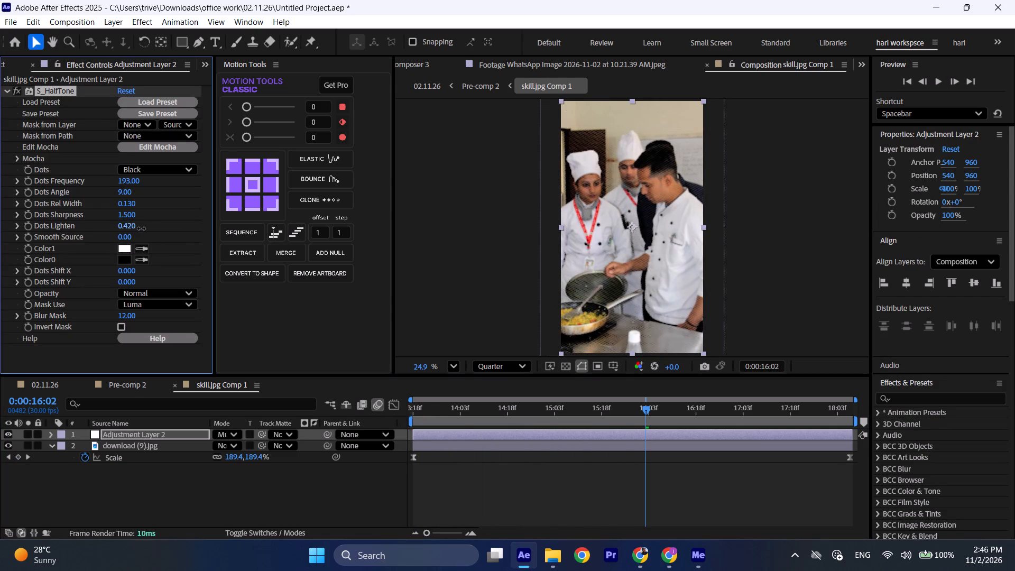
drag(141, 228, 149, 228)
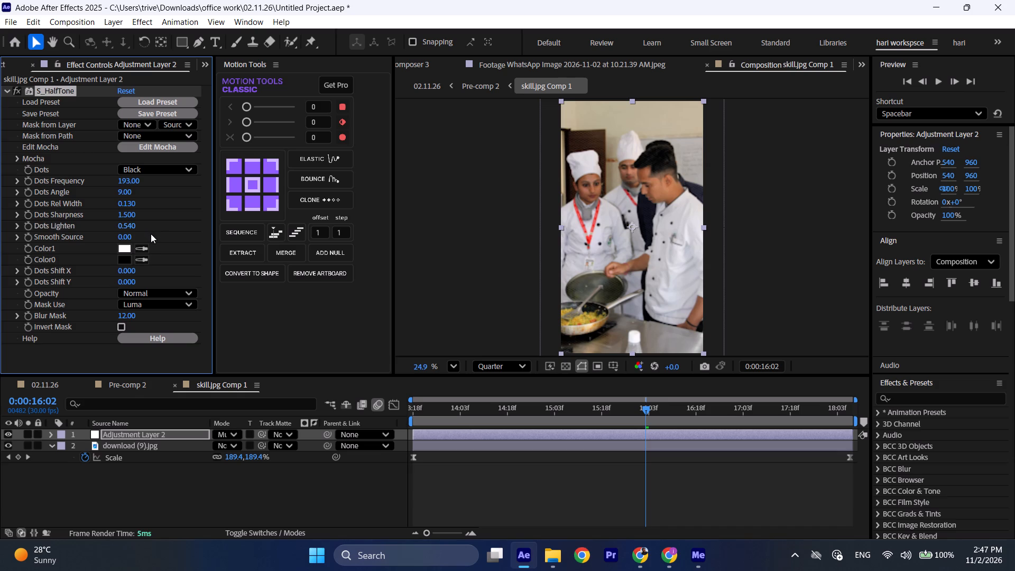
click(471, 496)
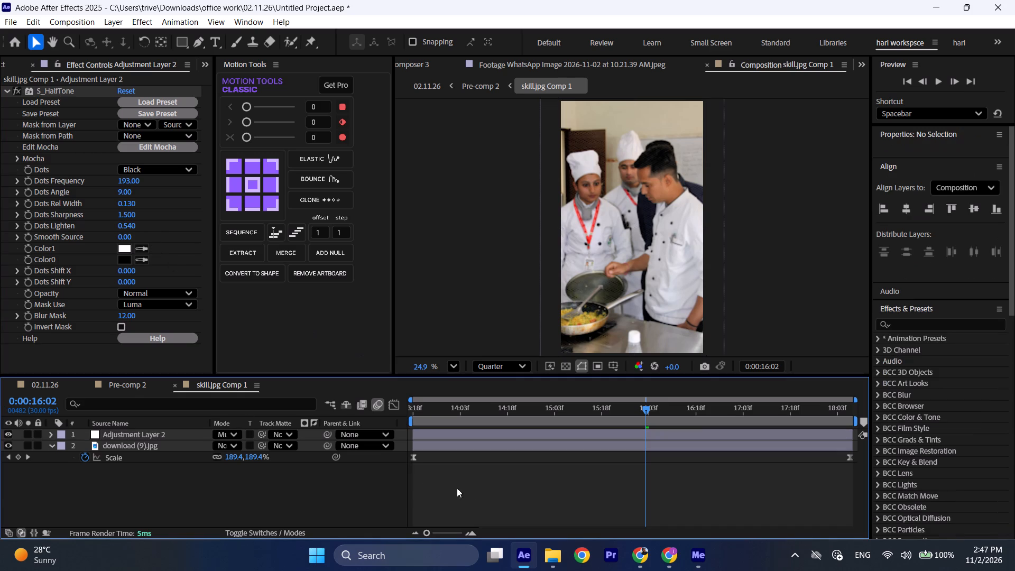
Return to Pre-comp 2 and review its remaining visuals from 0:00:16:02 through to 0:00:53:07.
click(177, 385)
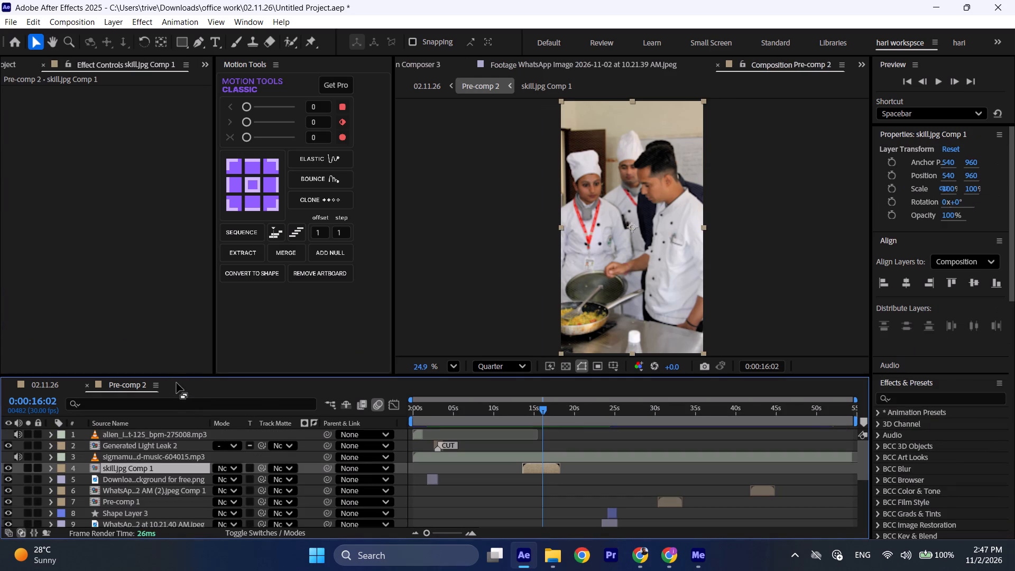
drag(551, 407, 585, 413)
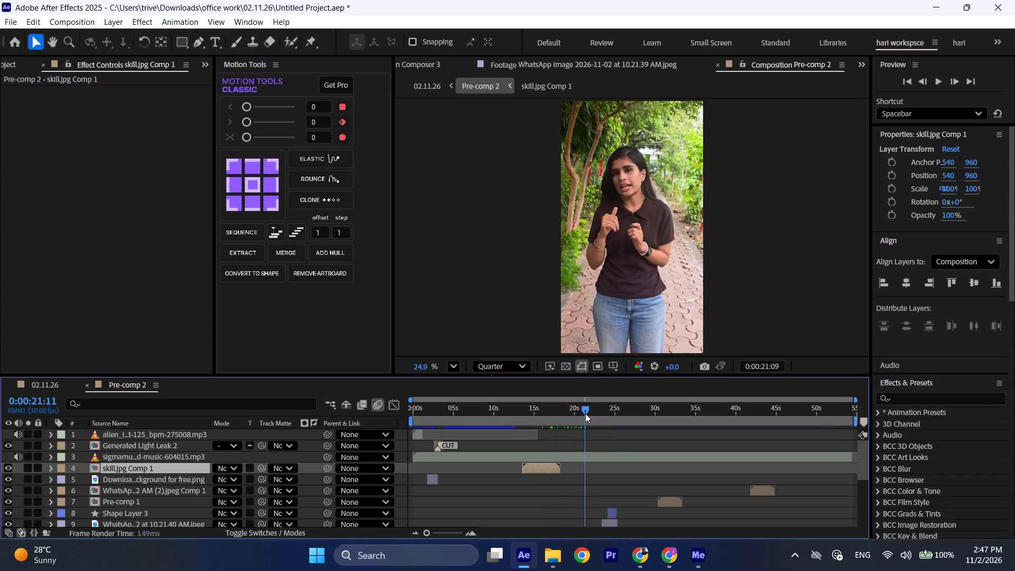
drag(585, 413, 671, 415)
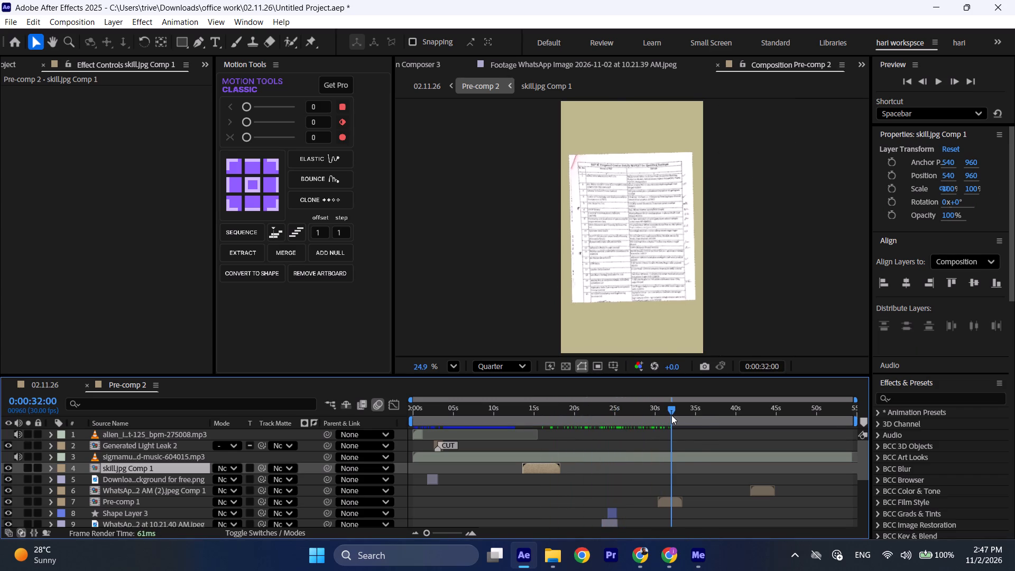
drag(671, 415, 766, 416)
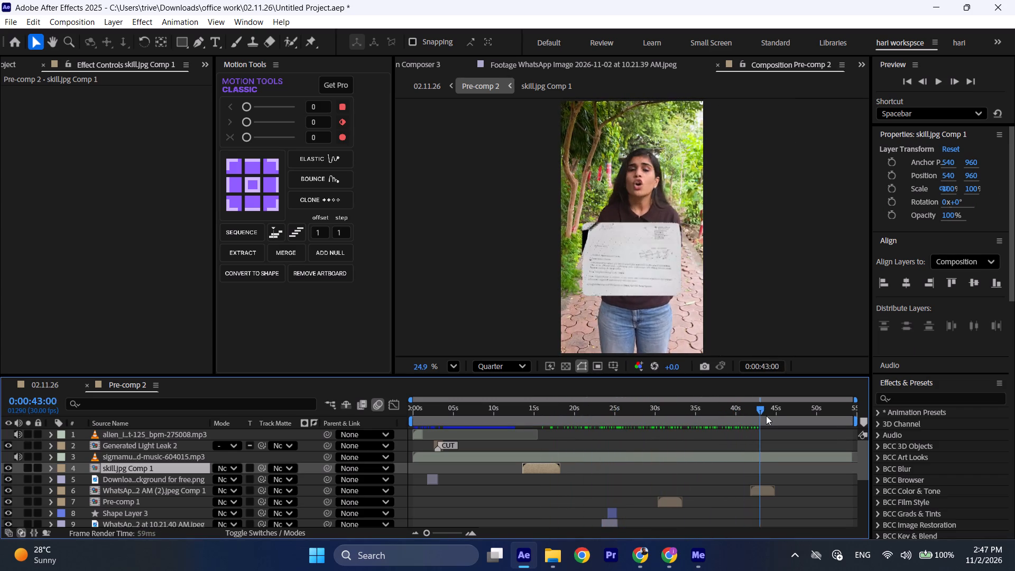
drag(766, 416, 820, 416)
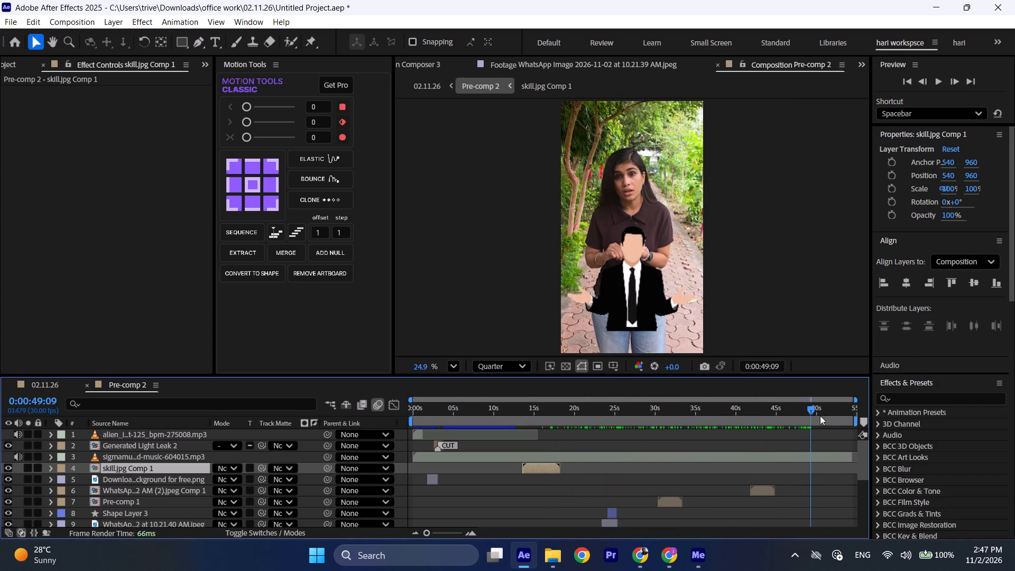
drag(820, 416, 834, 418)
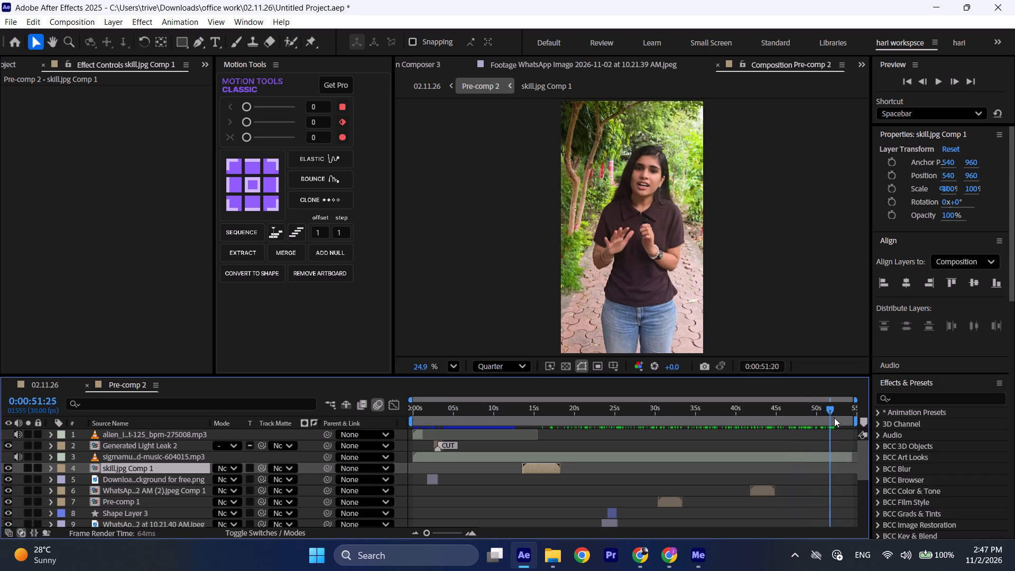
drag(834, 418, 841, 422)
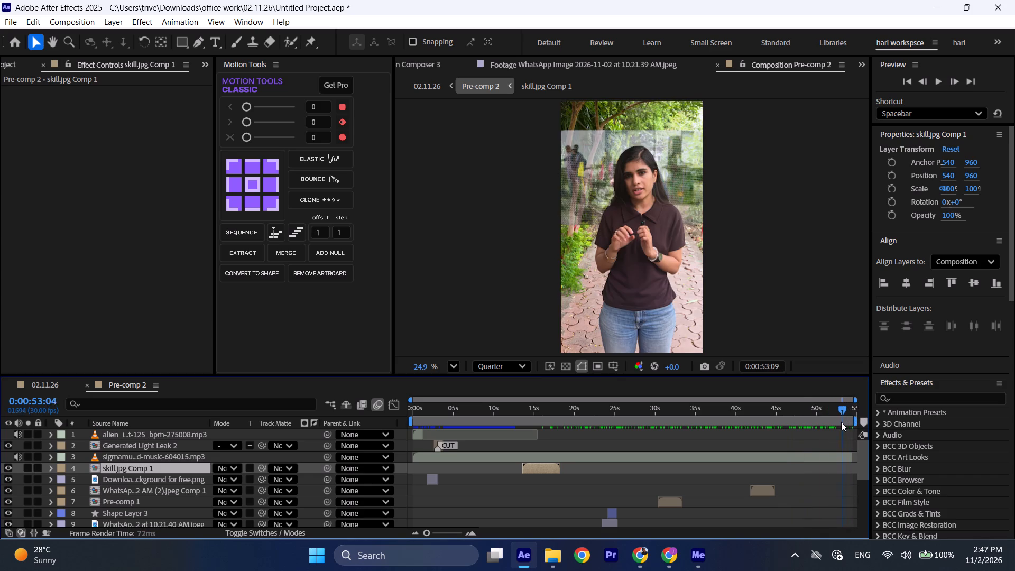
drag(841, 422, 843, 424)
Open the student-pradesh composition and add the Hotel Management Courses image from the Downloads folder, with the playhead at 0:00:51:21.
scroll(807, 478, down, 3)
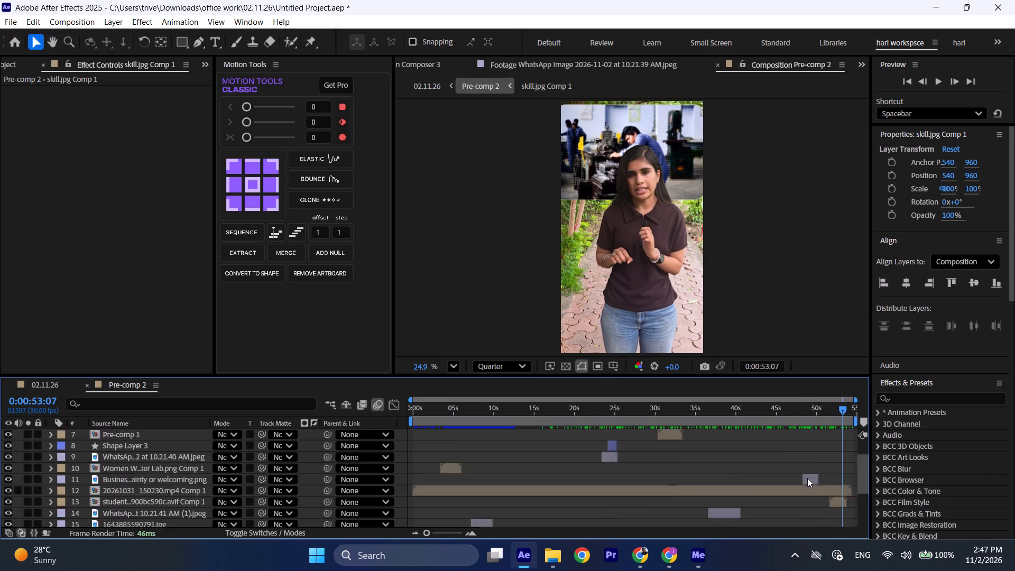
scroll(807, 478, down, 1)
double_click(838, 451)
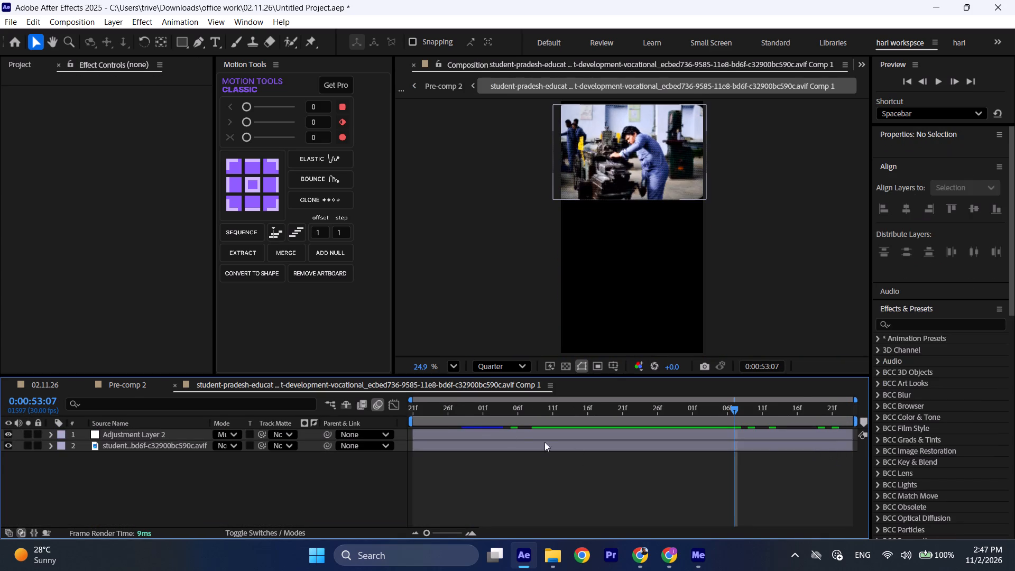
drag(440, 410, 405, 412)
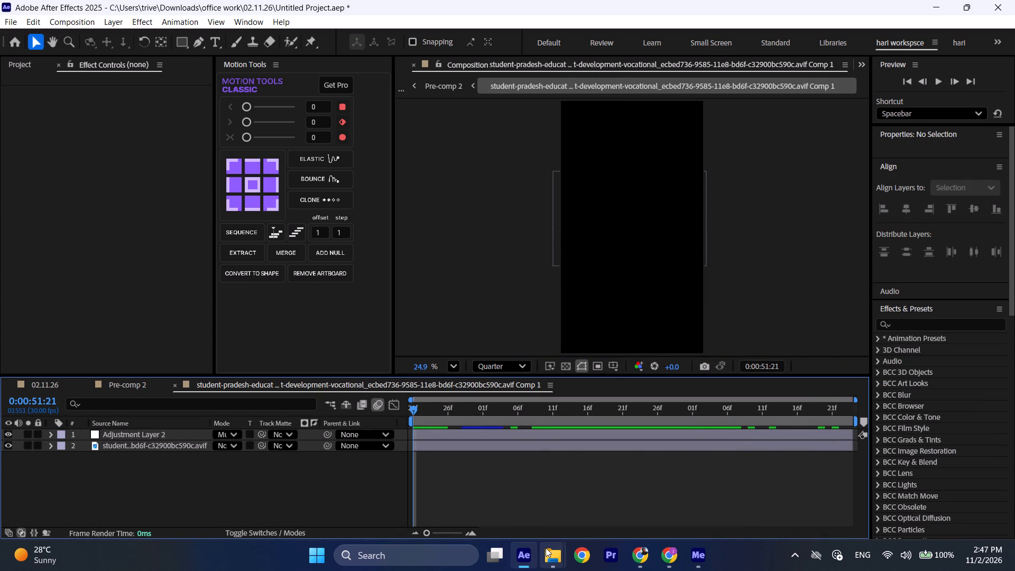
click(523, 508)
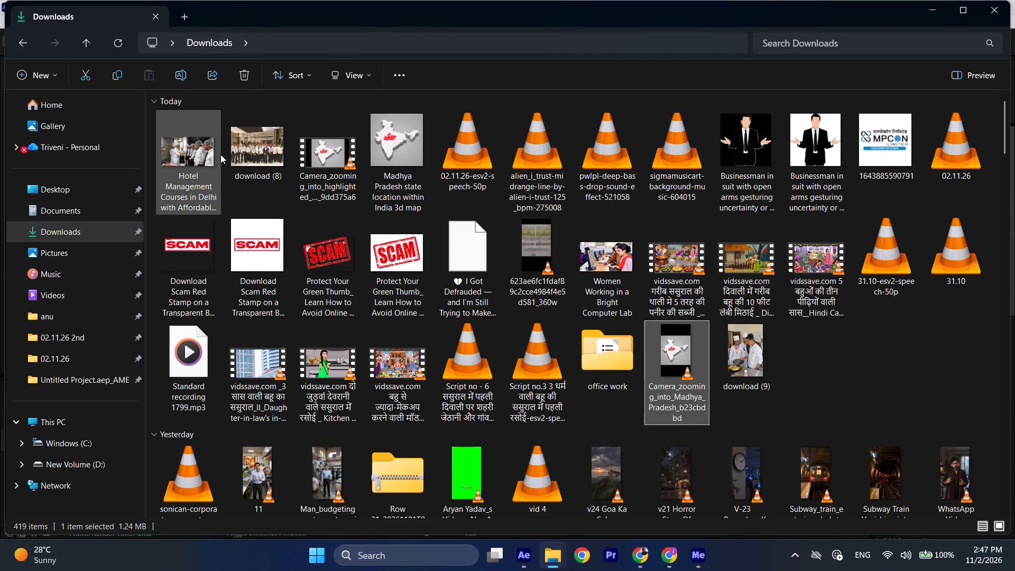
drag(190, 149, 531, 561)
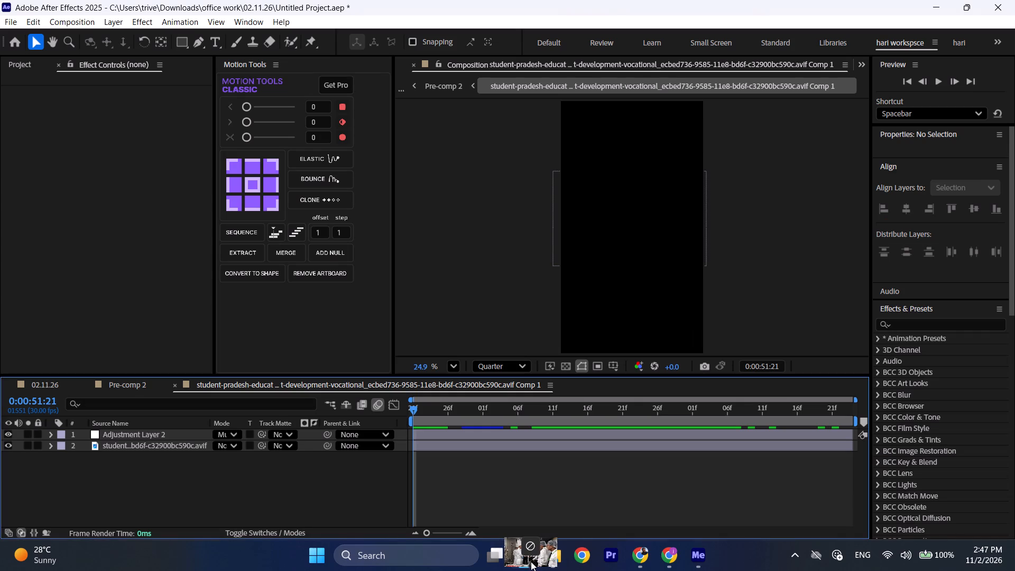
drag(531, 561, 492, 487)
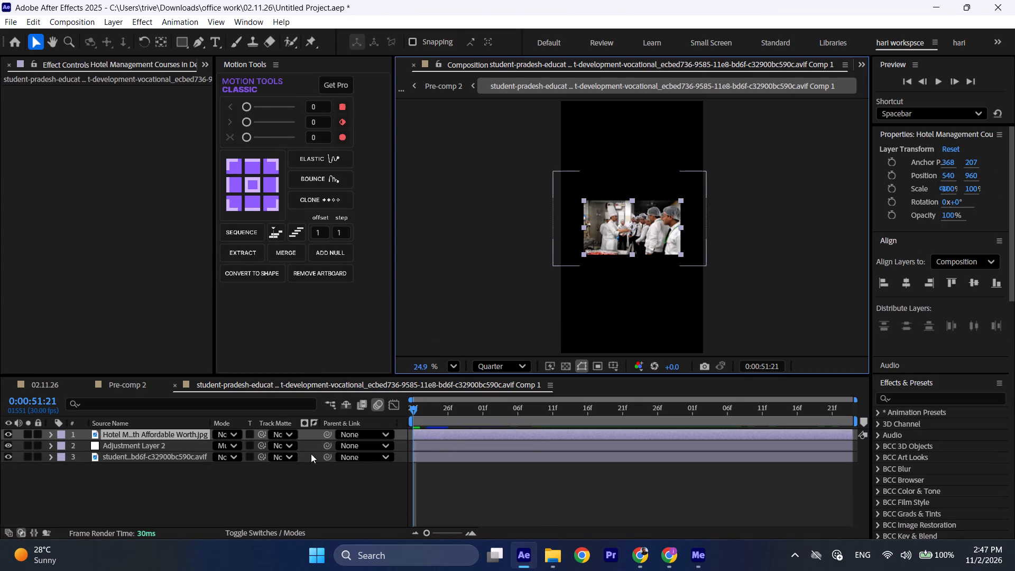
Delete the old student .avif layer and place the Hotel Management image beneath Adjustment Layer 2.
click(169, 460)
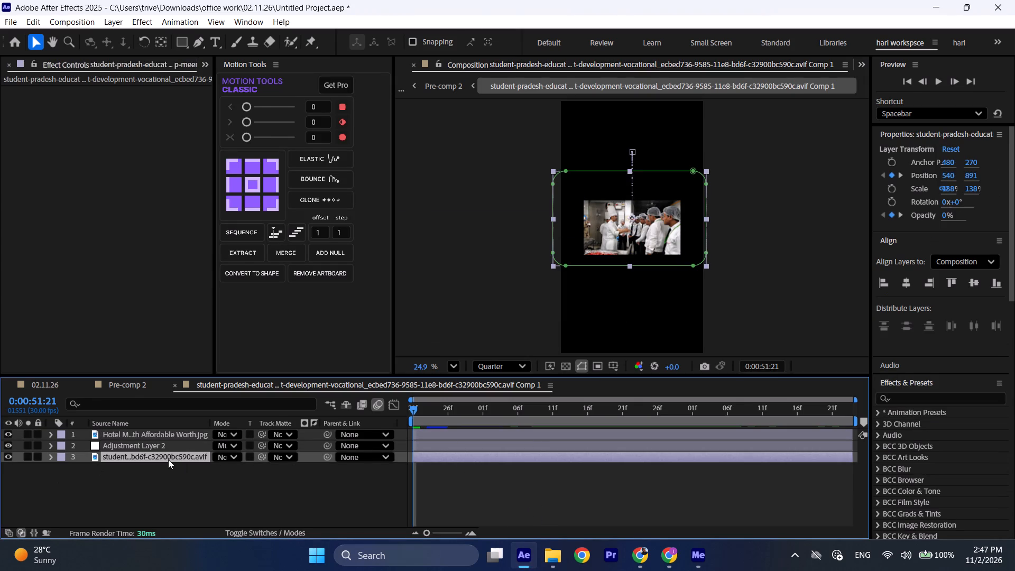
key(BackSpace)
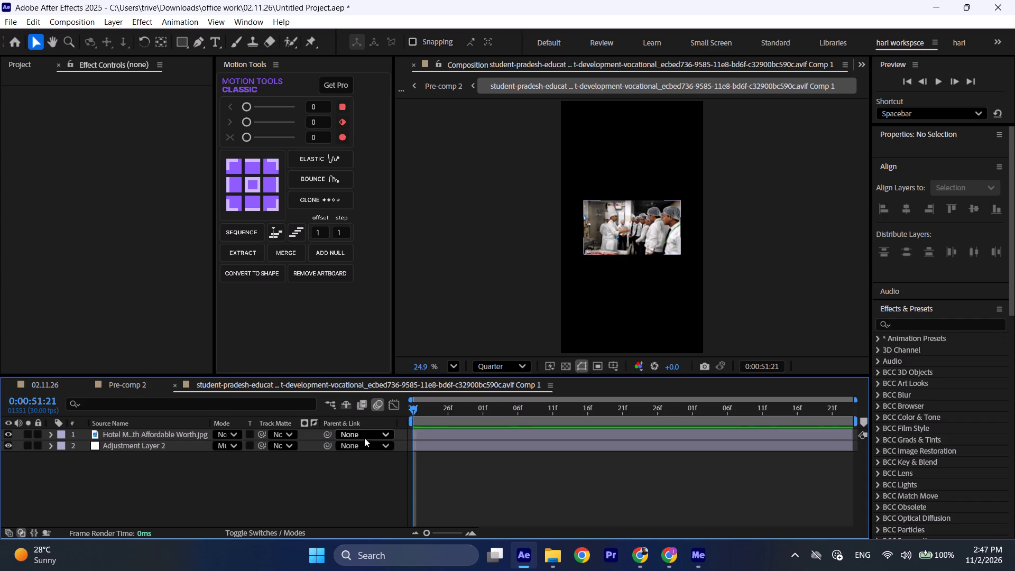
click(412, 436)
drag(154, 434, 159, 458)
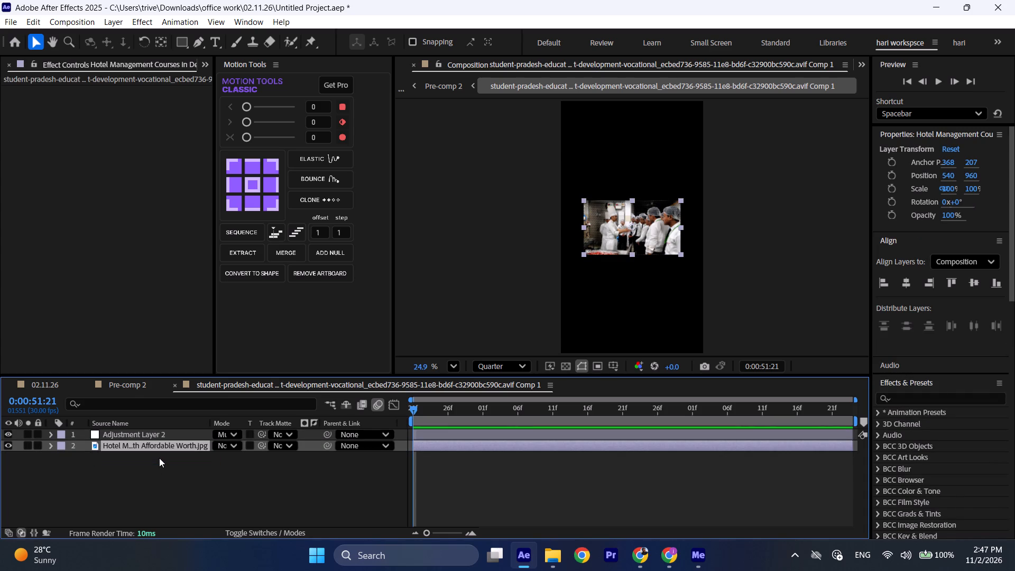
Set the Hotel Management image's Scale to 143%.
key(s)
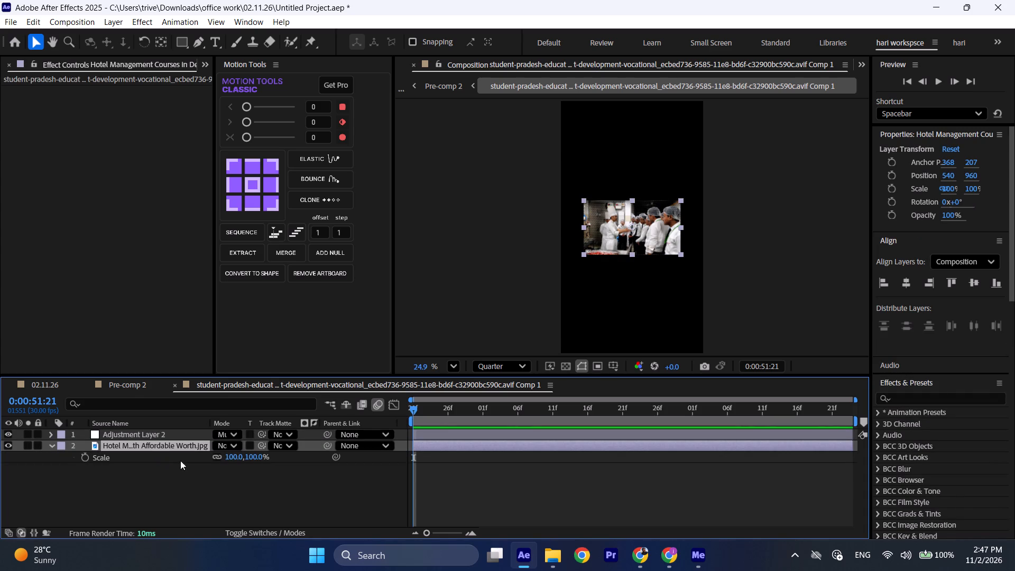
drag(231, 459, 264, 464)
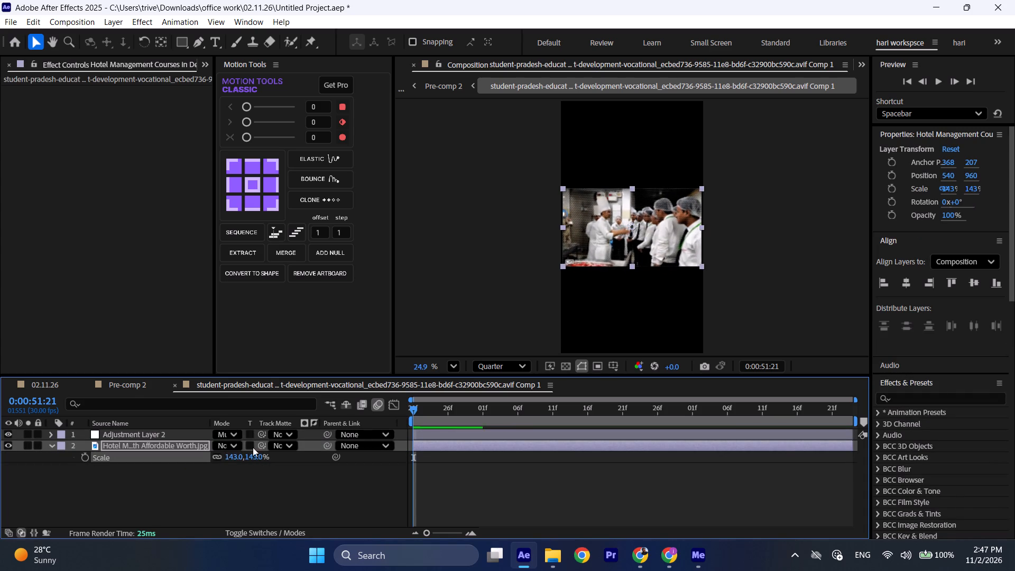
Mask the Hotel Management image with a rounded rectangle covering nearly the whole picture.
click(186, 42)
click(215, 56)
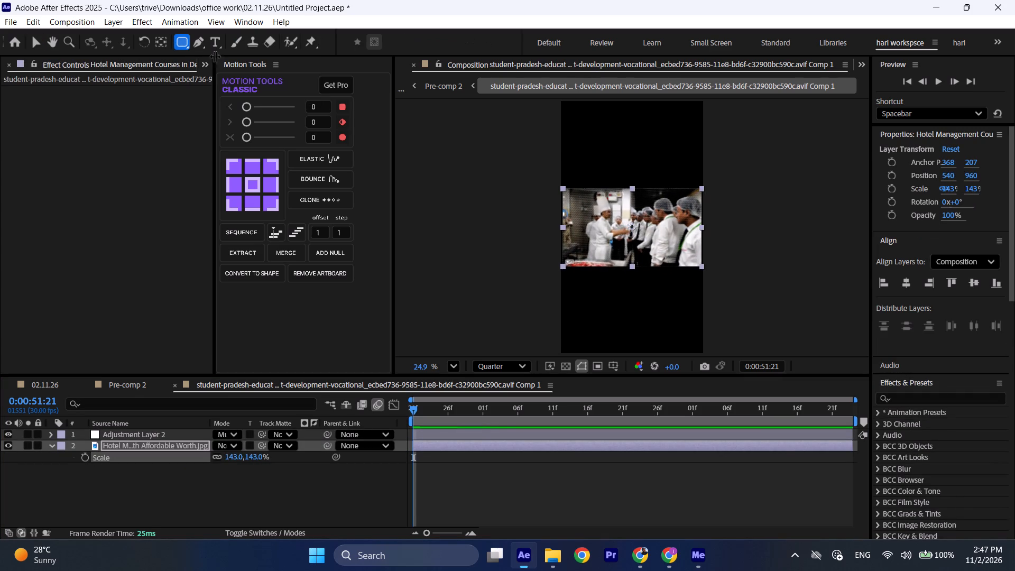
drag(561, 190, 695, 271)
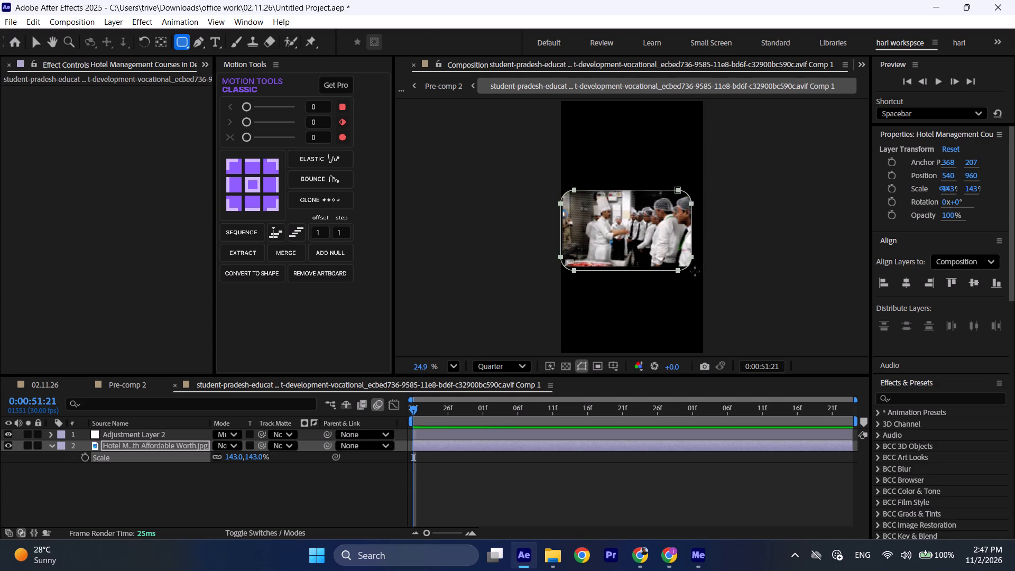
drag(695, 271, 702, 267)
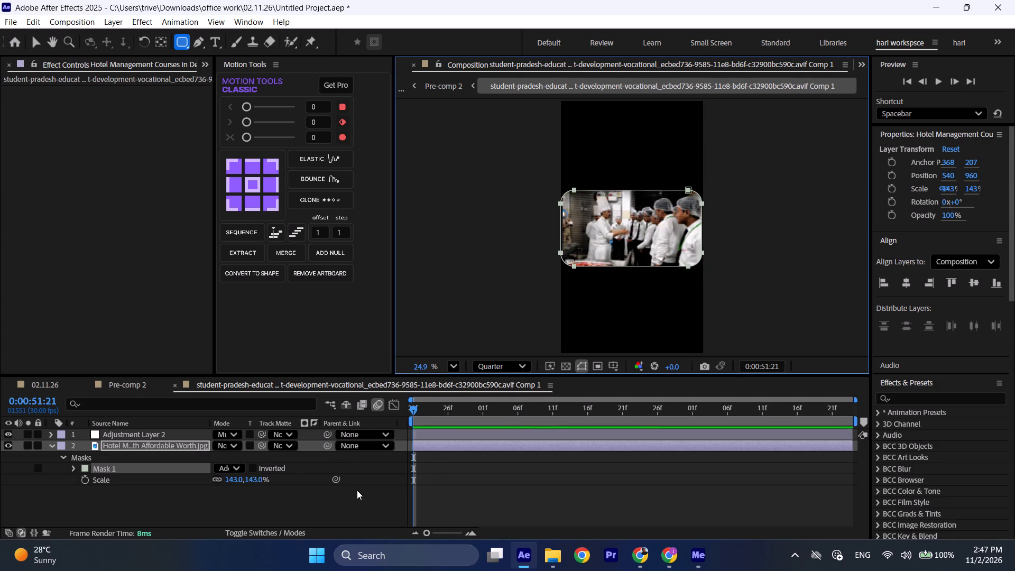
click(349, 504)
Reduce the masked Hotel Management image's Scale to 130%.
click(198, 447)
key(s)
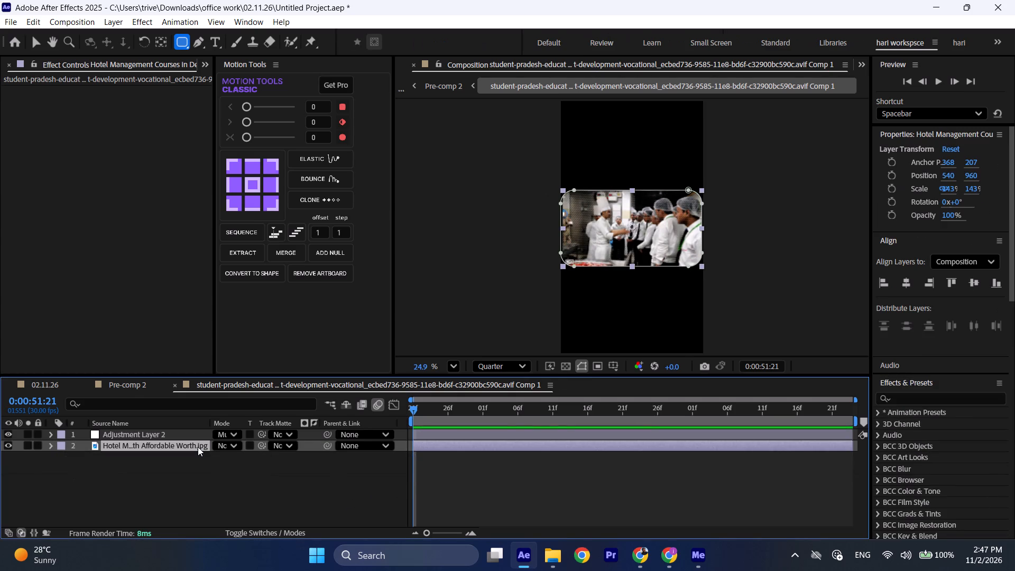
key(s)
drag(241, 457, 233, 457)
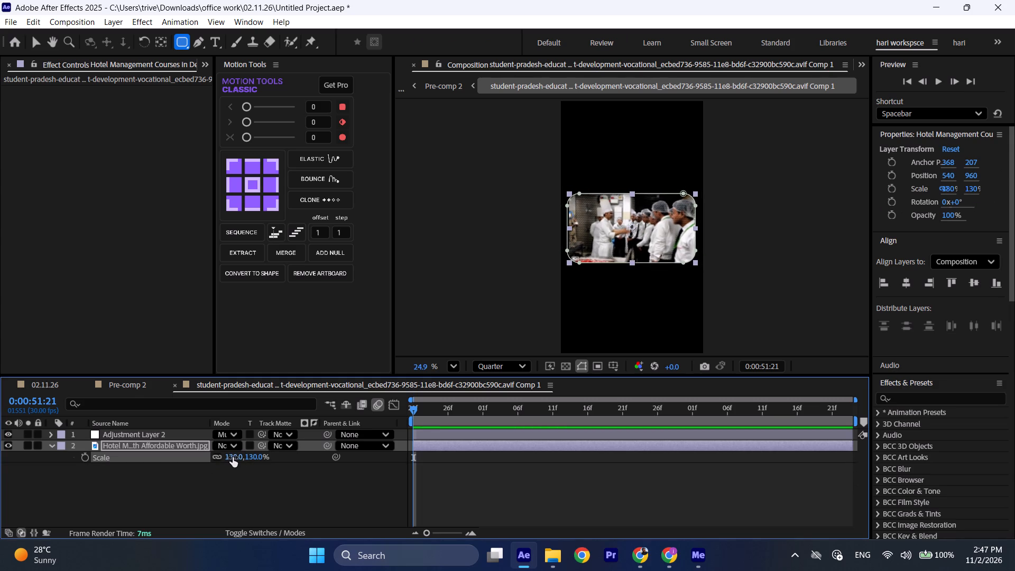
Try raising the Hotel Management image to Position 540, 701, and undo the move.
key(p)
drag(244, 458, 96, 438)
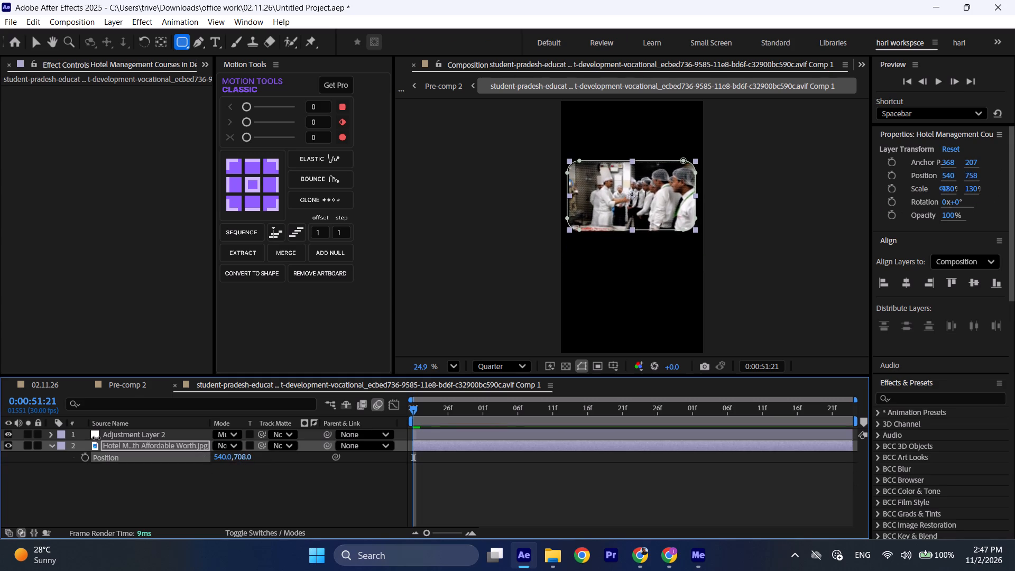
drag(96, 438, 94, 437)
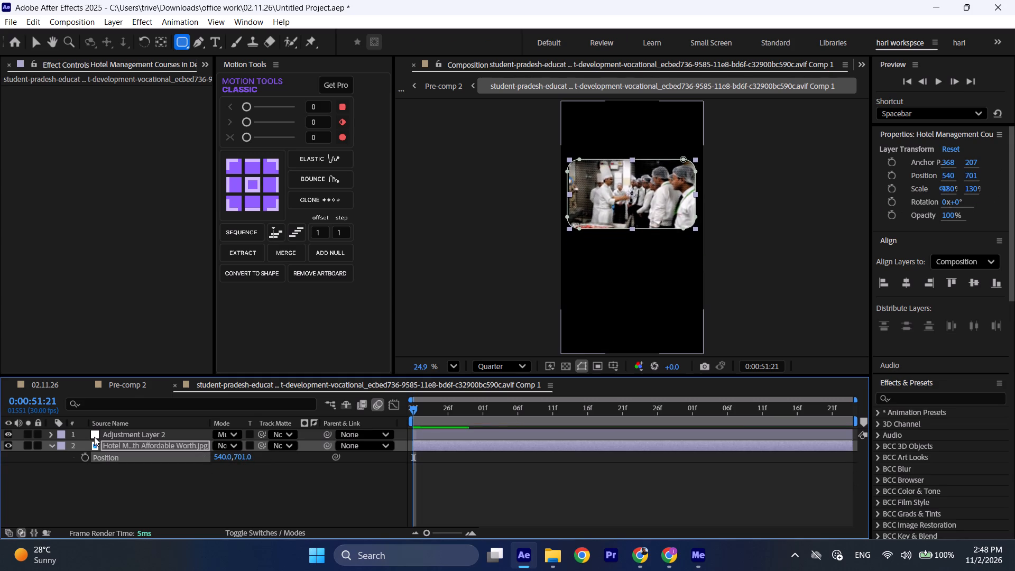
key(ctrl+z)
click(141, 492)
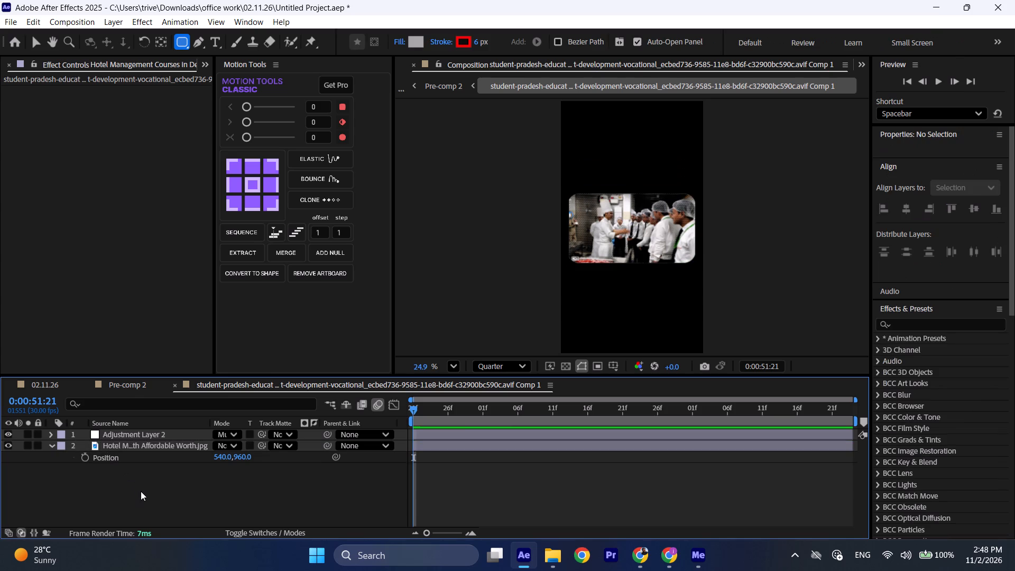
In Pre-comp 2, copy the Businessman layer's Position and Opacity keyframes onto the student .avif Comp 1 layer at 0:00:51:21.
click(170, 384)
click(832, 409)
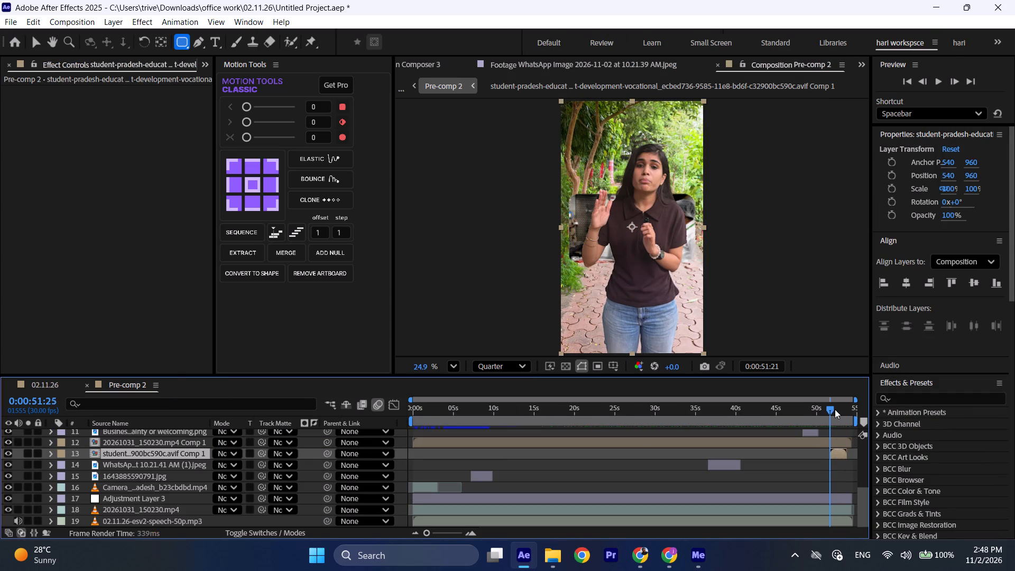
click(808, 437)
click(808, 433)
key(u)
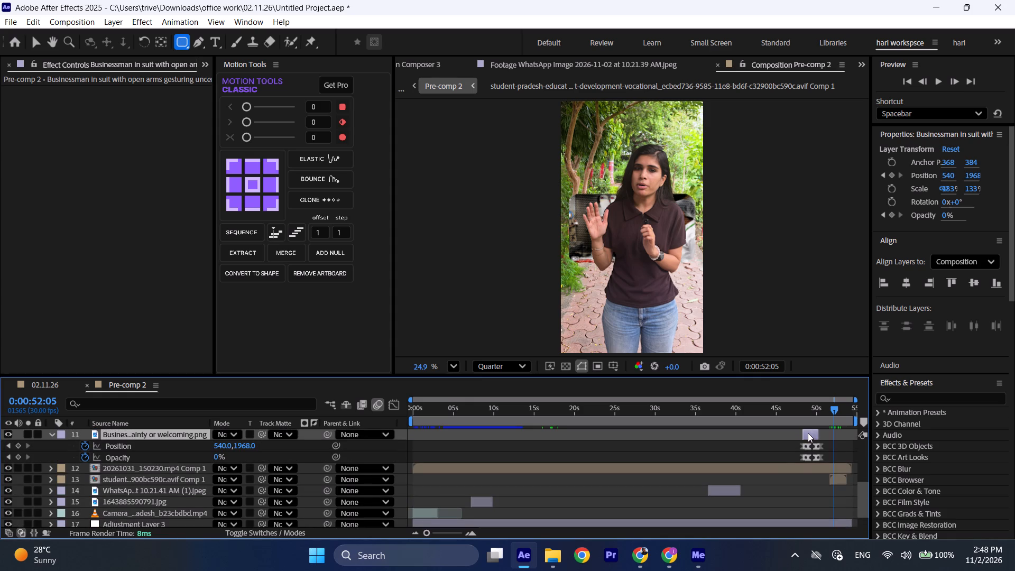
drag(791, 444, 840, 455)
key(ctrl+c)
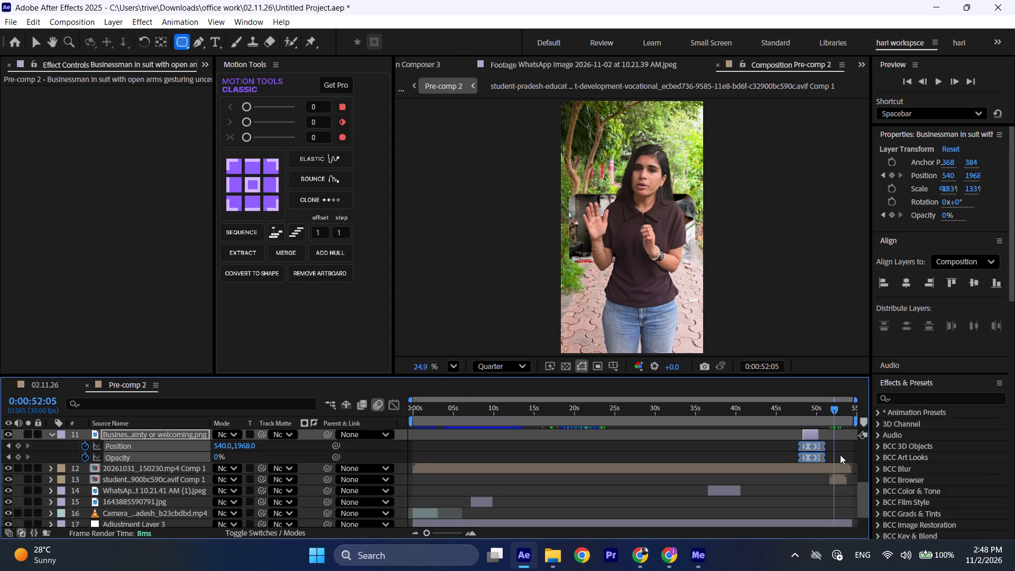
key(u)
click(834, 459)
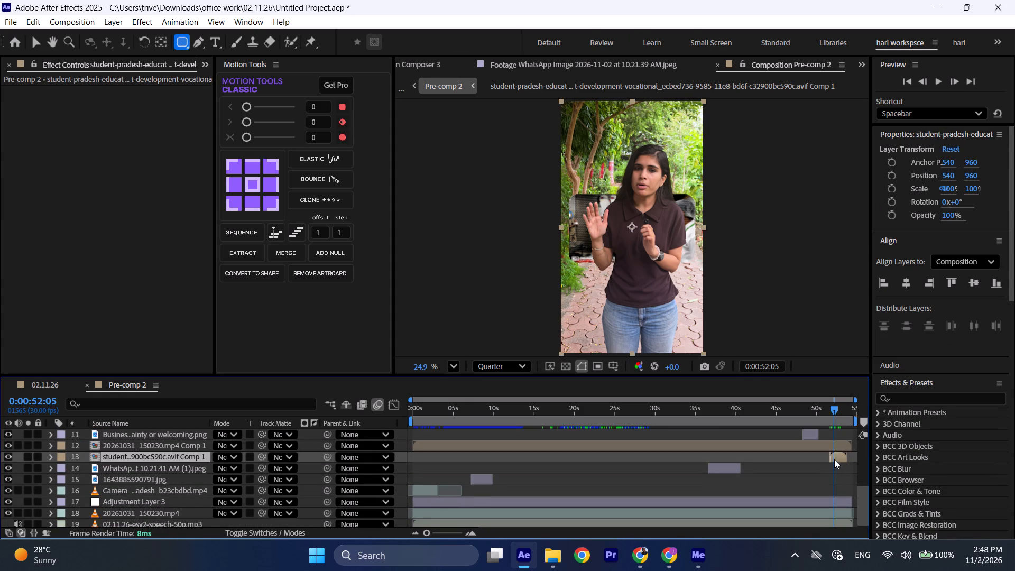
key(z)
key(ctrl+v)
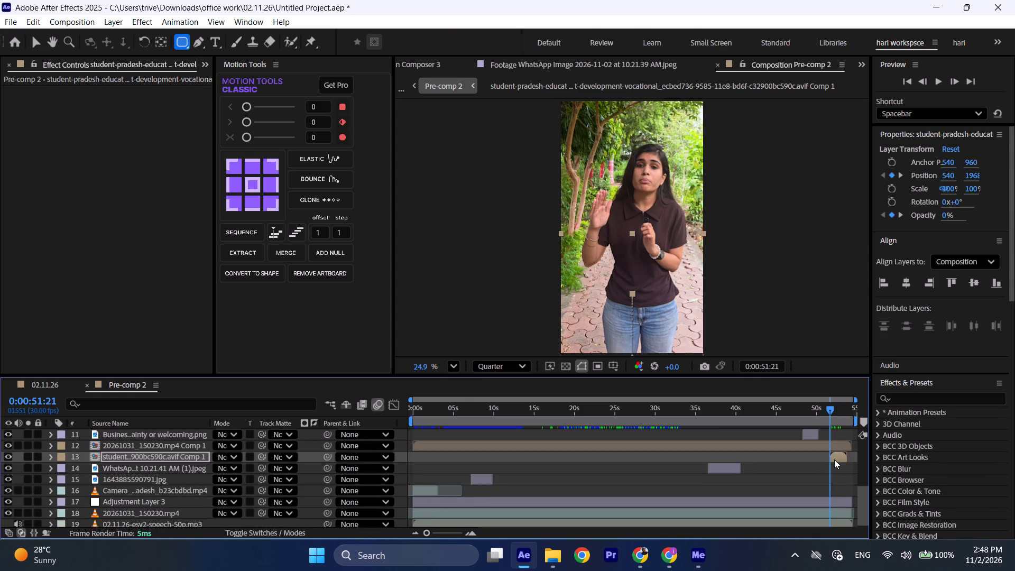
key(u)
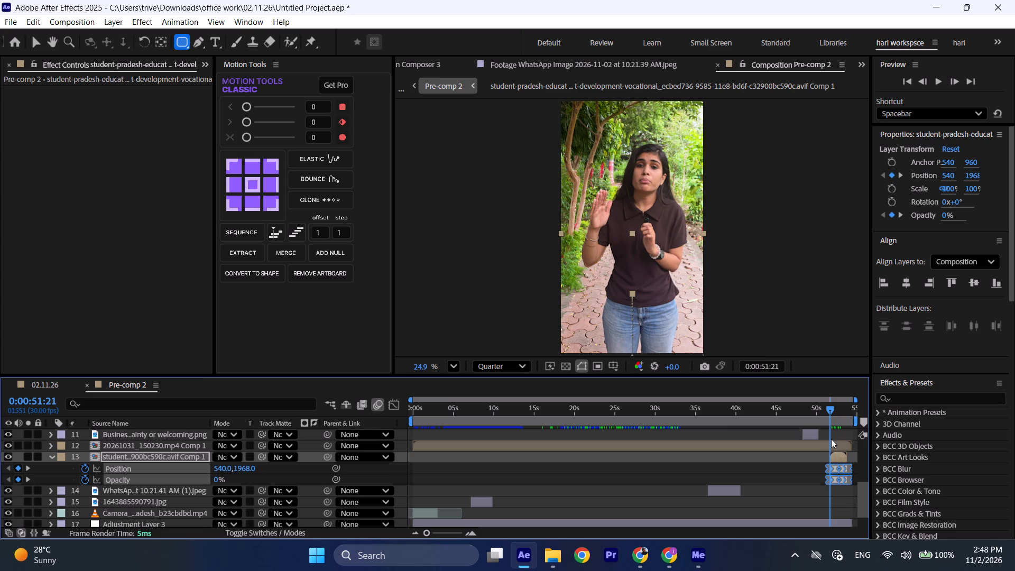
Shift the student .avif Comp 1 layer's pasted Position keyframes upward together, reaching 540, 298 at the 0:00:53:08 keyframe.
drag(832, 409, 844, 411)
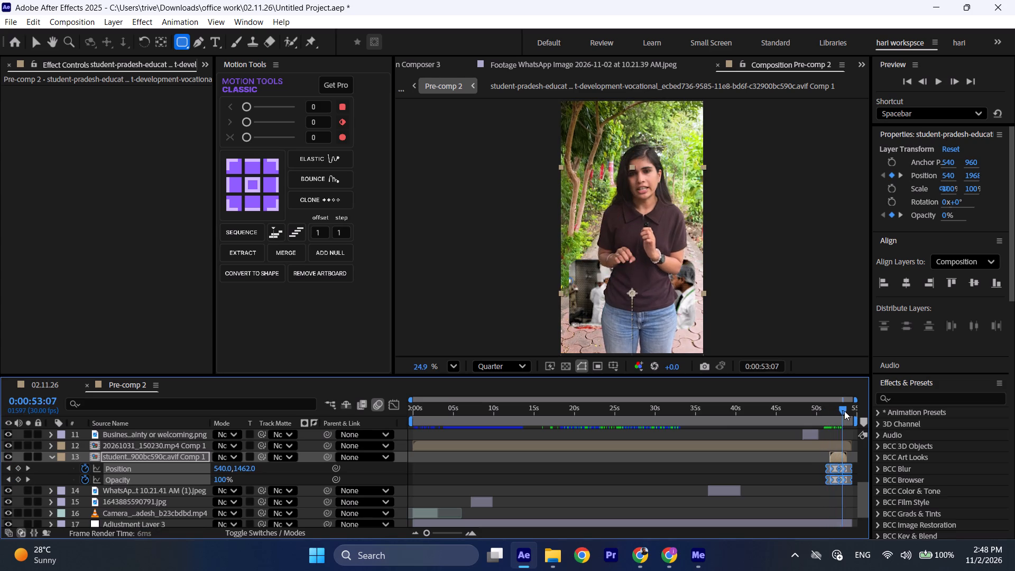
drag(844, 411, 839, 411)
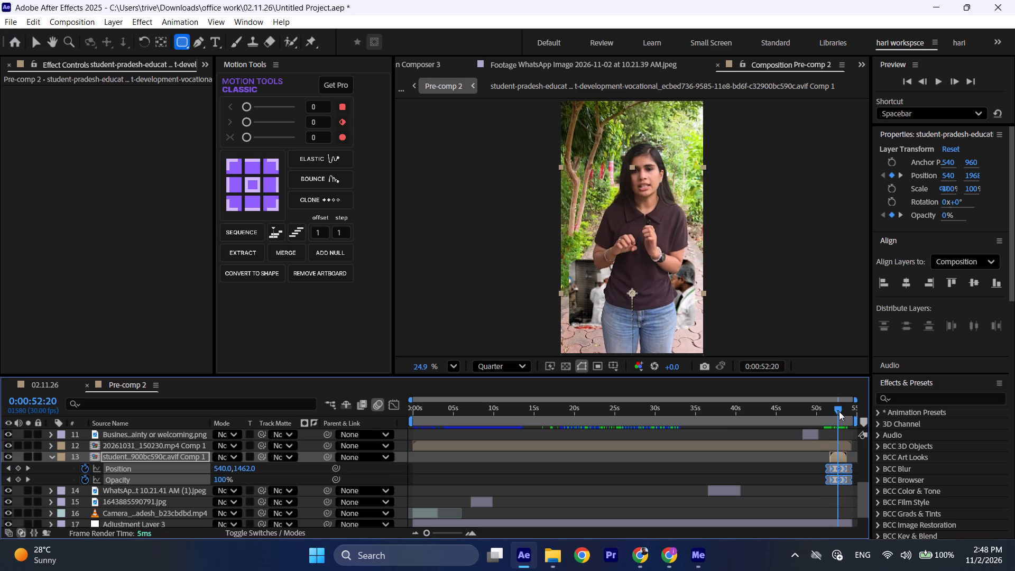
click(26, 468)
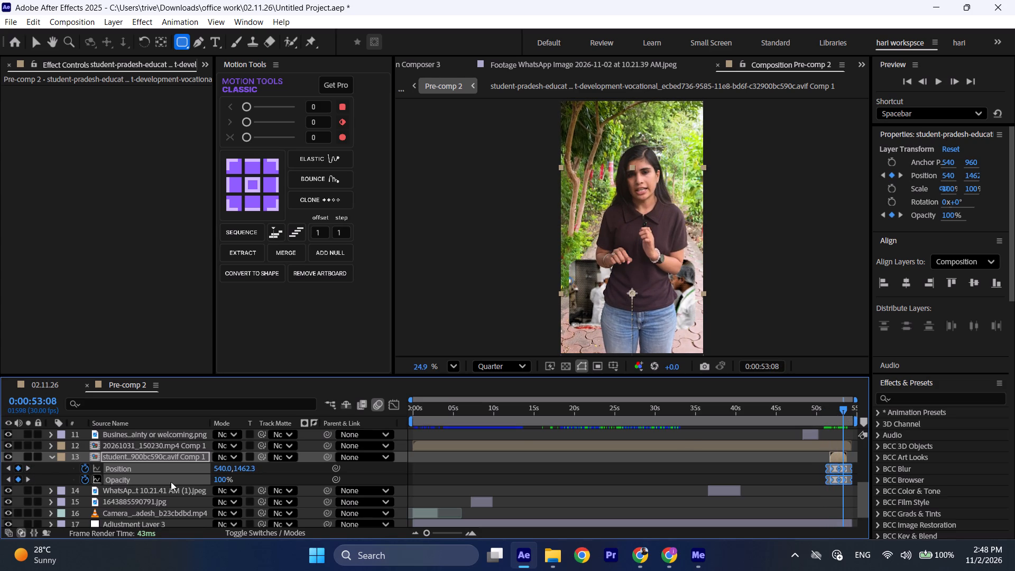
drag(248, 467, 0, 388)
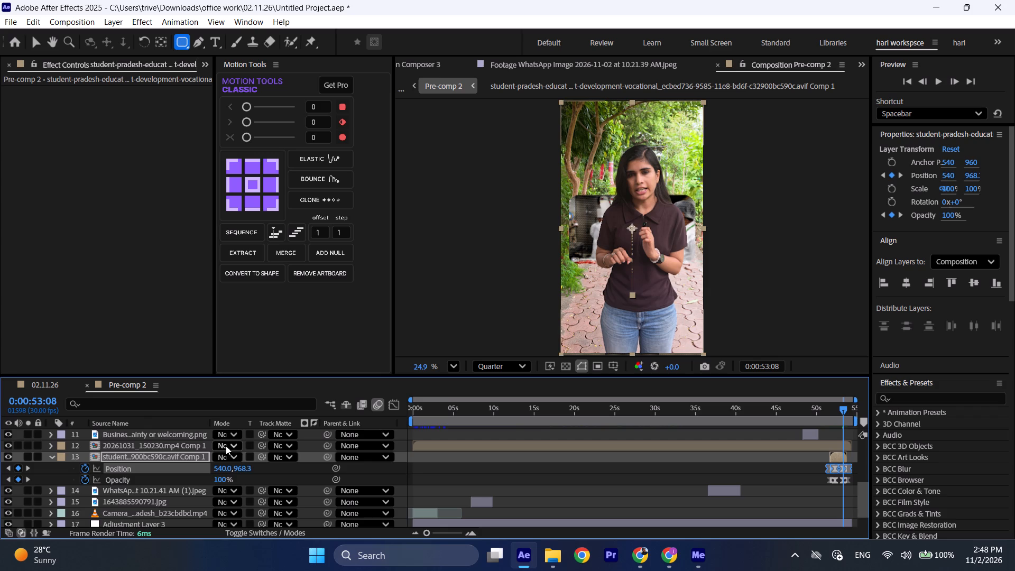
drag(248, 469, 0, 379)
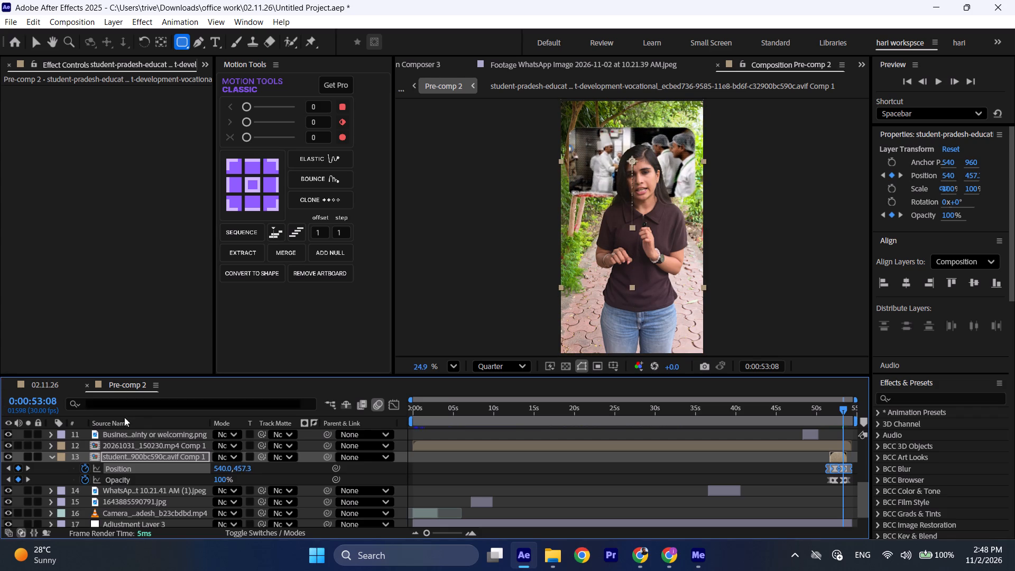
drag(242, 469, 142, 464)
click(49, 454)
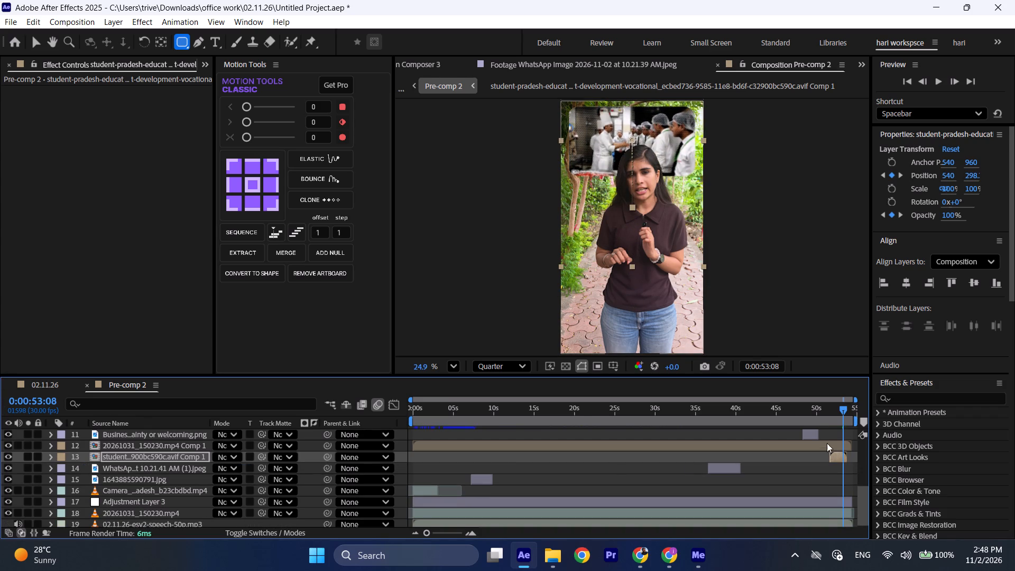
Play back the hotel-management insert's entrance and the section from about 0:00:40 onward to check the timing of the visuals.
click(827, 411)
key(space)
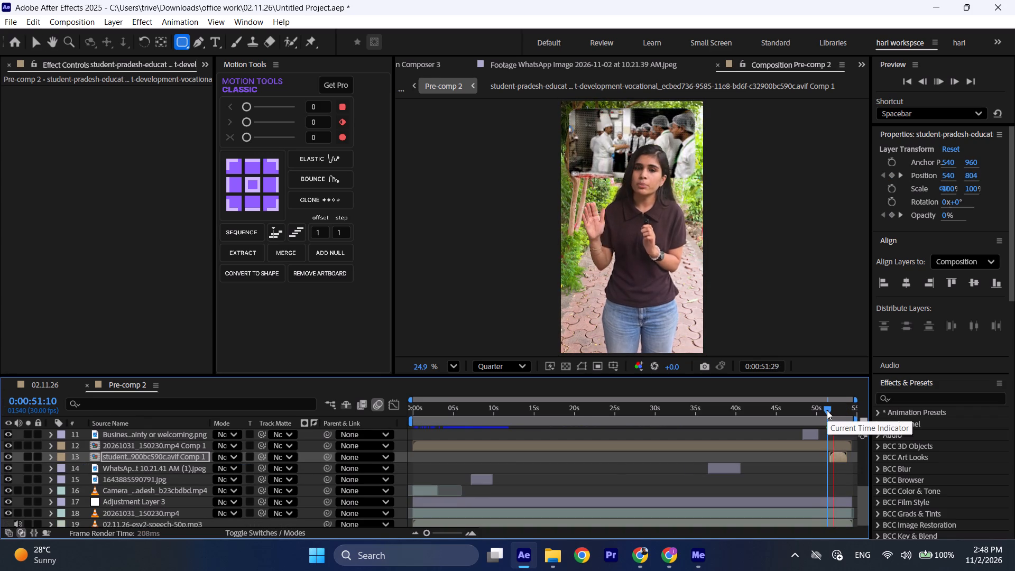
key(space)
drag(826, 410, 800, 411)
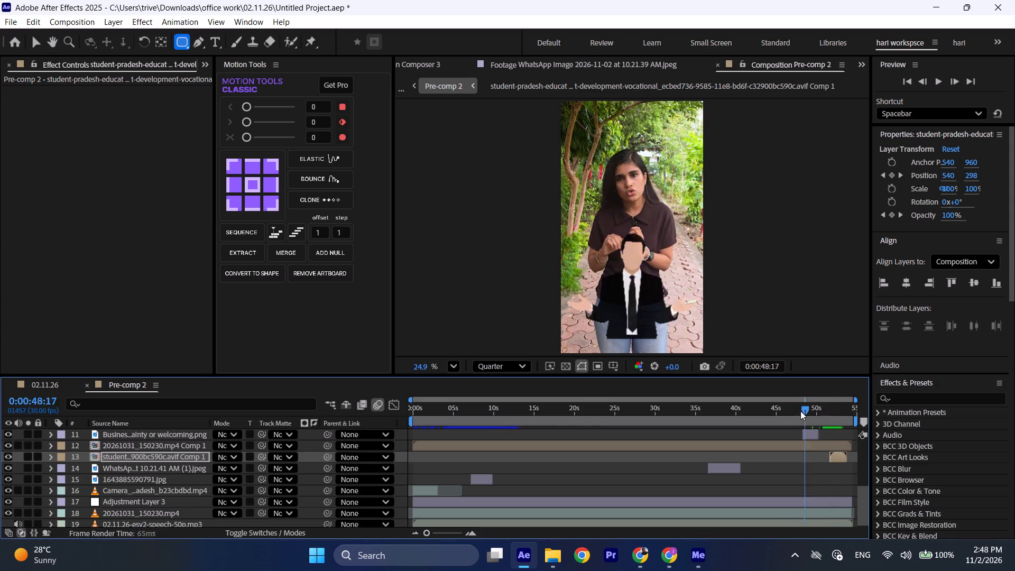
drag(800, 411, 744, 417)
key(space)
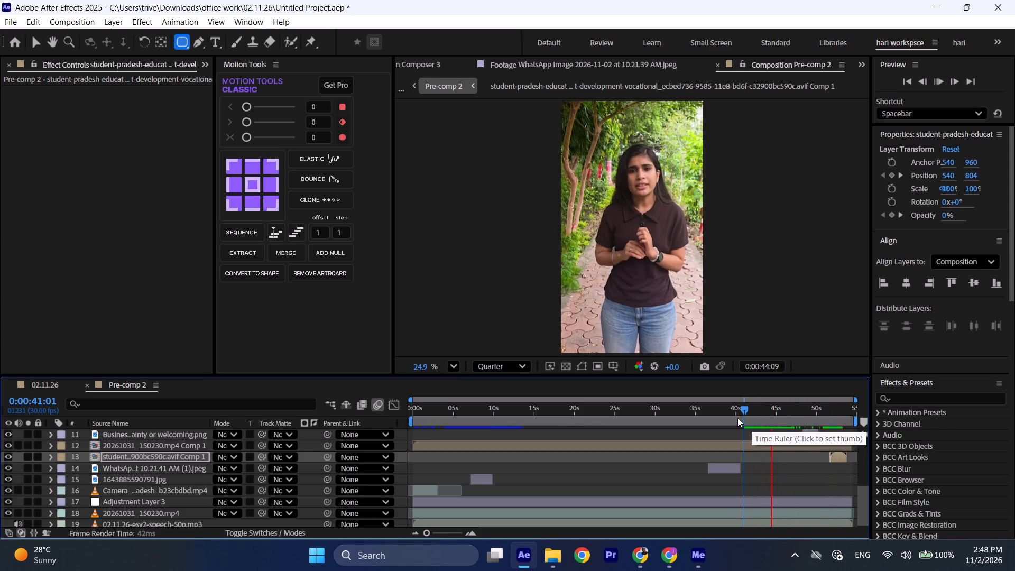
click(737, 411)
key(space)
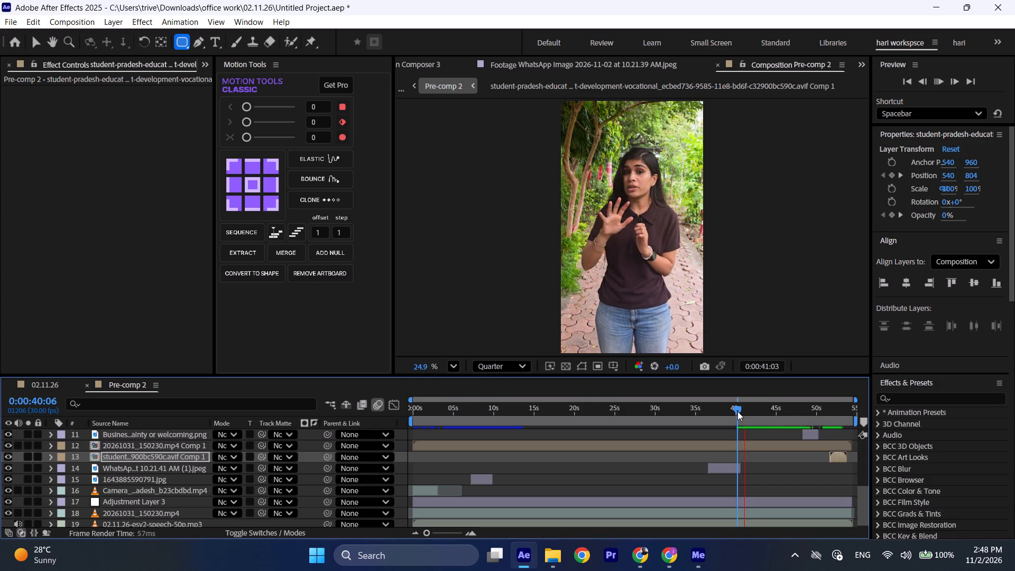
click(737, 411)
scroll(751, 457, up, 4)
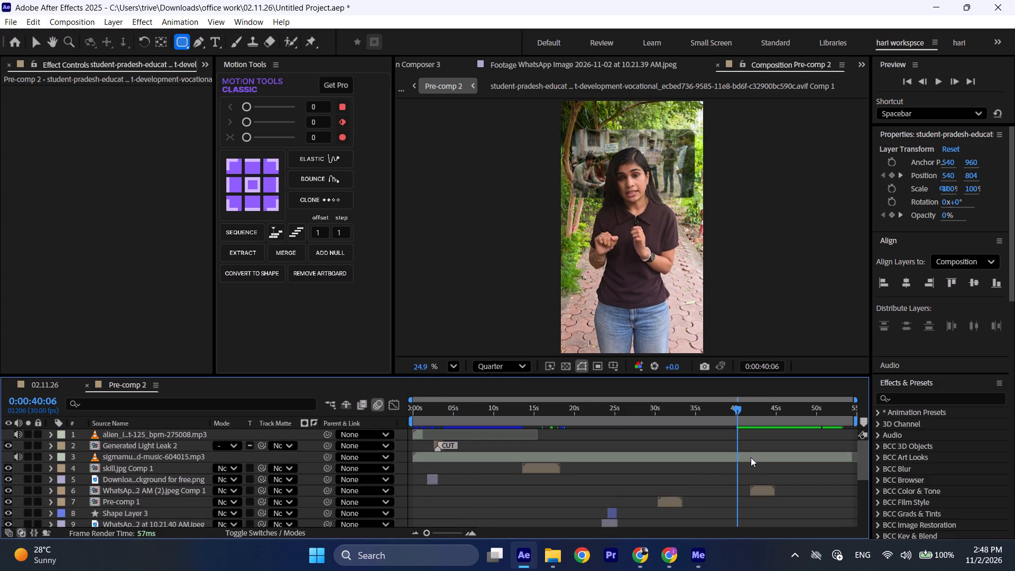
key(space)
key(space)
key(space)
key(space)
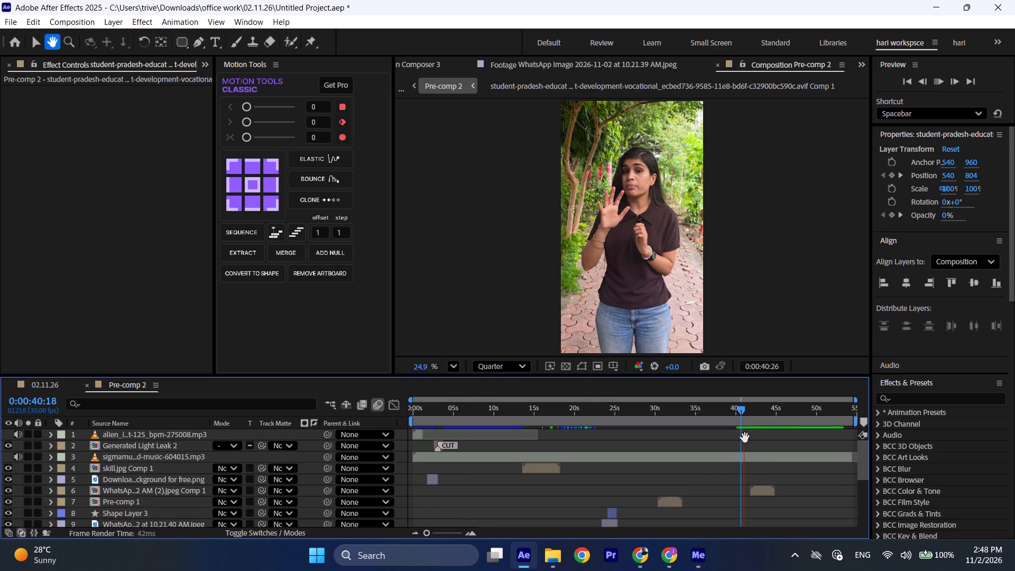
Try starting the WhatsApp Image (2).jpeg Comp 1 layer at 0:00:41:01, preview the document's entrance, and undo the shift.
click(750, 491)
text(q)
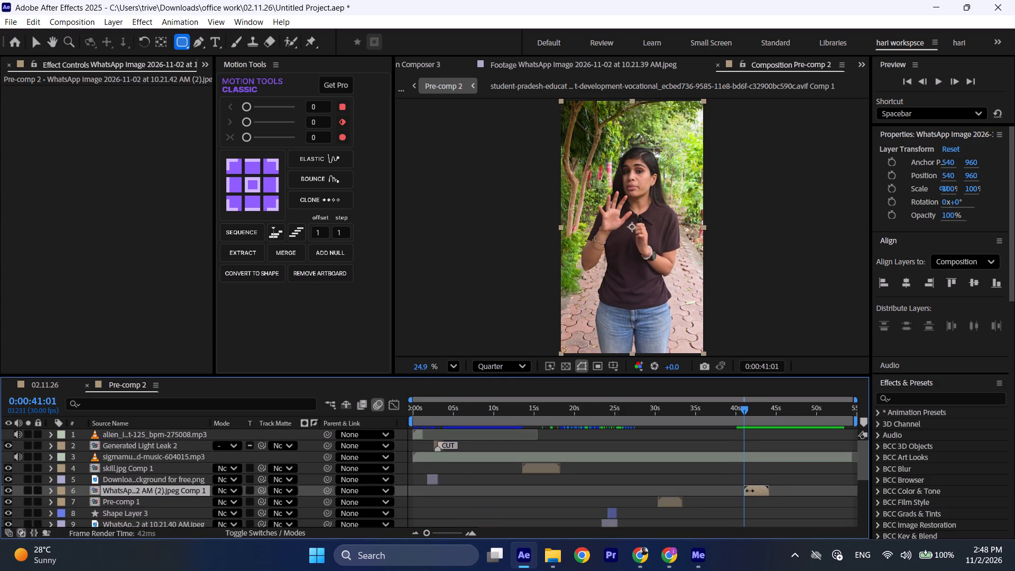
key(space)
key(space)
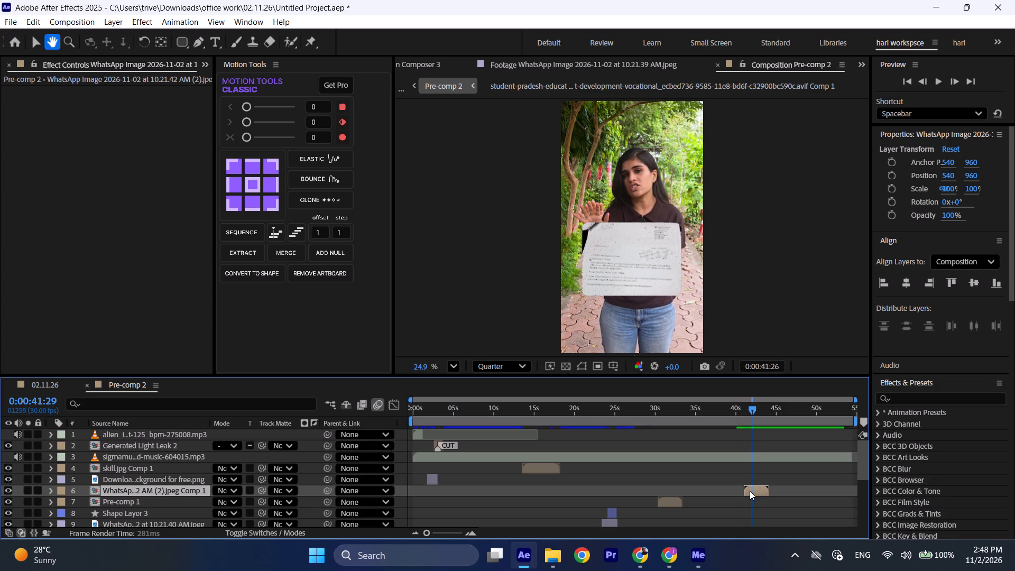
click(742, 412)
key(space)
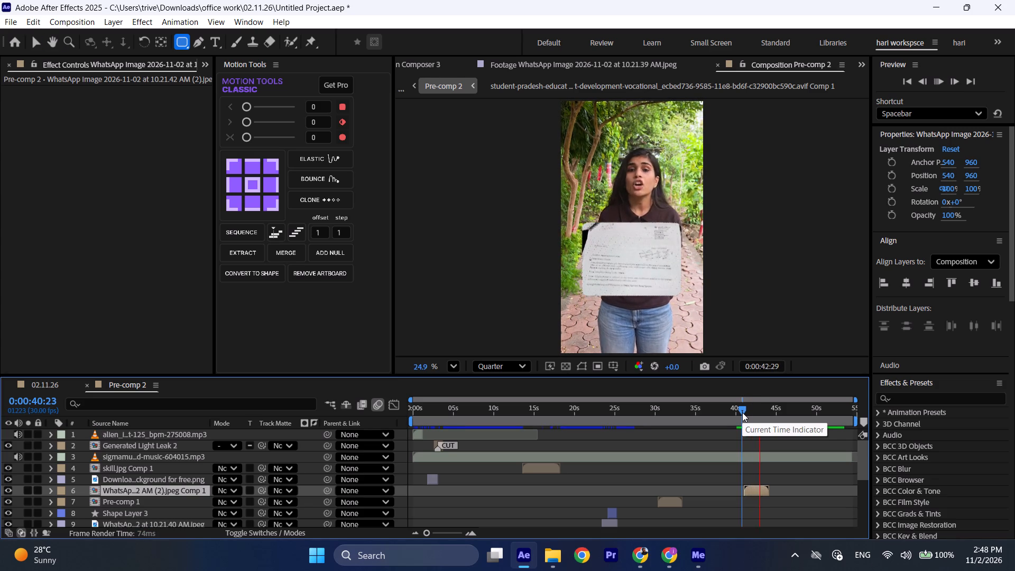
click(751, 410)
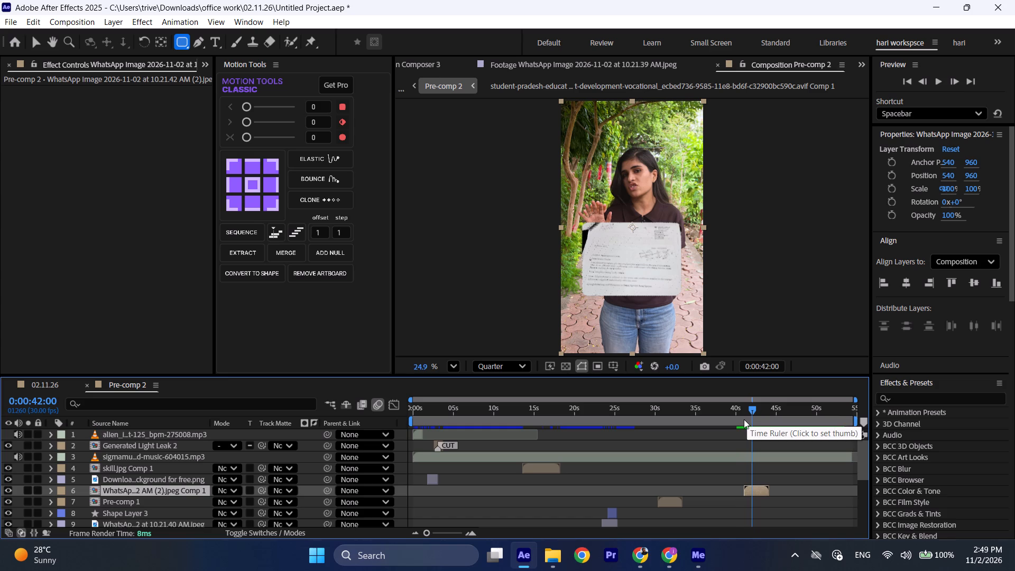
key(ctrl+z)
Play back Pre-comp 2 from 0:00:37:03, 0:00:31:28 and 0:00:35:01 to review the timing of the group photo and document inserts.
drag(737, 419, 713, 420)
key(space)
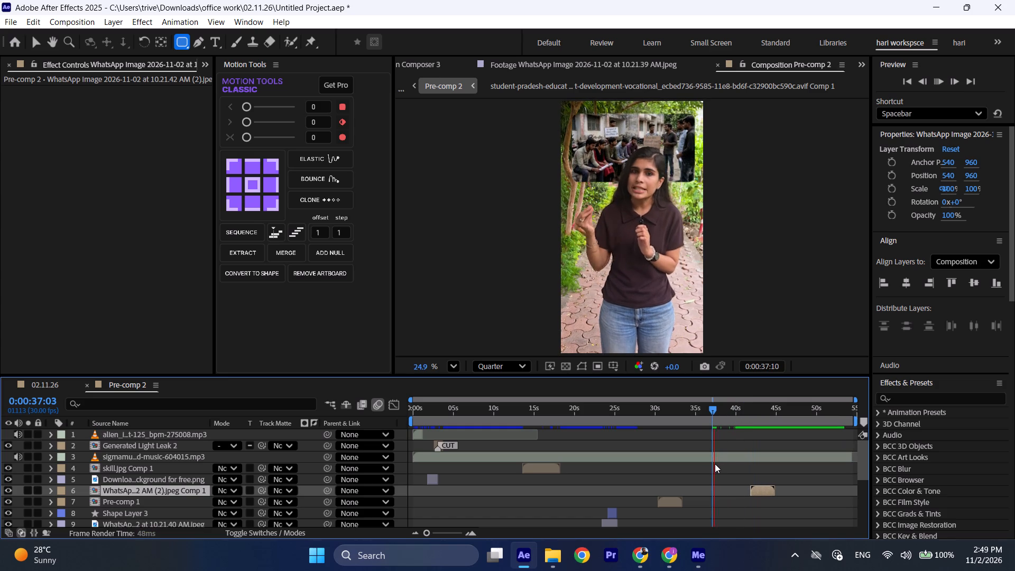
scroll(715, 464, down, 2)
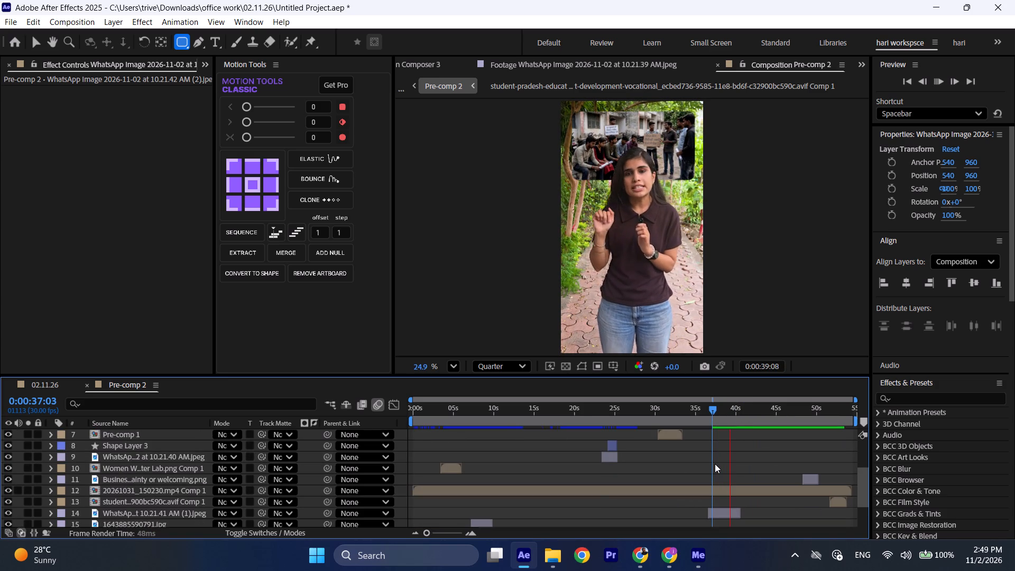
scroll(715, 464, up, 1)
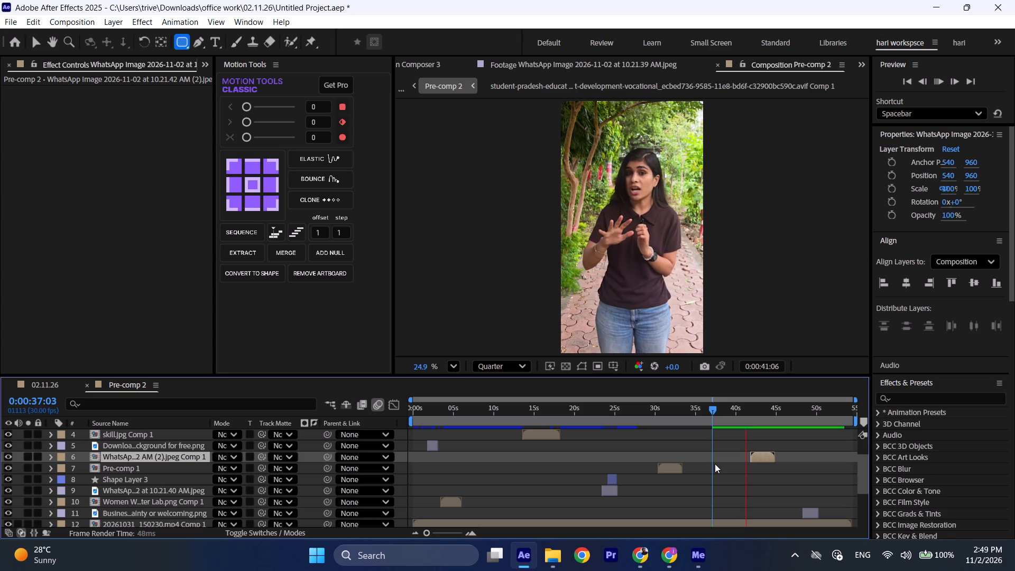
scroll(715, 464, down, 1)
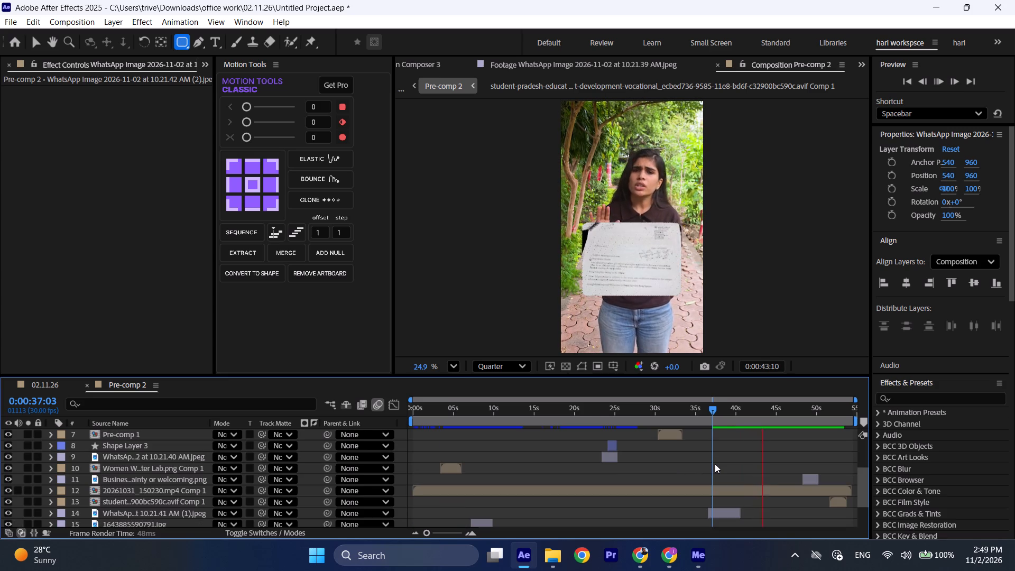
drag(708, 411, 667, 411)
key(space)
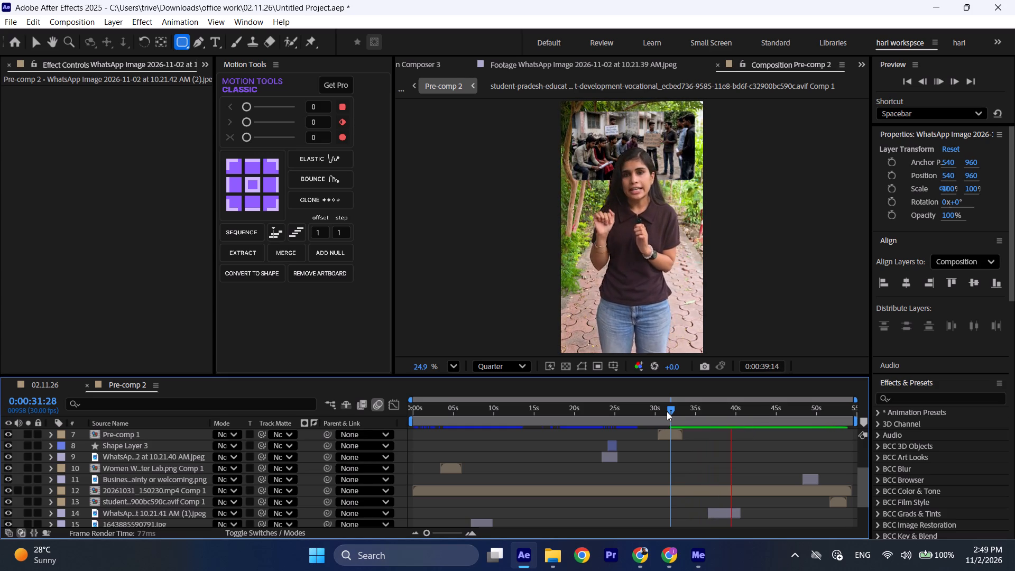
click(696, 412)
key(space)
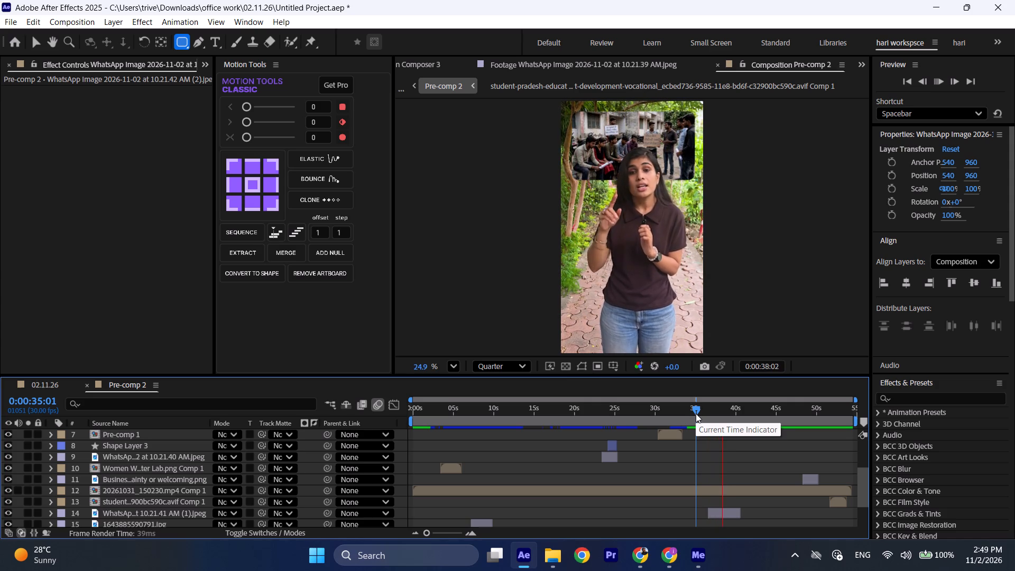
click(717, 408)
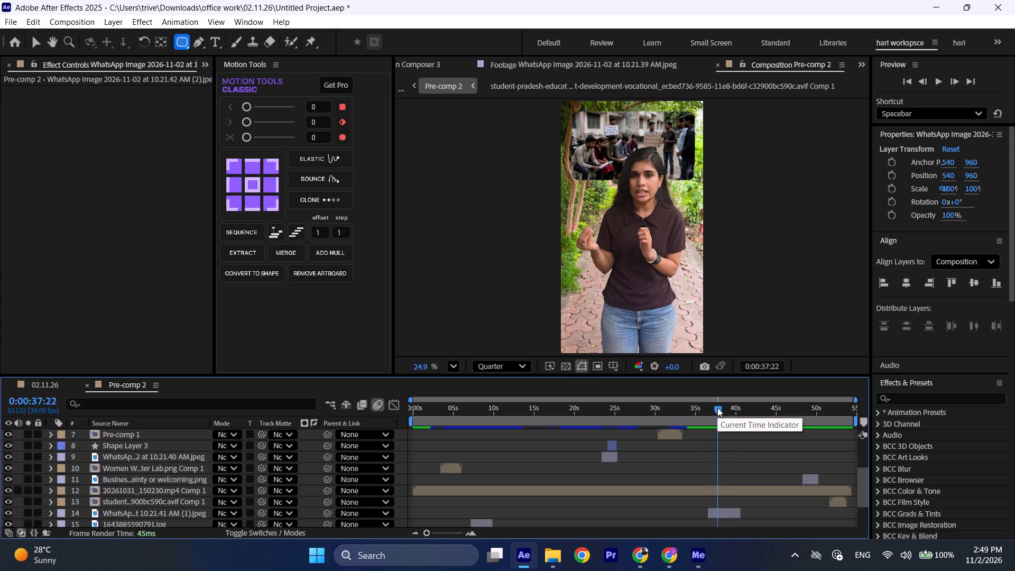
Play the group photo insert, WhatsApp Image 10.21.41 AM (1).jpeg, to 0:00:38:11 and trim its layer's end to about that time.
scroll(742, 485, down, 1)
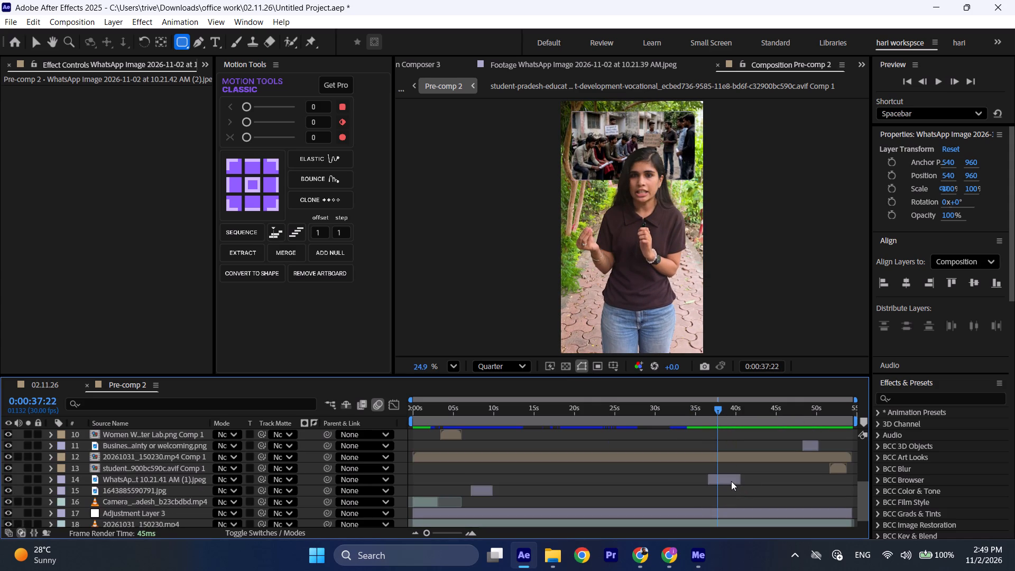
click(731, 481)
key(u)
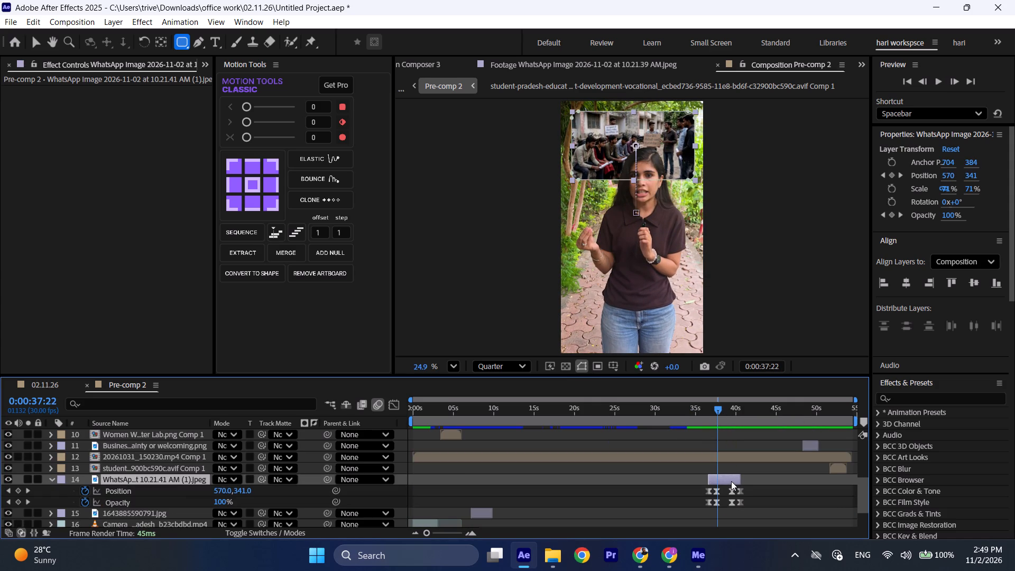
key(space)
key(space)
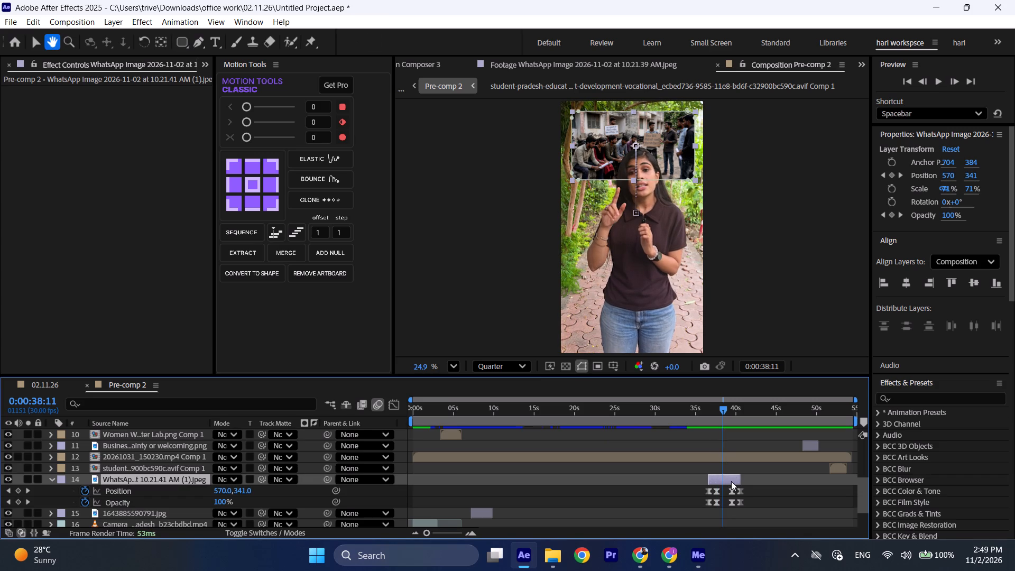
drag(739, 481, 722, 482)
Shift the group photo's entrance Position and Opacity keyframes slightly earlier, putting the second pair at 0:00:37:05.
drag(726, 489, 748, 506)
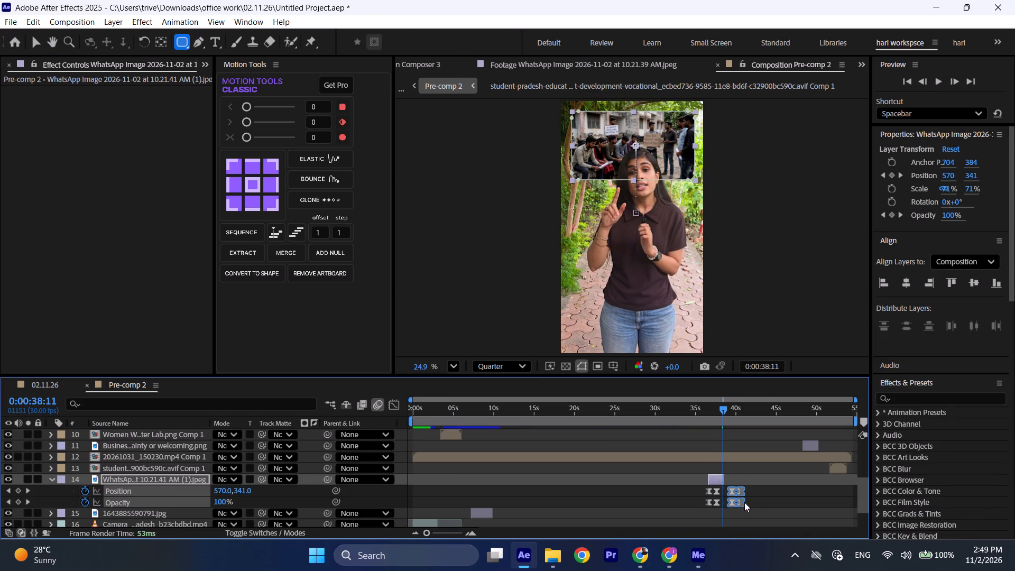
drag(701, 486, 717, 511)
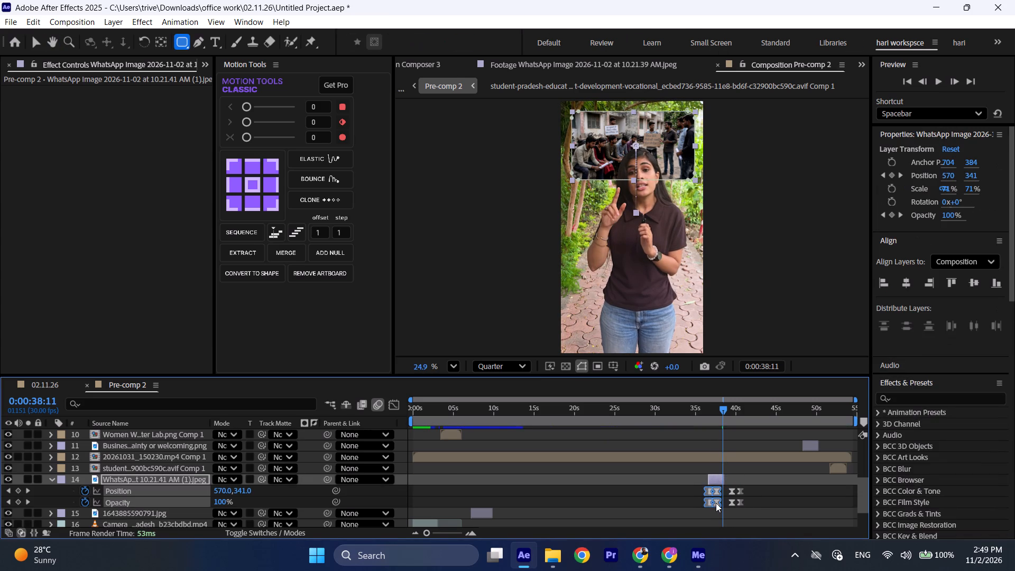
click(716, 503)
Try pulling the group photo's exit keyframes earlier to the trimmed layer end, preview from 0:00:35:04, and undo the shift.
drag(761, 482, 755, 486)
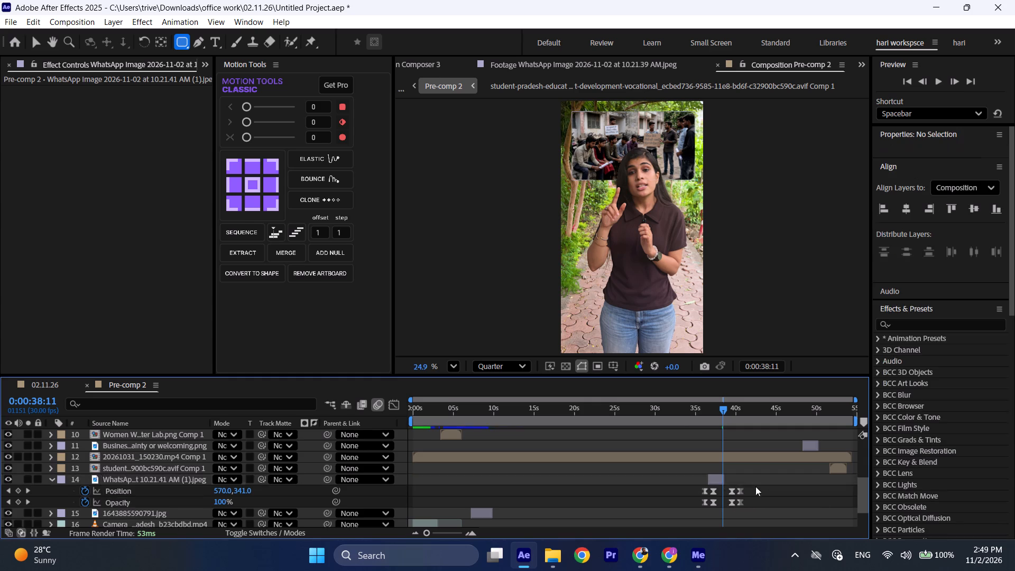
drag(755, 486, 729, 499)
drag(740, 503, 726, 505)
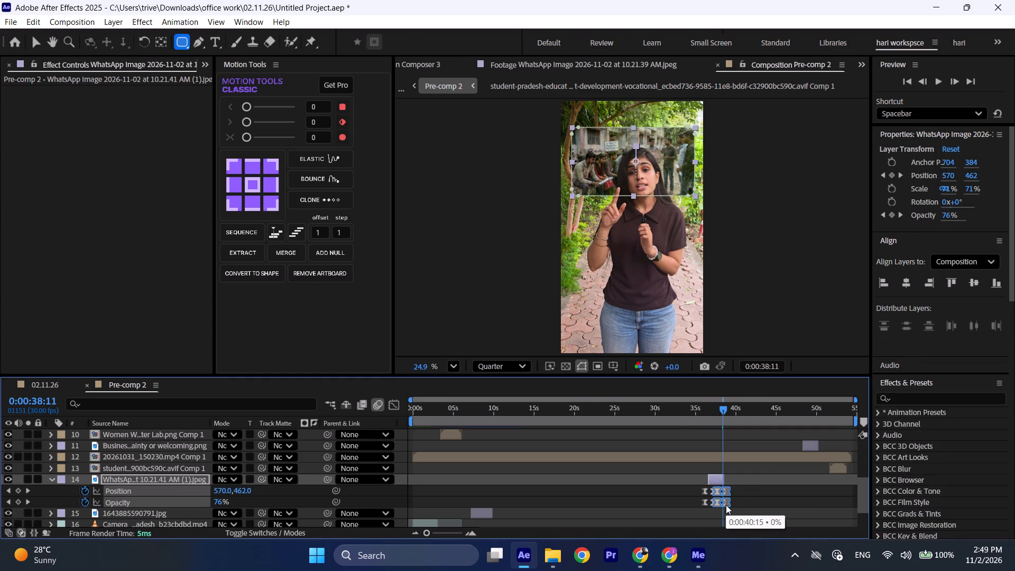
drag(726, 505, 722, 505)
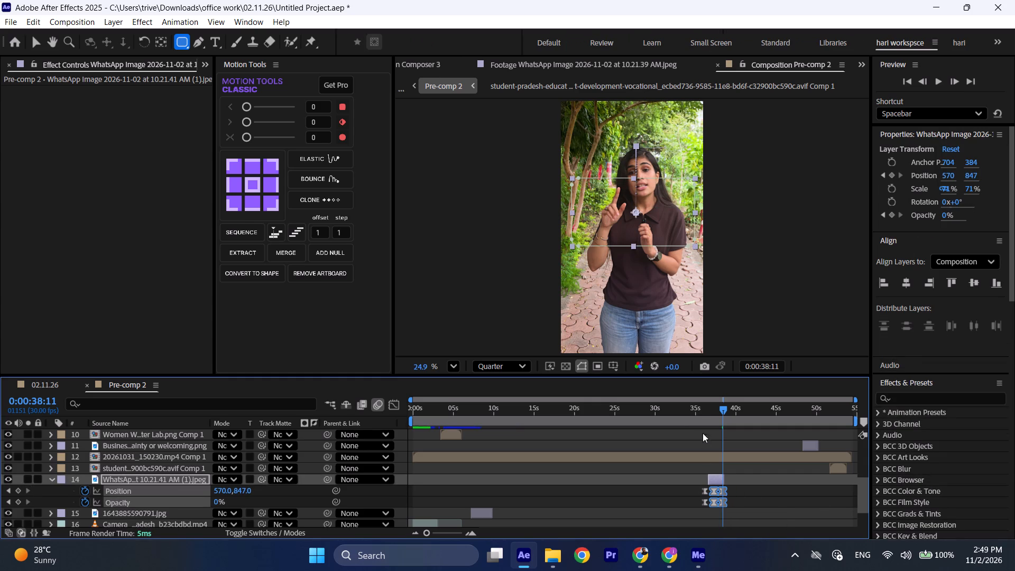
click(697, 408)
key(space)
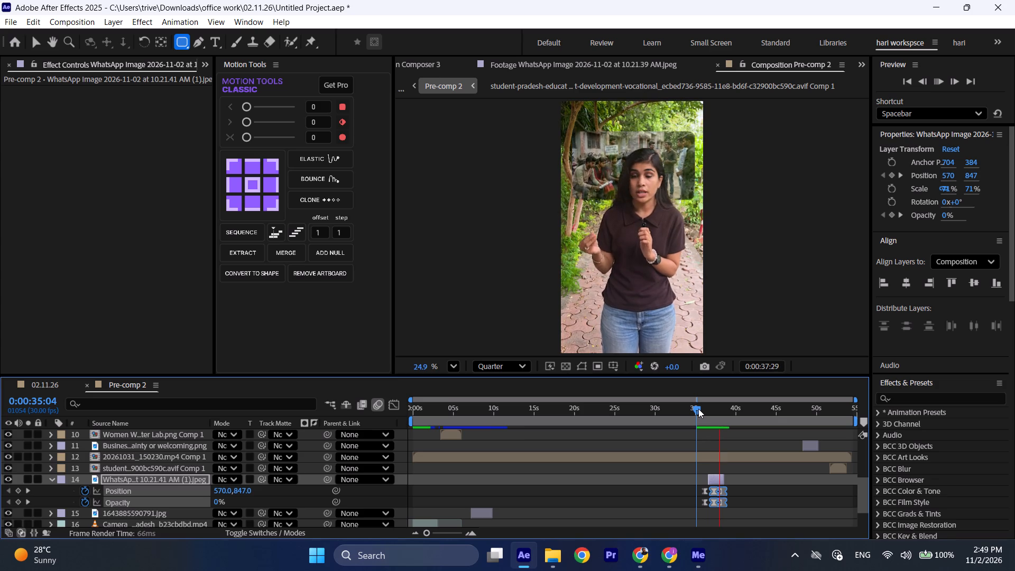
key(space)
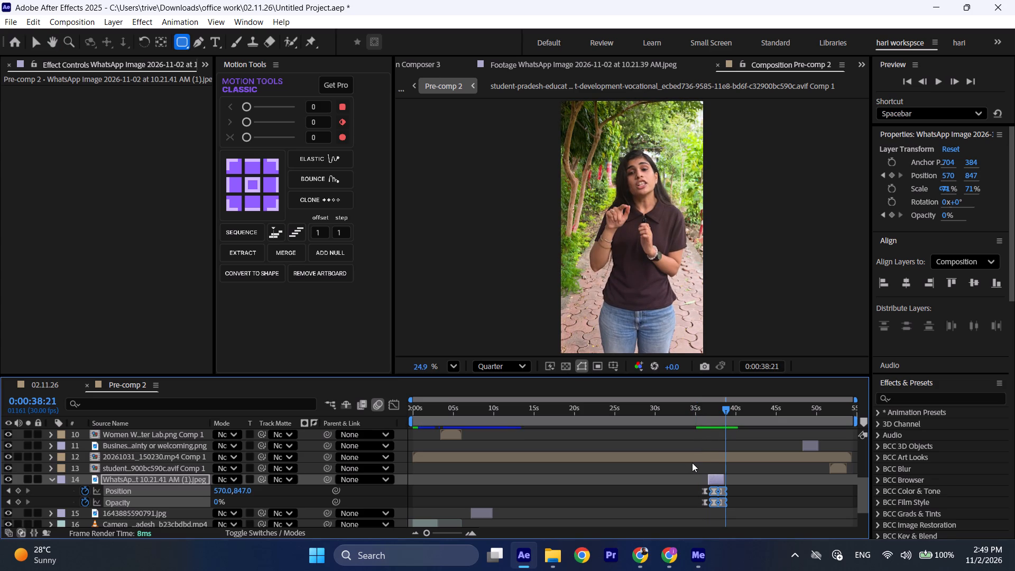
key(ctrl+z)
Tighten the group photo's entrance Position and Opacity keyframes closer together, bringing the second pair to about 0:00:36:22.
drag(686, 480, 719, 504)
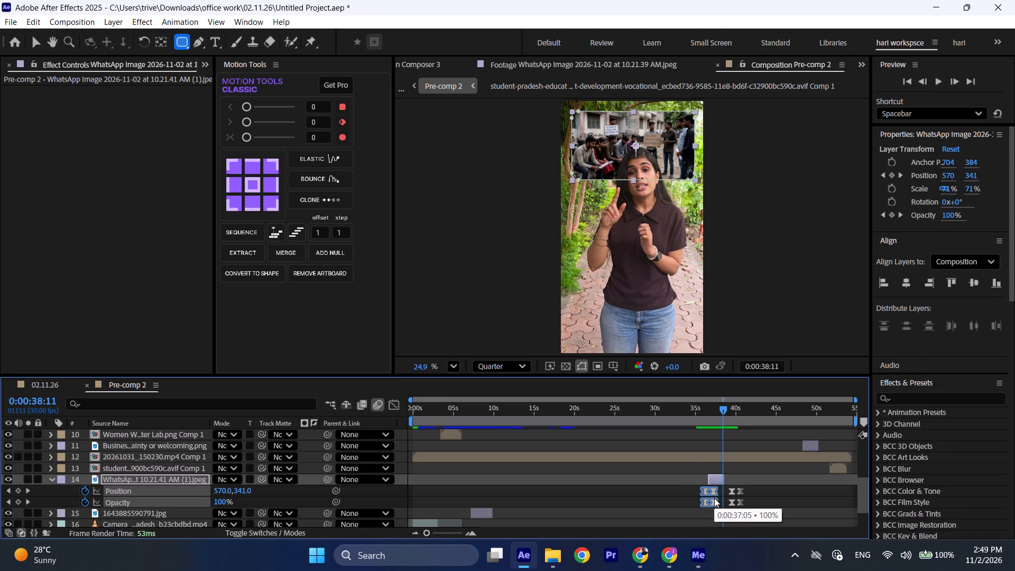
double_click(468, 533)
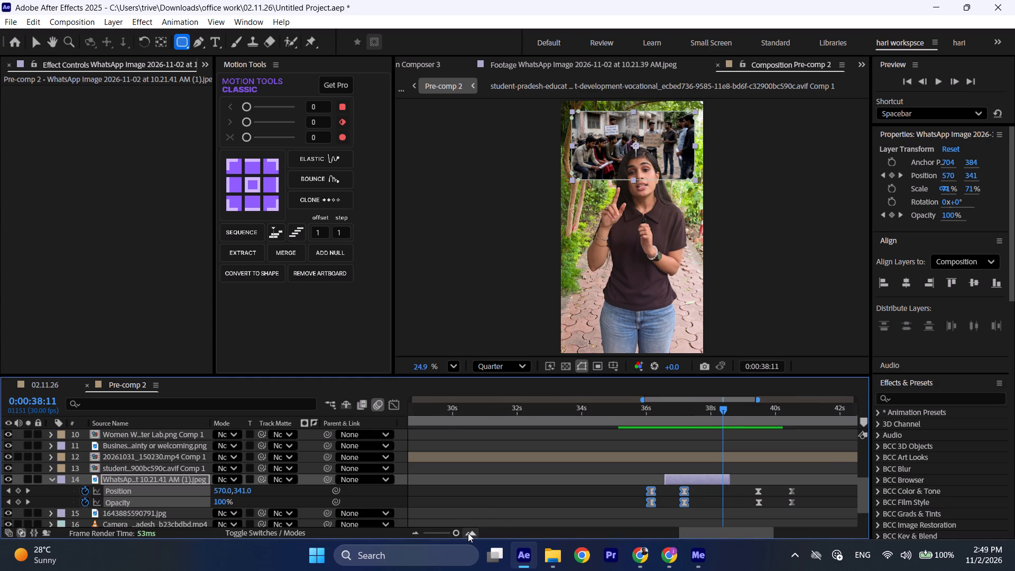
click(604, 495)
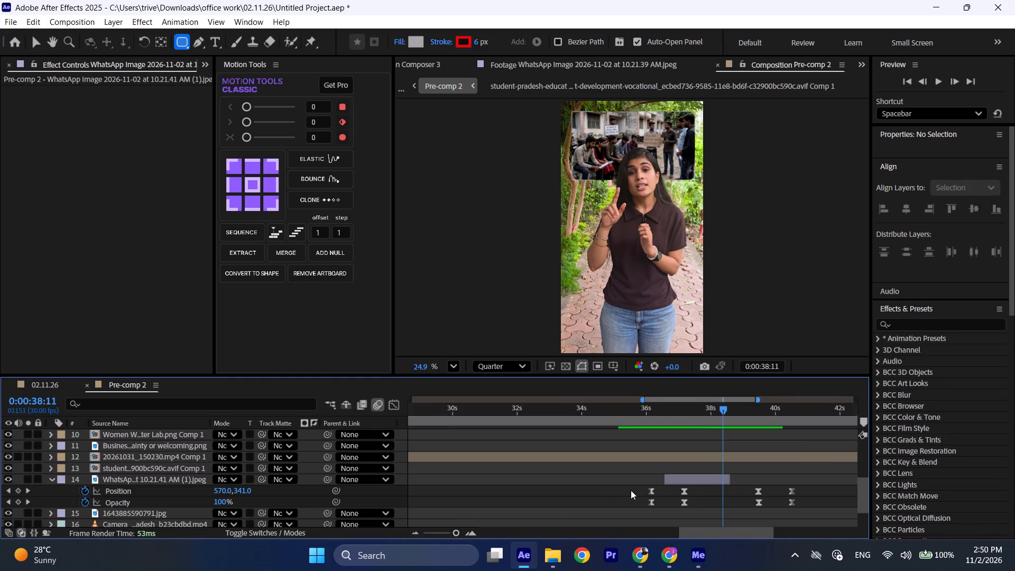
drag(631, 490, 696, 511)
alt+drag(684, 504, 672, 504)
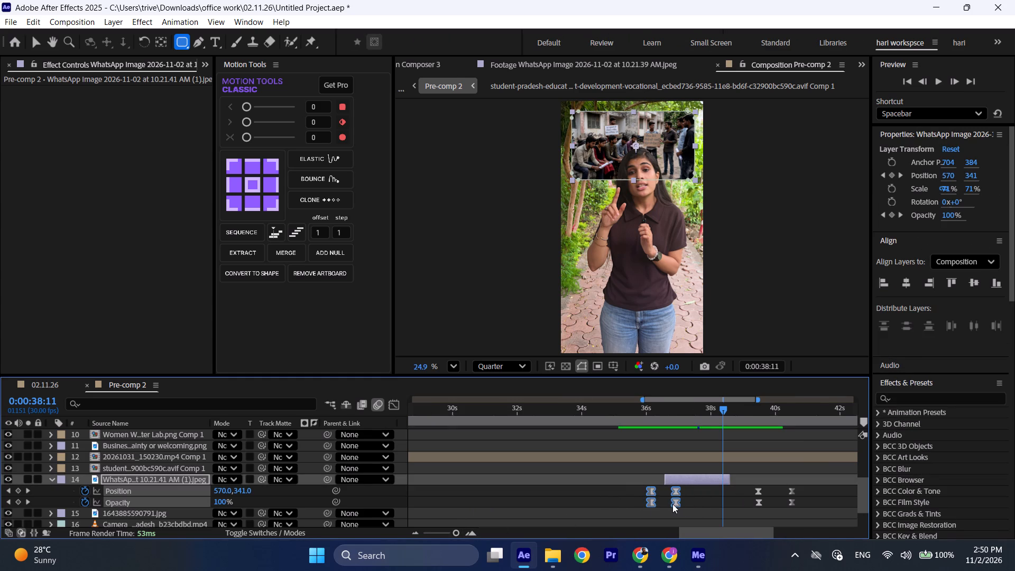
alt+drag(672, 504, 667, 504)
click(667, 504)
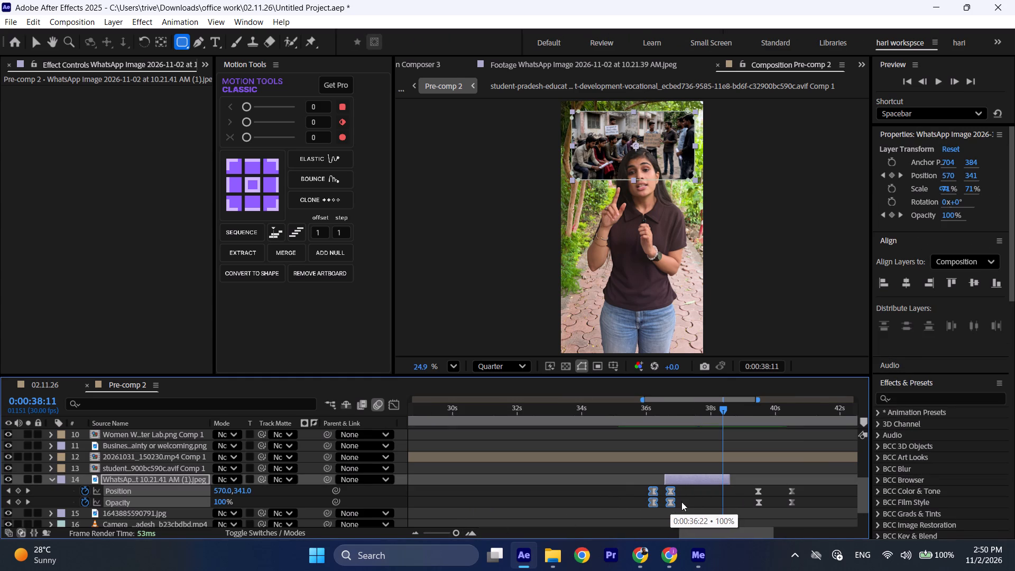
Move the exit Position and Opacity keyframes of the WhatsApp 10.21.41 AM (1).jpeg layer earlier, ending at 0:00:38:24, and preview from 0:00:35:25.
drag(744, 485, 800, 509)
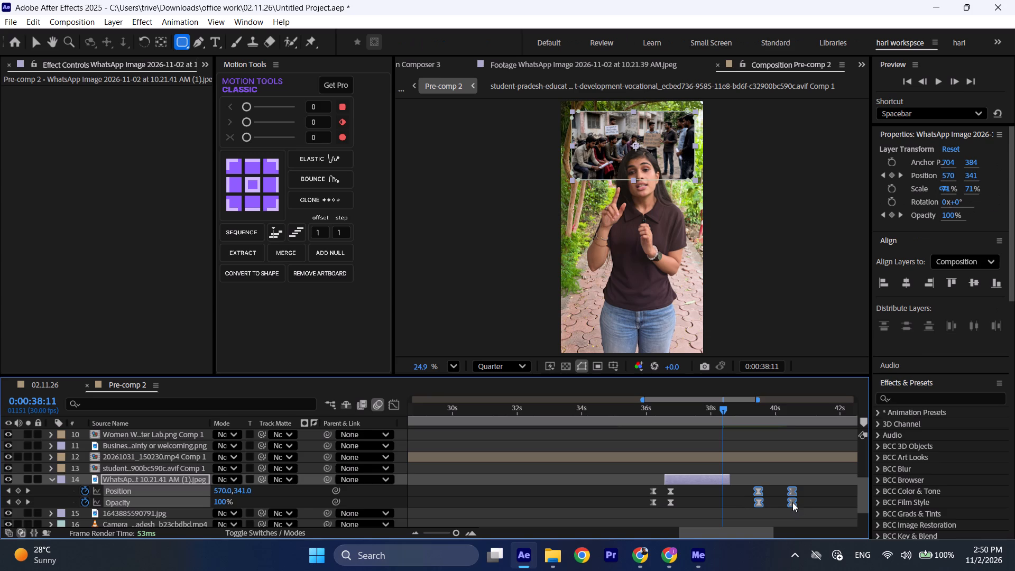
alt+drag(792, 502, 779, 503)
drag(779, 503, 735, 503)
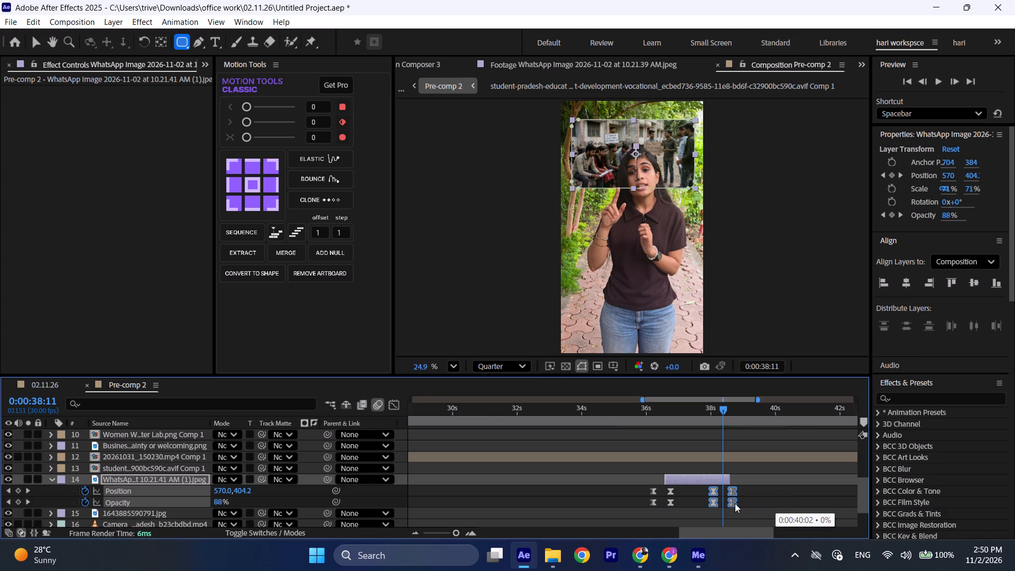
drag(735, 503, 730, 503)
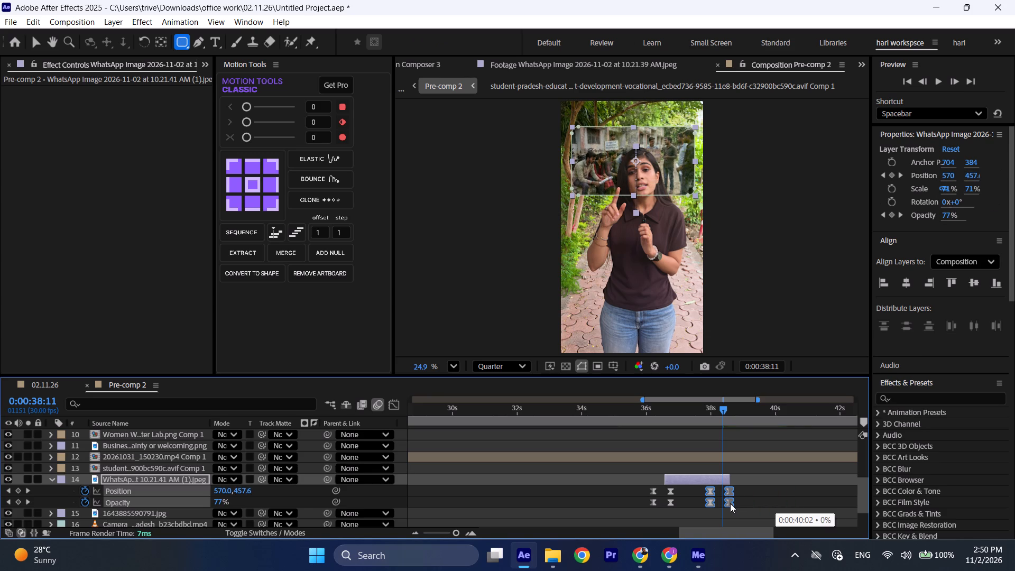
drag(730, 503, 737, 503)
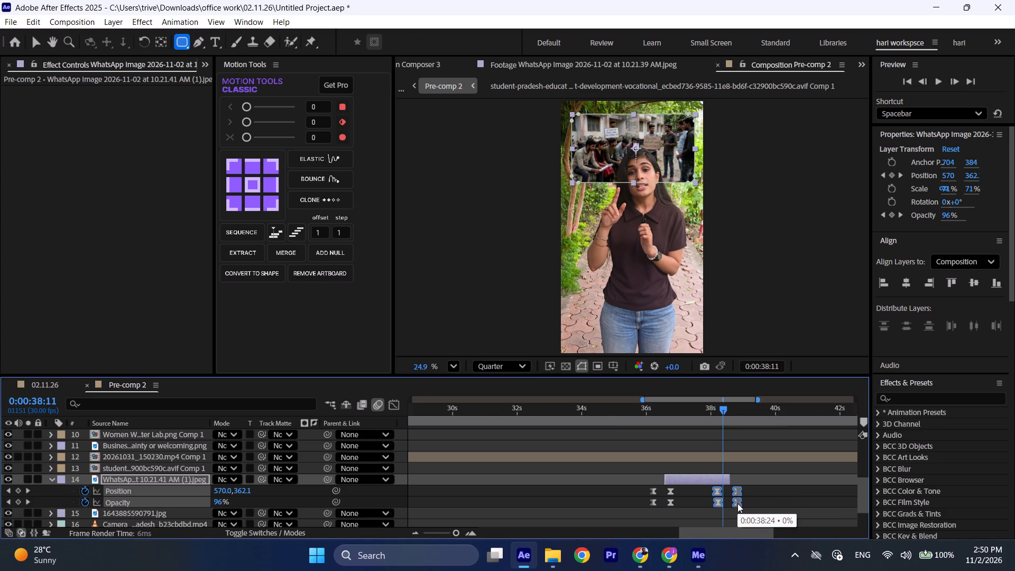
click(601, 492)
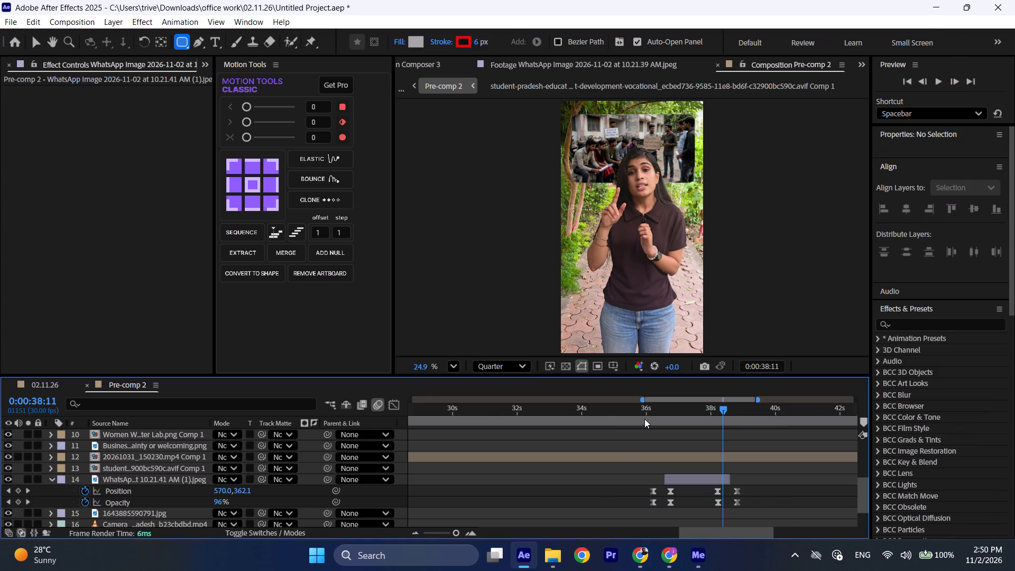
click(641, 408)
key(space)
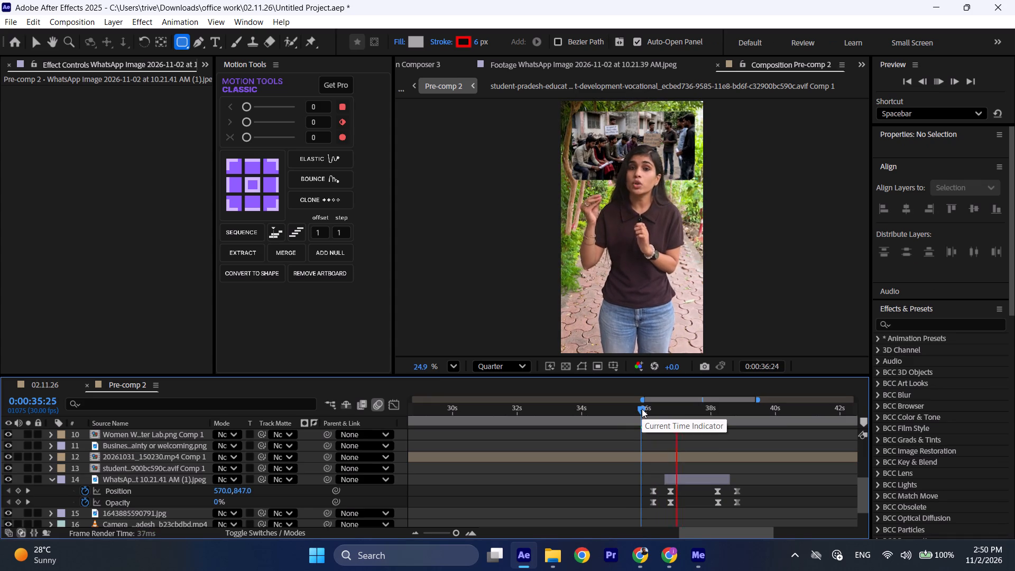
click(642, 409)
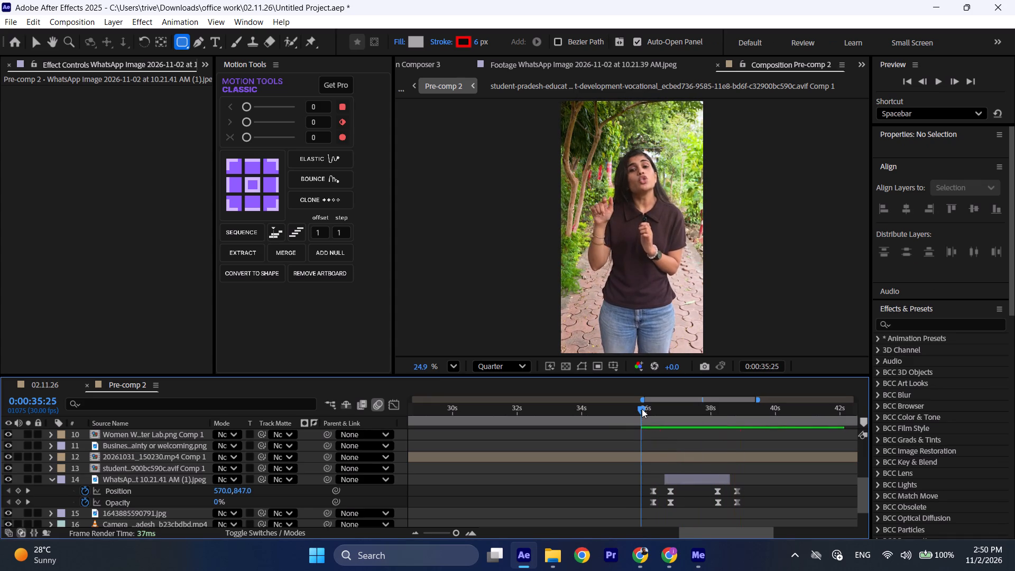
key(space)
key(space)
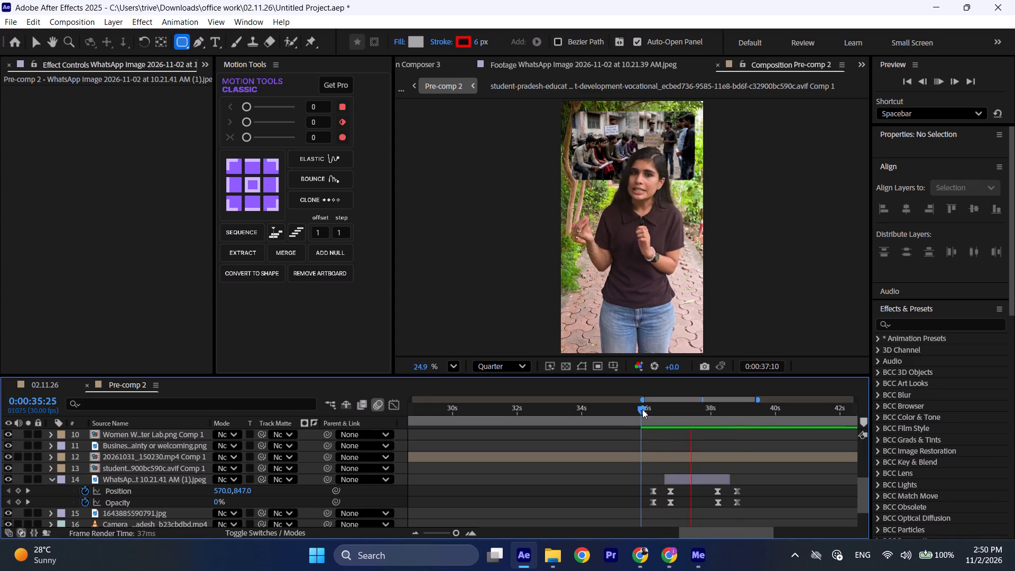
Apply JerryFlow V2's ease-out curve preset with the flat top handle to the layer's entrance Position and Opacity keyframes.
drag(642, 484, 693, 508)
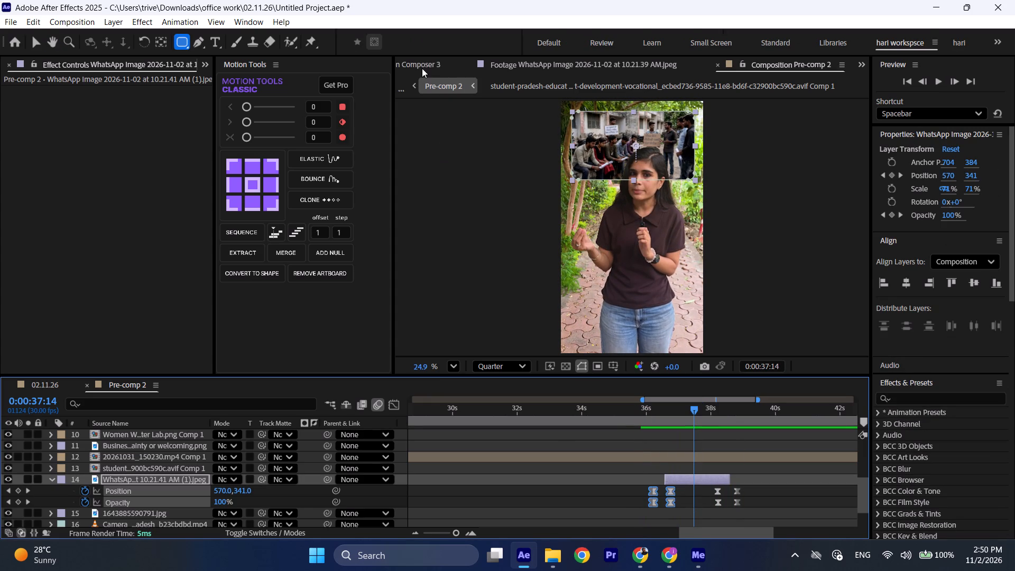
click(421, 64)
drag(399, 63, 585, 67)
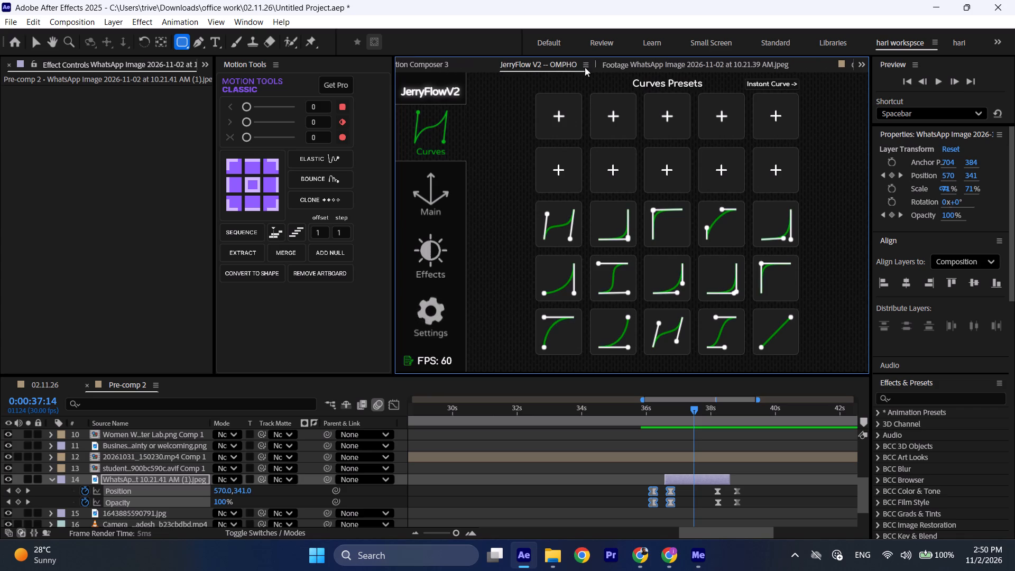
drag(585, 67, 755, 52)
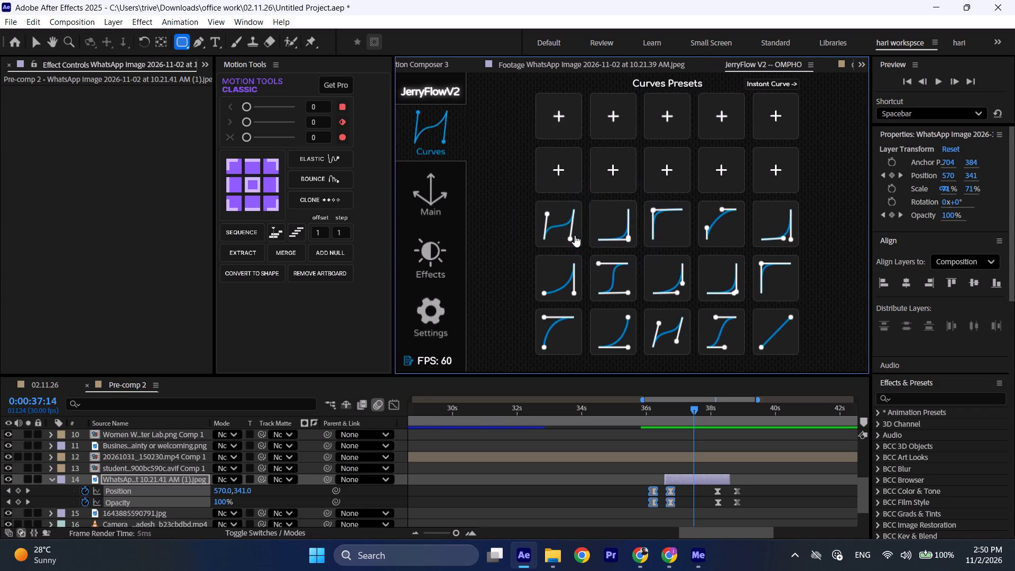
click(560, 332)
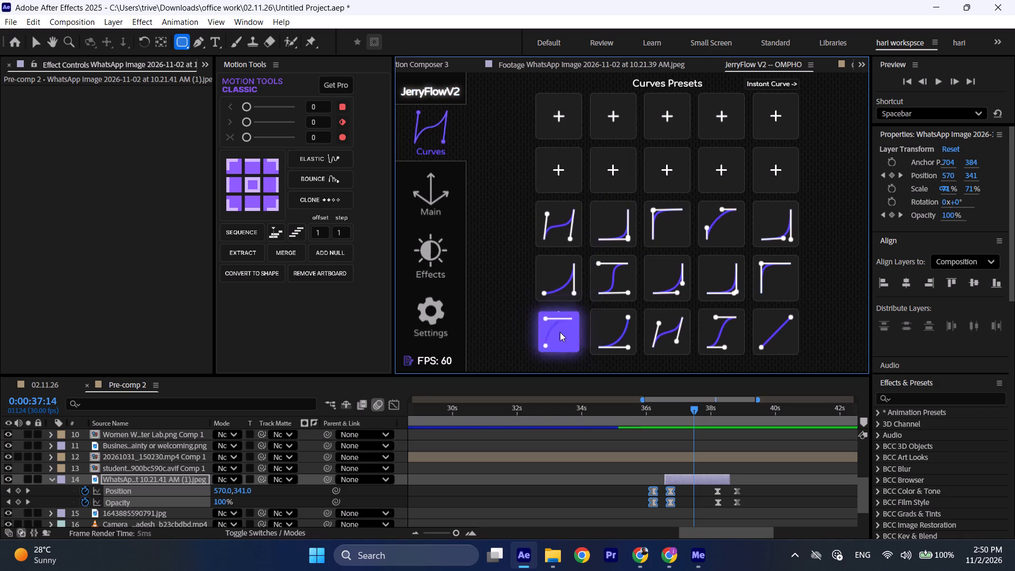
Play back Pre-comp 2 from 0:00:36:01 to about 0:00:41:04 to check the group photo's eased entrance and exit.
click(647, 410)
key(space)
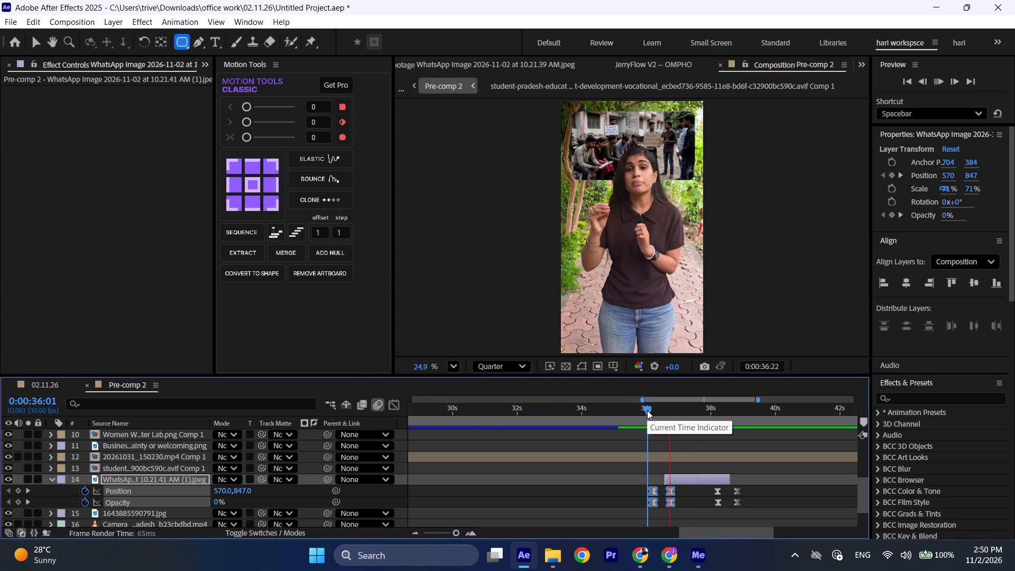
key(space)
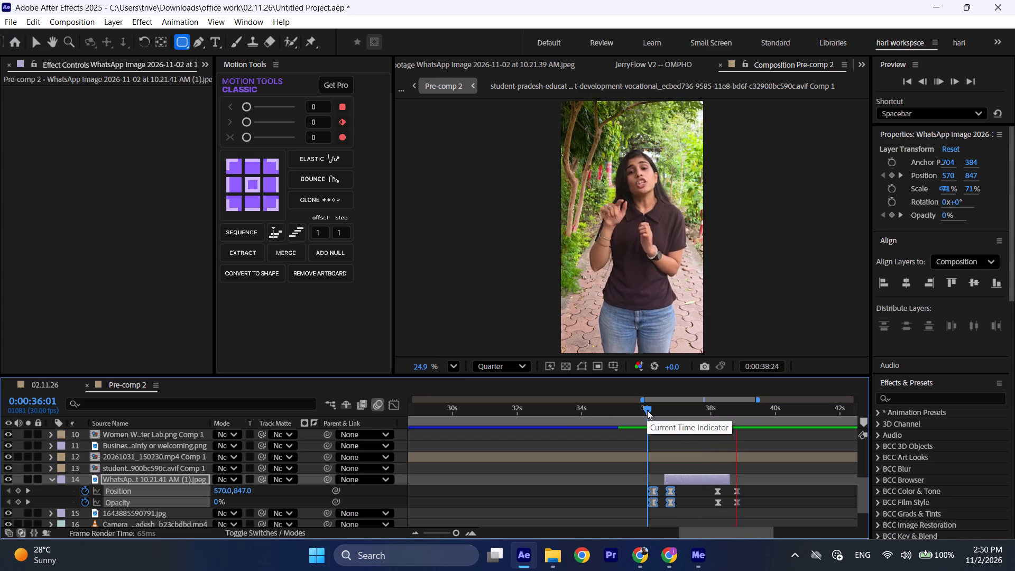
key(space)
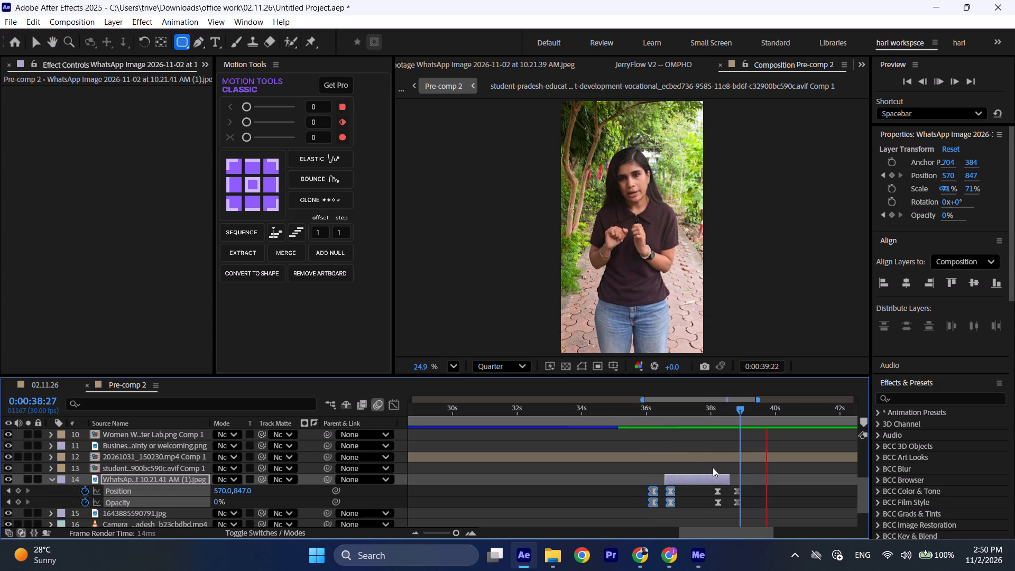
key(space)
scroll(713, 467, down, 4)
scroll(713, 467, up, 2)
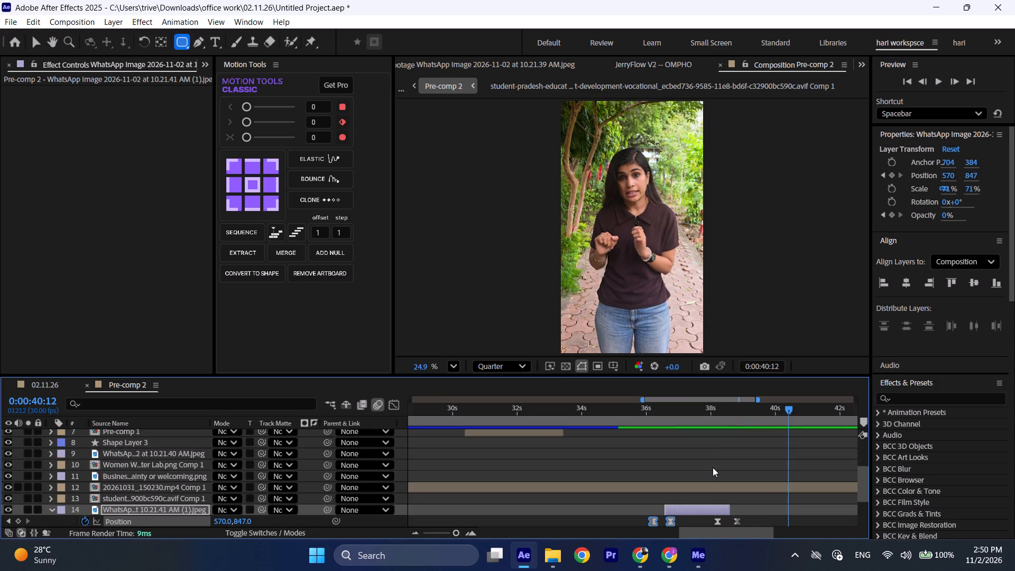
key(space)
key(space)
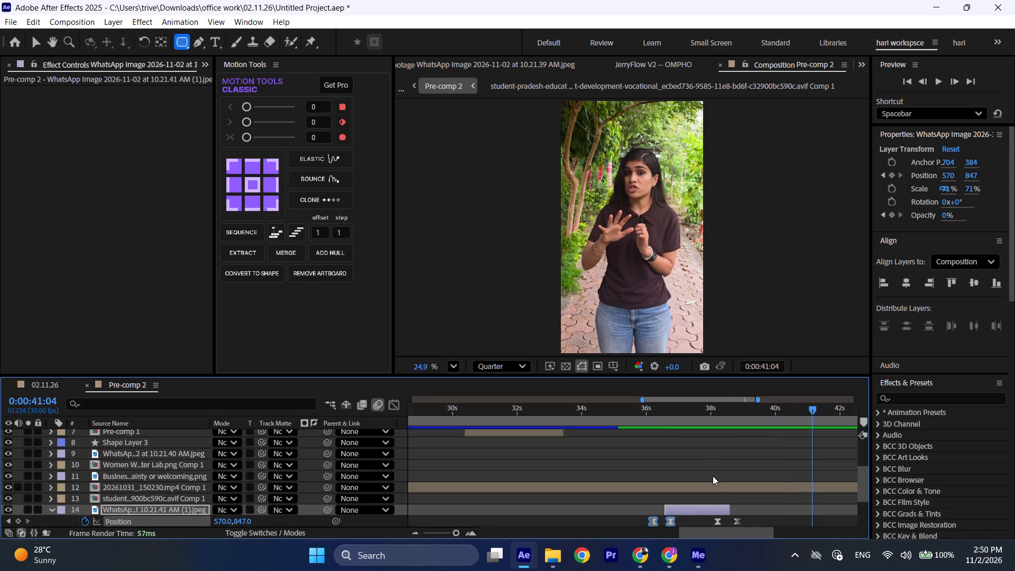
Collapse the group photo layer's keyframes and review the start of the WhatsApp 10.21.42 AM (2).jpeg Comp 1 layer around 0:00:41:05.
click(710, 507)
key(u)
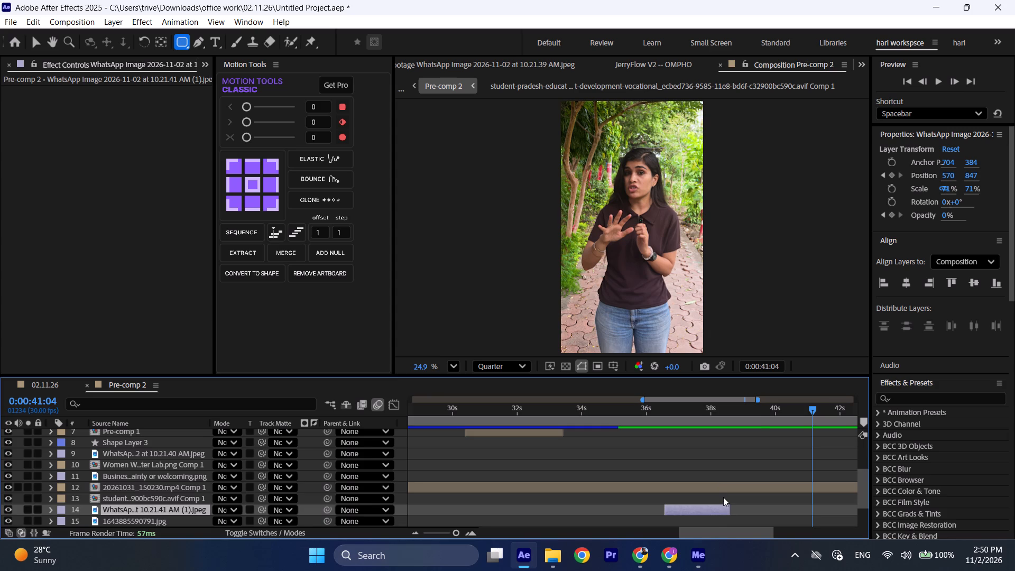
scroll(723, 497, left, 1)
scroll(728, 490, up, 2)
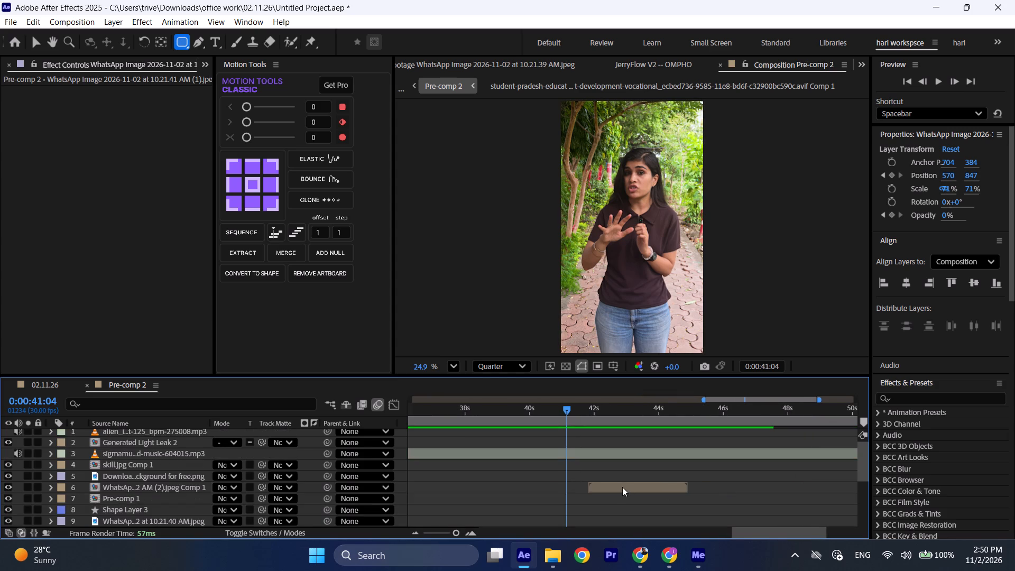
click(622, 487)
key(u)
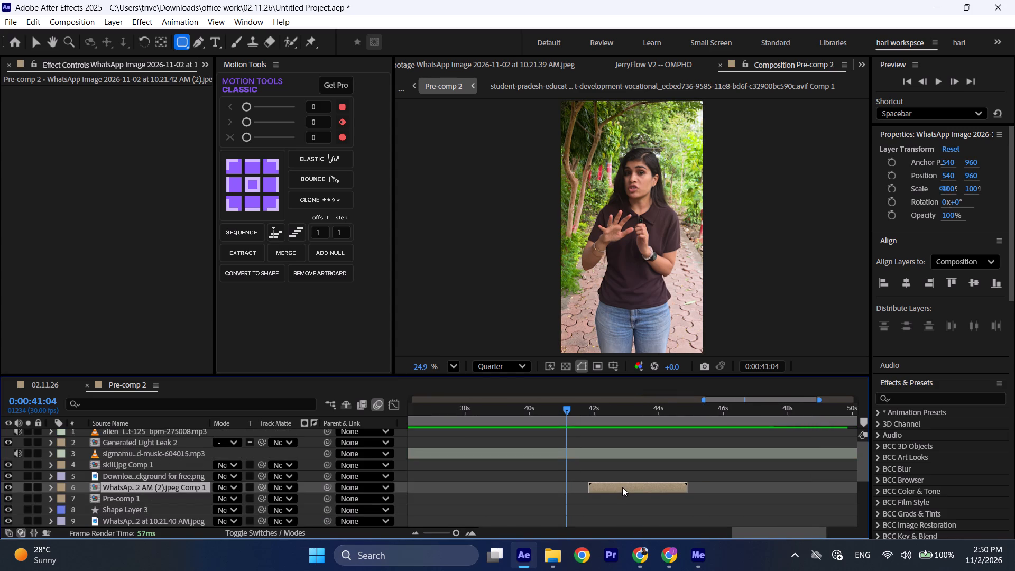
text(uz)
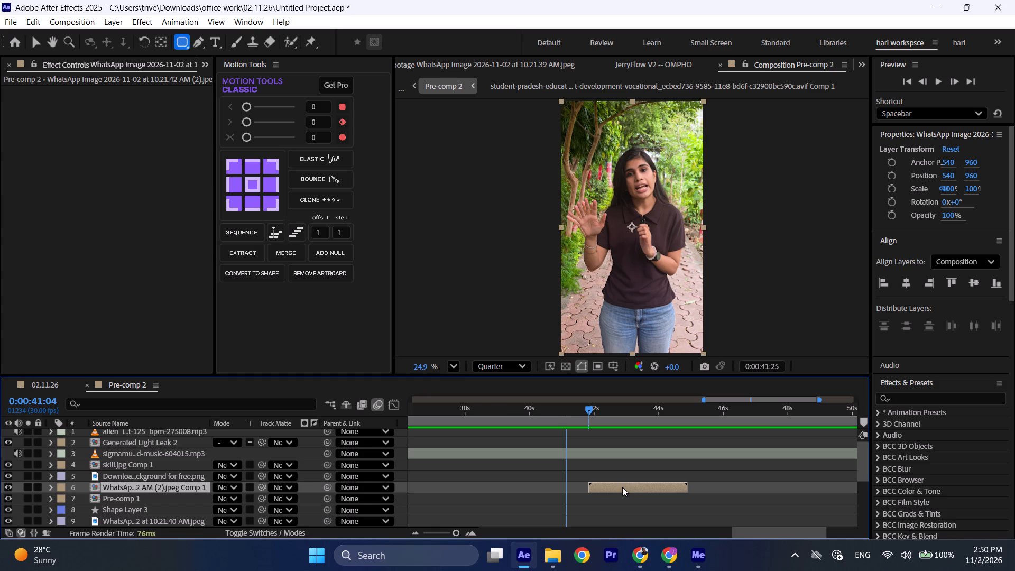
click(568, 407)
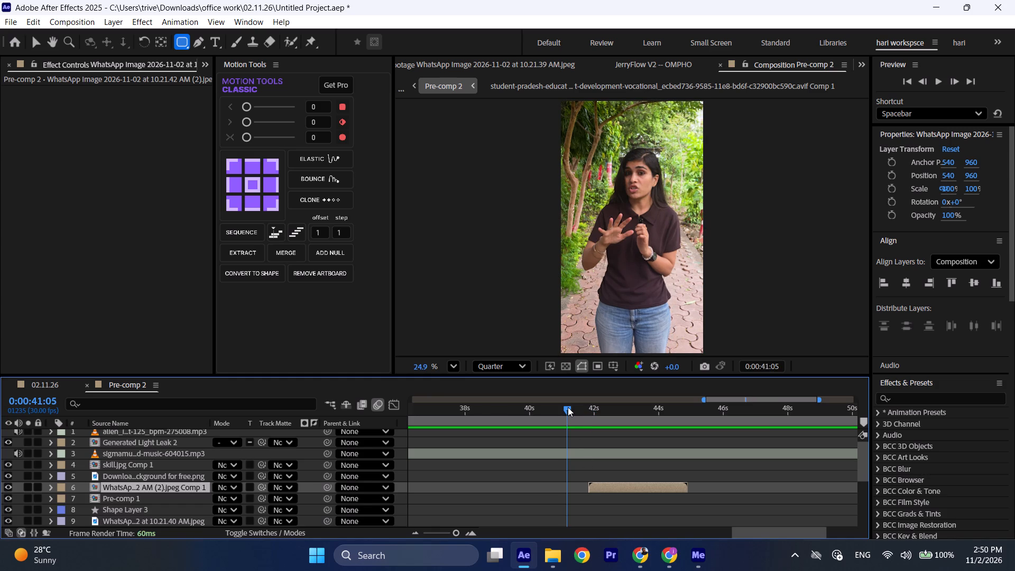
key(q)
Preview Pre-comp 2 from 0:00:39:06 and move the WhatsApp 10.21.42 AM (2).jpeg Comp 1 layer earlier, starting at about 0:00:40:23.
drag(565, 407, 502, 418)
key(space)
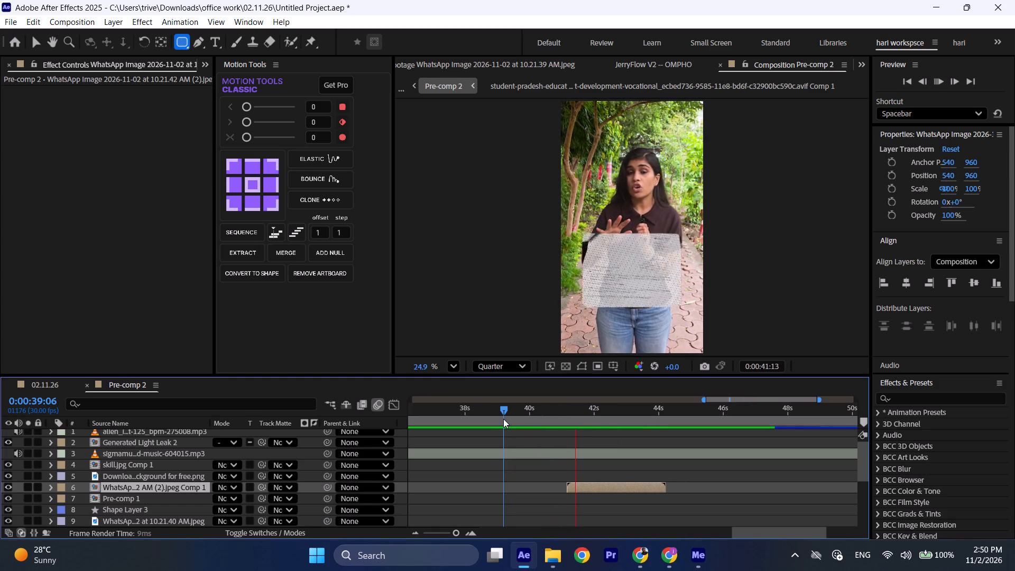
click(509, 417)
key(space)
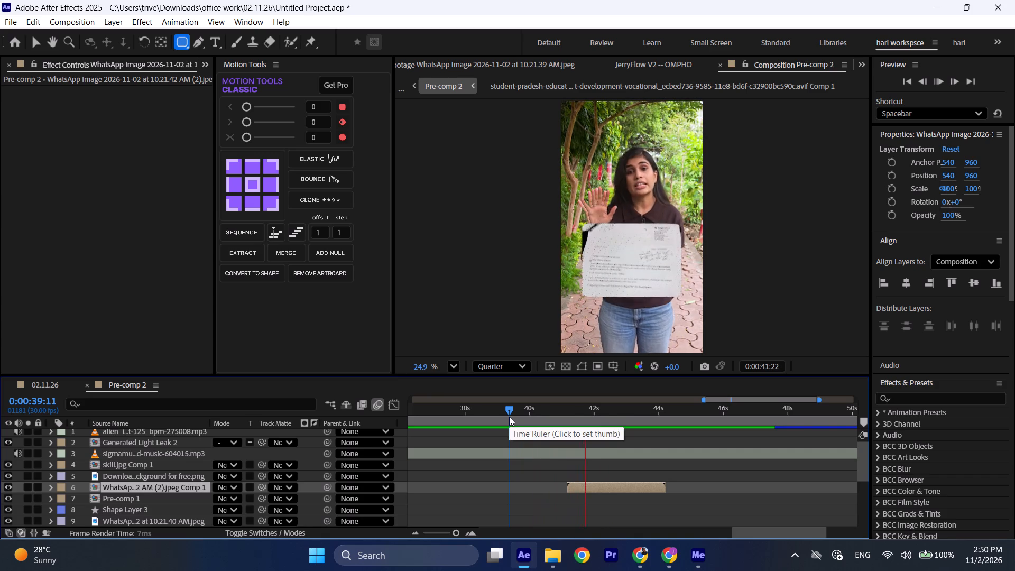
click(537, 407)
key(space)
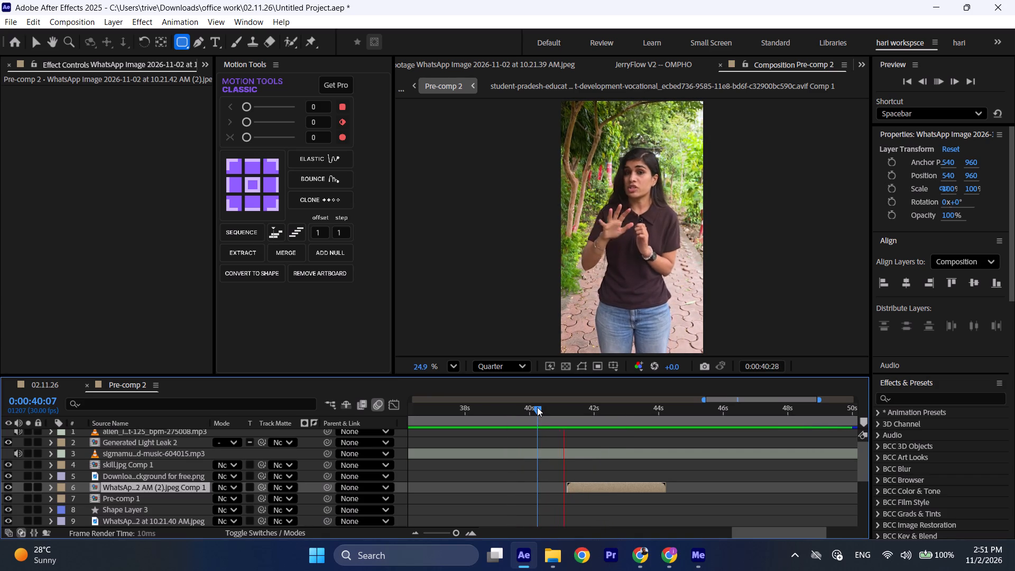
drag(537, 407, 547, 408)
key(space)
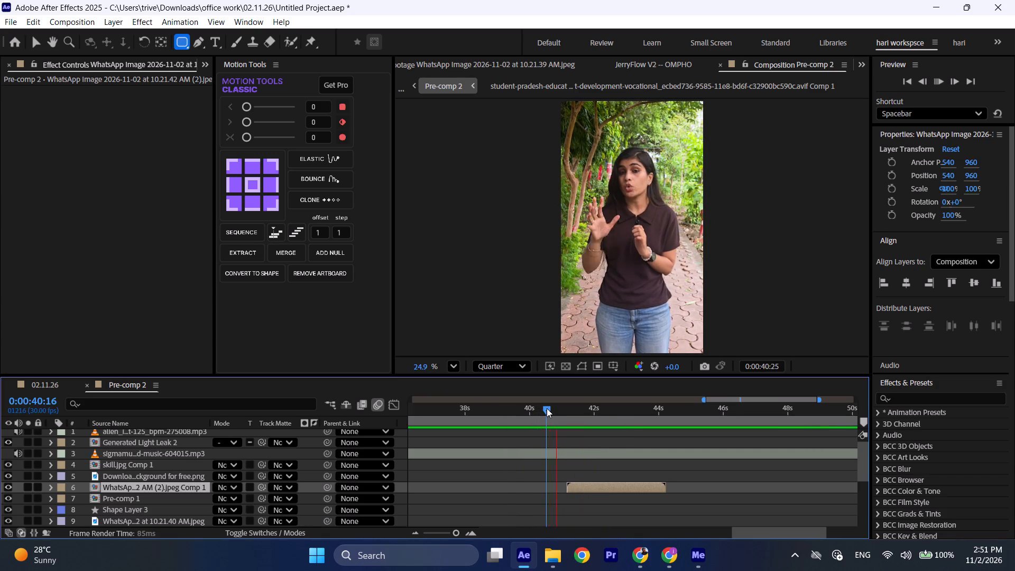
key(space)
drag(582, 487, 570, 487)
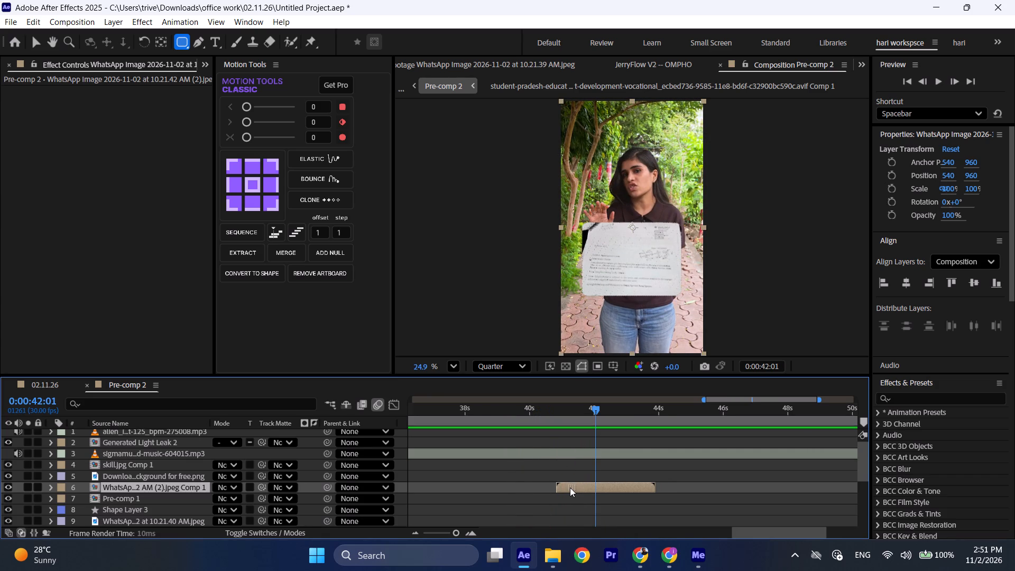
drag(570, 487, 569, 487)
Open the WhatsApp 10.21.42 AM (2).jpeg Comp 1 composition and preview the document's entrance from its beginning.
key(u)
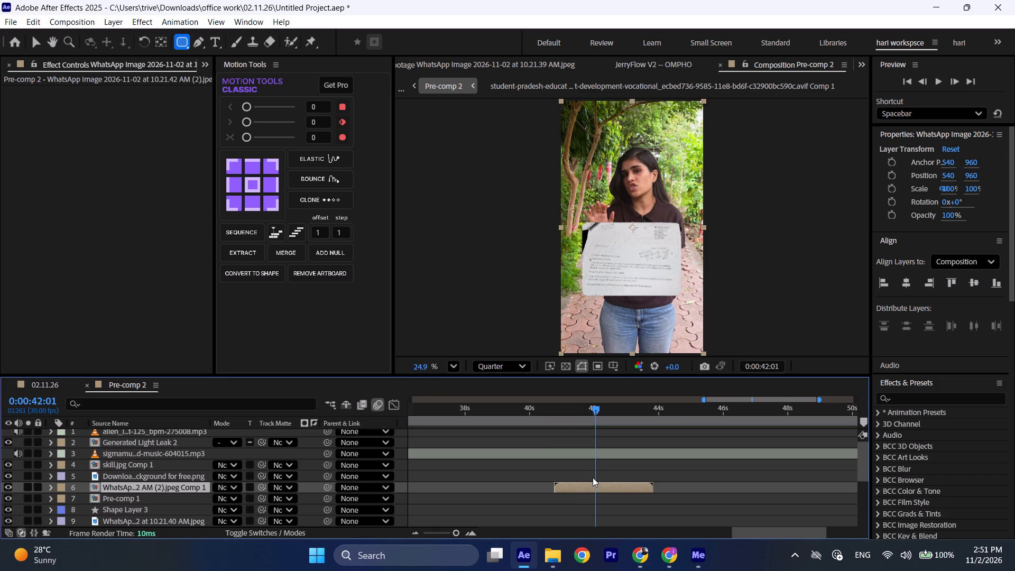
scroll(602, 468, down, 3)
scroll(602, 468, up, 2)
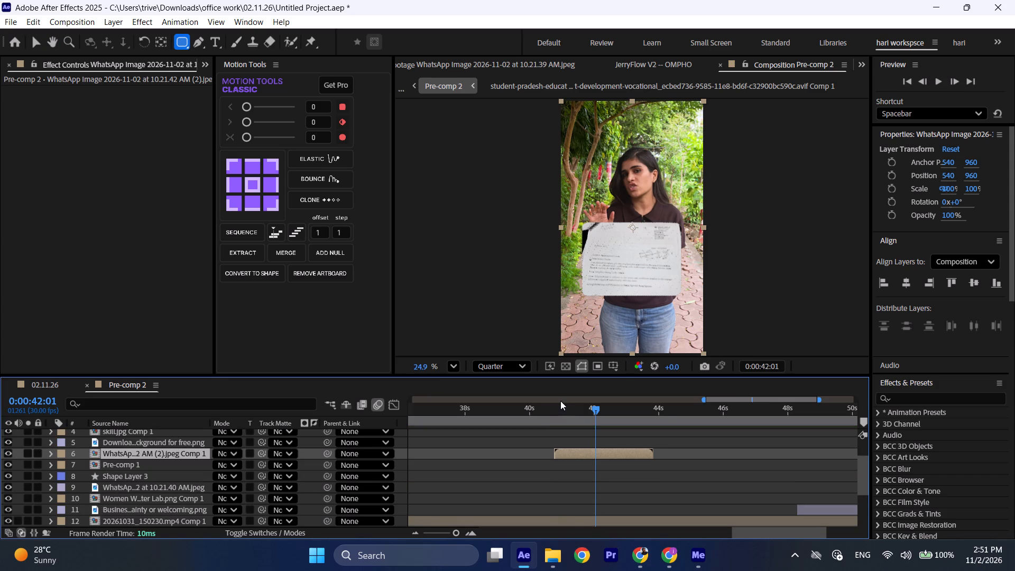
double_click(575, 453)
drag(440, 402, 405, 403)
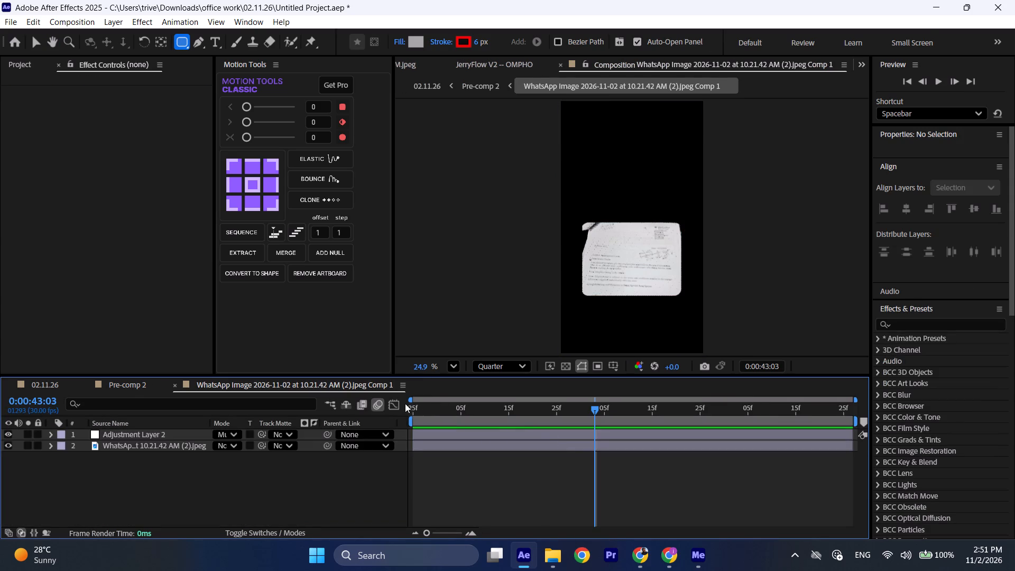
drag(405, 403, 404, 403)
drag(429, 410, 404, 411)
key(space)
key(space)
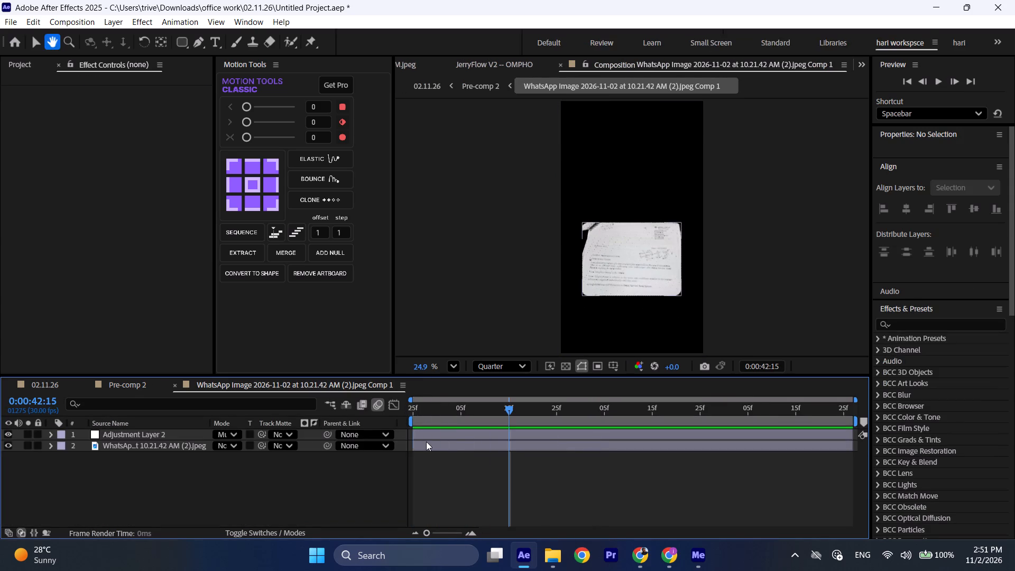
Shorten the document image layer's entrance by ending its Position and Opacity keyframes at 0:00:42:02, and preview it from the beginning.
click(428, 447)
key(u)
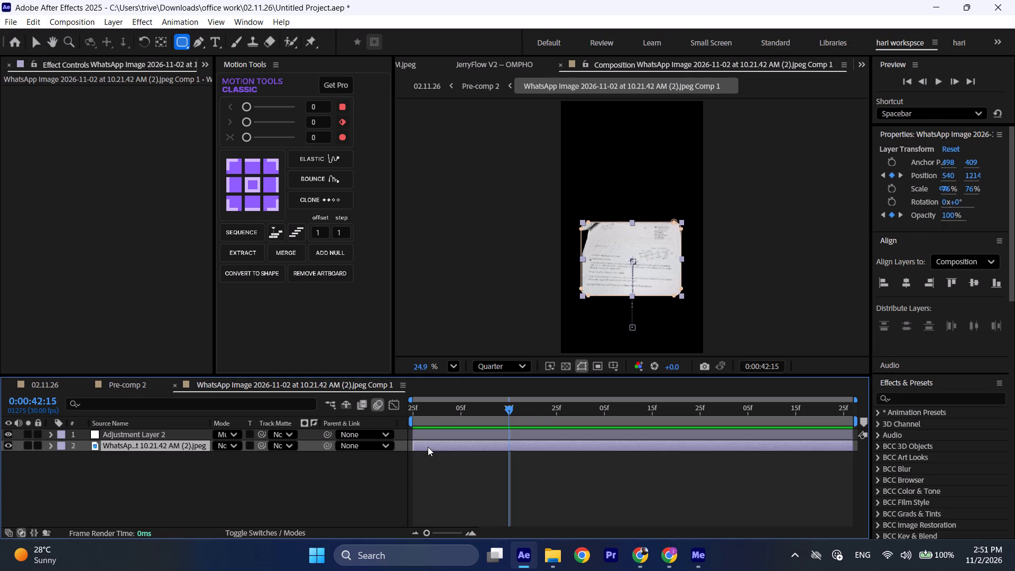
drag(537, 456, 418, 477)
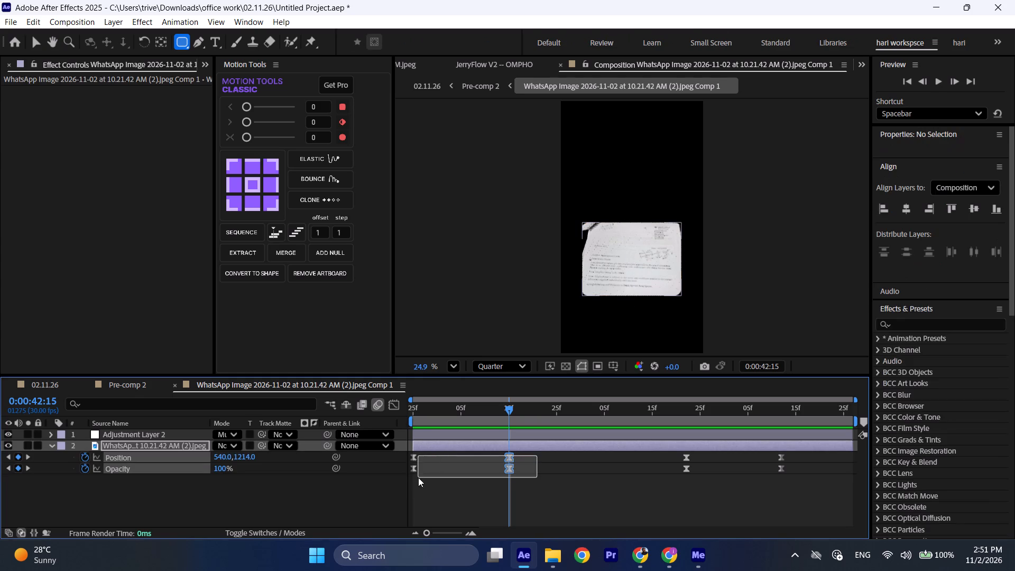
drag(418, 477, 409, 477)
drag(509, 469, 460, 469)
key(ctrl+z)
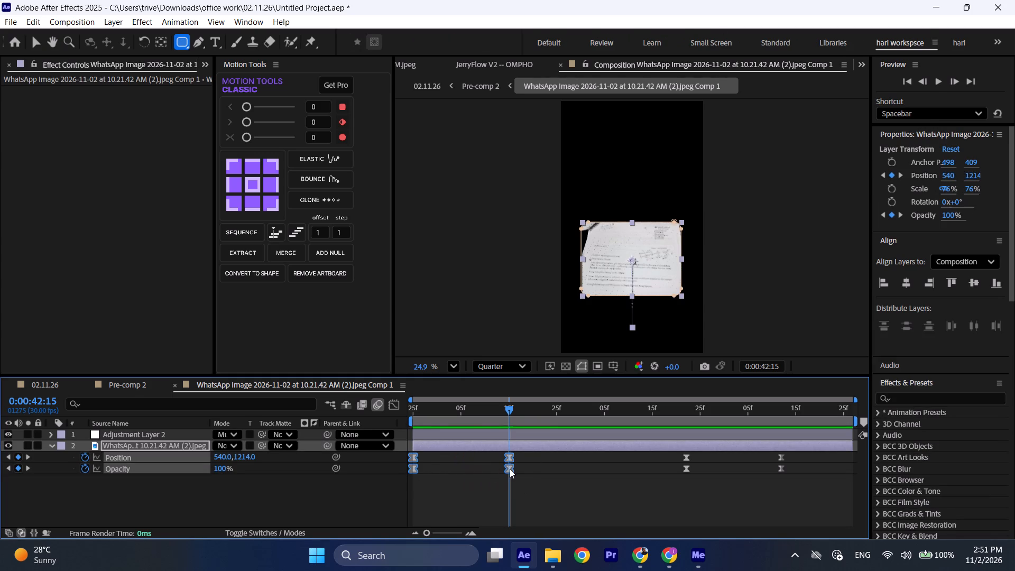
alt+drag(510, 469, 446, 469)
drag(435, 411, 427, 411)
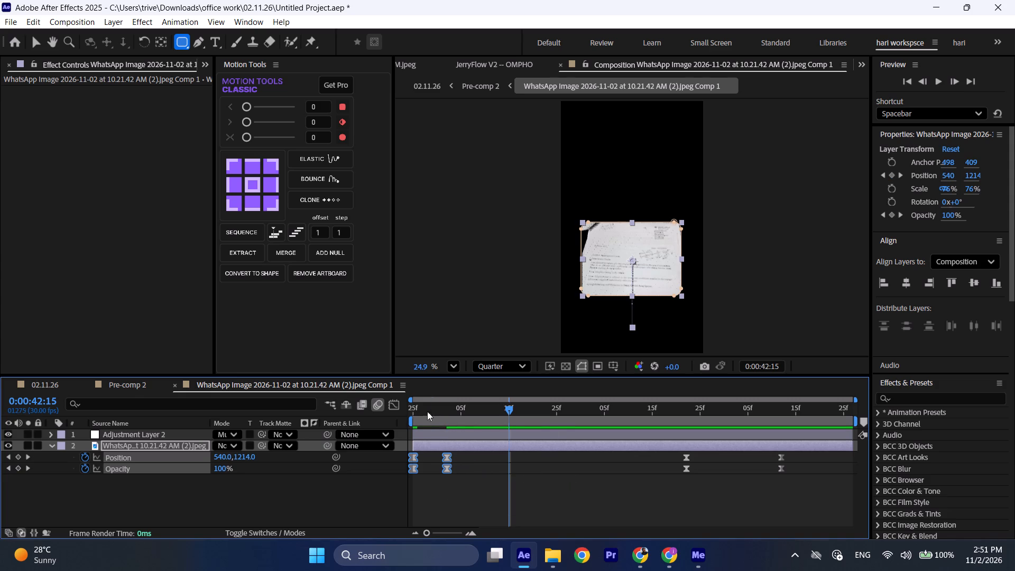
drag(427, 411, 402, 411)
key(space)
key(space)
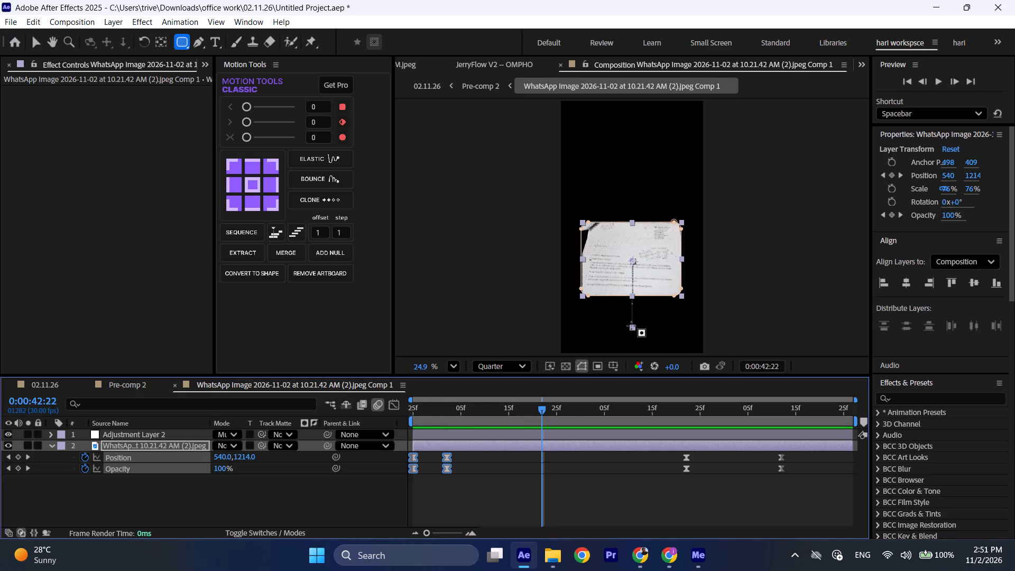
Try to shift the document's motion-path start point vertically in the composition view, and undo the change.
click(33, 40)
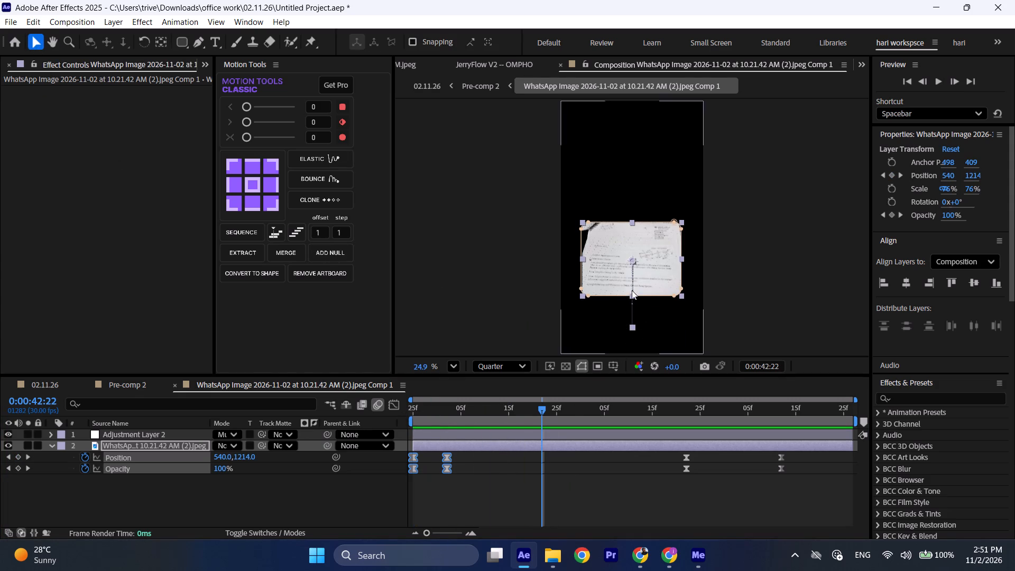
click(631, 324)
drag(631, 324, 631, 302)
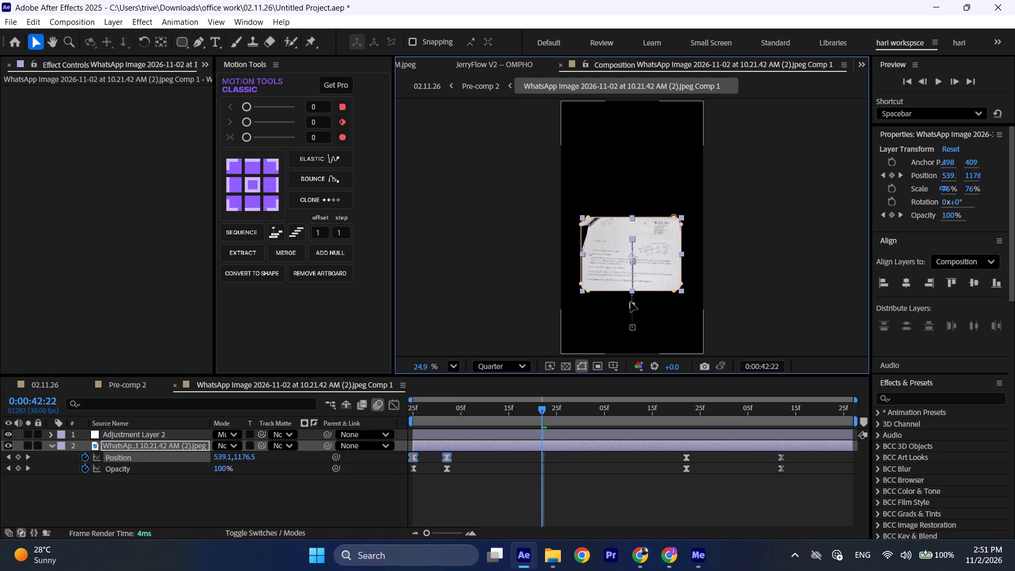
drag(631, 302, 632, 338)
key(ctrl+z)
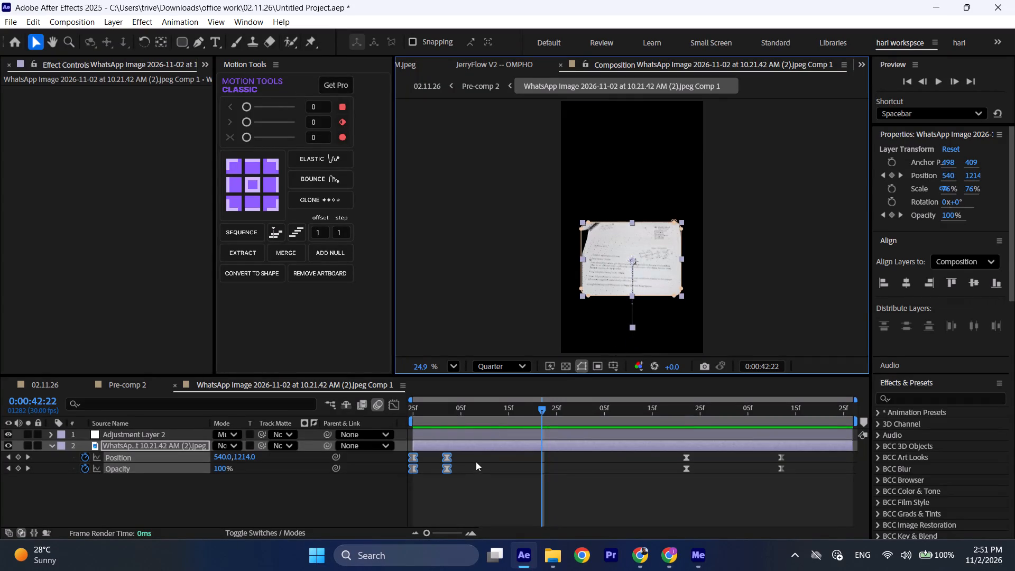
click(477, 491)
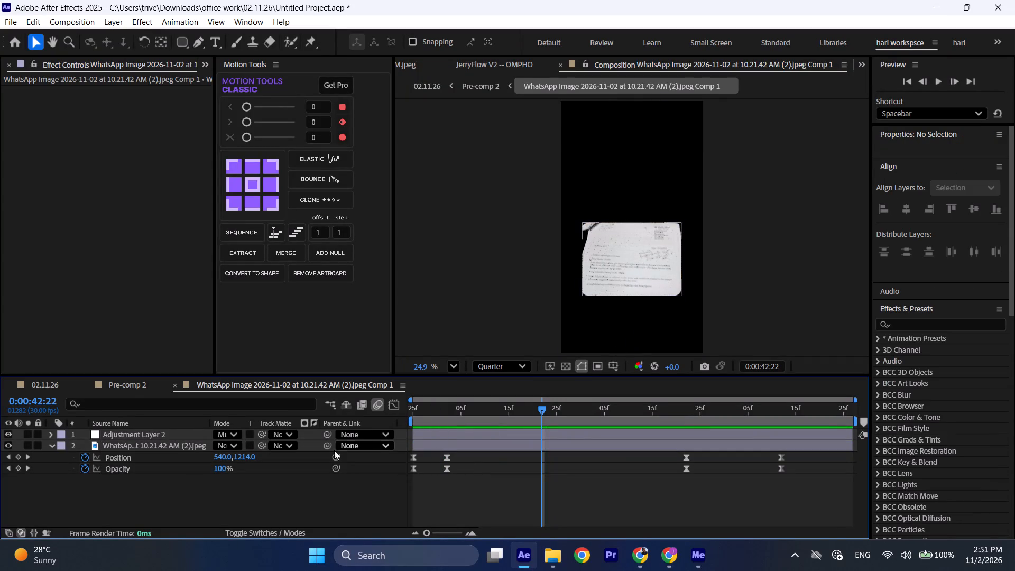
Set the document layer's Position keyframe at 0:00:42:02 to 540, 1239, undoing the horizontal shift.
click(10, 465)
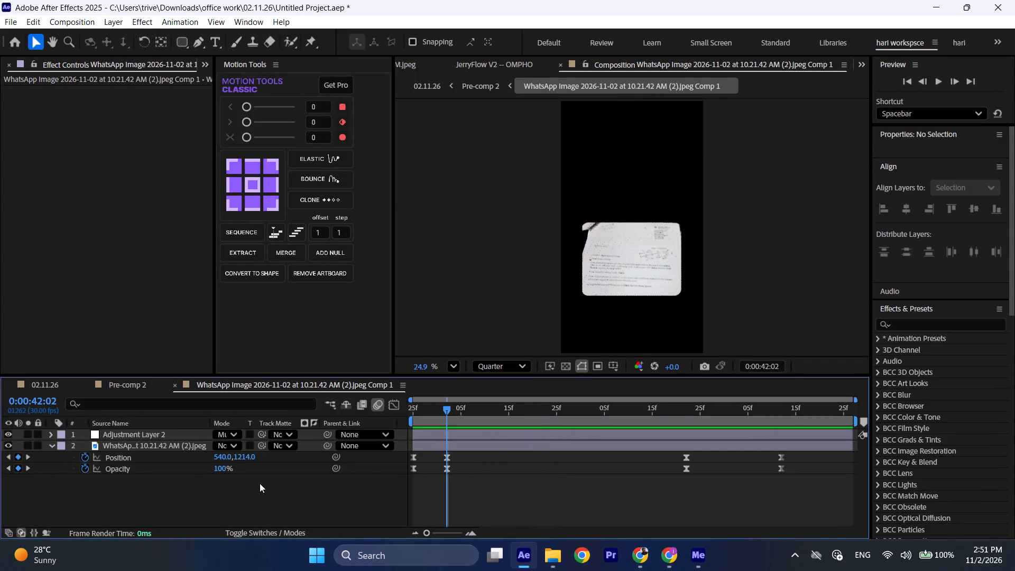
click(439, 447)
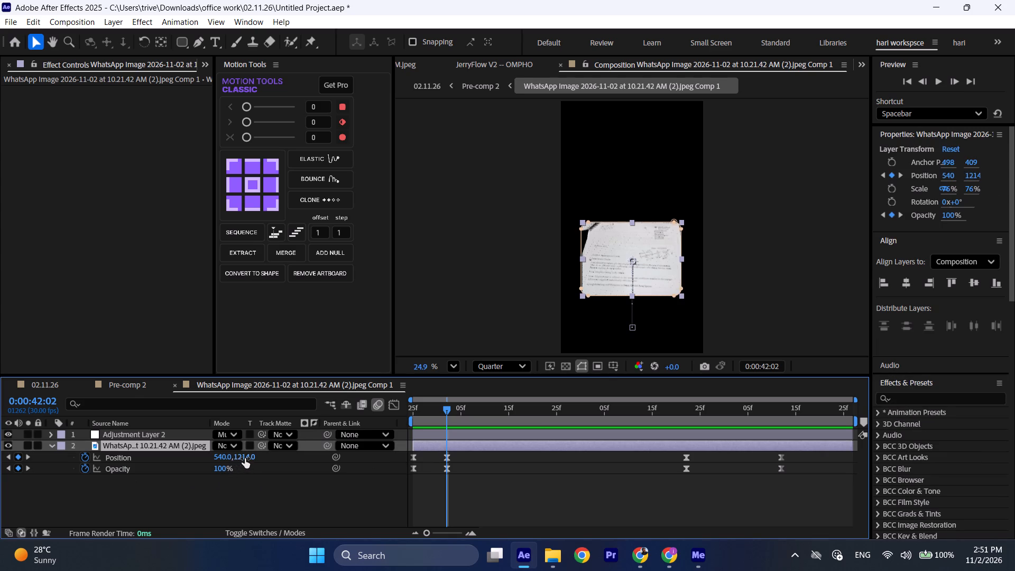
drag(245, 458, 284, 464)
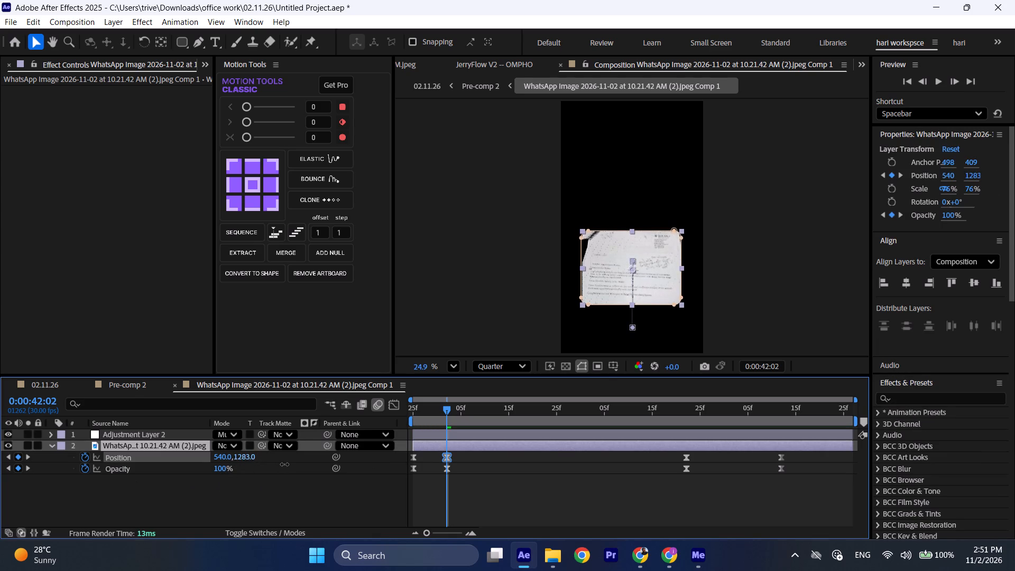
drag(284, 464, 260, 459)
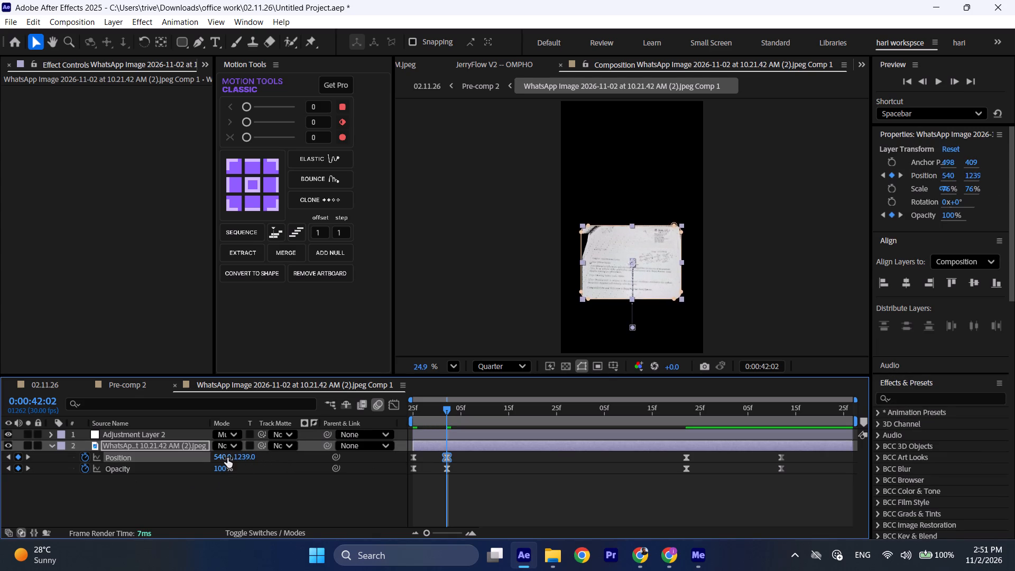
drag(227, 458, 209, 456)
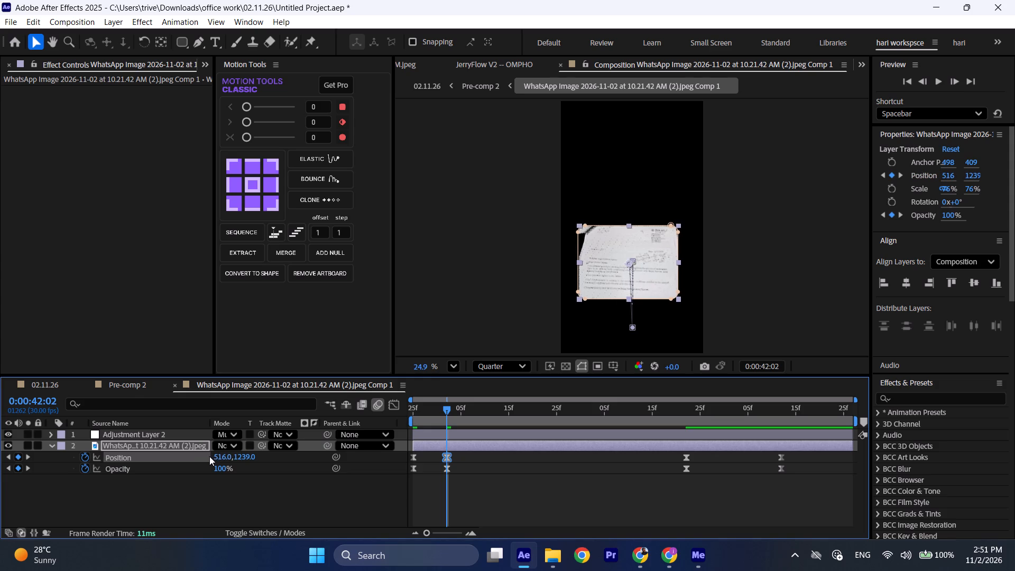
key(ctrl+z)
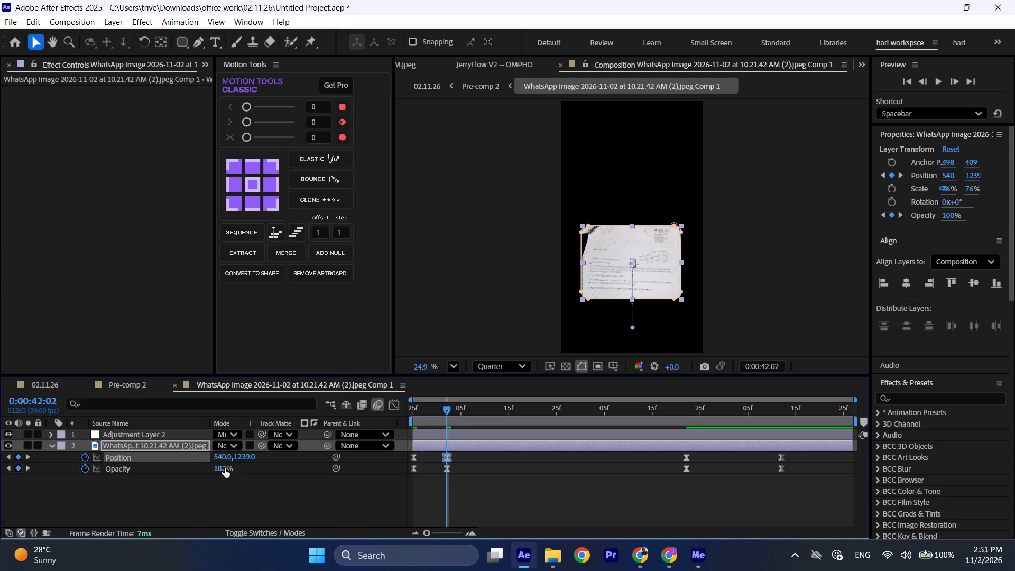
Raise the document's starting position at the 0:00:41:25 Position keyframe to about 540, 1616.
click(6, 456)
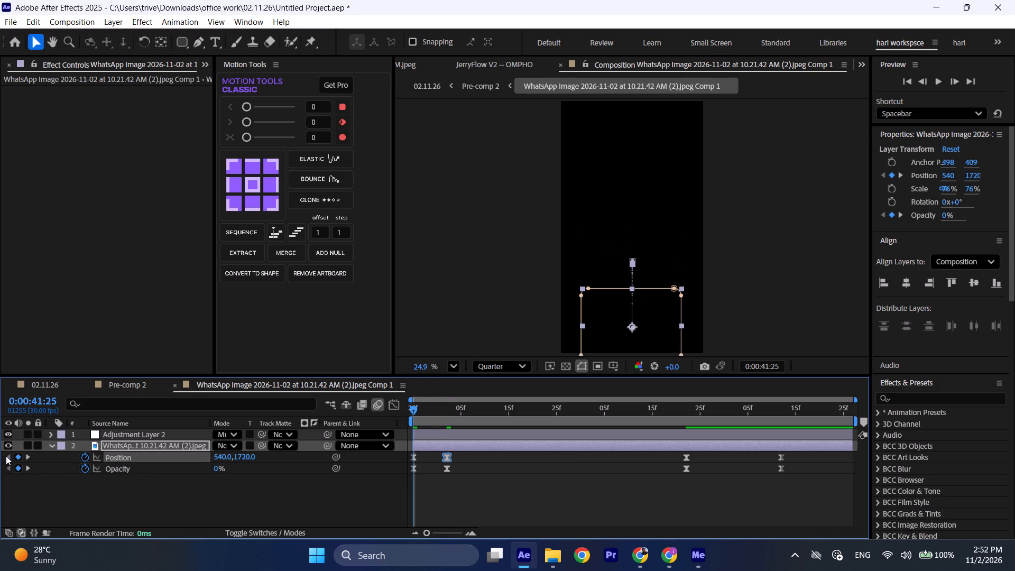
drag(243, 458, 176, 449)
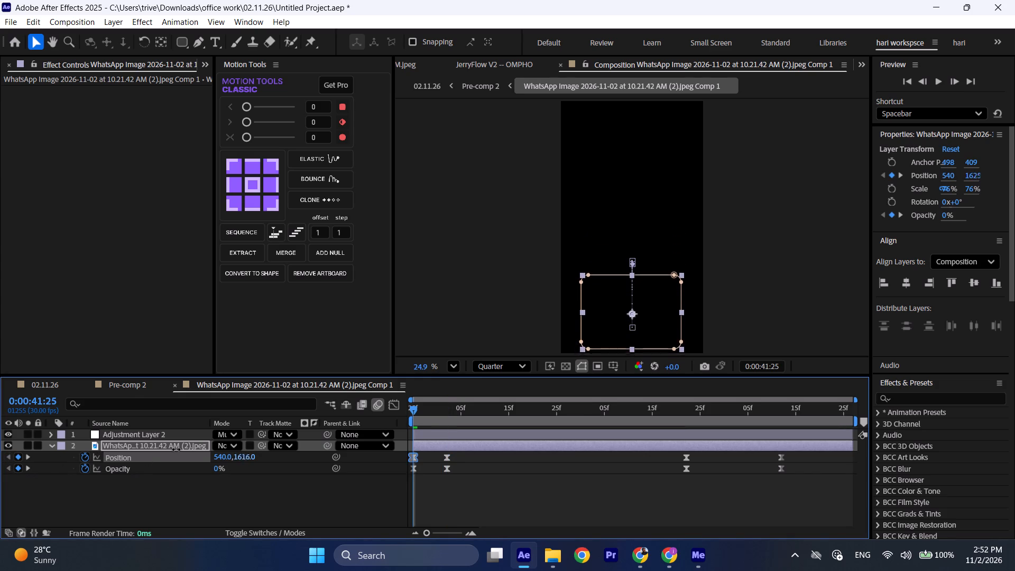
Set the document's Position keyframe at 0:00:41:25 to 540, 1576, raise its exit motion-path point to about the same height, and preview.
drag(176, 449, 159, 446)
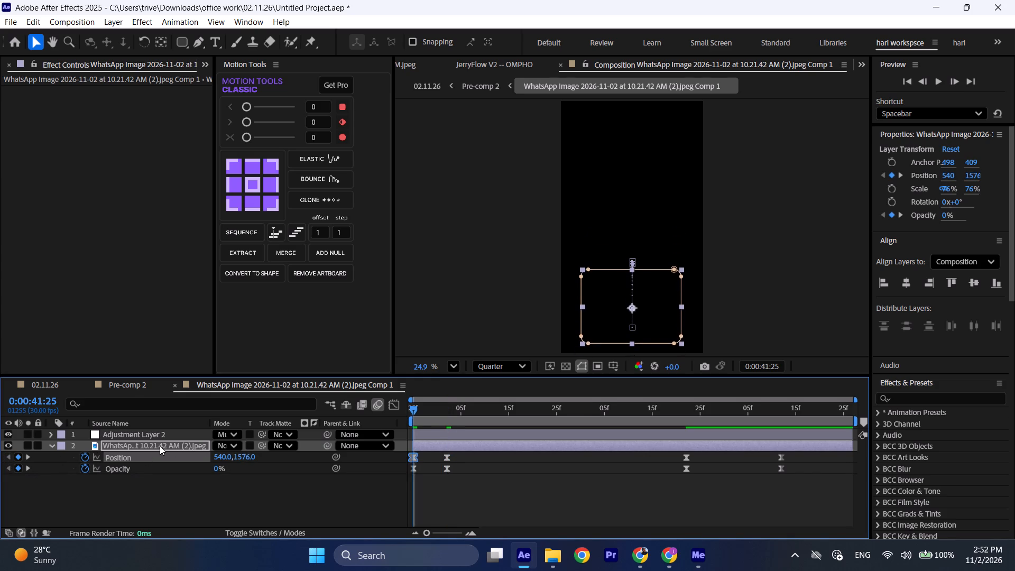
drag(632, 327, 632, 316)
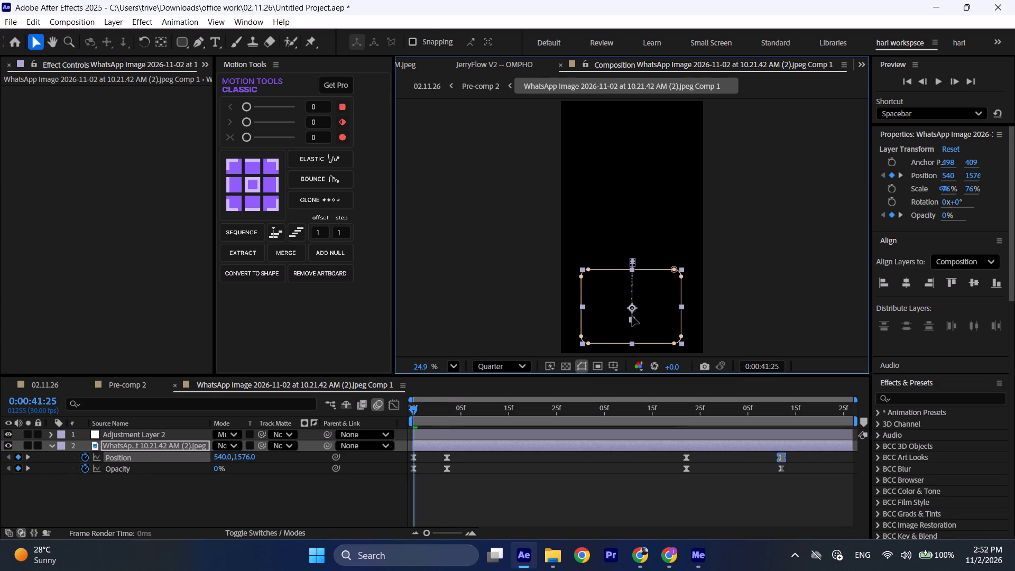
drag(632, 316, 631, 308)
drag(455, 411, 393, 411)
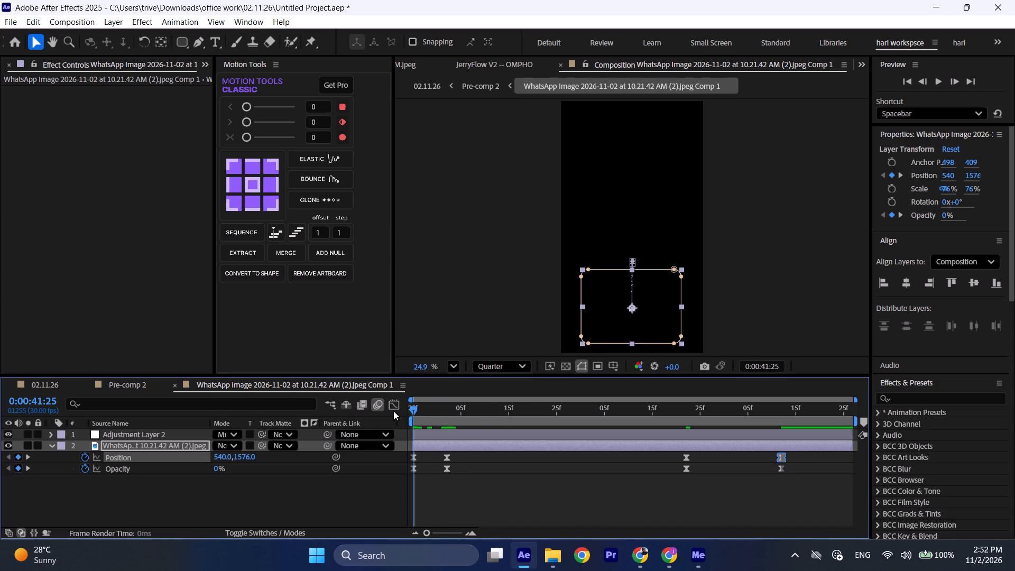
drag(393, 411, 393, 411)
key(space)
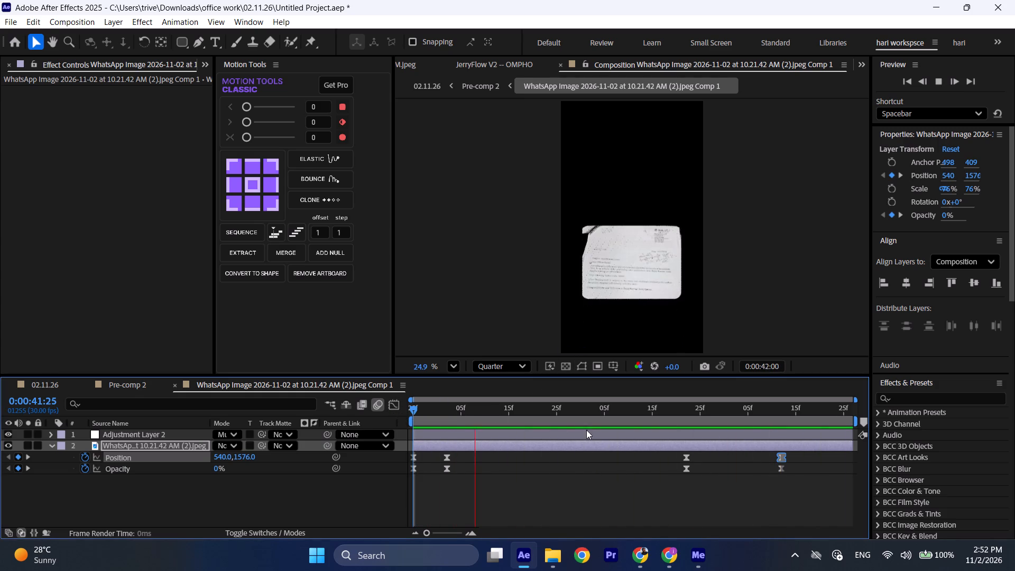
key(space)
Close the nested document comp and play back Pre-comp 2 from 0:00:40:18 to check the document's animation over the speaker.
click(176, 387)
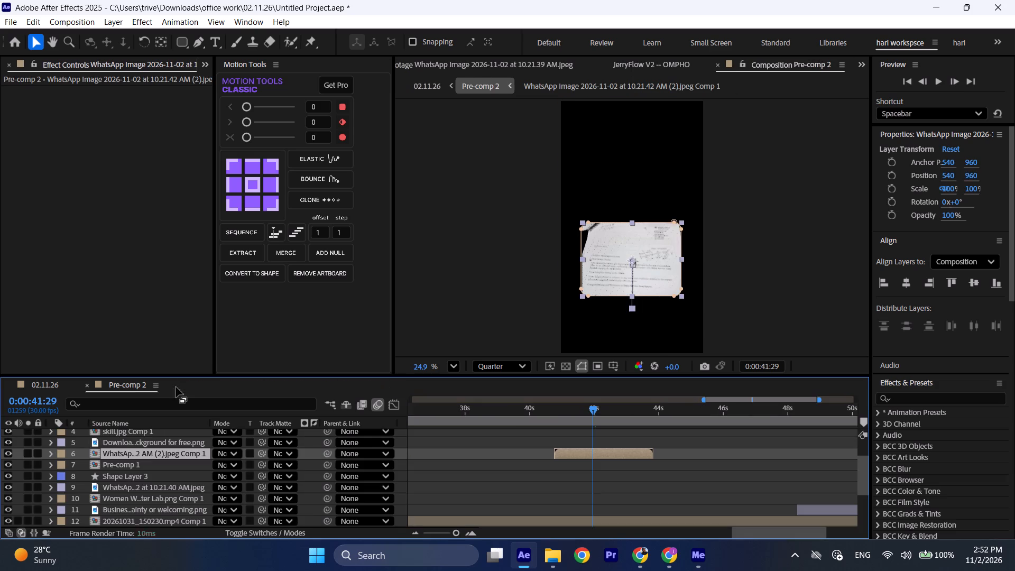
drag(553, 412, 548, 410)
key(space)
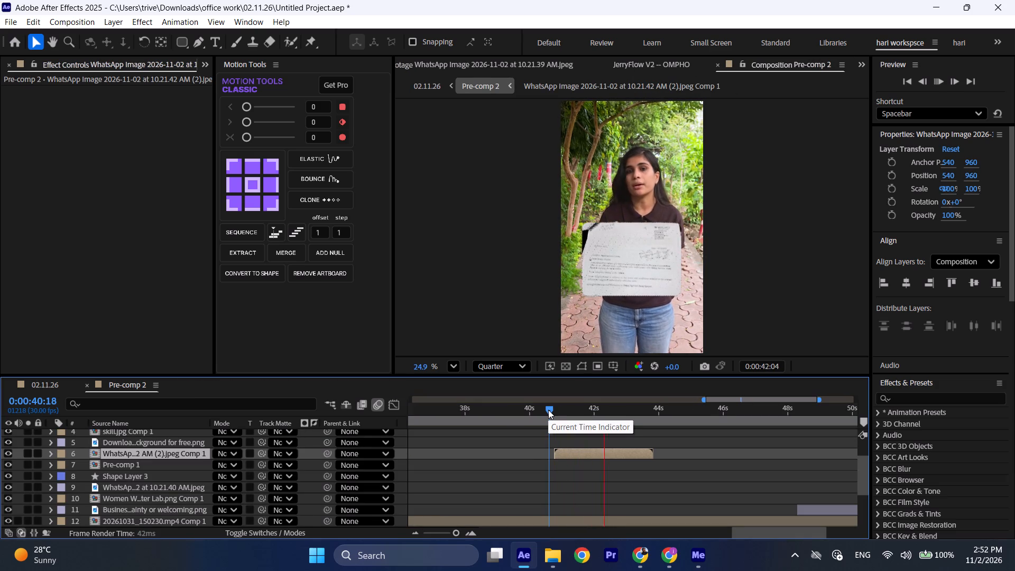
key(space)
Open the nested document comp from Pre-comp 2 and scrub through the document's entrance from 0:00:41:25.
click(560, 452)
double_click(560, 452)
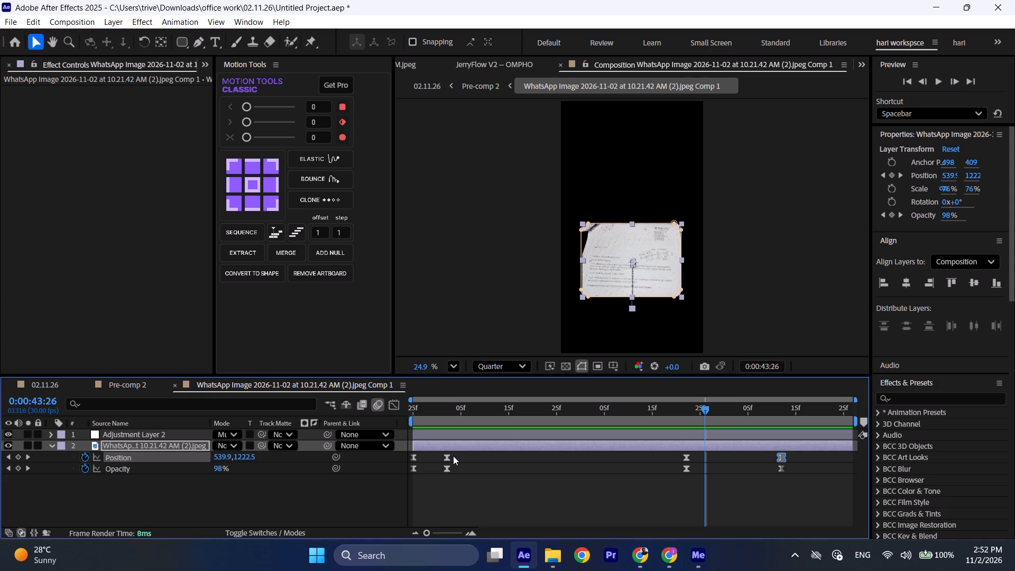
click(176, 494)
drag(429, 411, 403, 411)
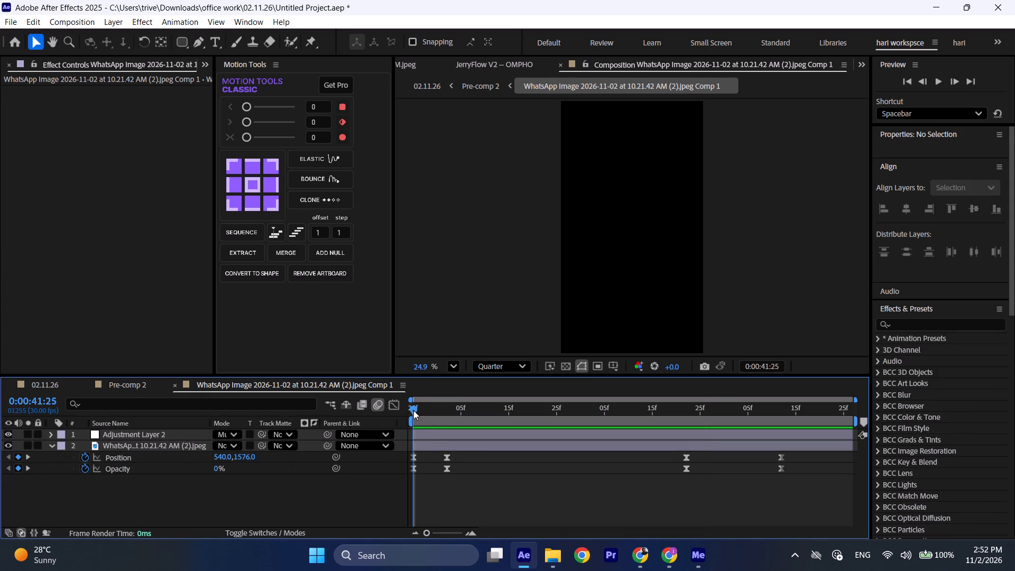
drag(419, 409, 427, 409)
Apply the JerryFlow ease-out curve preset to the document's two entrance Position keyframes and preview the motion.
drag(459, 456, 404, 457)
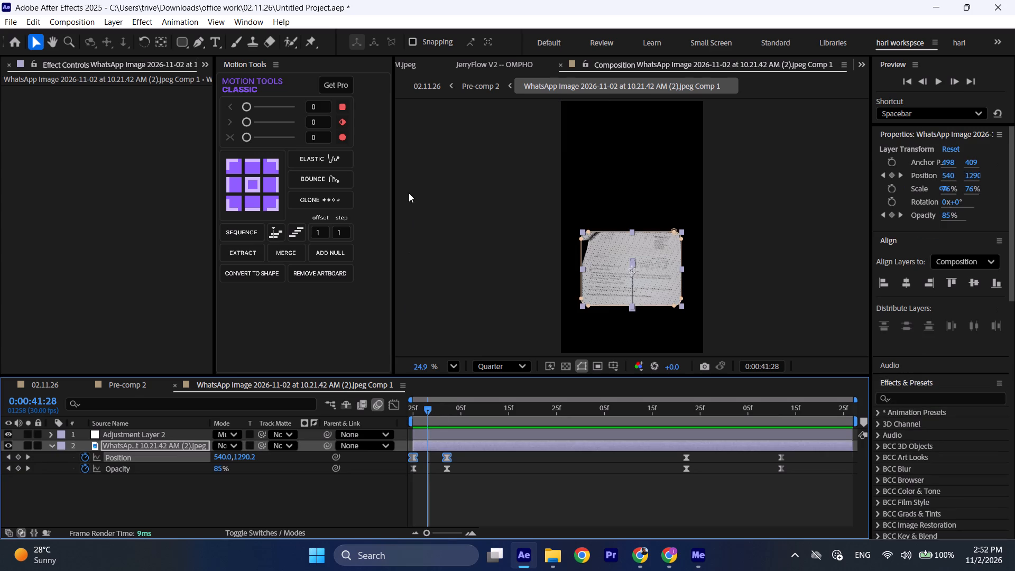
click(405, 64)
click(411, 67)
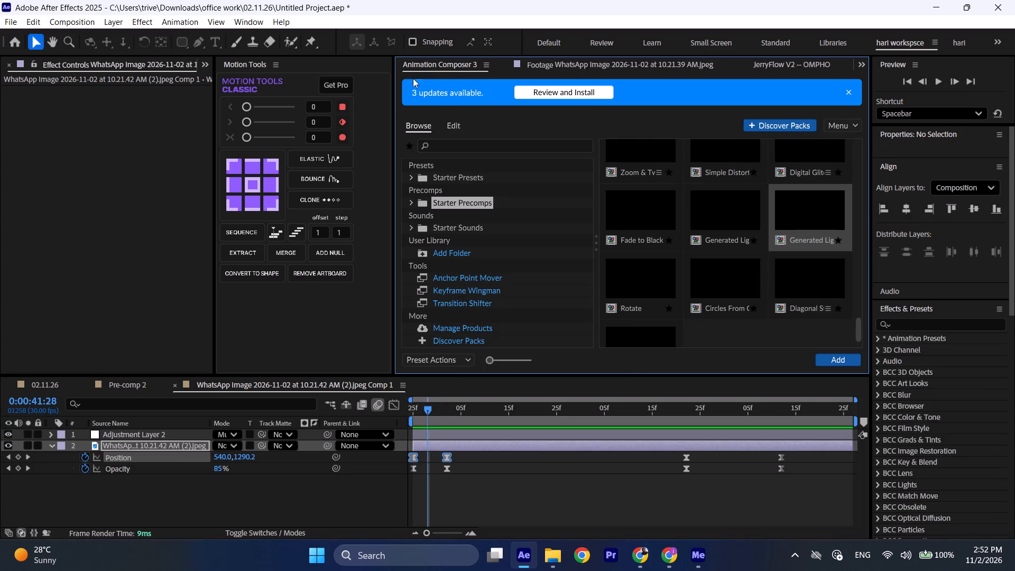
click(797, 58)
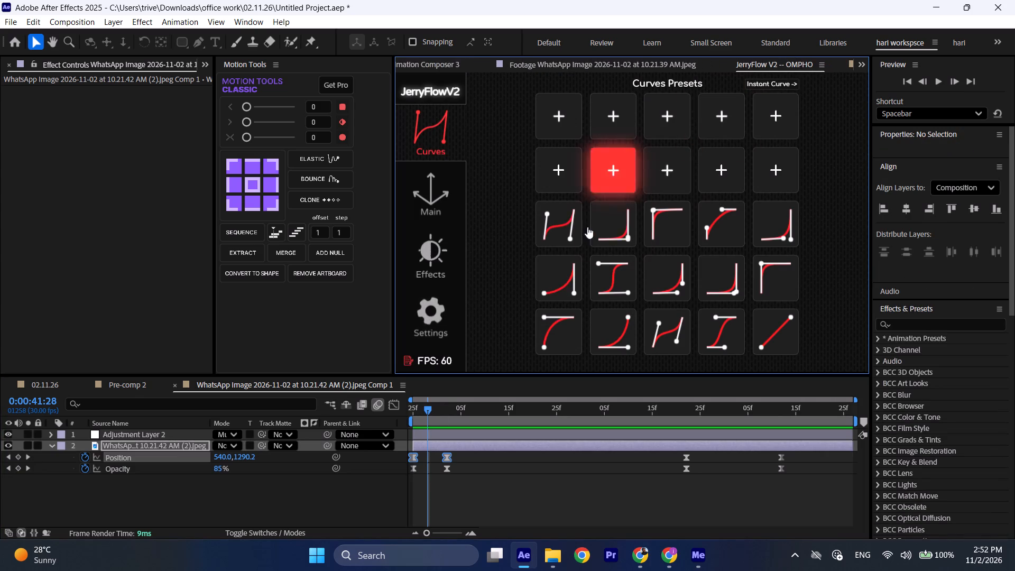
click(554, 326)
drag(450, 408, 404, 408)
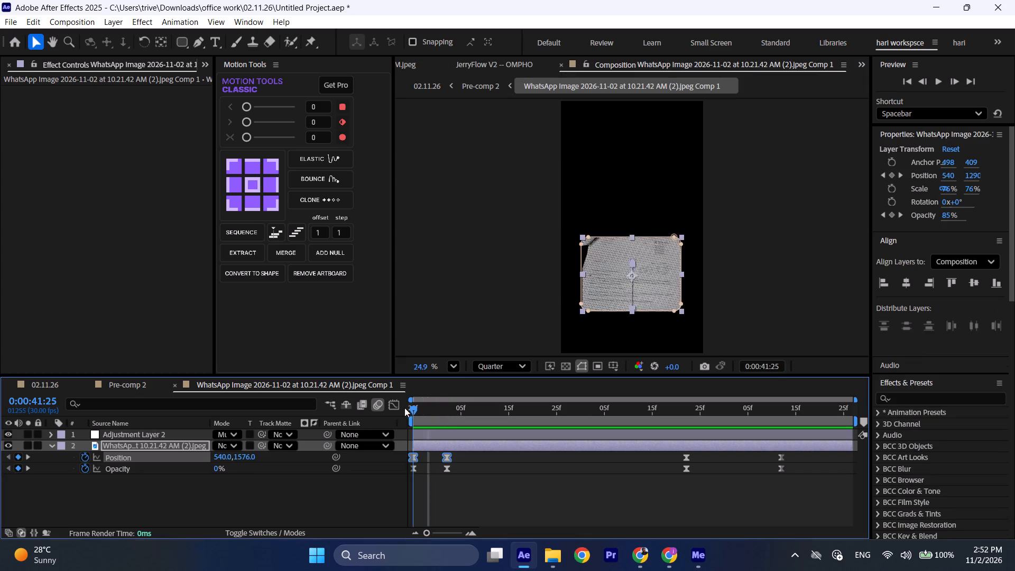
drag(404, 408, 399, 409)
key(space)
key(space)
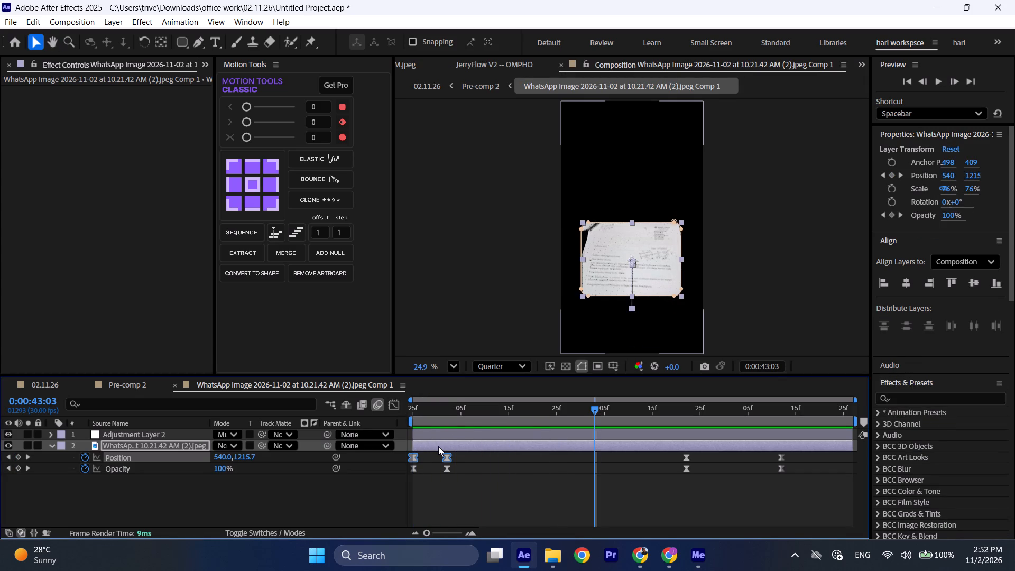
key(space)
key(space)
Apply the same JerryFlow ease-out curve to both the Position and Opacity entrance keyframes and preview the entrance.
drag(465, 459, 423, 474)
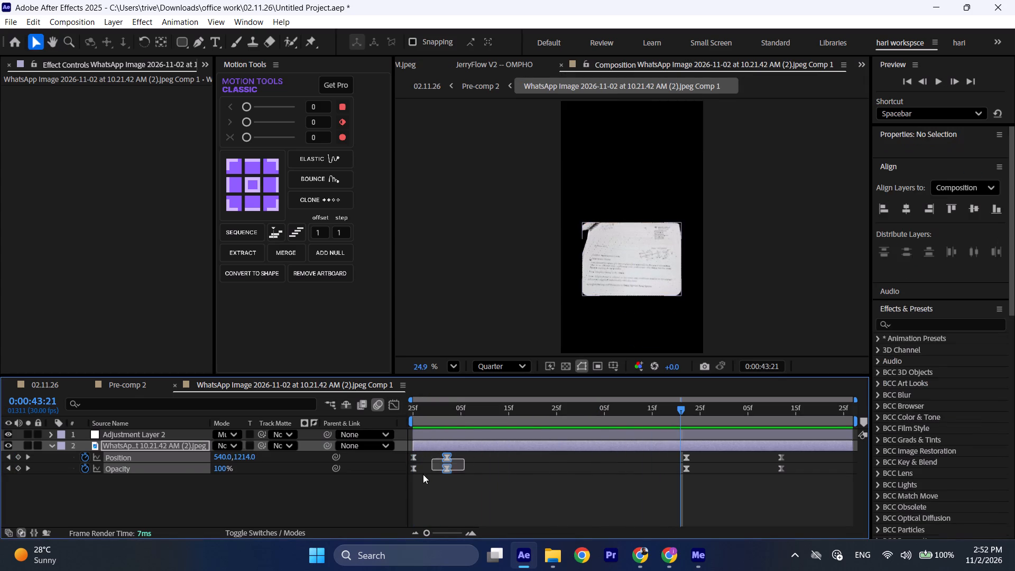
drag(423, 474, 401, 478)
click(483, 65)
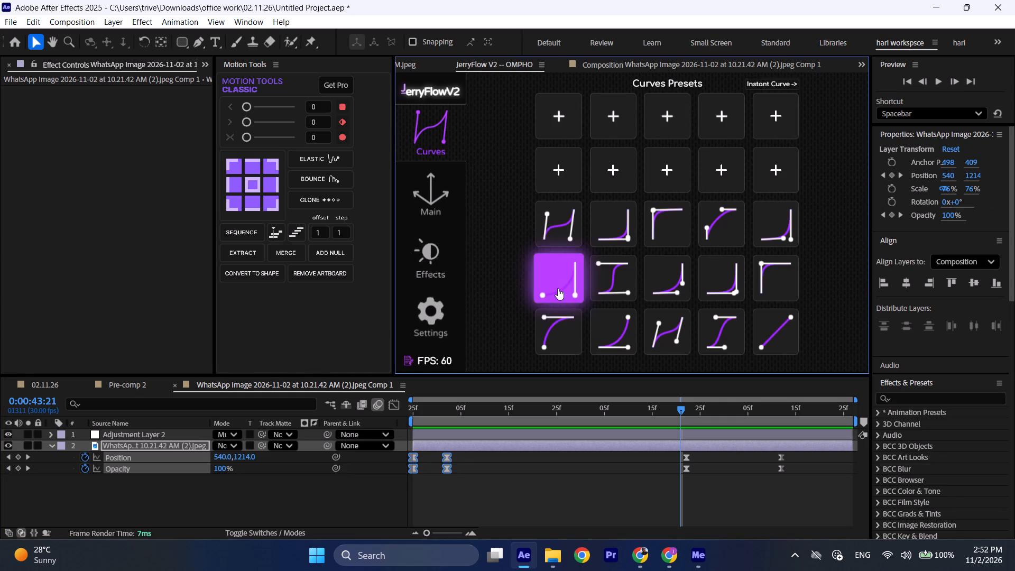
click(565, 329)
drag(444, 407, 399, 416)
key(space)
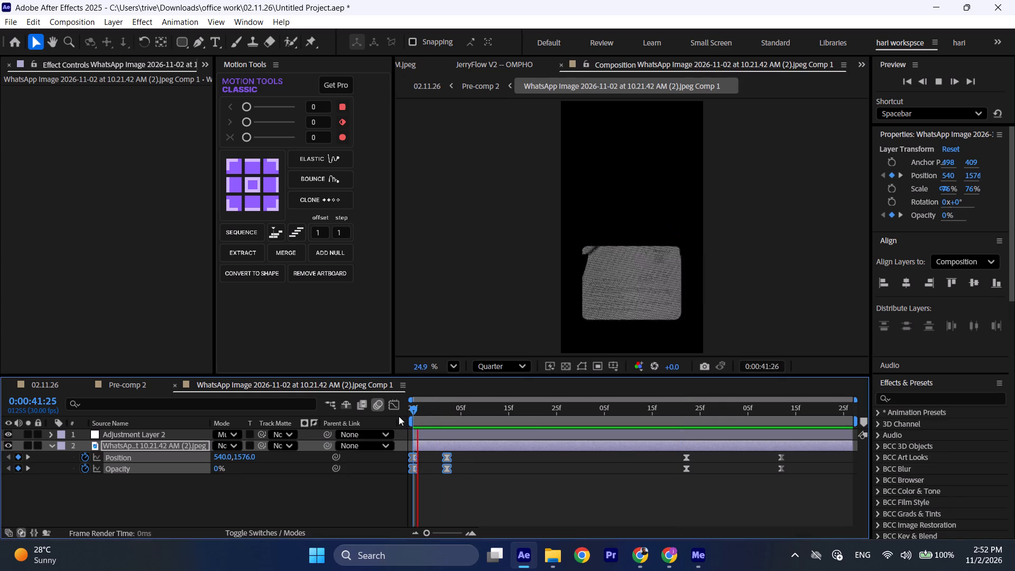
key(space)
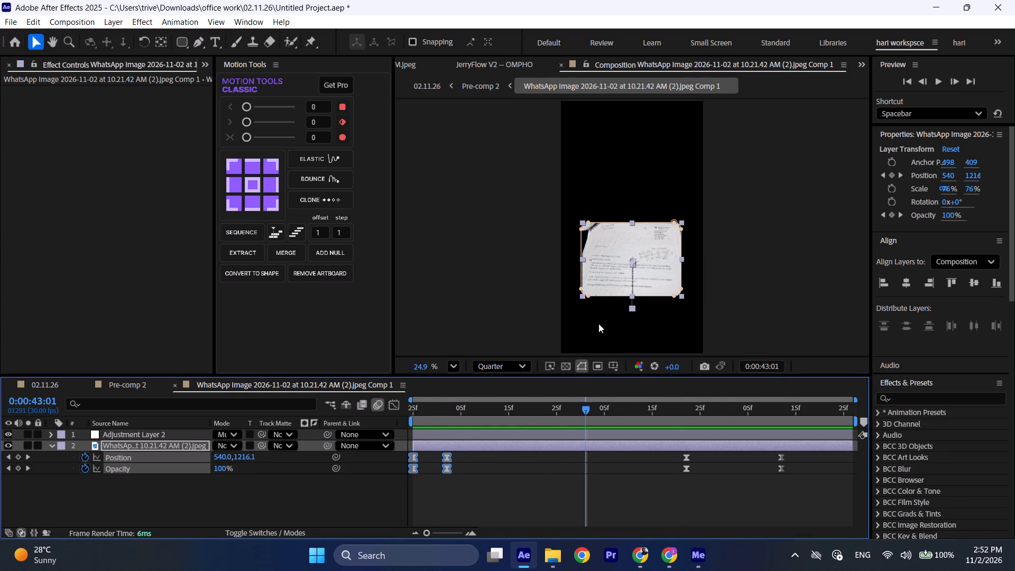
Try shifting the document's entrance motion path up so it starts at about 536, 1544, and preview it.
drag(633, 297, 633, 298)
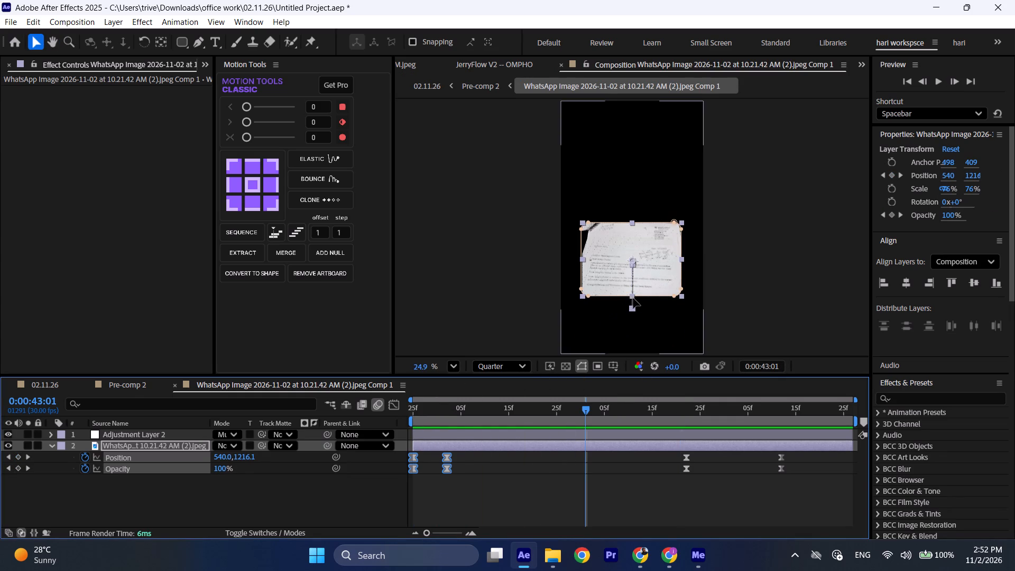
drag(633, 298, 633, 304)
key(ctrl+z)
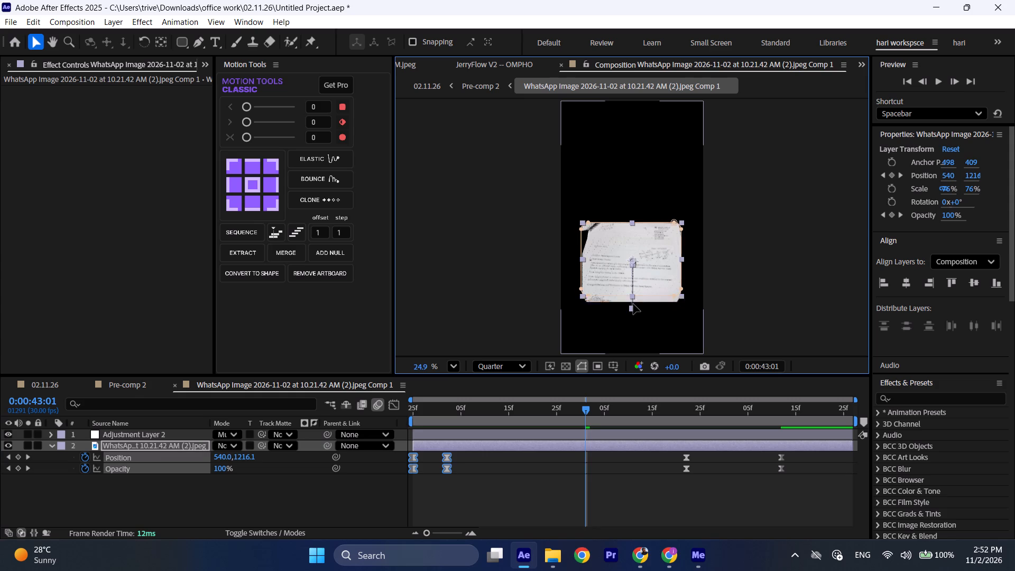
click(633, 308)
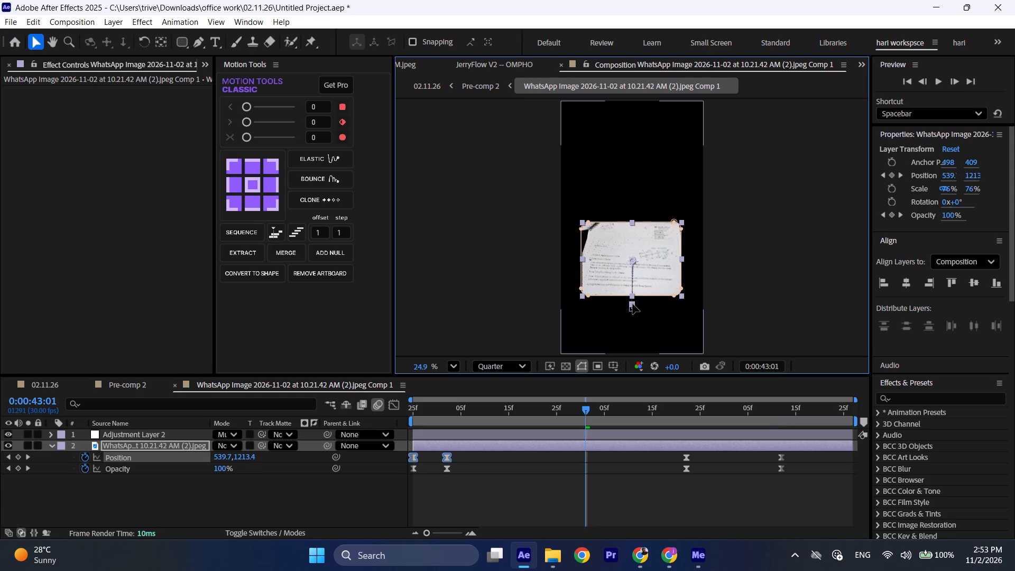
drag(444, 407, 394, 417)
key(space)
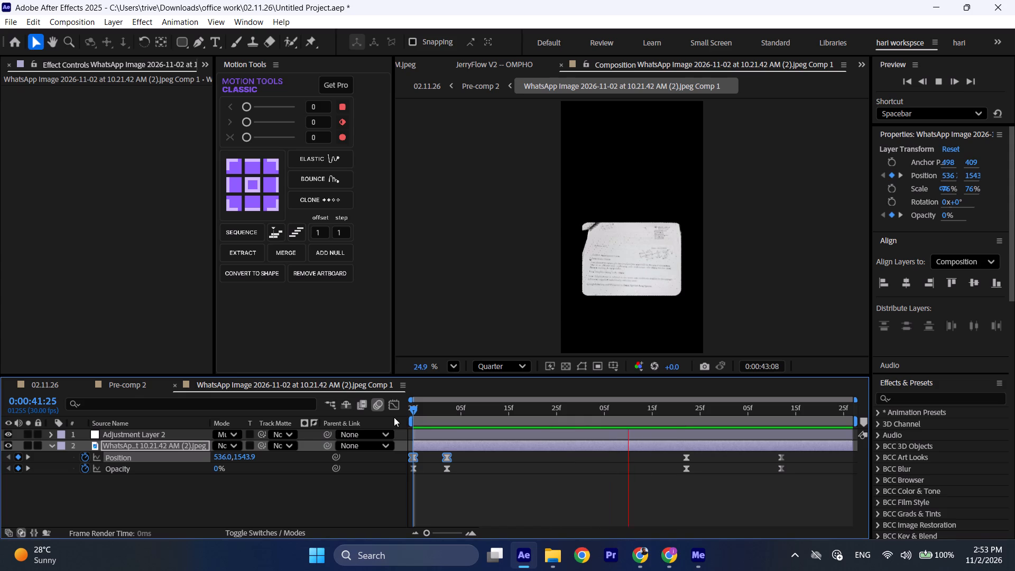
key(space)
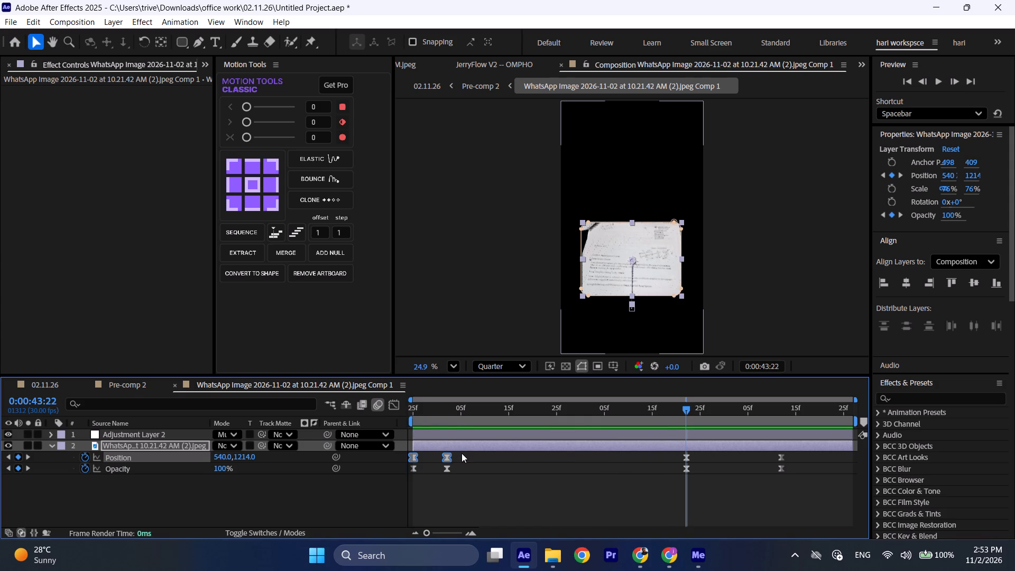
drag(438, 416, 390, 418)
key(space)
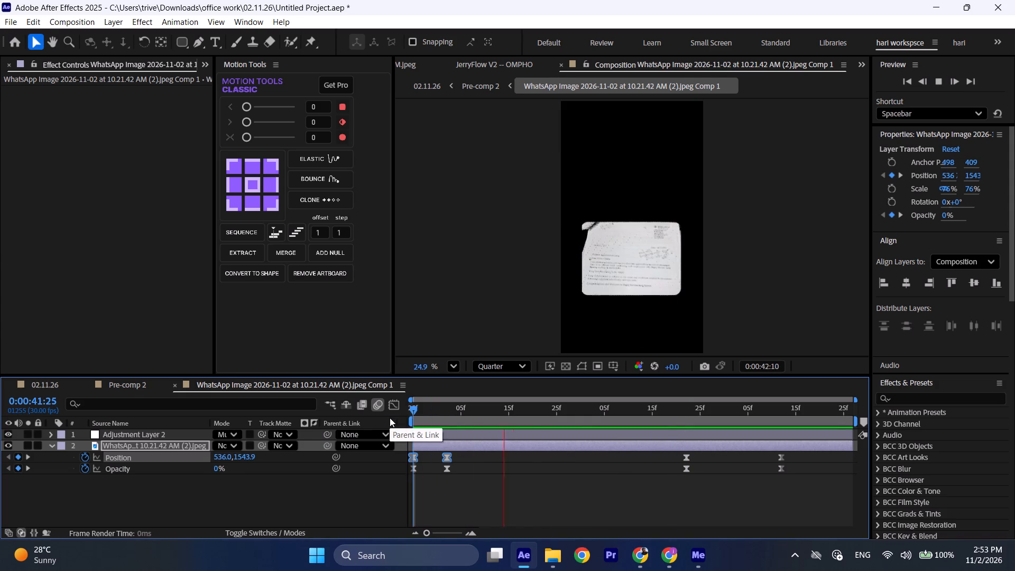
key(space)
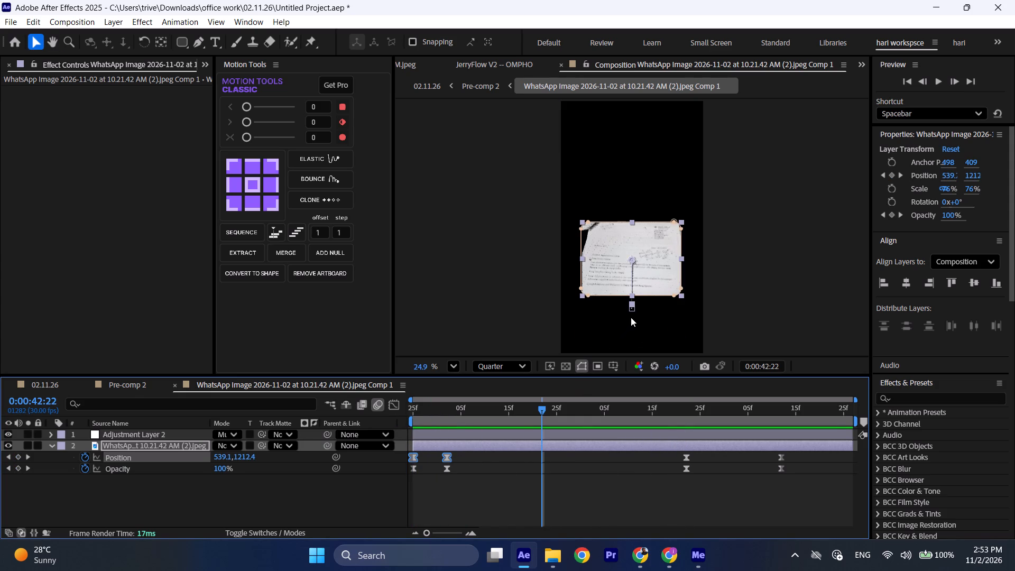
Lower the document's two entrance Position keyframes together so the path starts at about 540, 1780, and preview the entrance.
drag(632, 307, 633, 324)
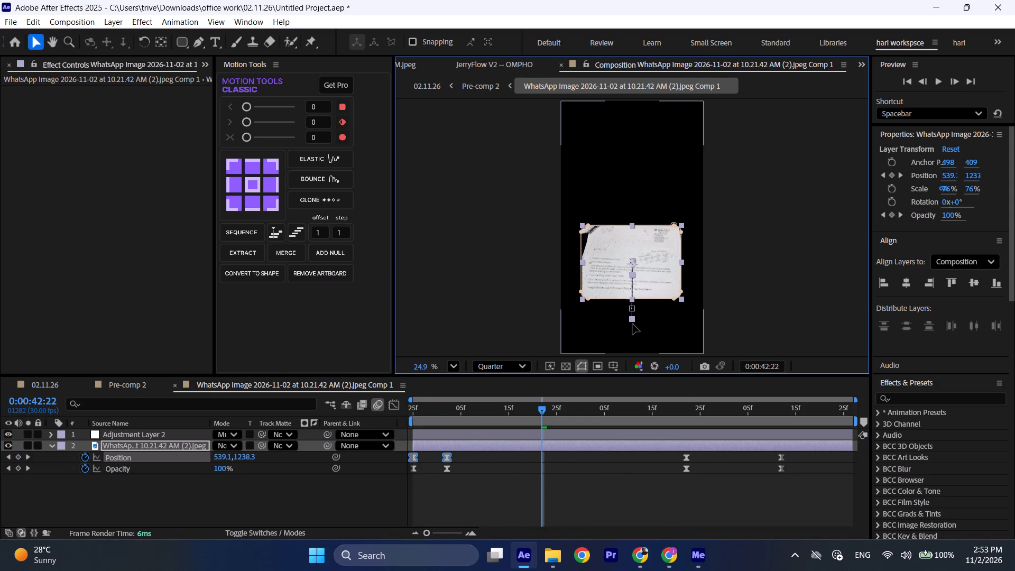
drag(633, 324, 632, 338)
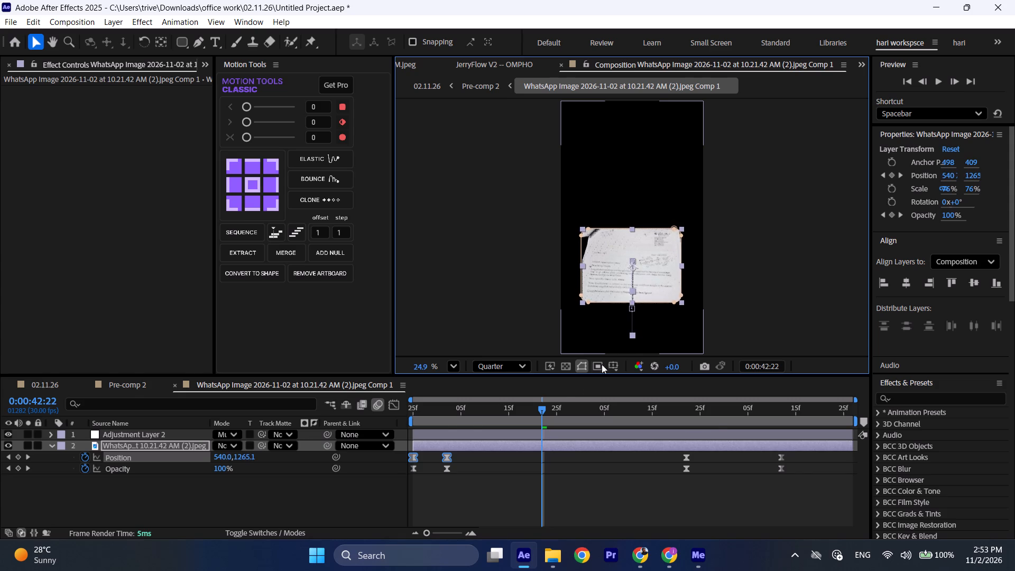
drag(475, 407, 390, 409)
key(space)
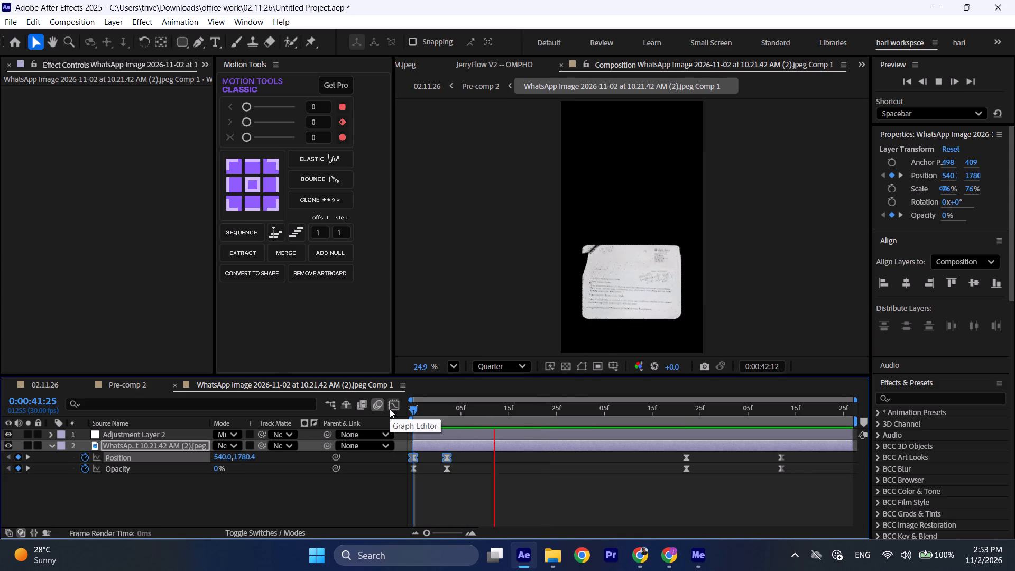
key(space)
drag(432, 408, 401, 408)
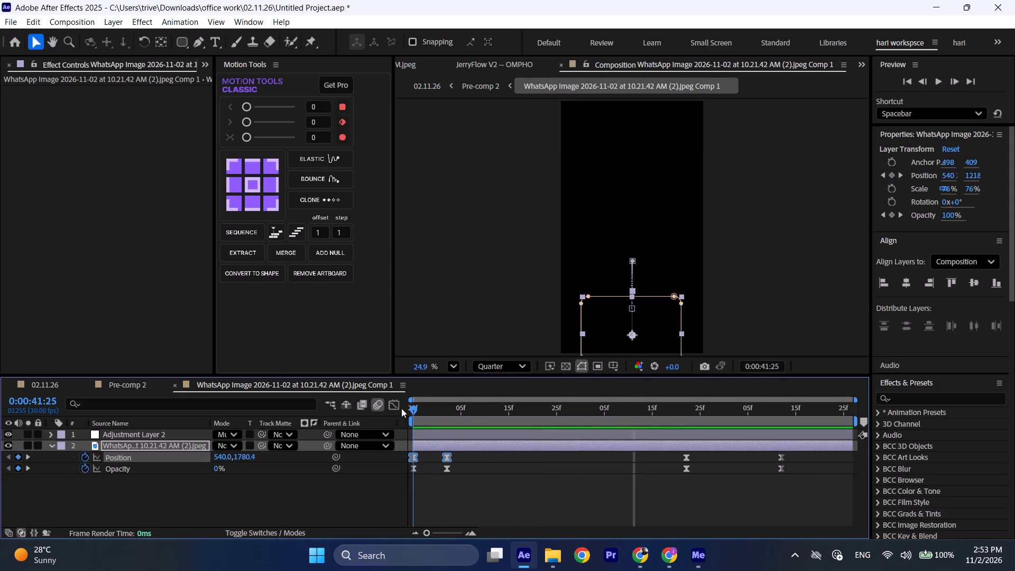
drag(401, 408, 400, 408)
key(space)
key(space)
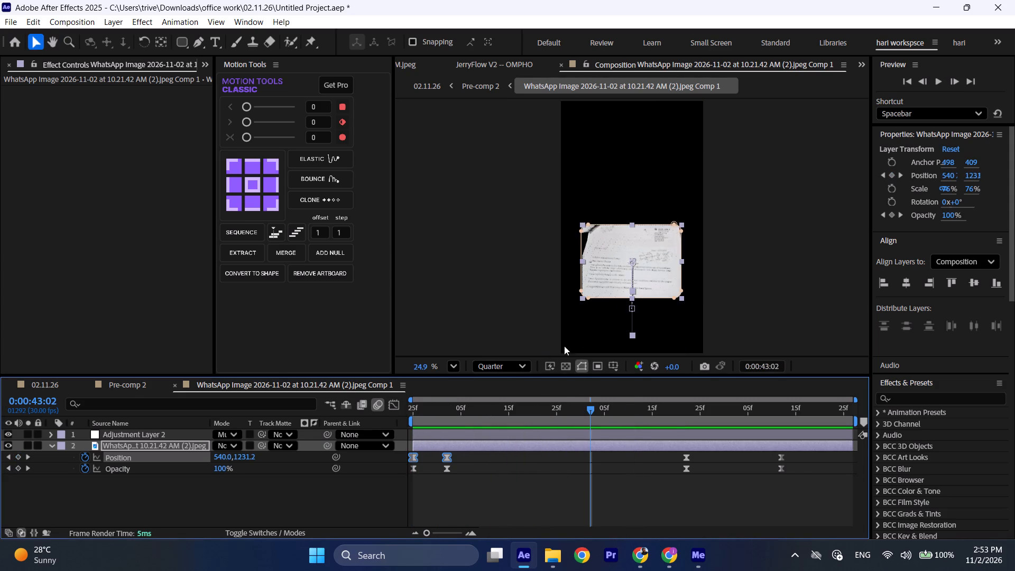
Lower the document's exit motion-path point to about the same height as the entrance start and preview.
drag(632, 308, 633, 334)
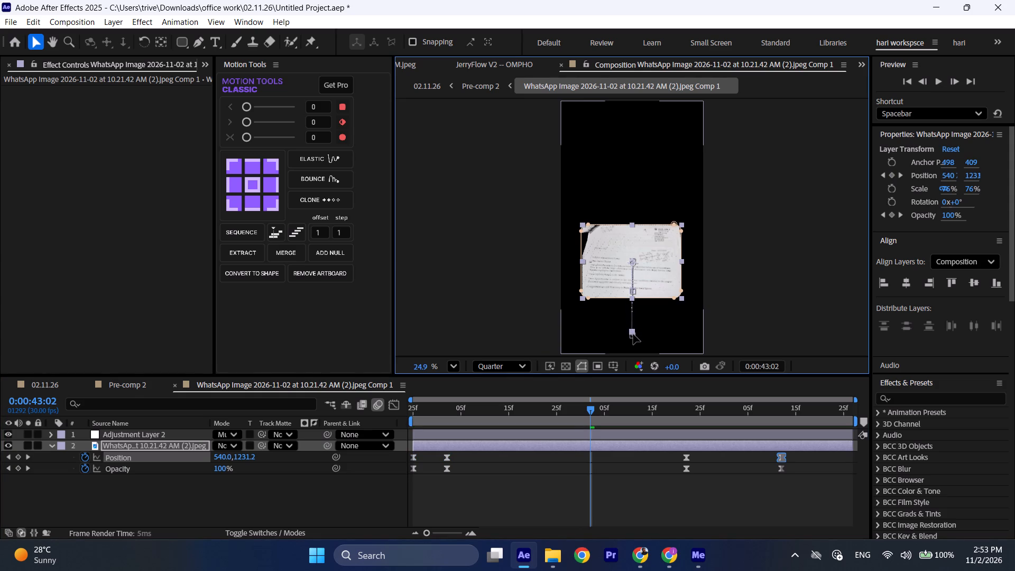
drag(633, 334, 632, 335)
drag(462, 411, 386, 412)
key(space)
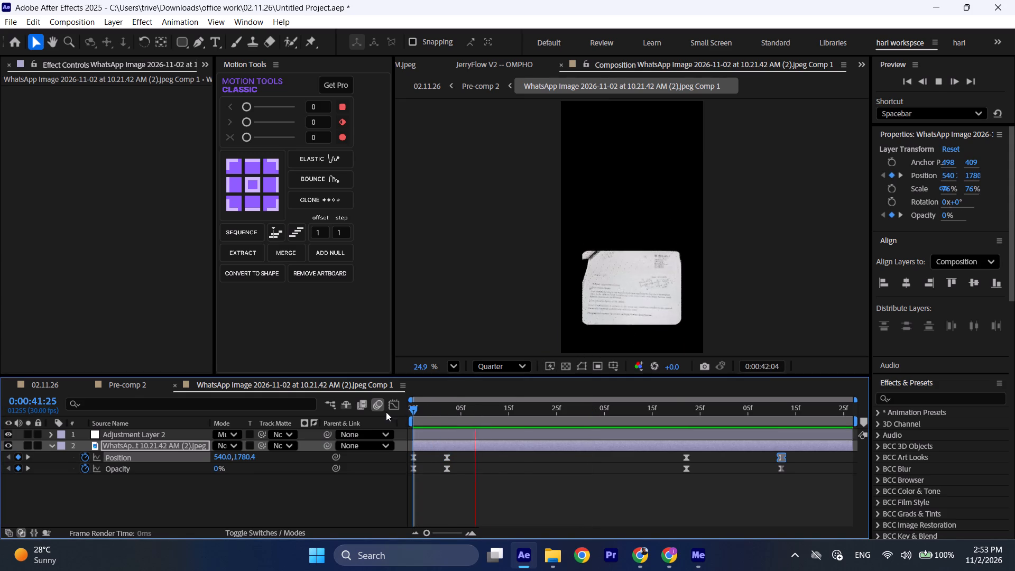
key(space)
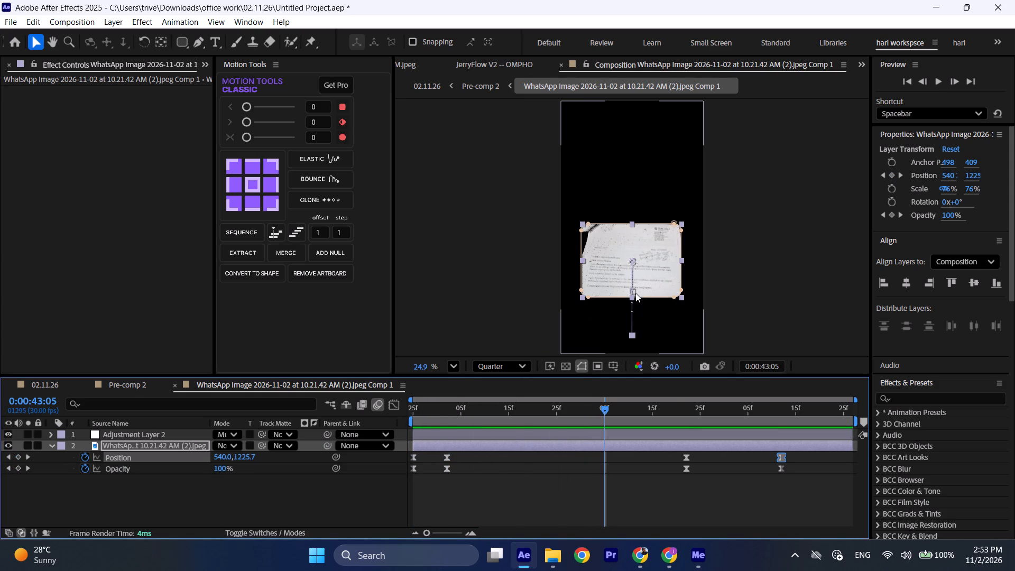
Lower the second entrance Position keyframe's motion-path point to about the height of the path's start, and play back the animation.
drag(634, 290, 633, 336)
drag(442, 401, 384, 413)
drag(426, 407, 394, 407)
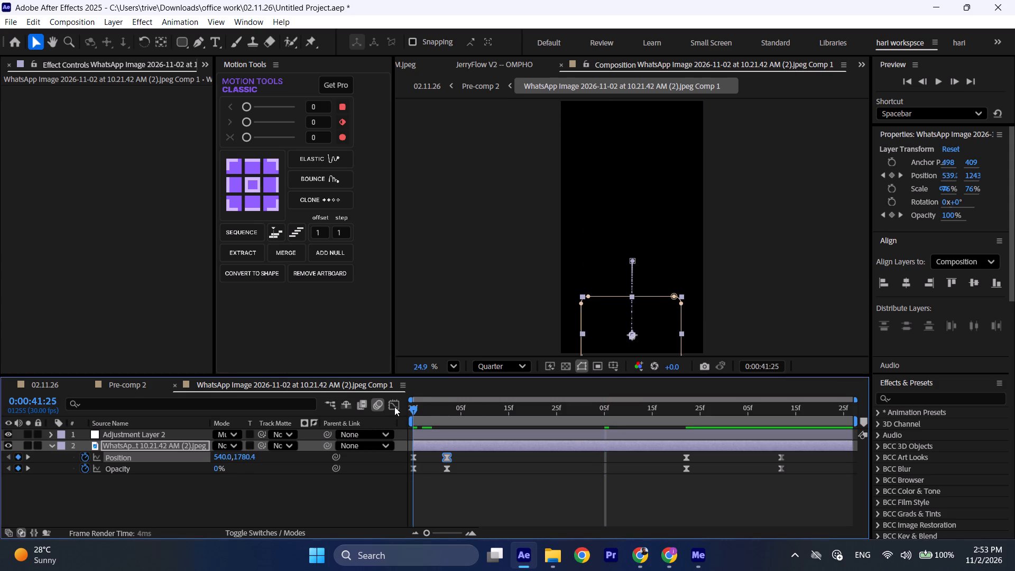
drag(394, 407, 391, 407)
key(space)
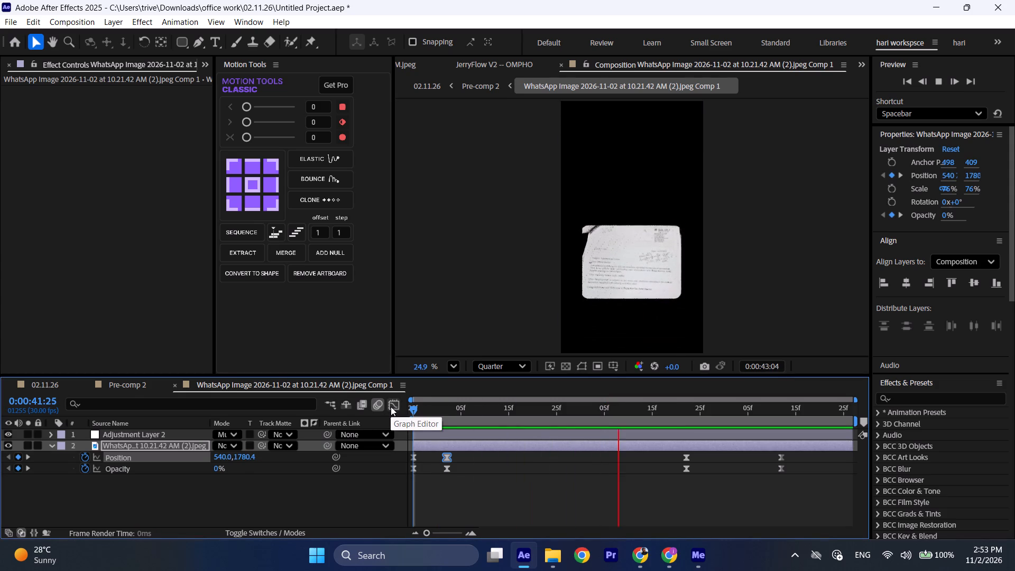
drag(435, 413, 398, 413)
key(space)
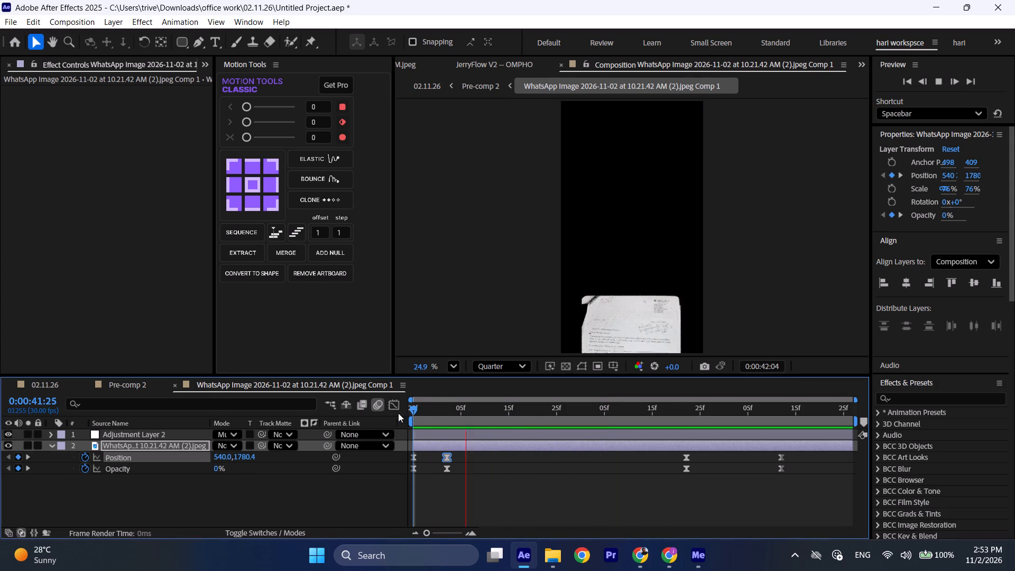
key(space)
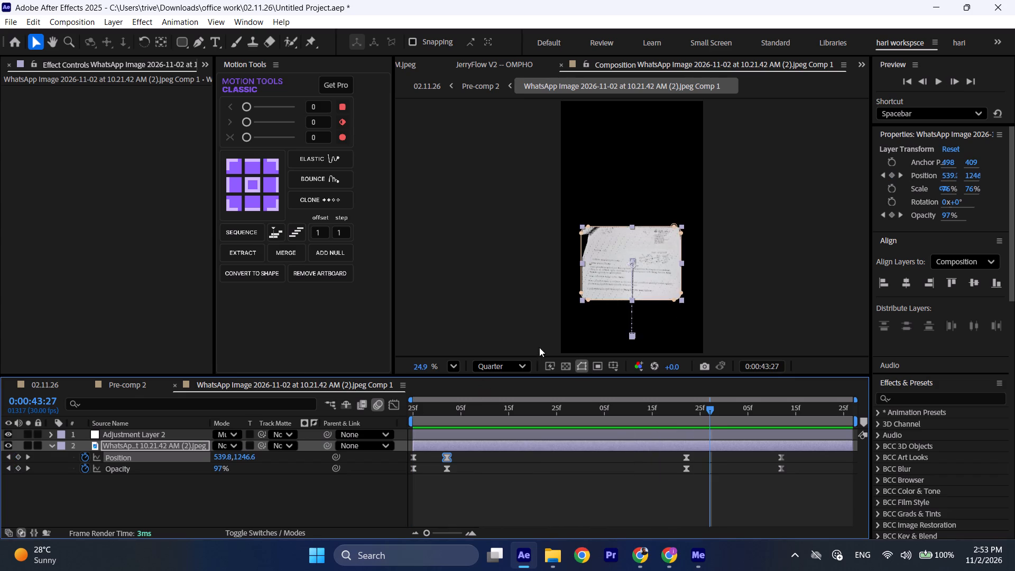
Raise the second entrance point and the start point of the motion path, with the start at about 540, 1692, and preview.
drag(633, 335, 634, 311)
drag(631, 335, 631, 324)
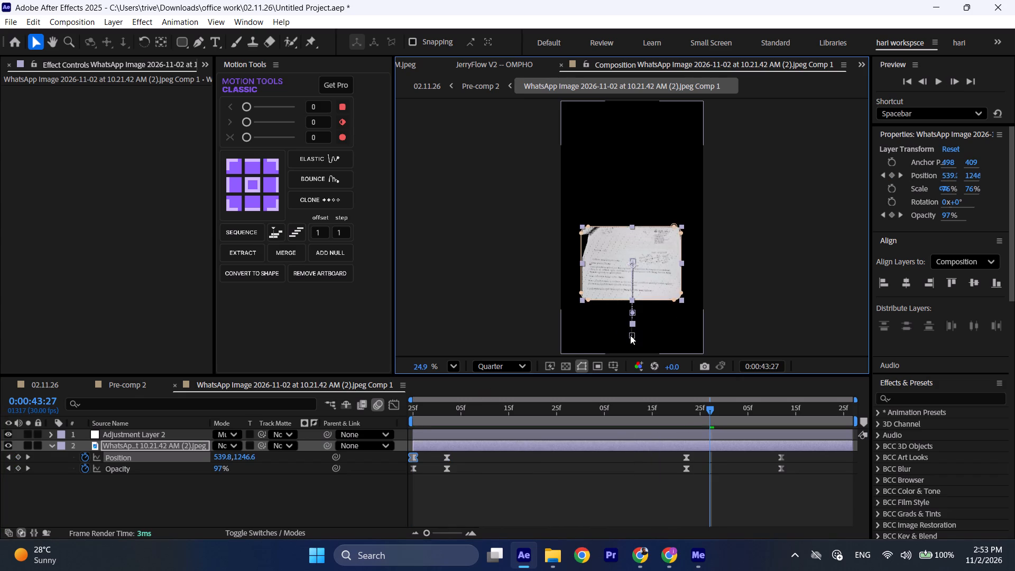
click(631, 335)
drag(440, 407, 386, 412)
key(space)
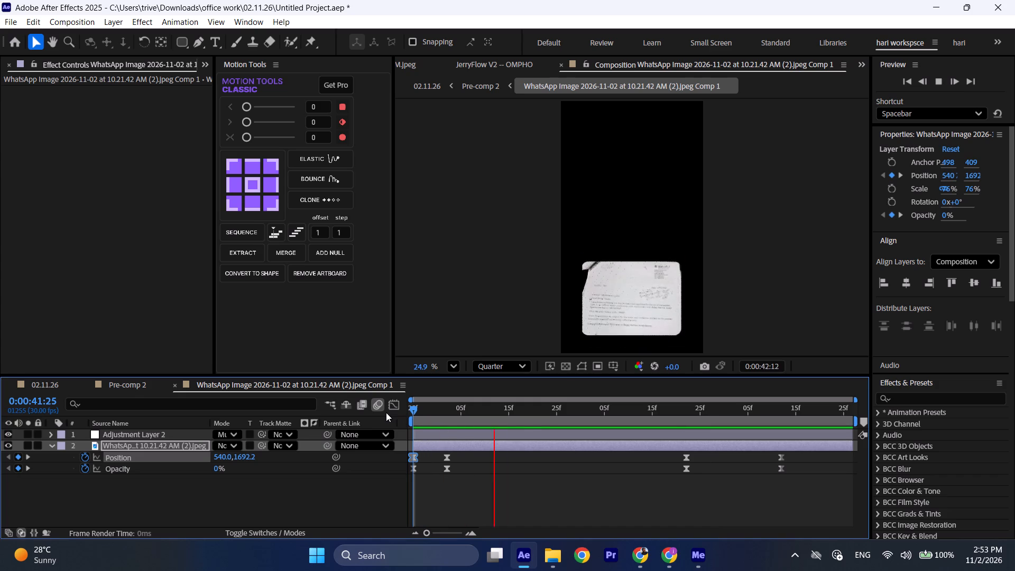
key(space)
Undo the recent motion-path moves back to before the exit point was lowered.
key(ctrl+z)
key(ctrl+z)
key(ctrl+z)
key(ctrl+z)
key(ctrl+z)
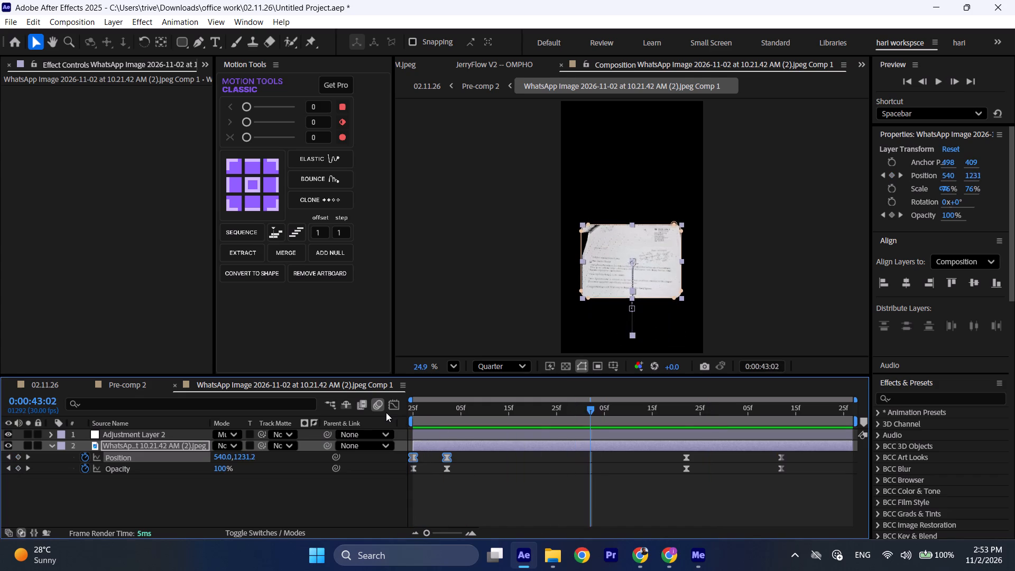
Undo four more of the document's recent motion-path and keyframe edits, and play back its animation from the start.
key(ctrl+z)
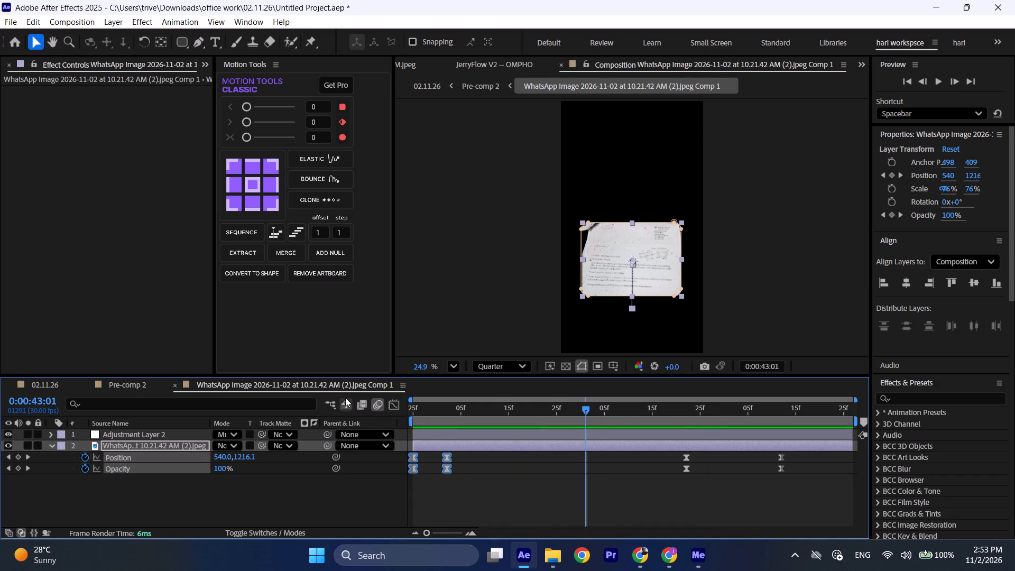
key(ctrl+z)
key(ctrl+z)
key(ctrl+z)
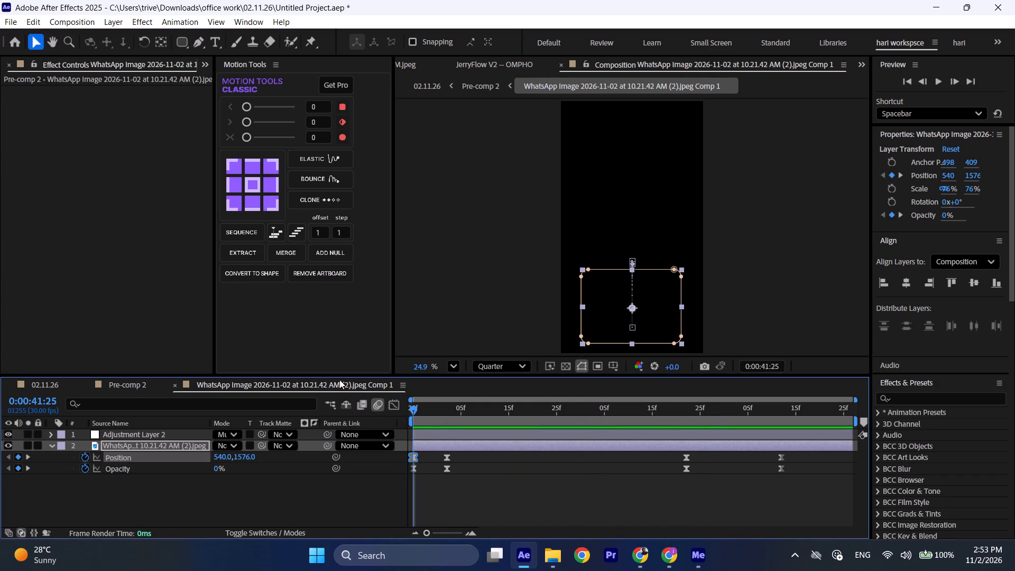
drag(432, 404, 382, 411)
key(space)
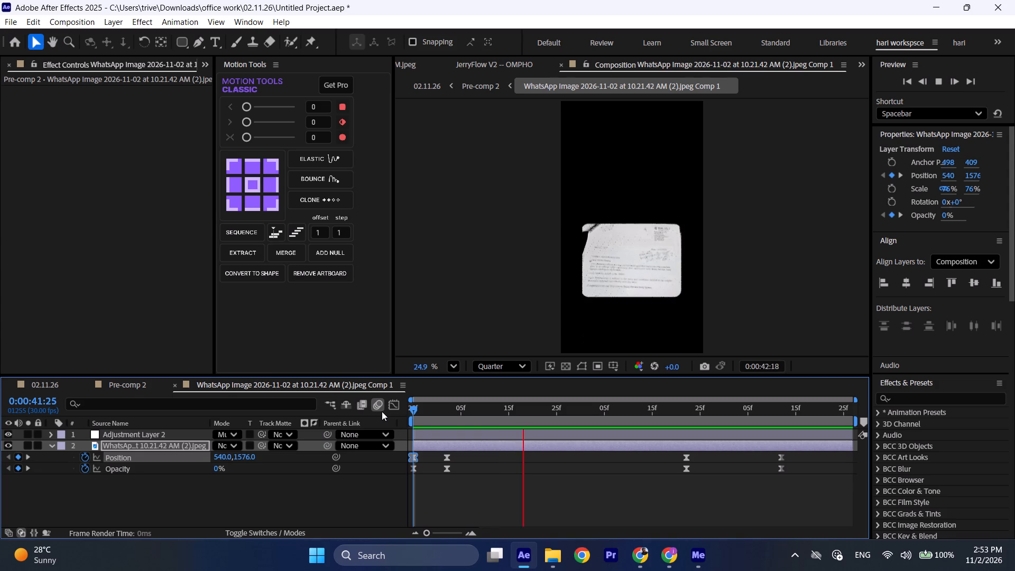
key(space)
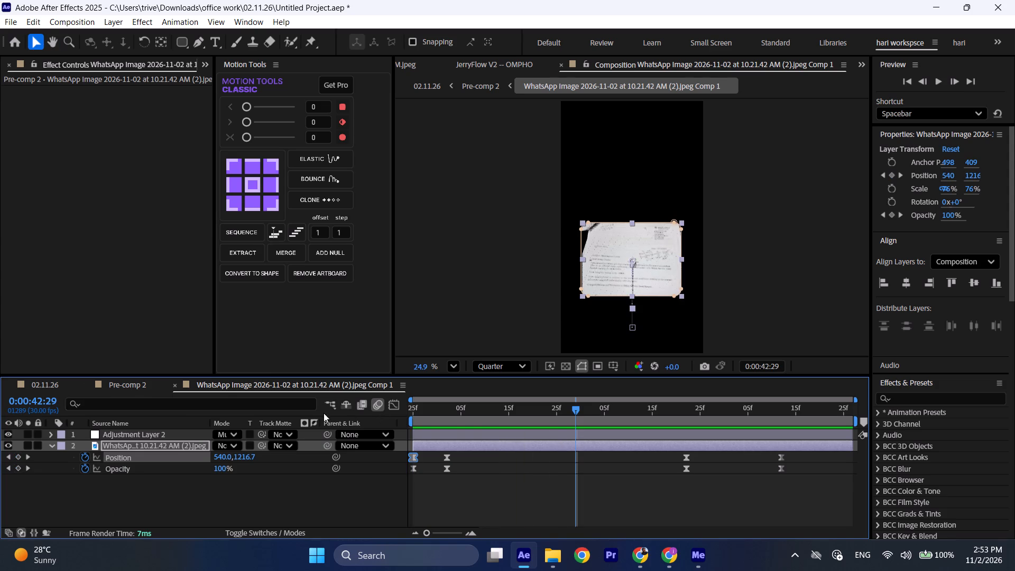
Return to Pre-comp 2 and review playback before, during and after the document insert, from about 39 to 46 seconds.
click(179, 387)
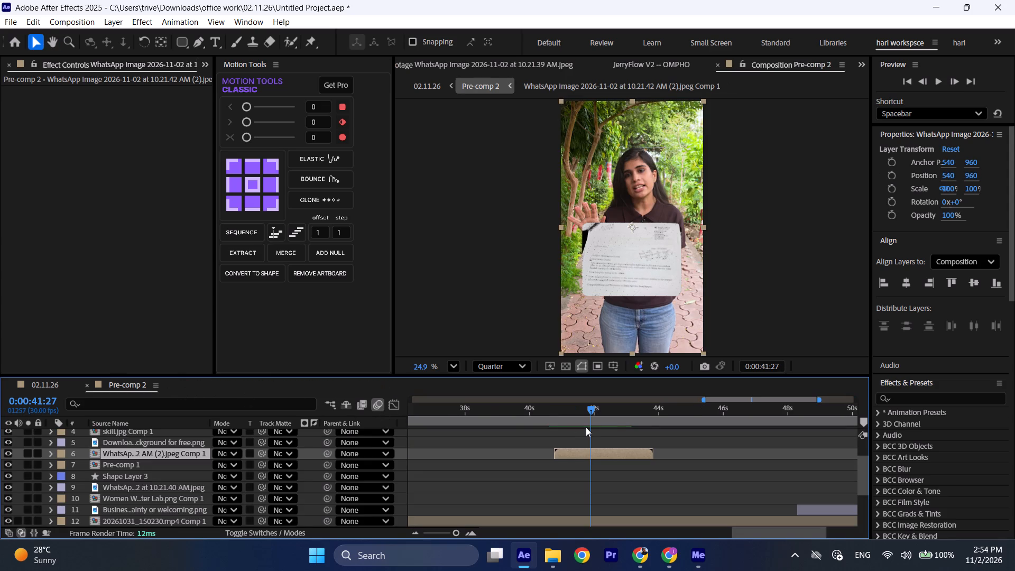
drag(638, 409, 656, 410)
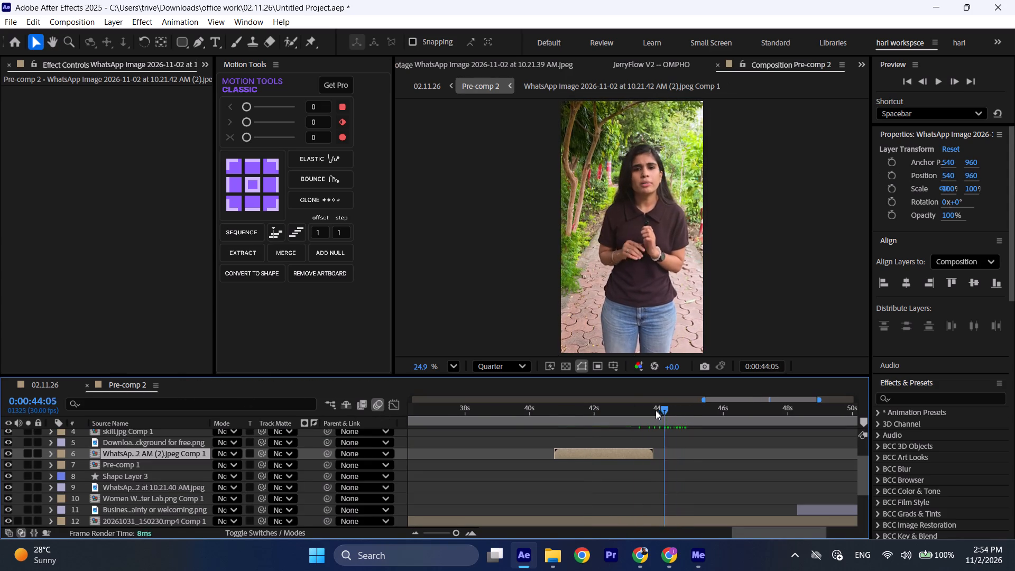
drag(656, 410, 651, 410)
key(space)
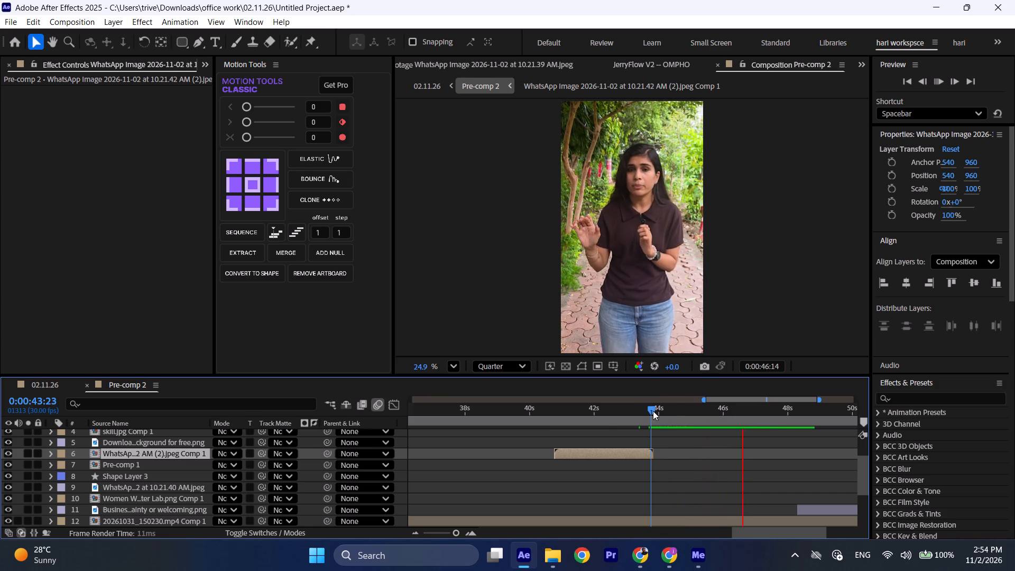
drag(628, 410, 512, 415)
key(space)
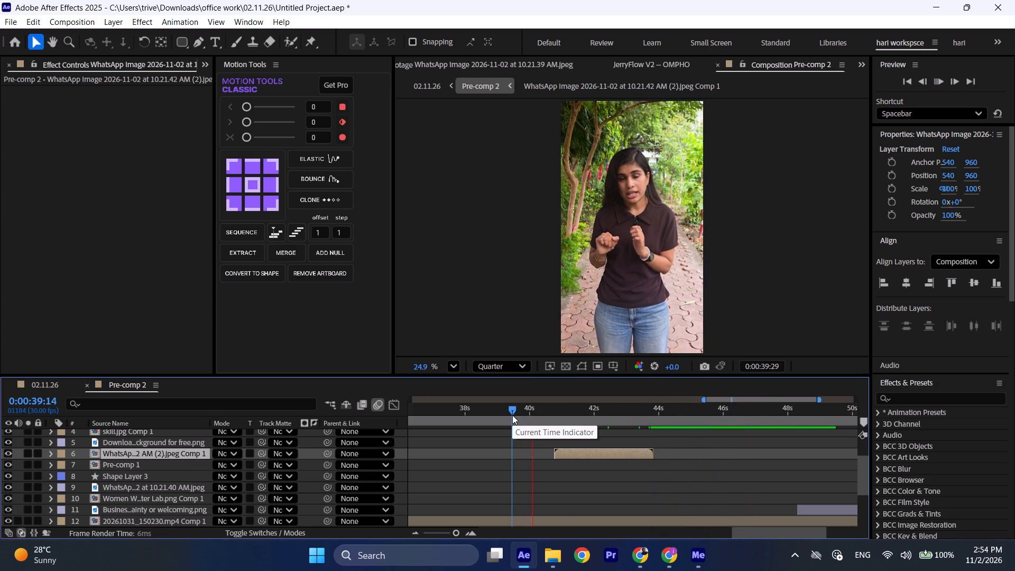
key(ctrl+shift+x)
key(ctrl+shift+x)
key(ctrl+shift+x)
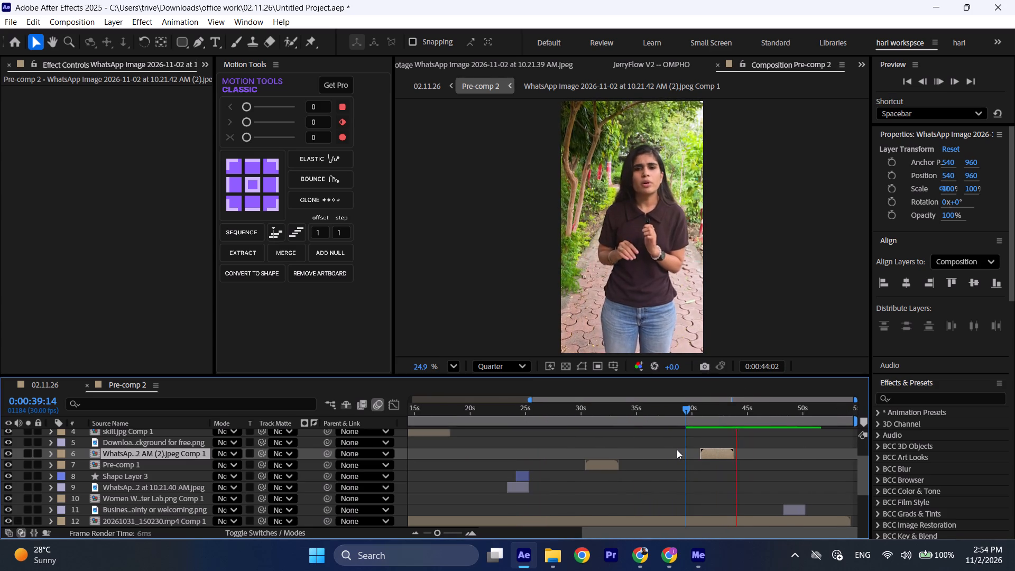
click(746, 413)
key(space)
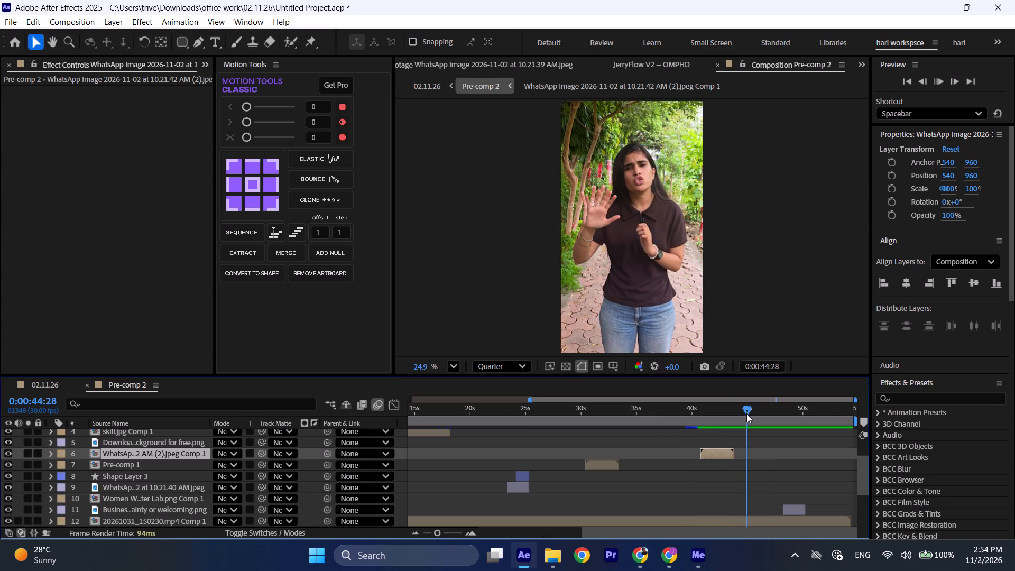
click(746, 413)
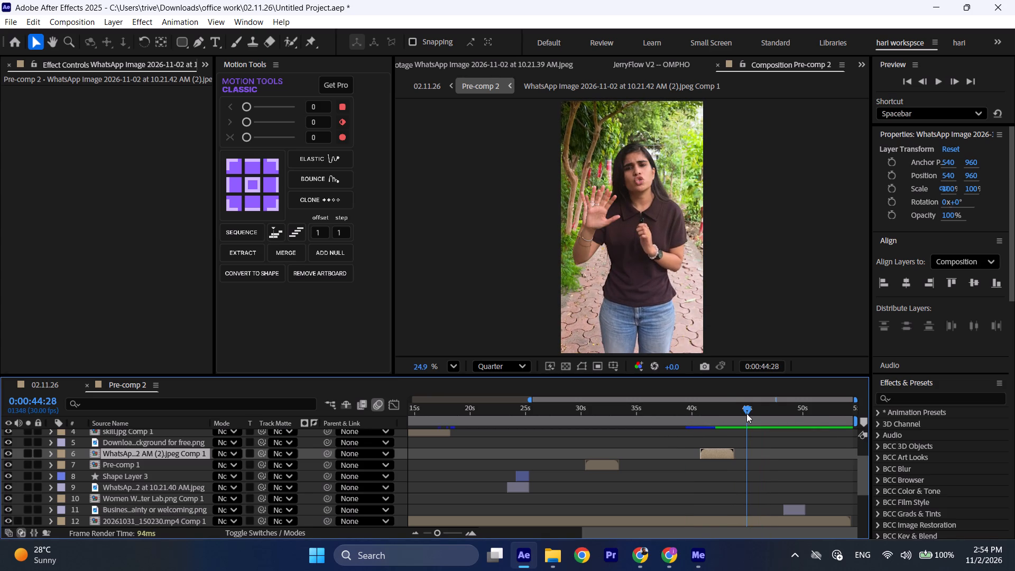
Switch to Chrome, search Google Images for "datia" in a new tab, and browse the results for a usable picture.
click(638, 552)
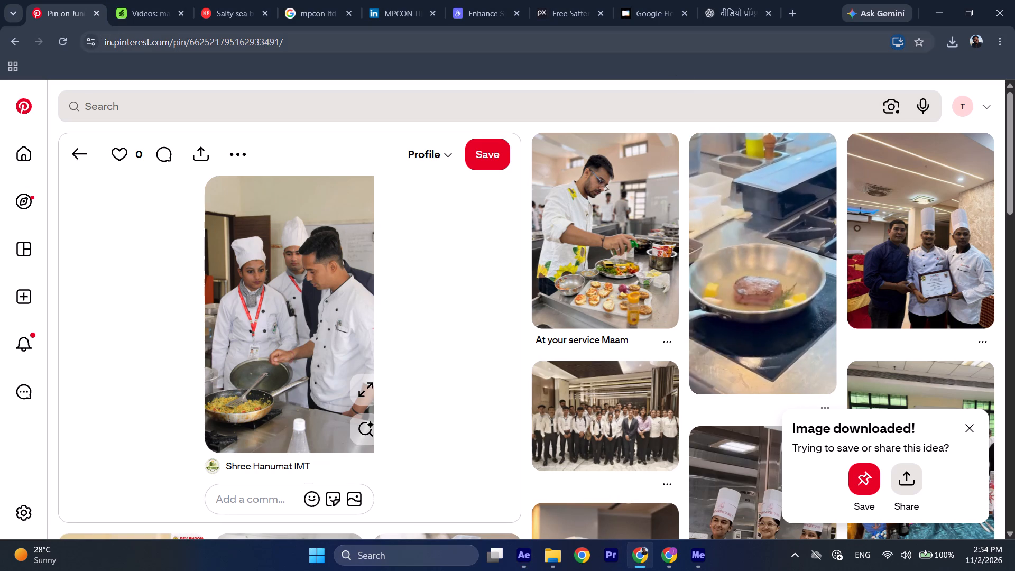
click(790, 11)
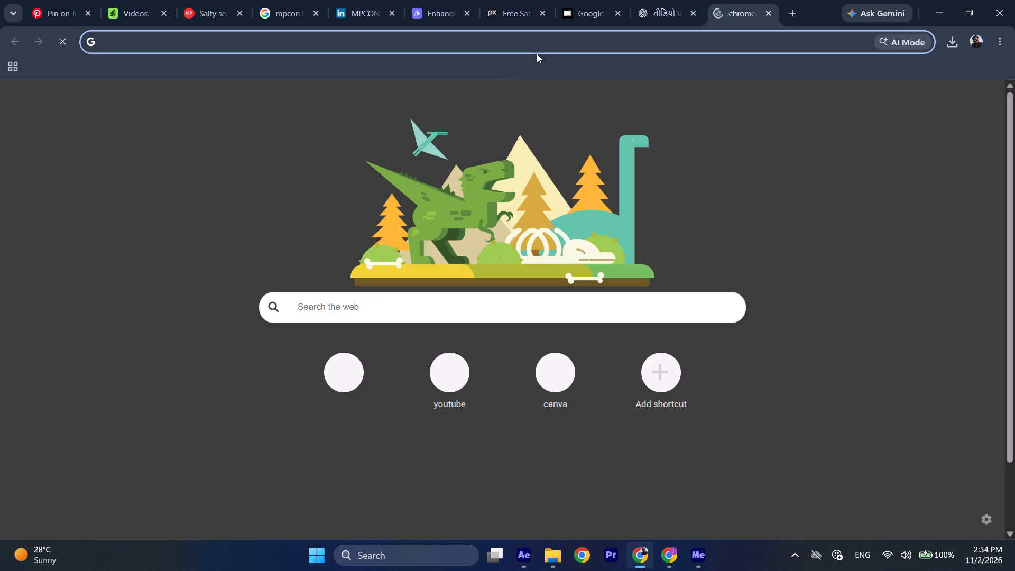
text(datia)
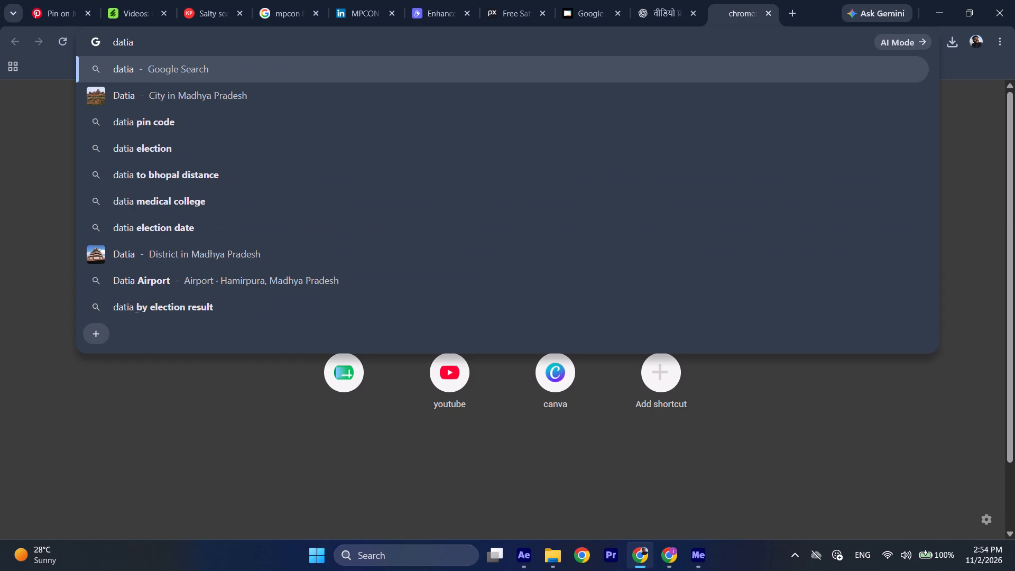
key(Return)
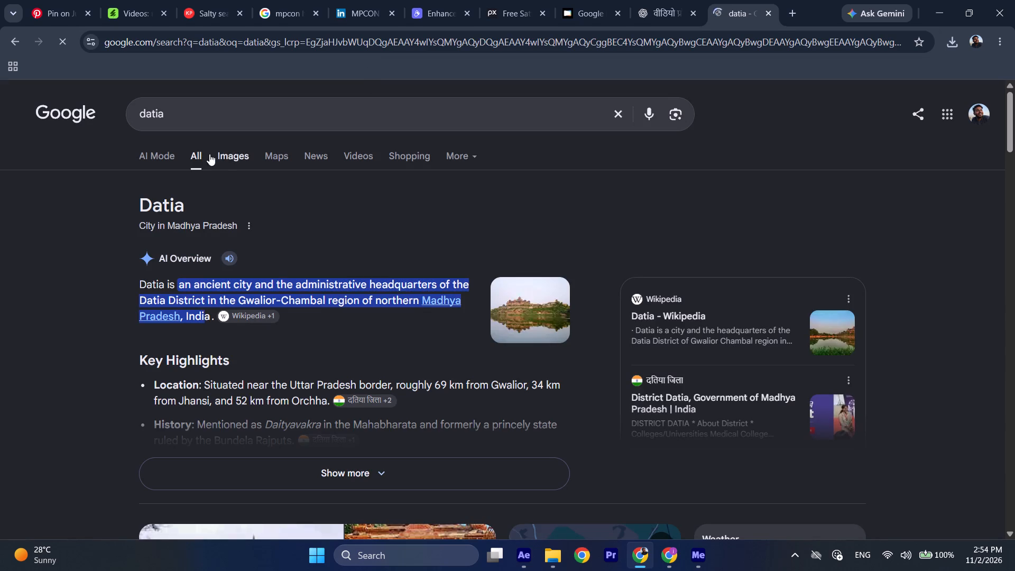
click(224, 157)
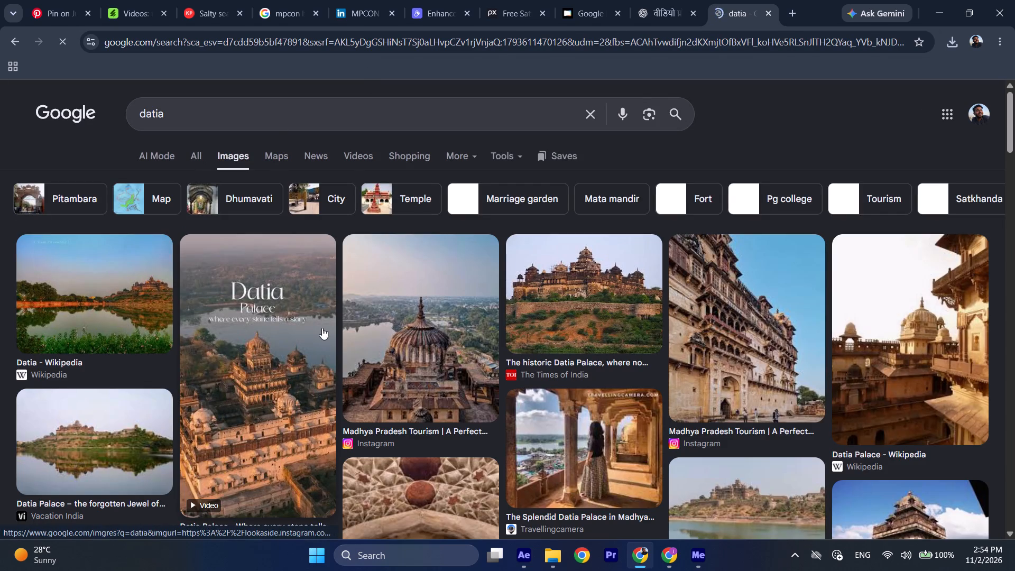
scroll(322, 328, down, 13)
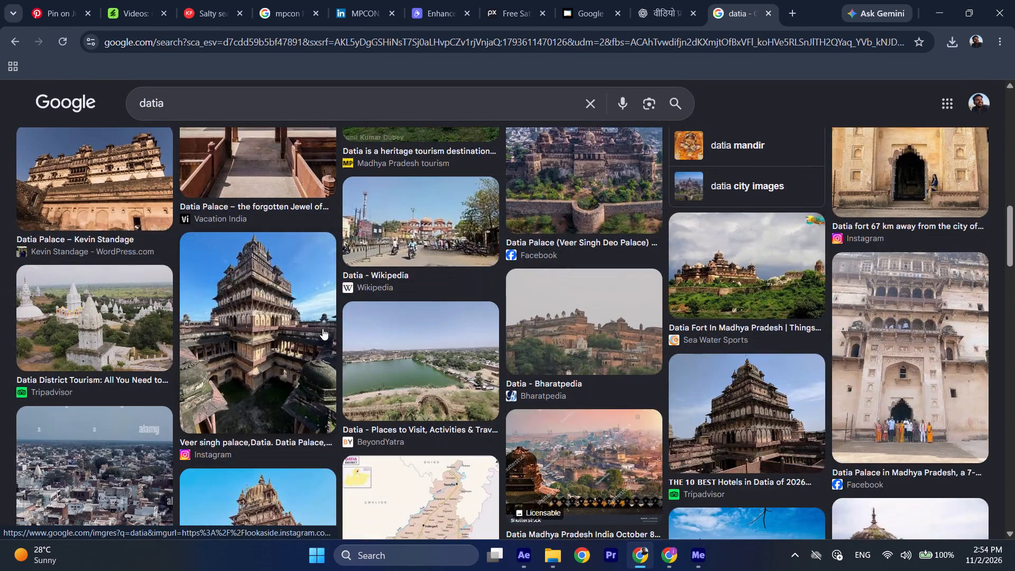
scroll(322, 328, down, 5)
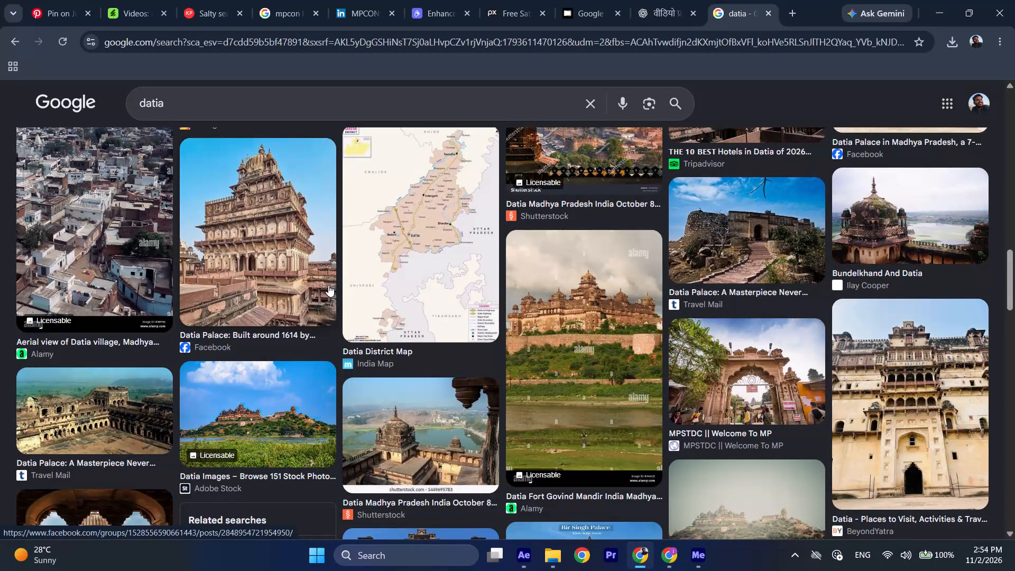
scroll(328, 285, down, 5)
scroll(326, 278, up, 5)
scroll(321, 268, down, 6)
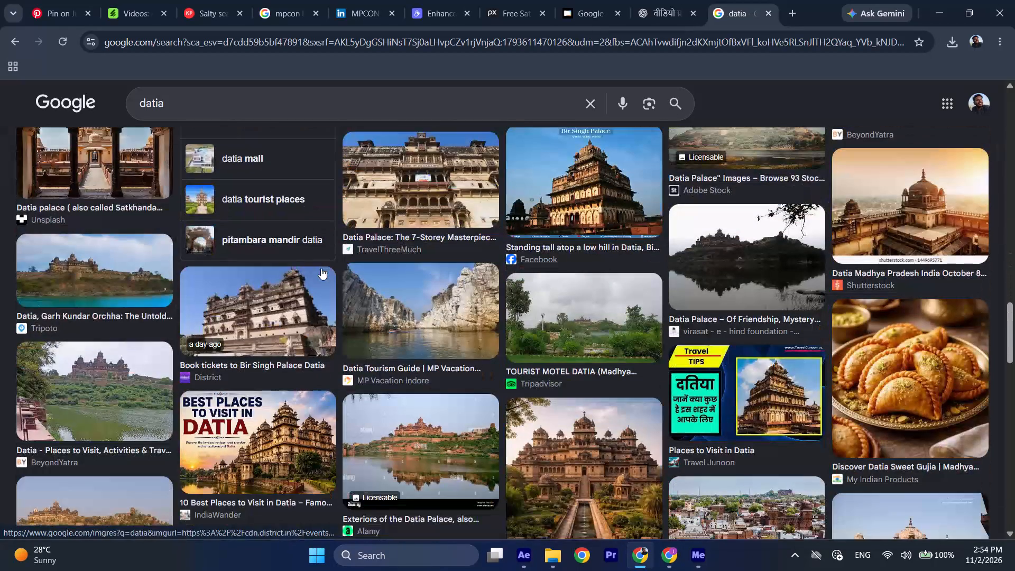
Refine the image search to "datia mp" and browse the results for a suitable picture of the town.
click(171, 105)
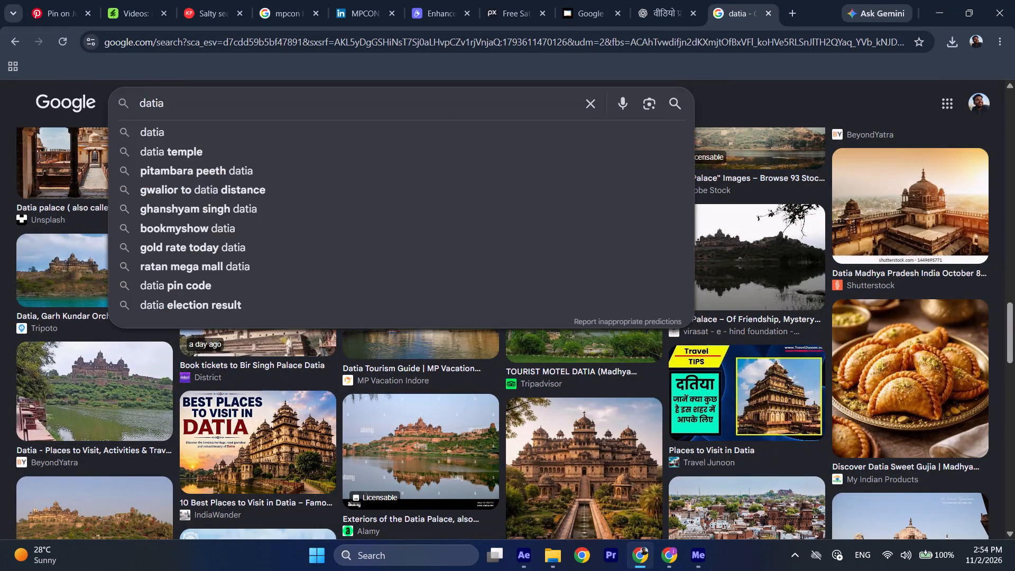
key(space)
key(m)
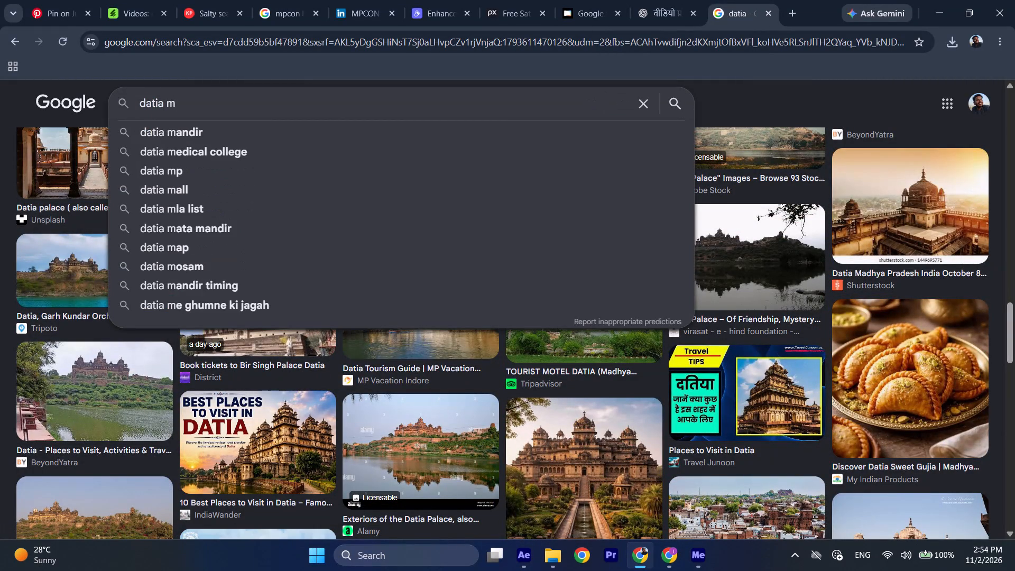
key(p)
key(Return)
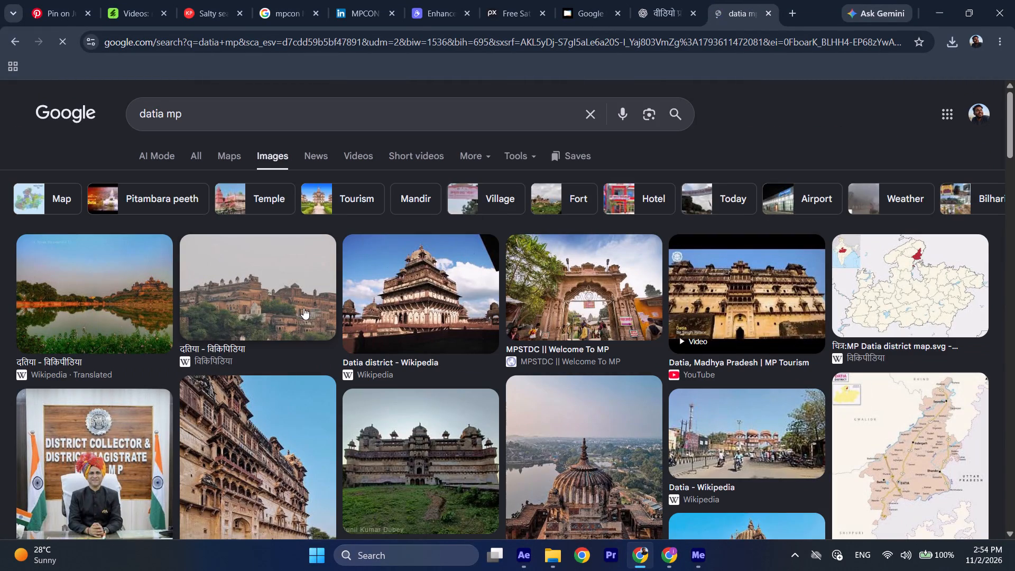
scroll(304, 317, down, 11)
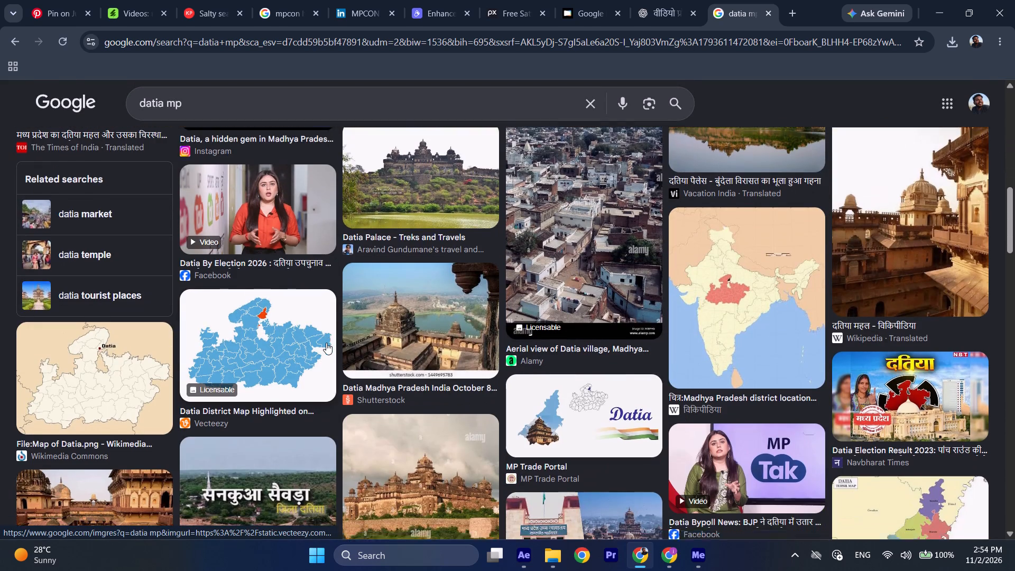
scroll(326, 343, down, 8)
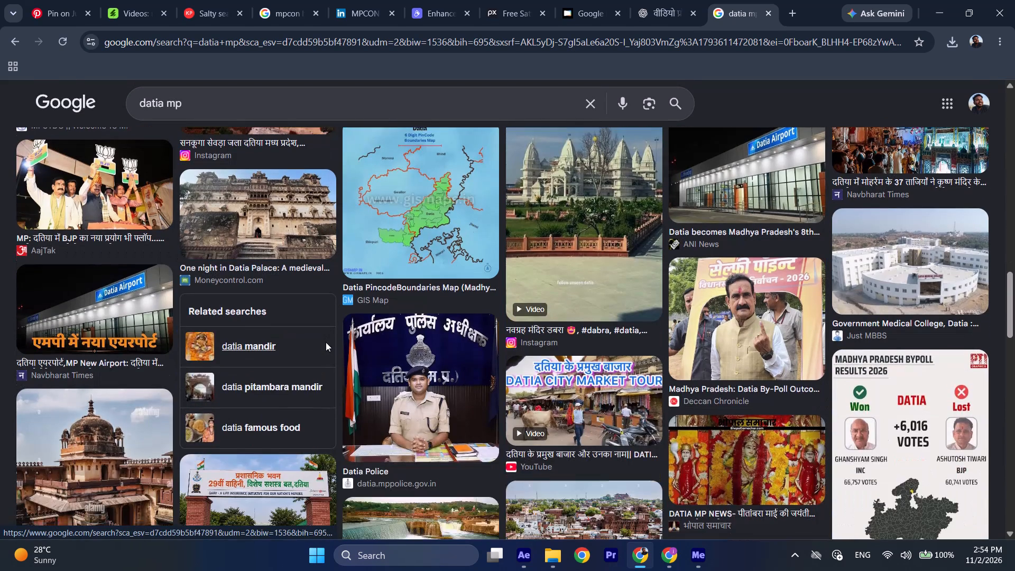
scroll(326, 342, down, 8)
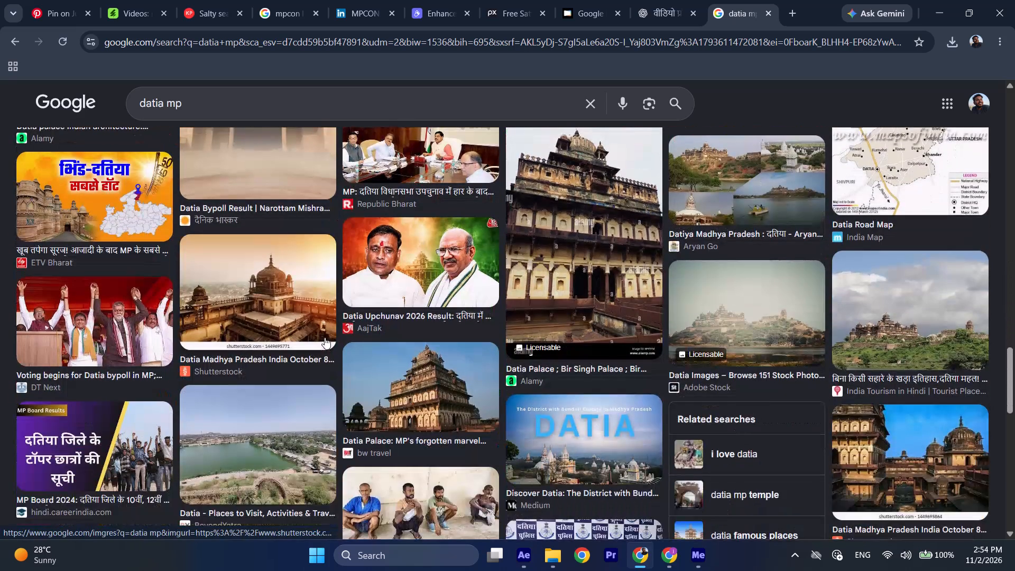
scroll(324, 332, down, 10)
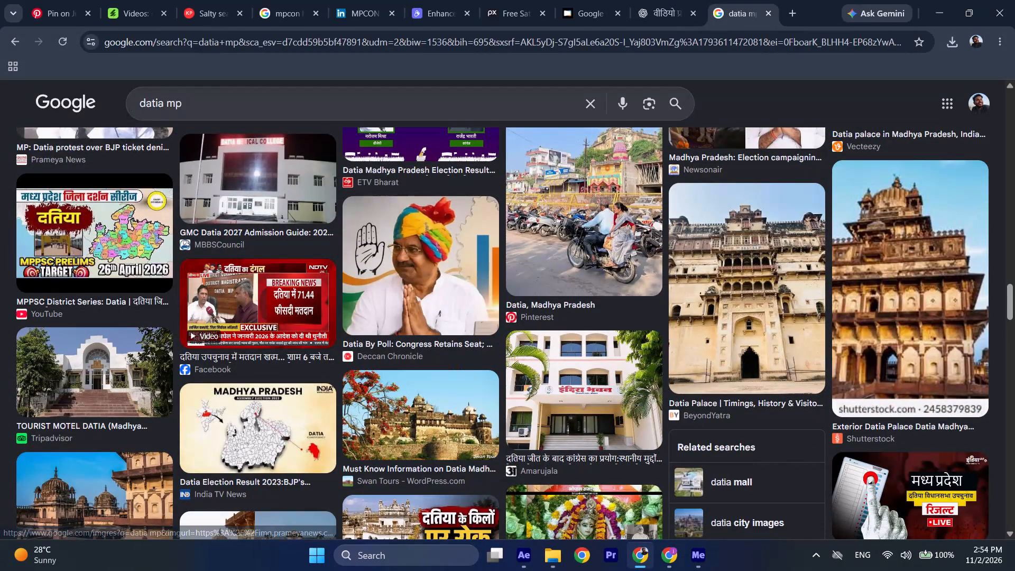
Change the image search to "datia mp railway station".
click(218, 104)
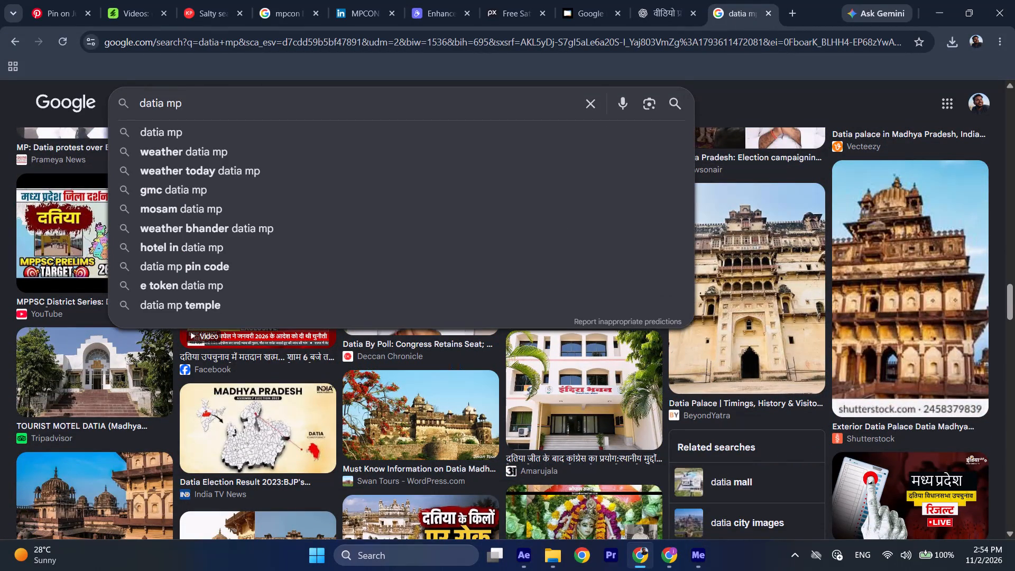
key(space)
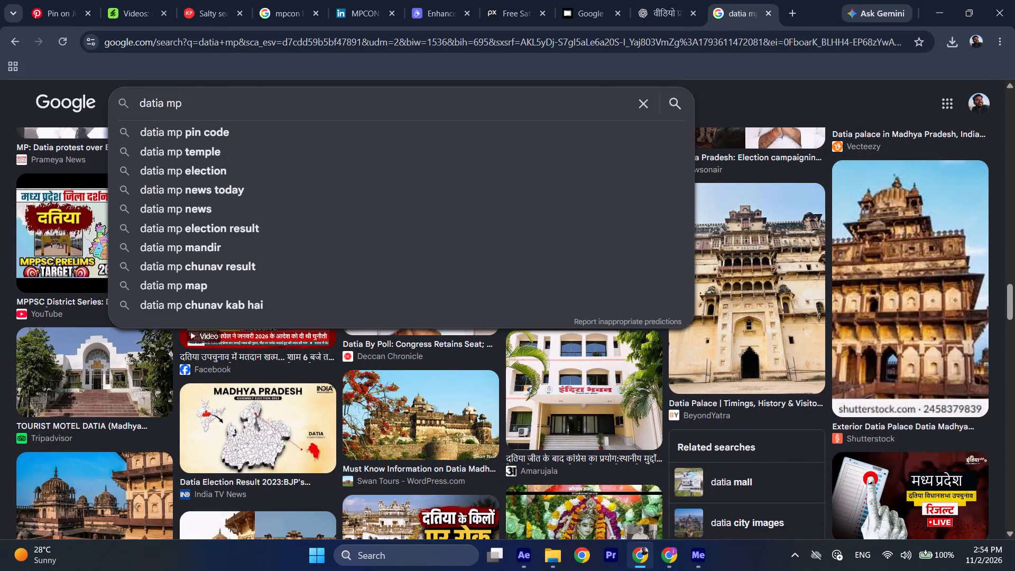
key(r)
key(e)
key(l)
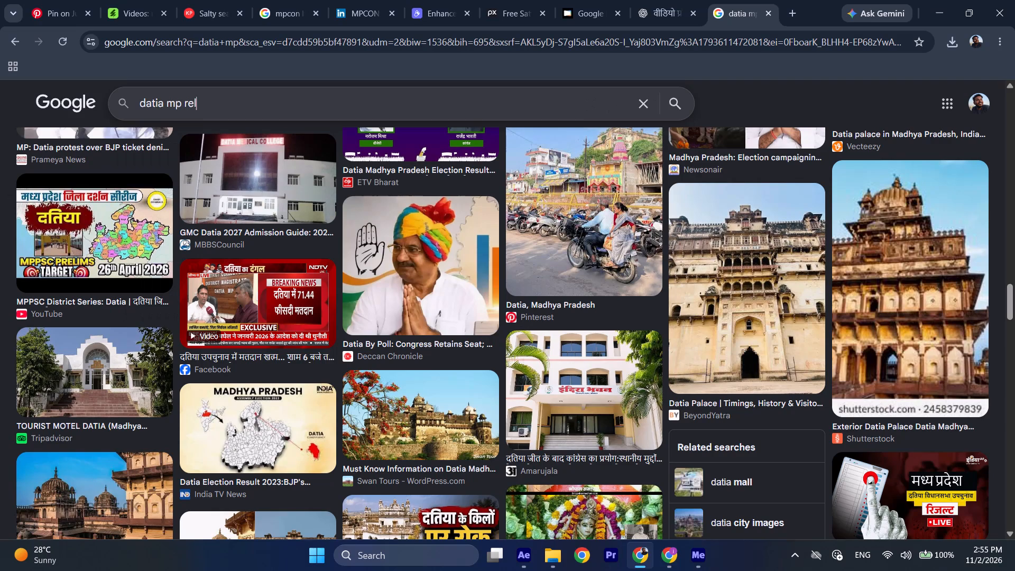
key(BackSpace)
key(BackSpace)
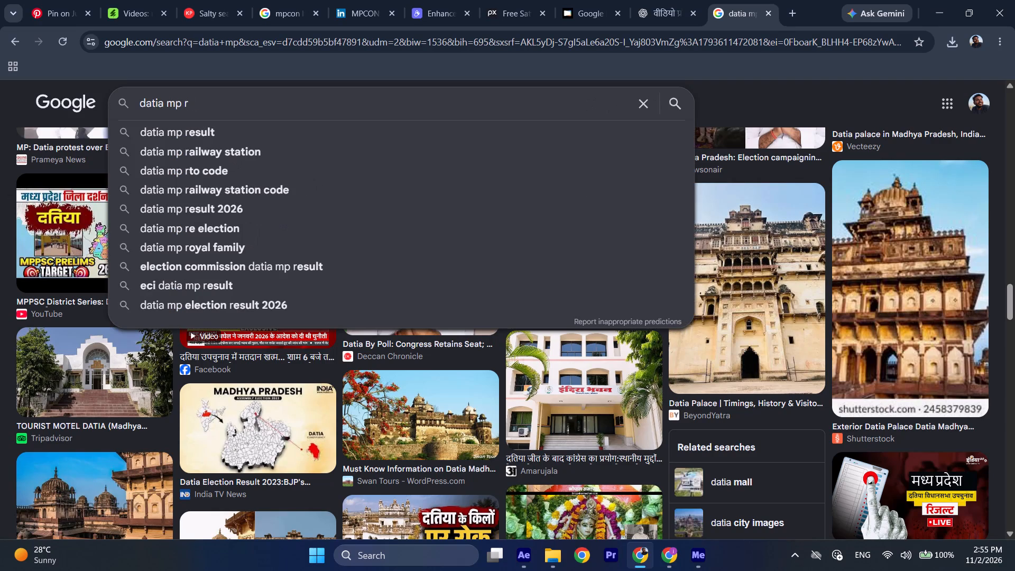
text(ail)
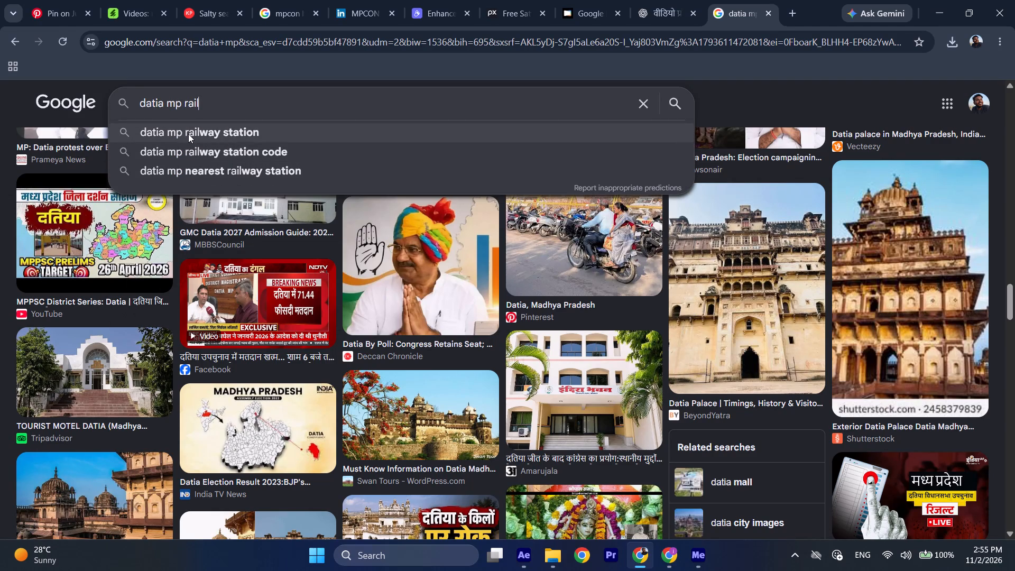
click(188, 134)
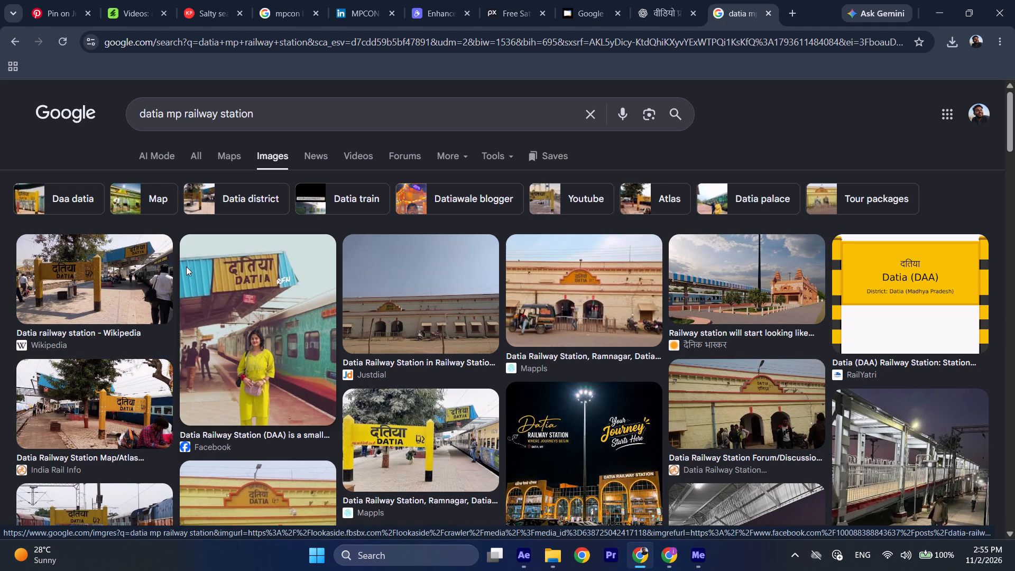
Open the Mappls photo of the yellow Datia station sign beside the train and check its related images.
click(428, 429)
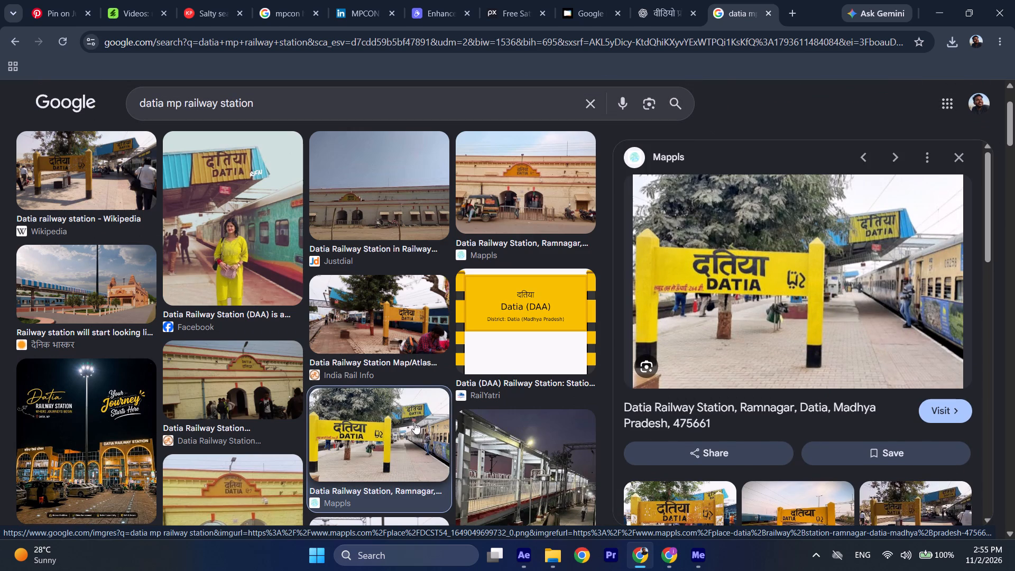
scroll(750, 481, down, 3)
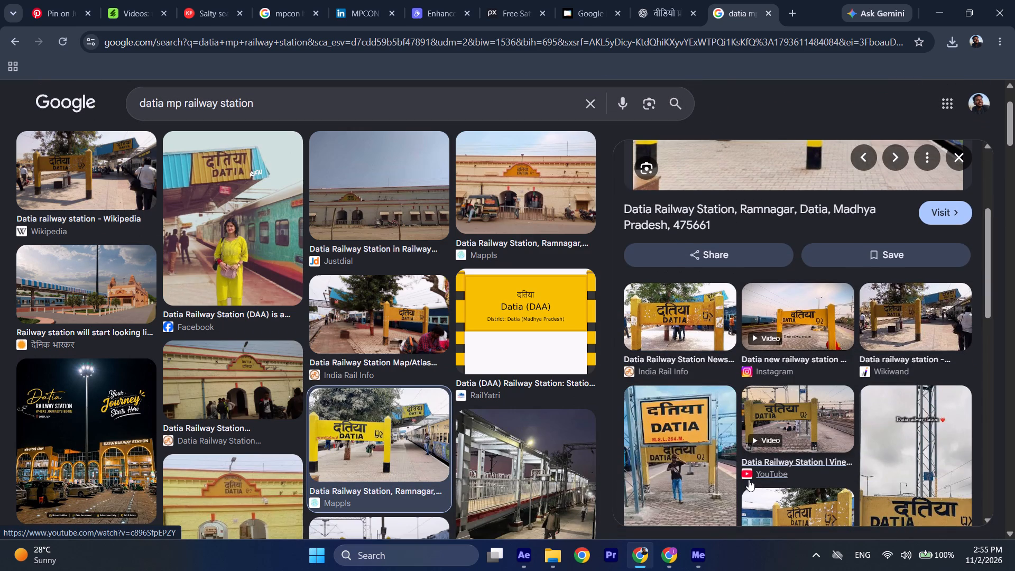
scroll(747, 477, up, 3)
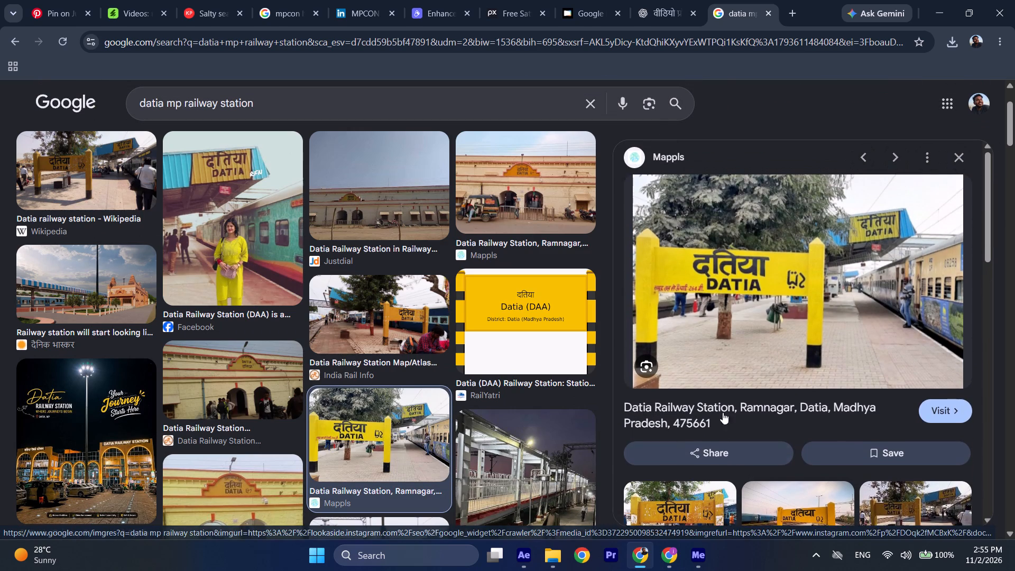
Save the Mappls photo of the yellow Datia station sign to the Downloads folder.
right_click(811, 300)
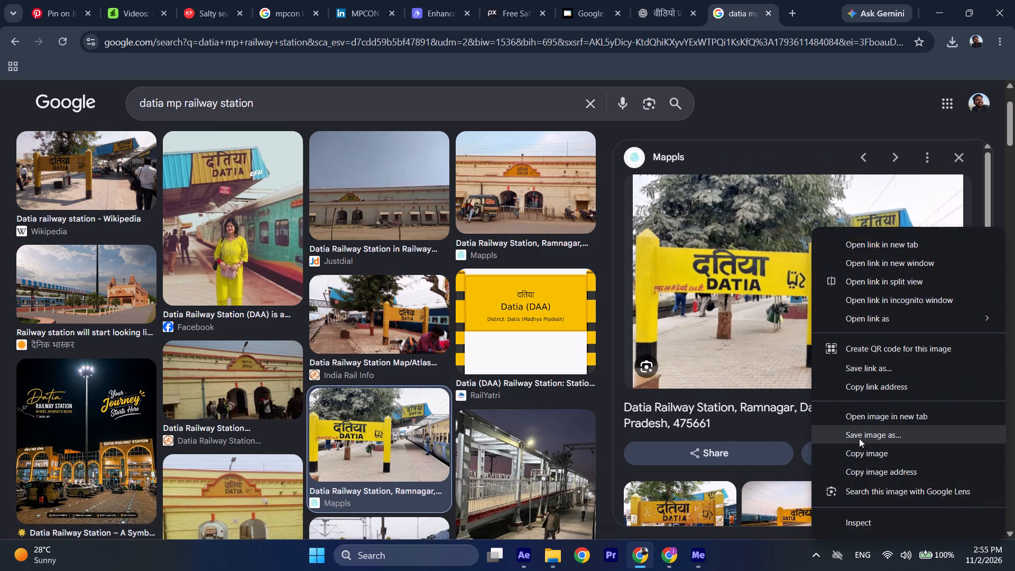
click(859, 438)
click(393, 290)
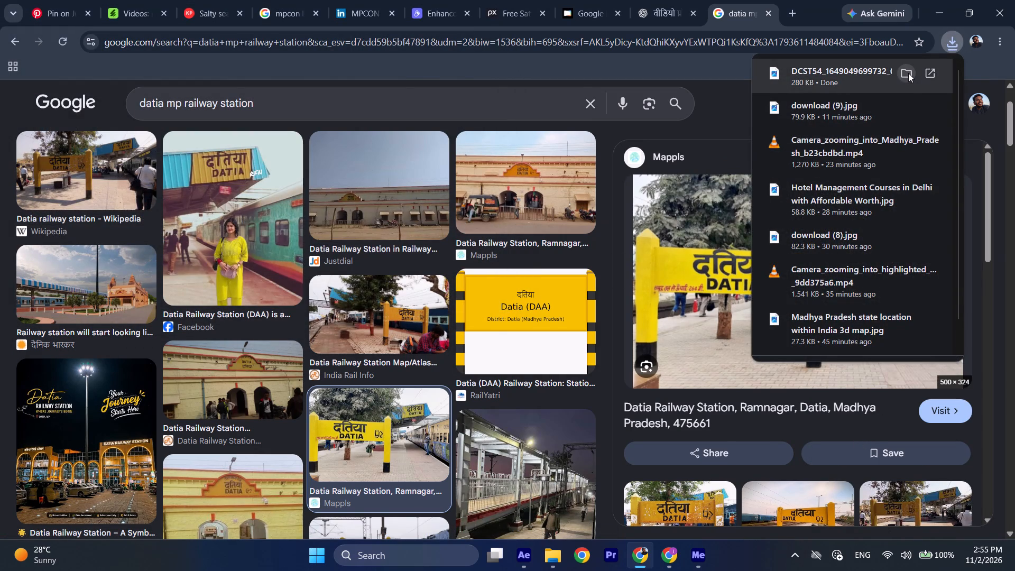
Find the saved station photo in Downloads and bring it into After Effects as the top layer of Pre-comp 2.
click(908, 73)
drag(894, 355, 537, 564)
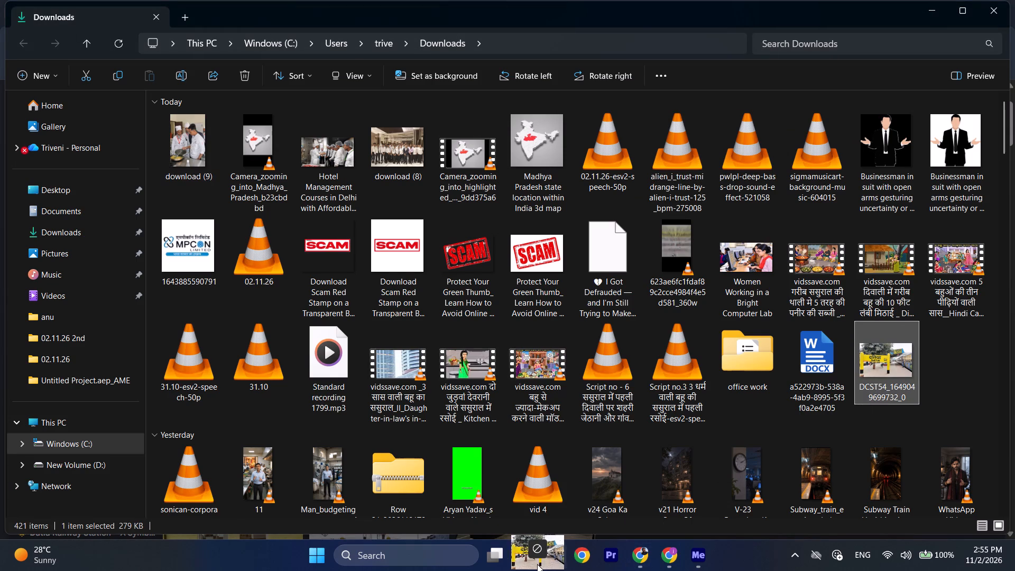
drag(537, 564, 690, 490)
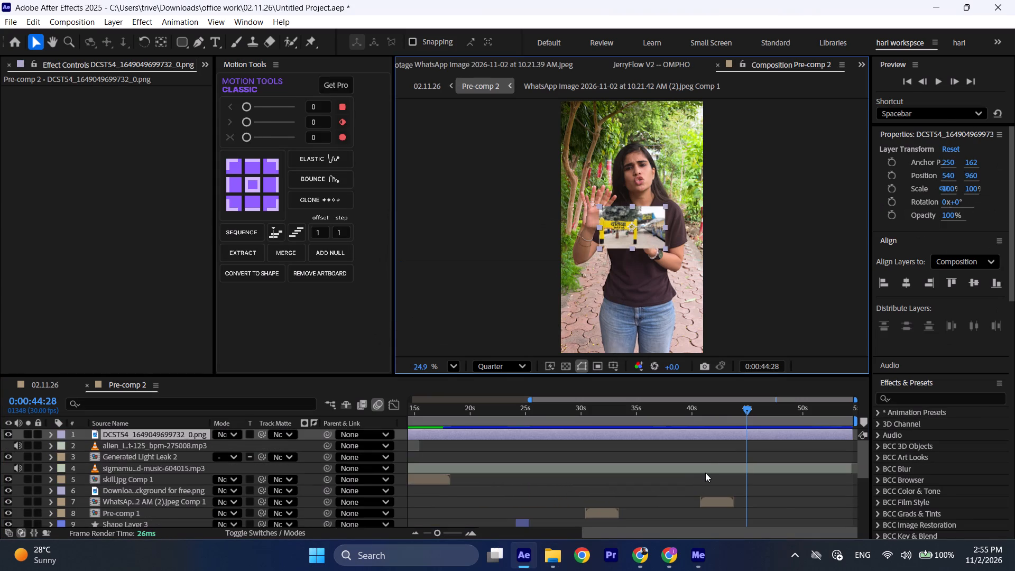
Trim the station photo layer so it runs only from 0:00:44:28 to 0:00:46:00, removing the excess before and after.
key(ctrl+shift+d)
click(736, 450)
key(BackSpace)
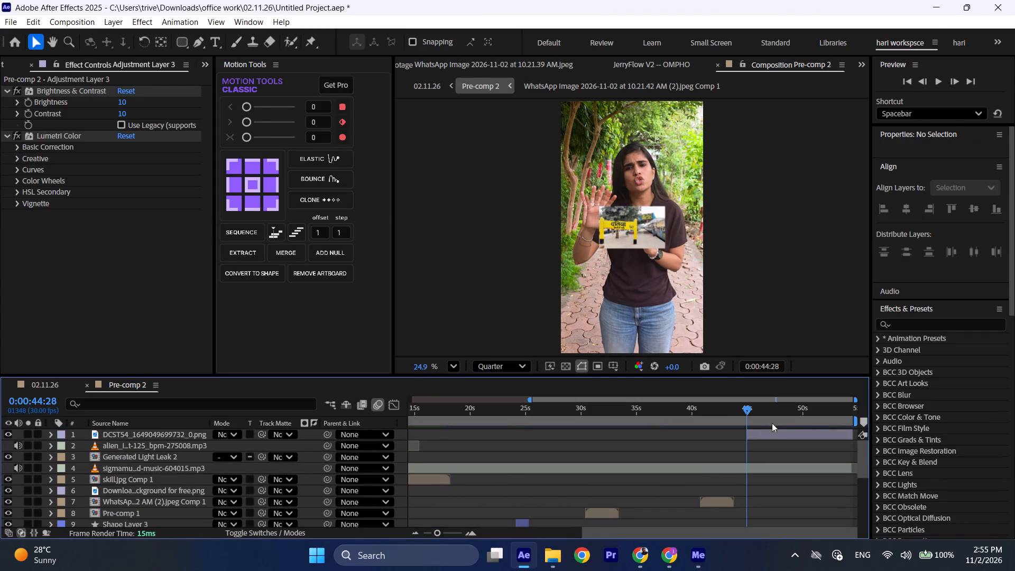
key(space)
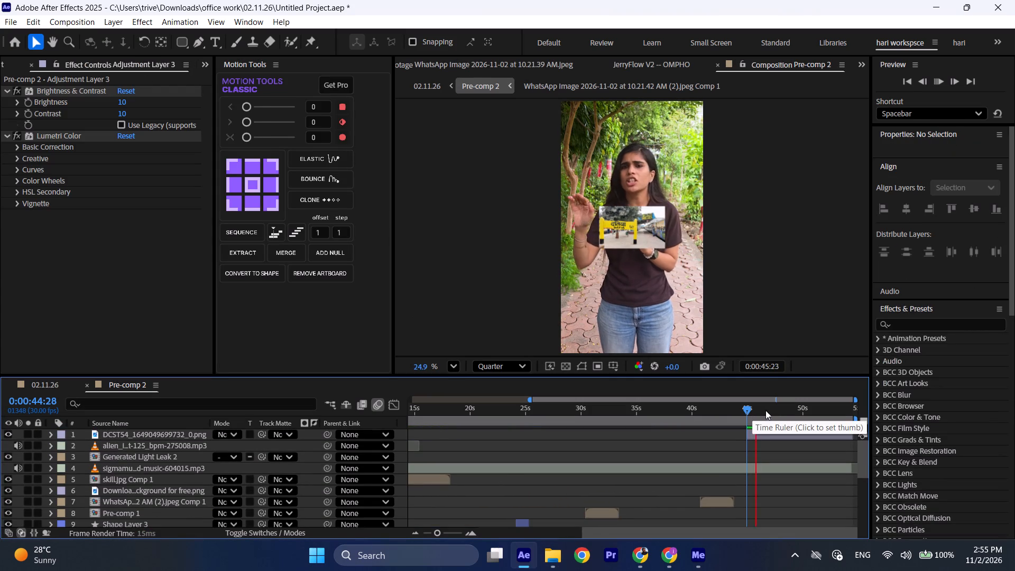
click(759, 410)
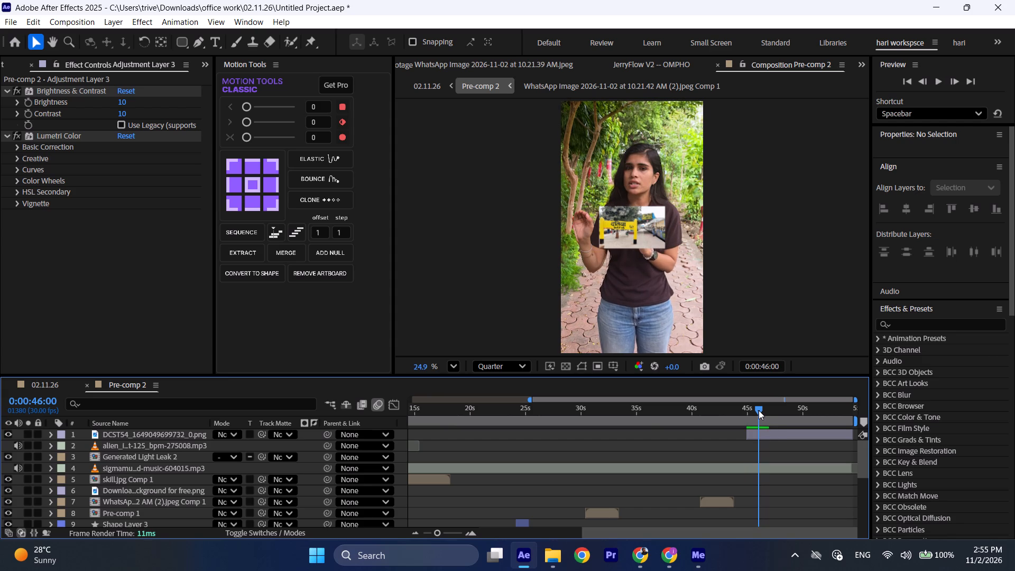
key(space)
click(759, 410)
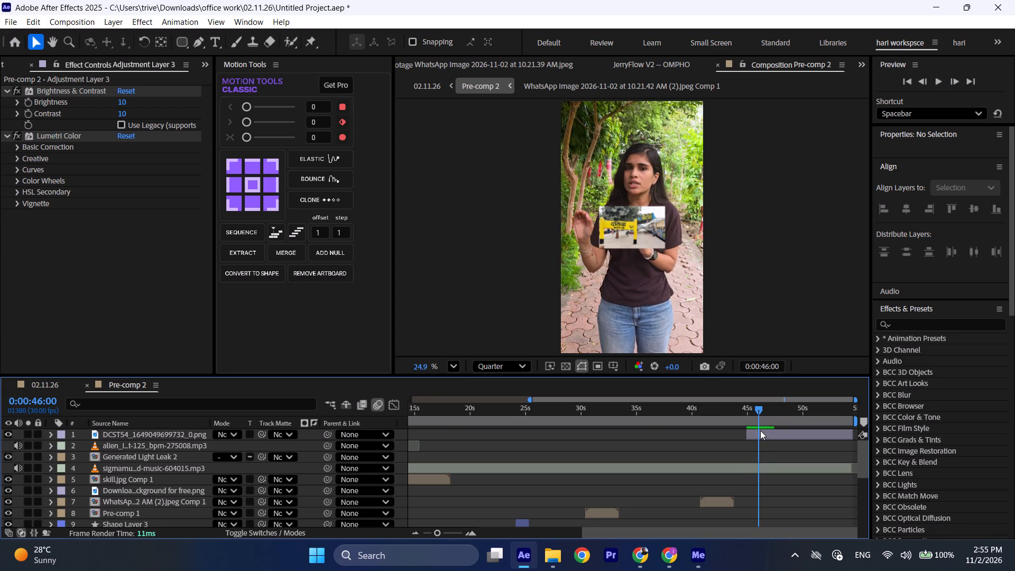
click(761, 431)
key(ctrl+shift+d)
key(BackSpace)
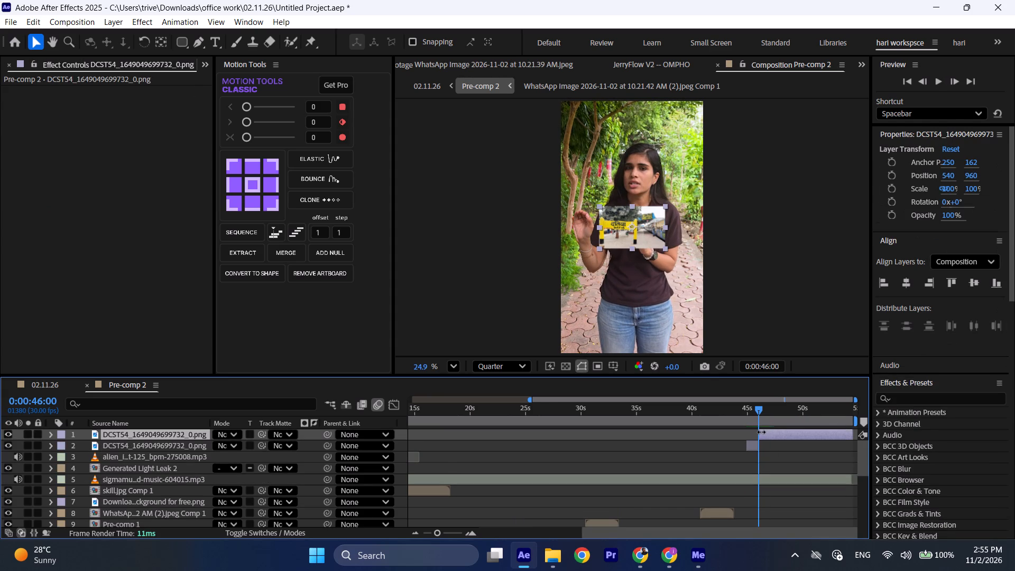
click(761, 432)
Move the station photo layer directly below 20261031_150230.mp4 Comp 1 so it sits behind the woman.
click(751, 413)
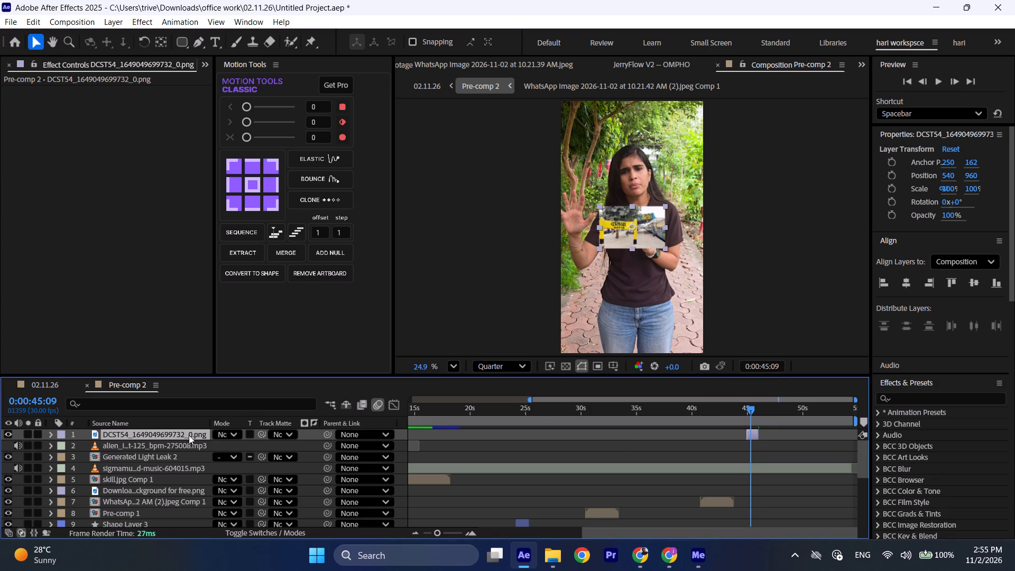
drag(189, 435, 183, 535)
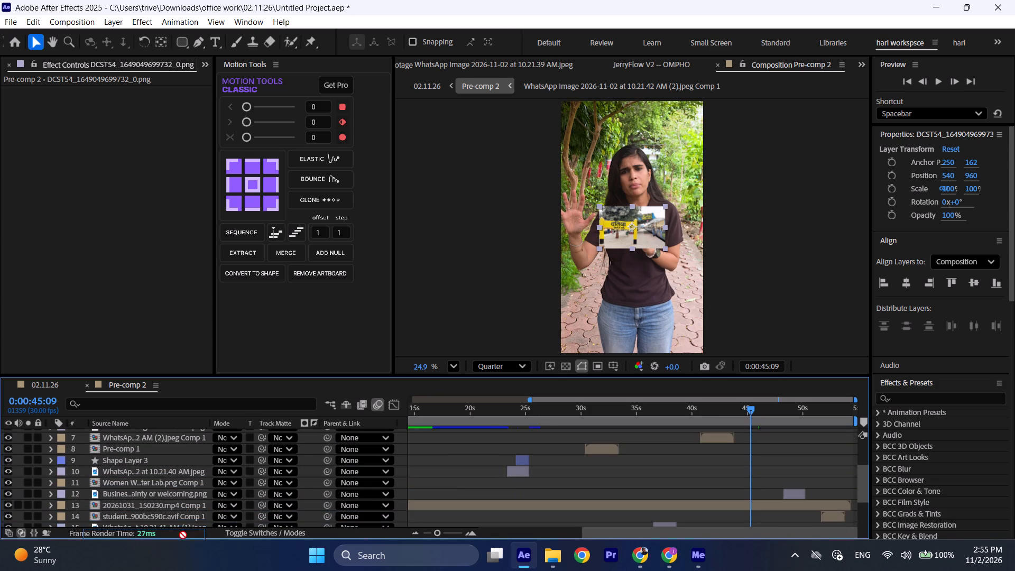
drag(183, 535, 188, 510)
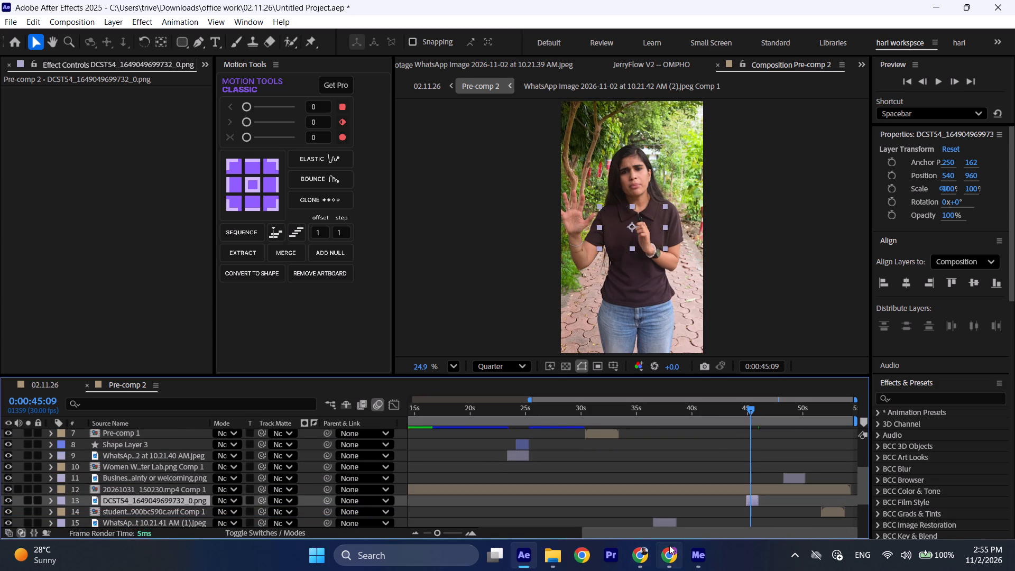
Scale the station photo to 245% and position it at 640, 406 behind the woman's head.
key(s)
drag(256, 512, 397, 512)
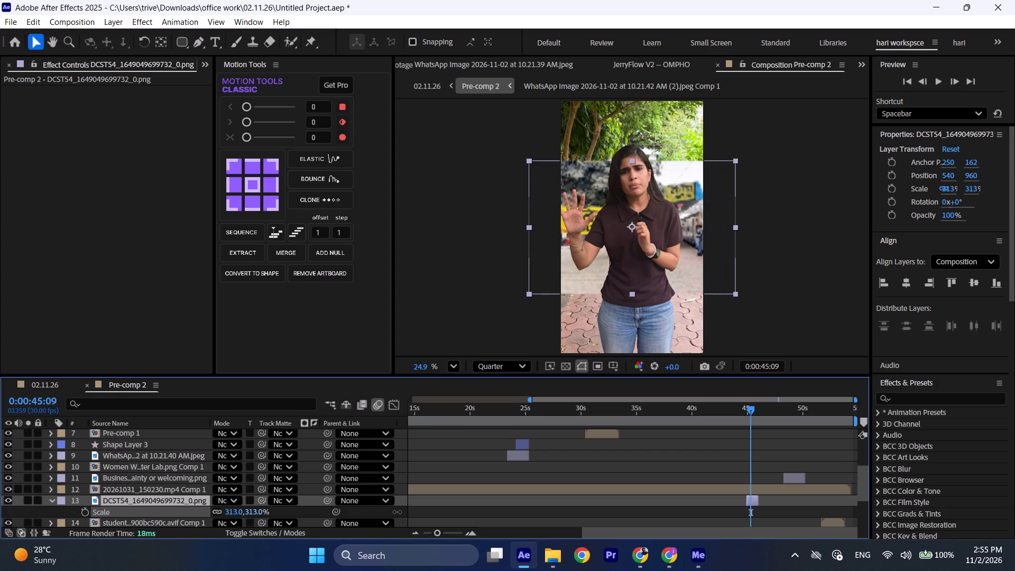
drag(397, 512, 352, 511)
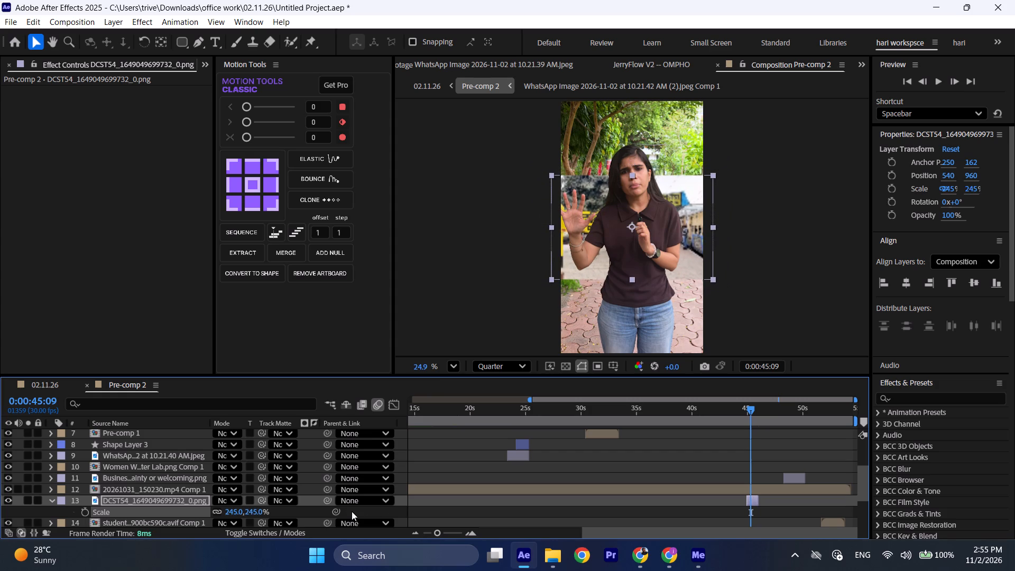
key(p)
drag(246, 514, 0, 409)
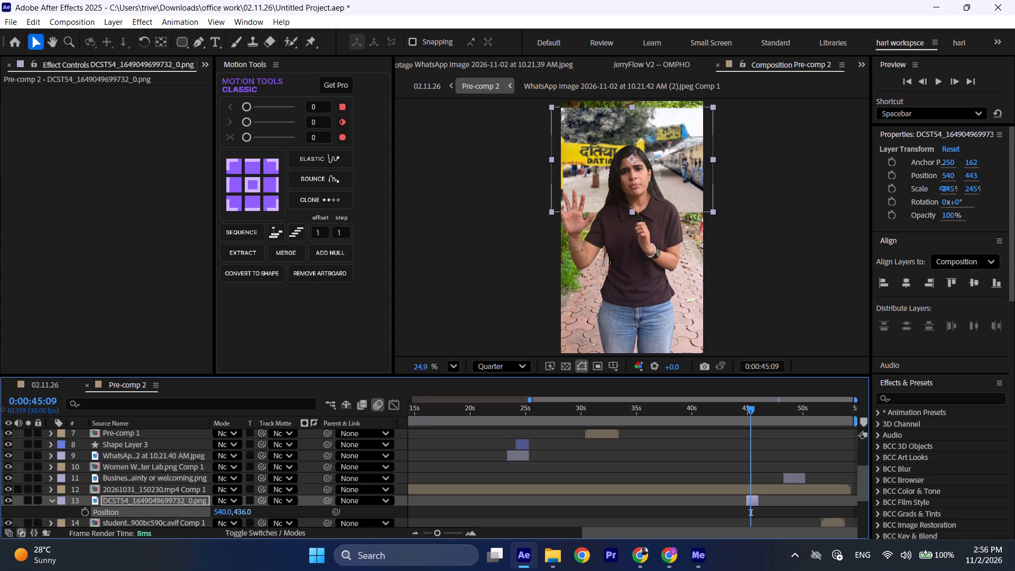
drag(0, 409, 3, 376)
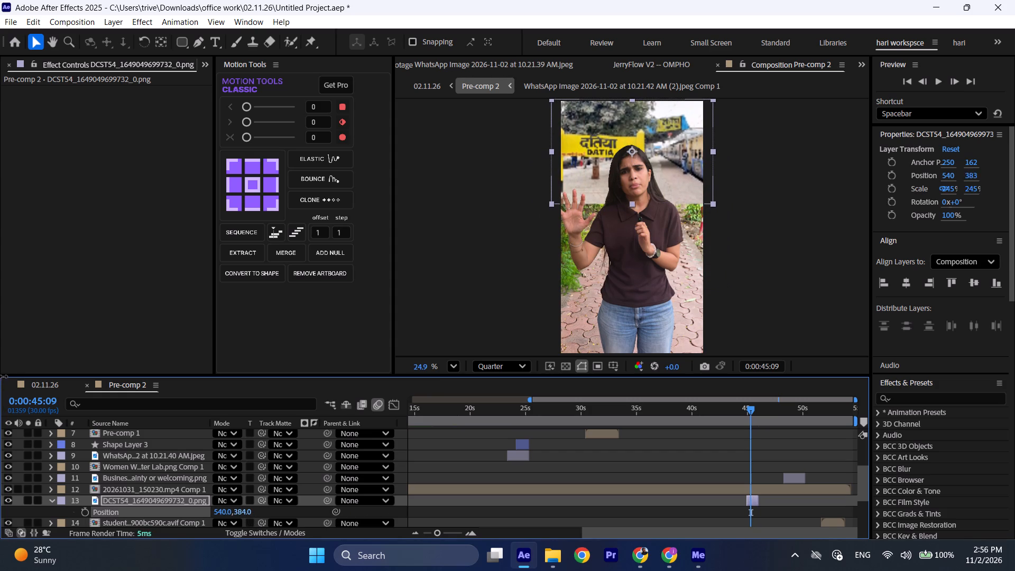
drag(3, 376, 12, 380)
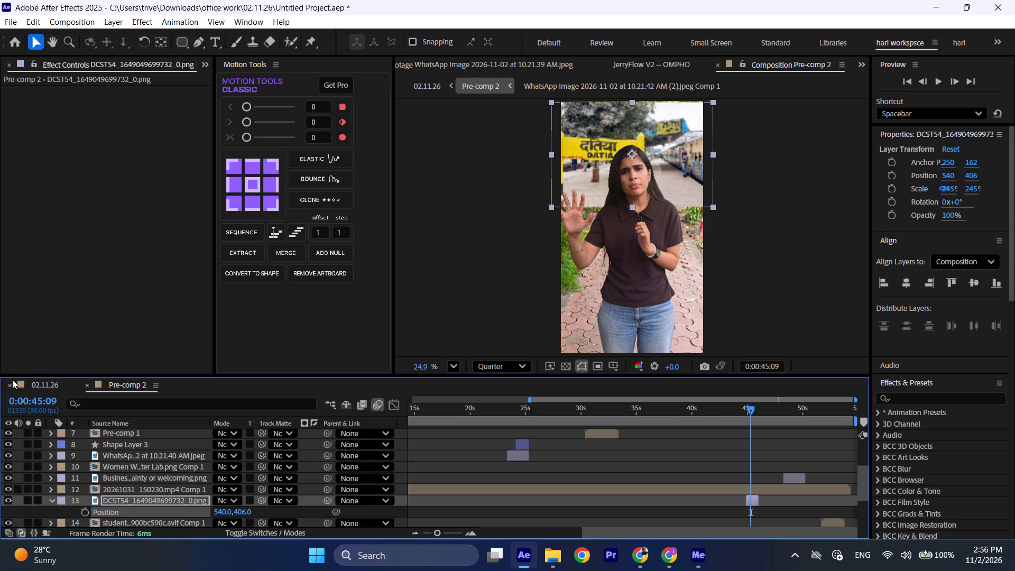
drag(223, 513, 236, 513)
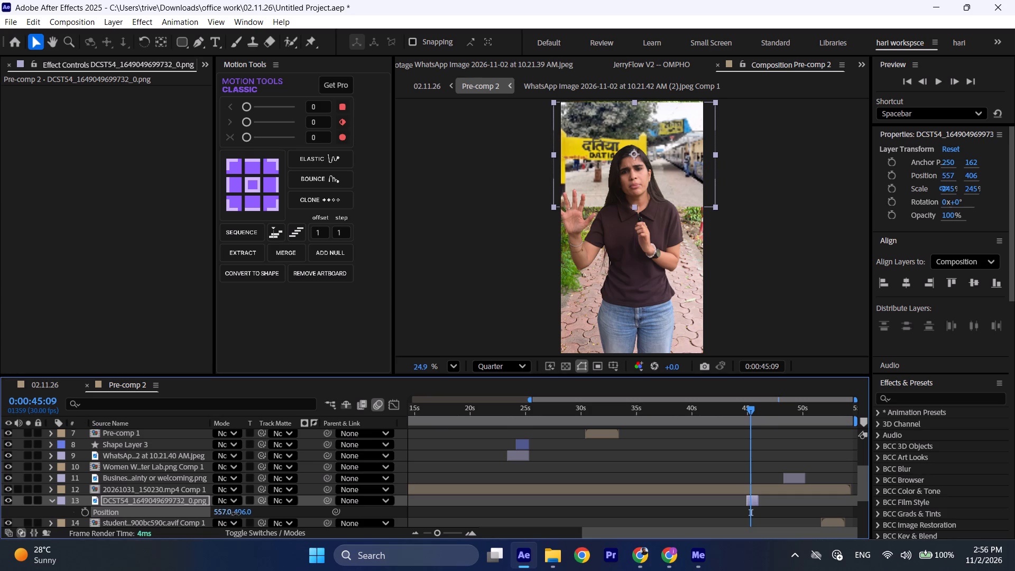
drag(236, 513, 277, 513)
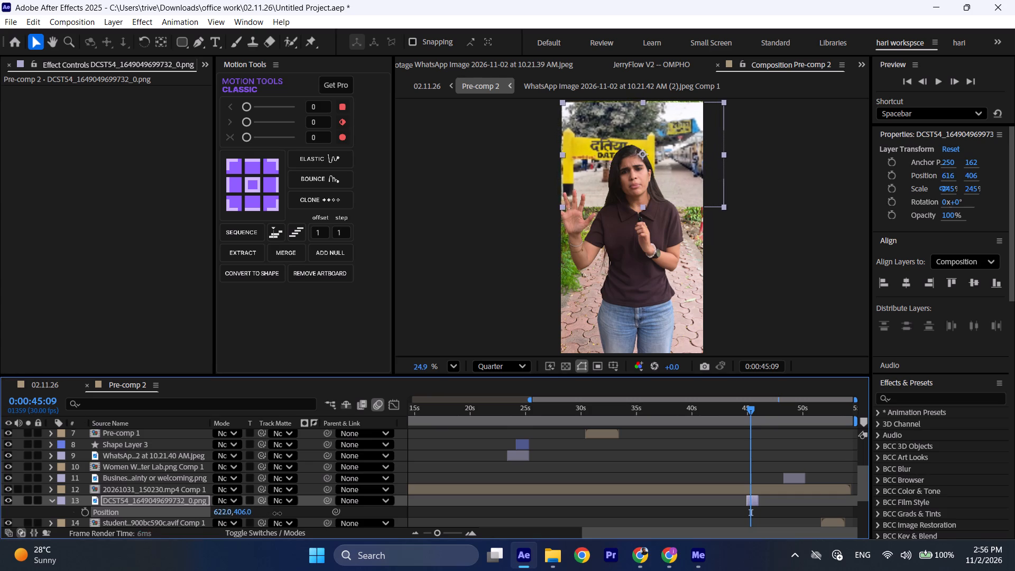
drag(277, 513, 283, 508)
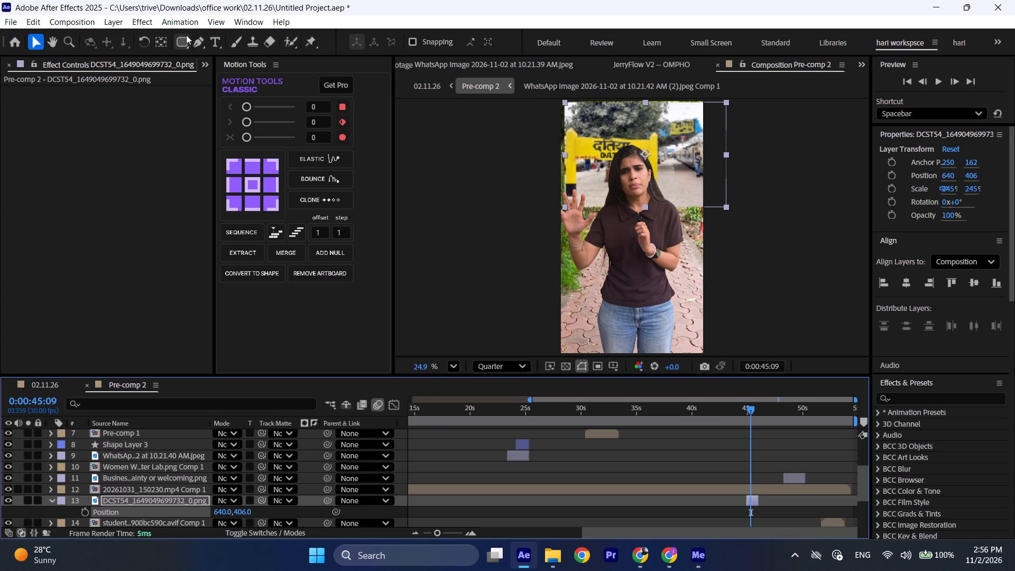
Mask the station photo with a rounded rectangle, then shift and narrow the mask to fit inside the frame's width.
click(179, 41)
drag(549, 101, 705, 178)
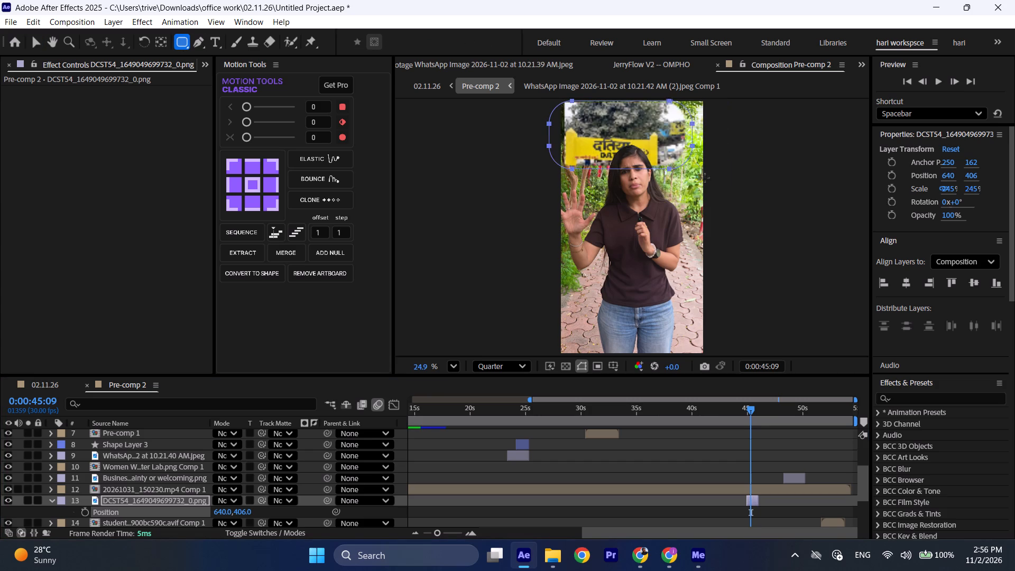
drag(705, 178, 697, 194)
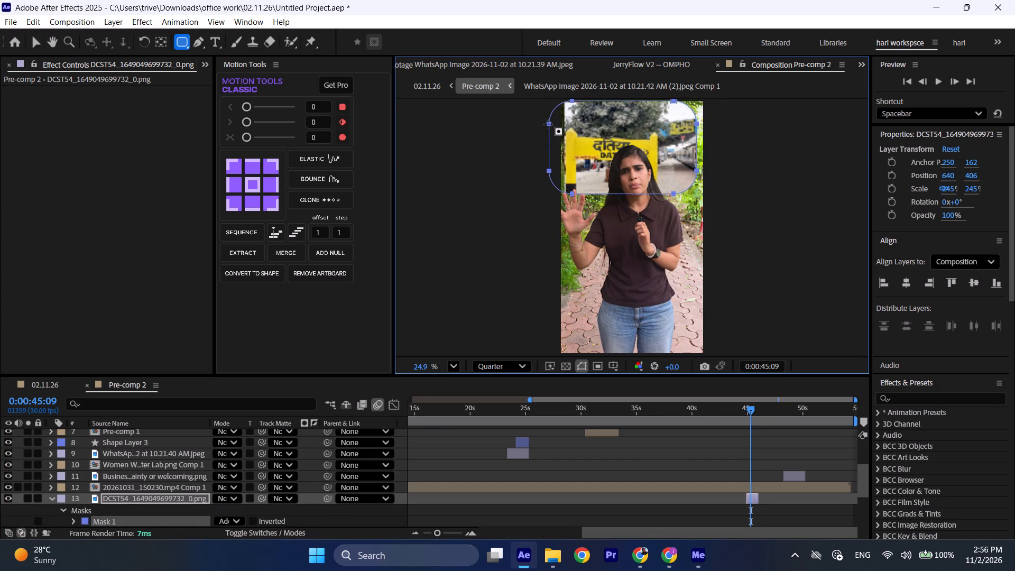
click(38, 42)
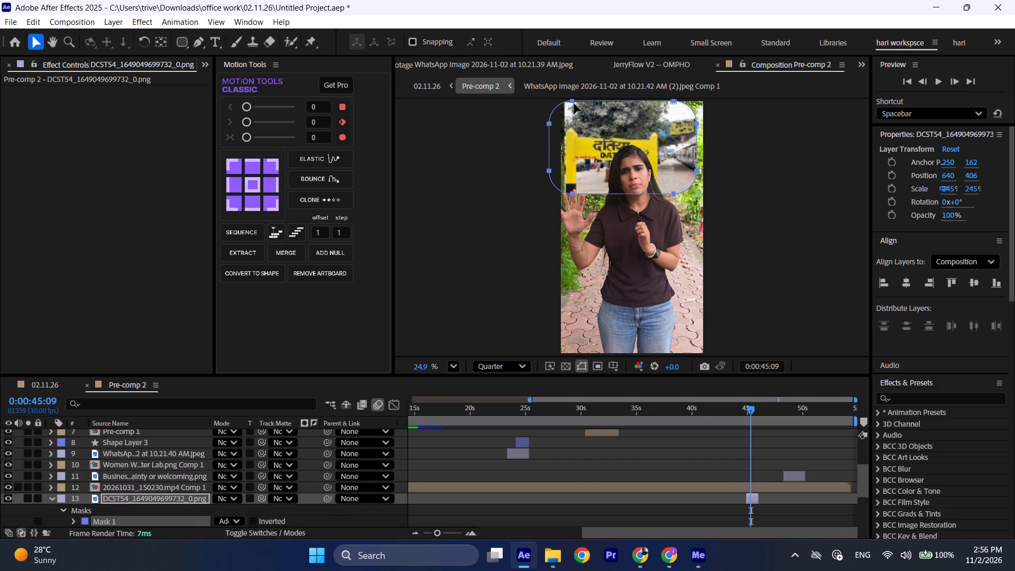
drag(574, 100, 586, 102)
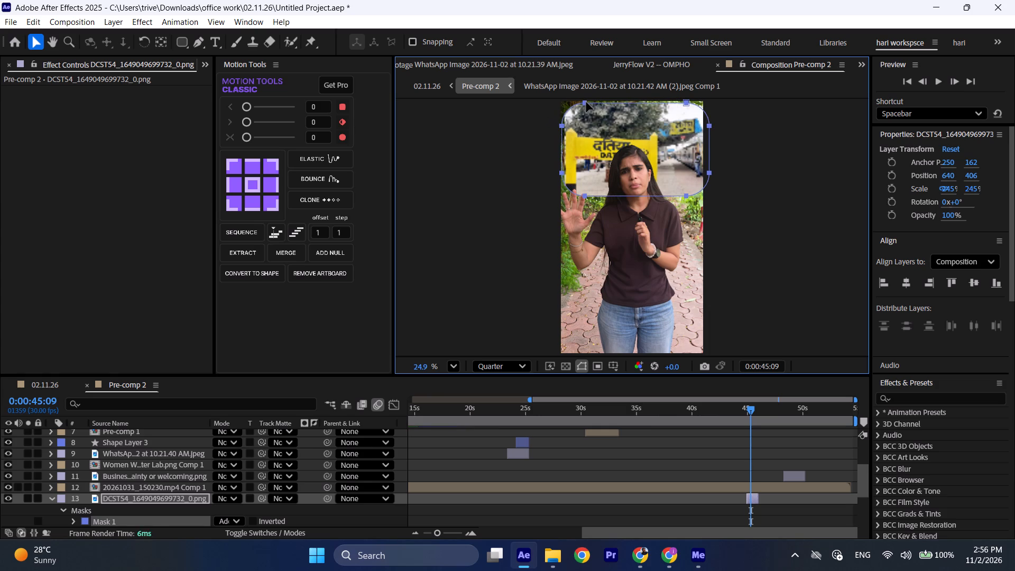
drag(586, 102, 593, 103)
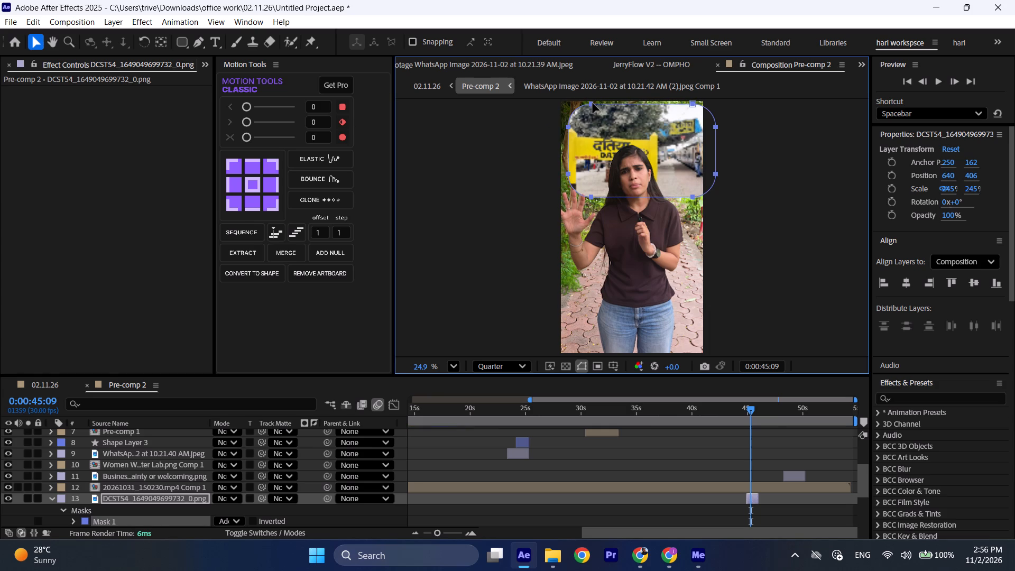
drag(593, 103, 591, 103)
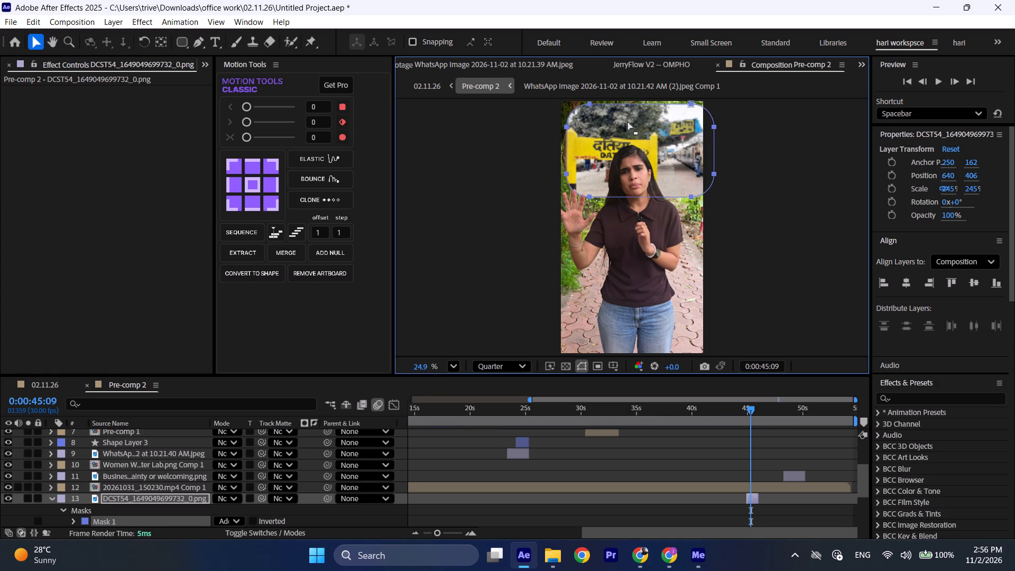
double_click(716, 174)
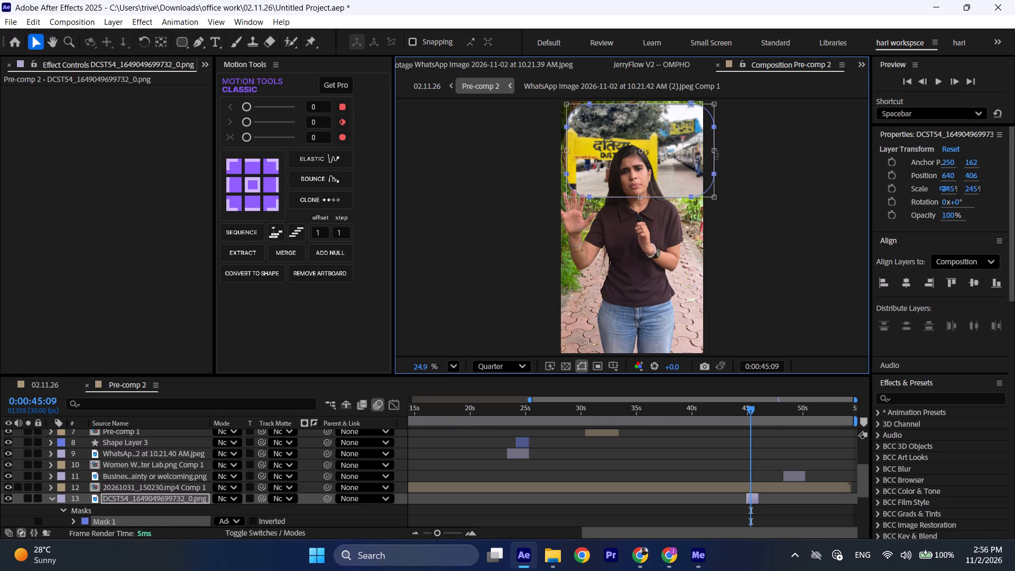
drag(715, 149, 699, 154)
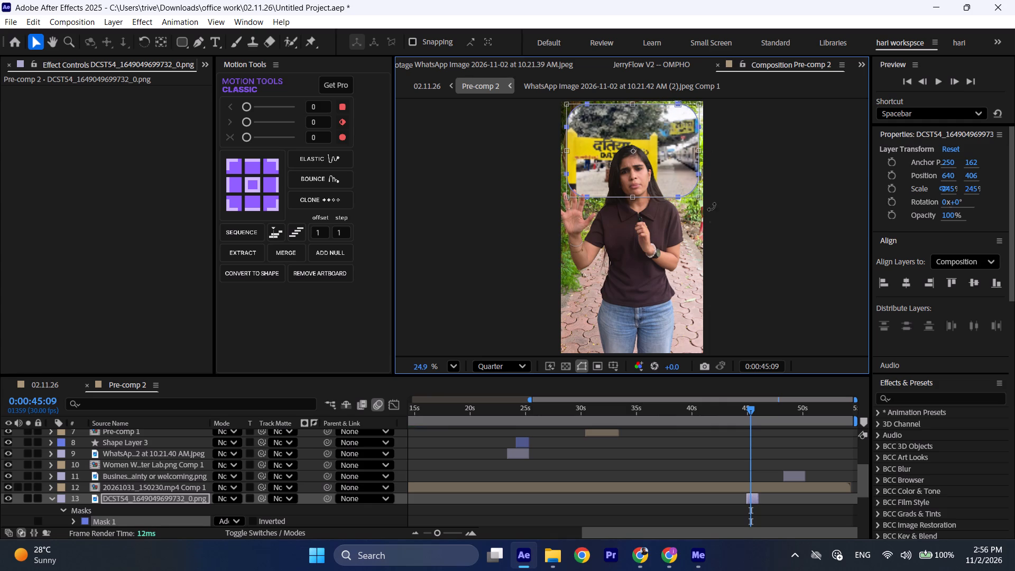
click(766, 464)
click(754, 495)
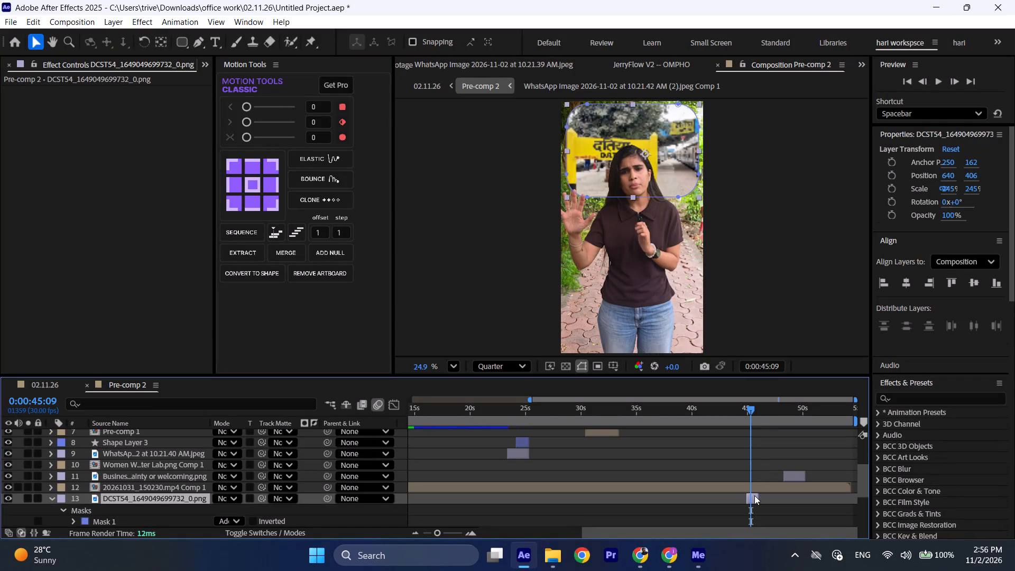
click(765, 512)
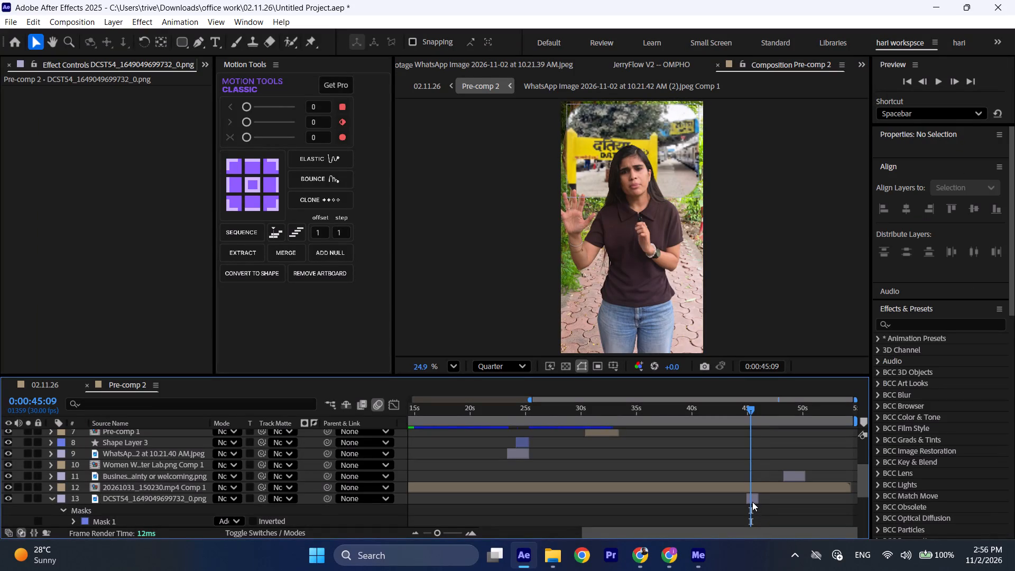
Keyframe the station photo's position to rise from 640, 652 at 0:00:44:28 to 640, 406 at 0:00:45:07.
double_click(473, 533)
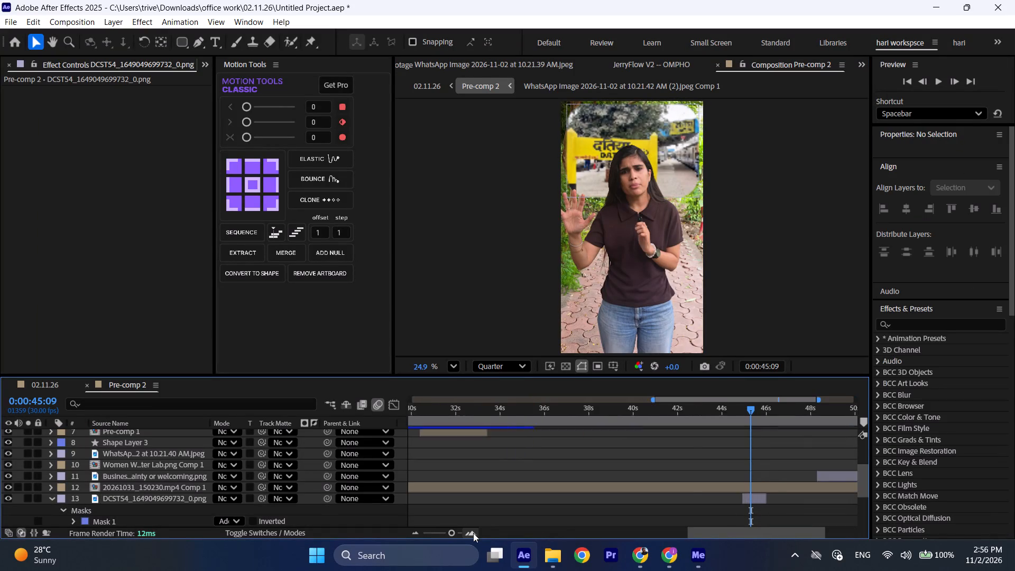
click(754, 408)
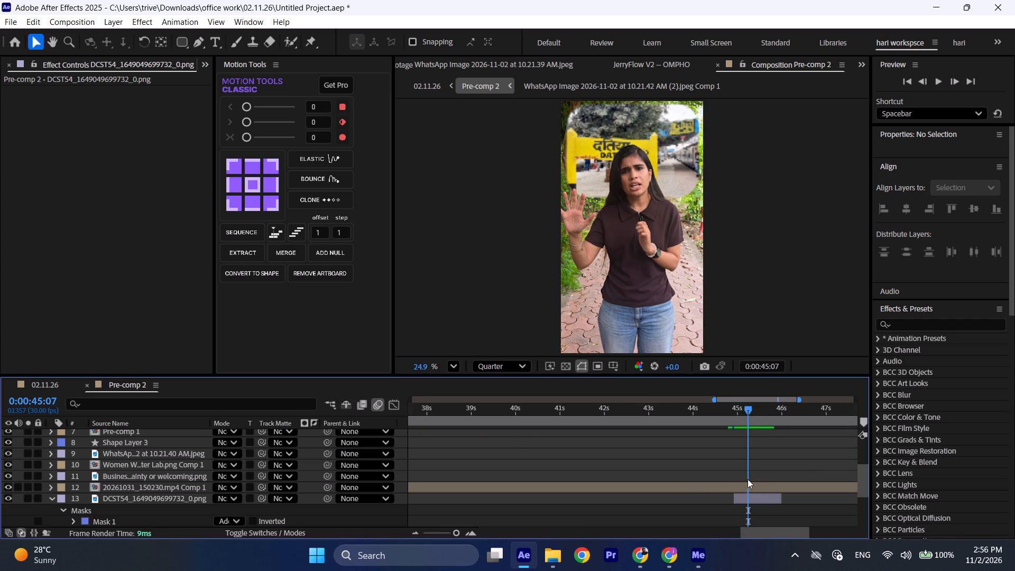
click(745, 494)
key(p)
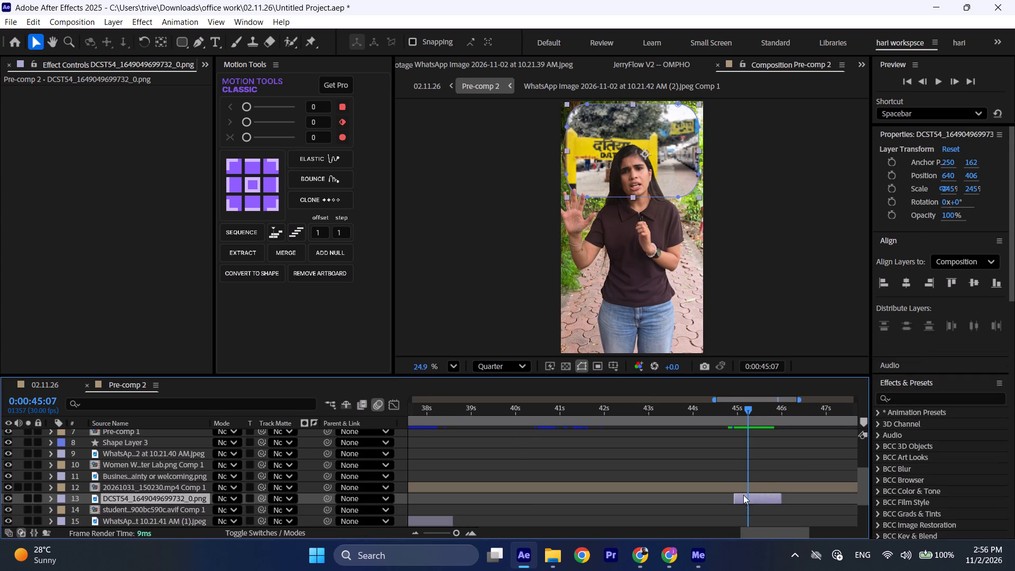
key(p)
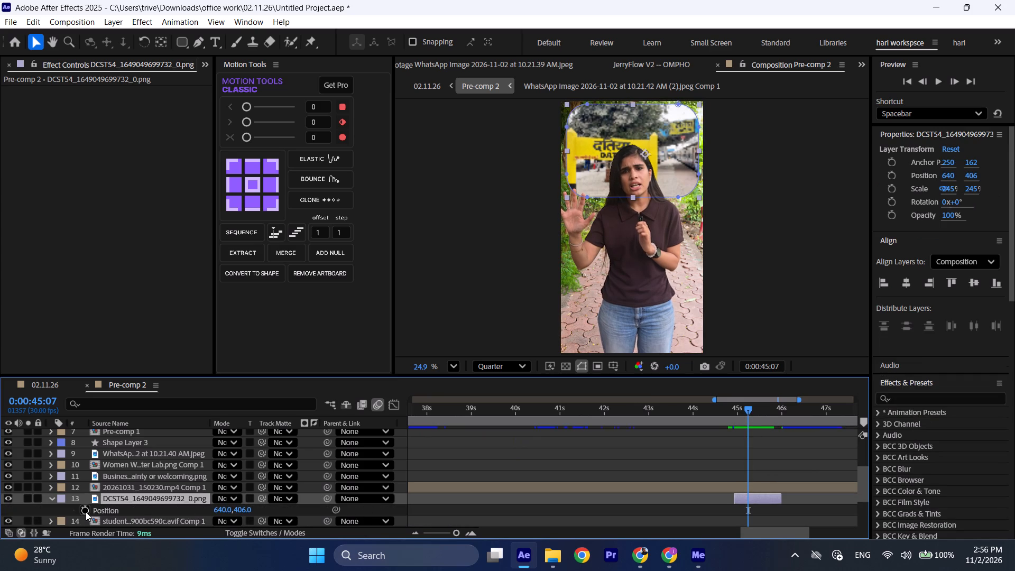
click(86, 512)
key(z)
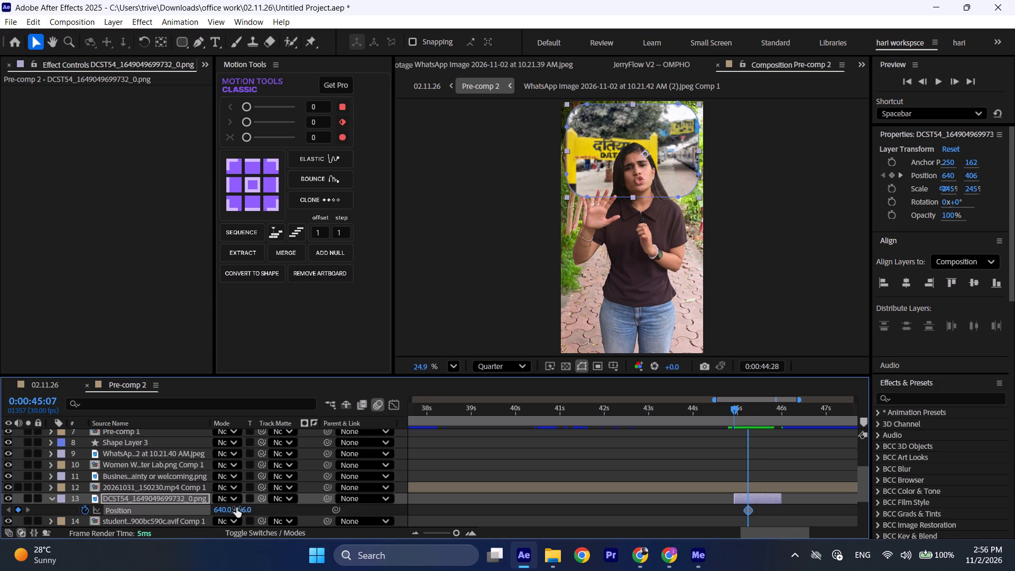
drag(241, 508, 402, 506)
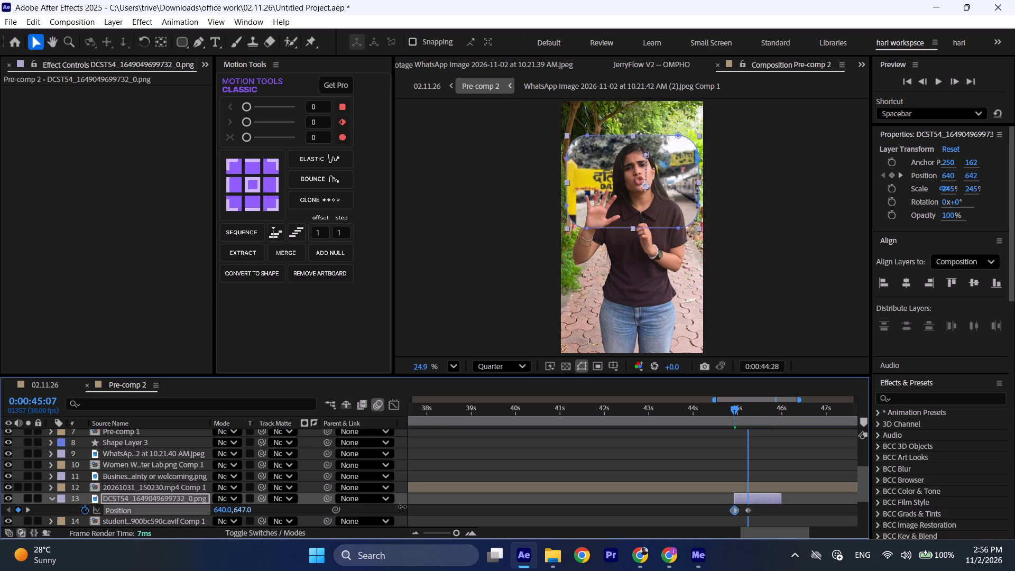
drag(402, 506, 404, 506)
scroll(770, 451, down, 1)
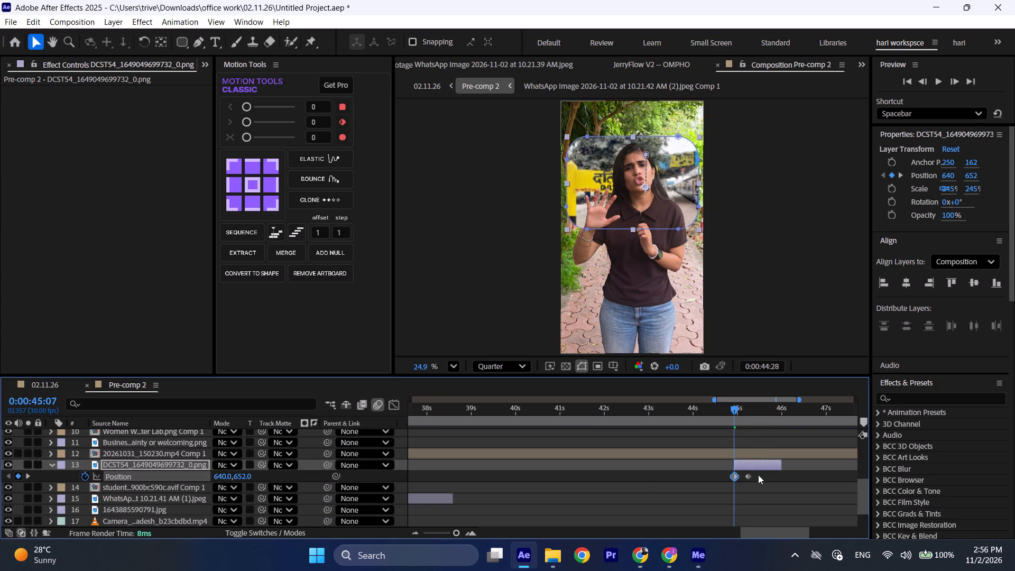
key(t)
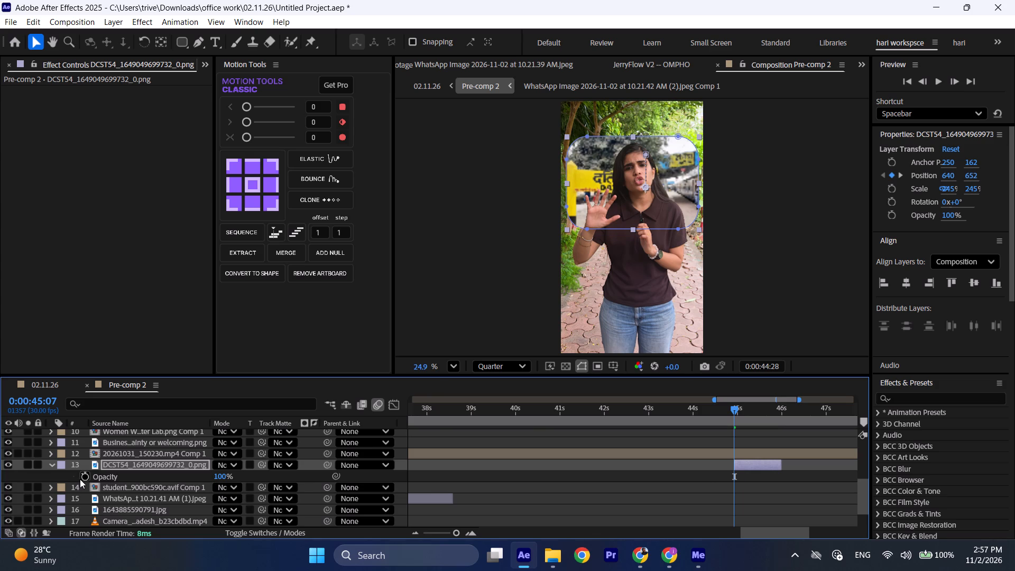
key(p)
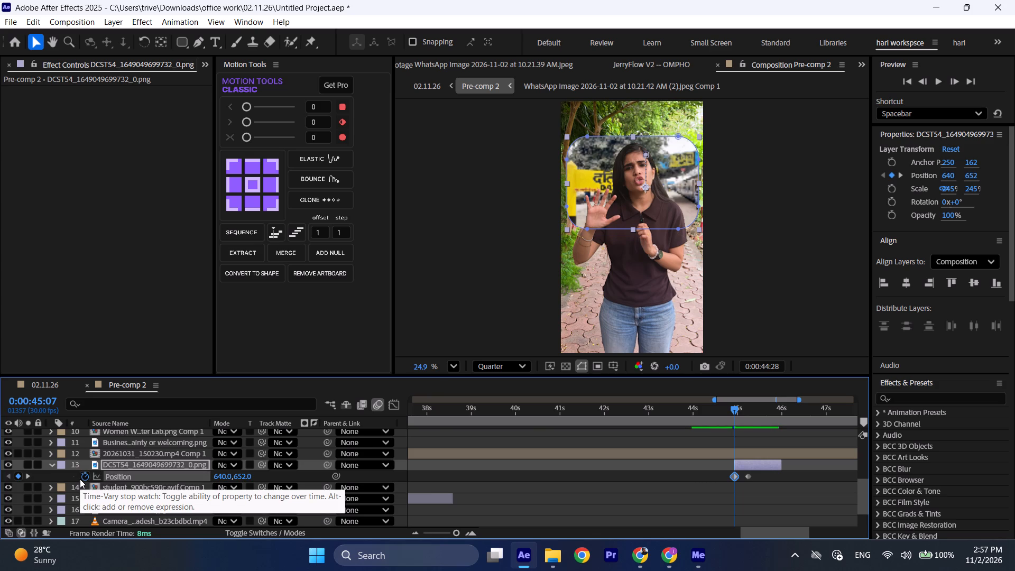
Keyframe the station photo's opacity to fade in from 0% at 0:00:44:28 to 100% at 0:00:45:07.
click(29, 476)
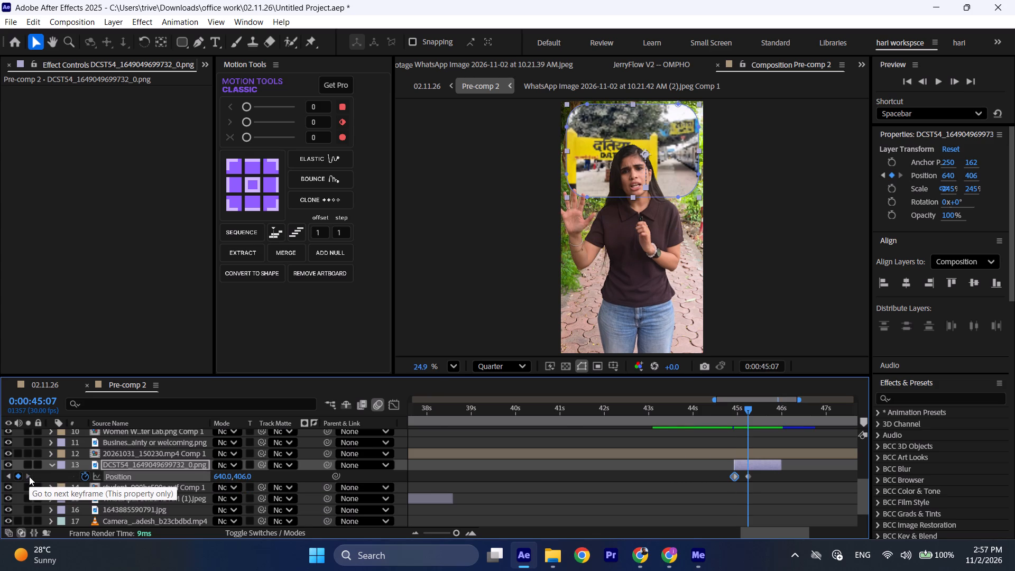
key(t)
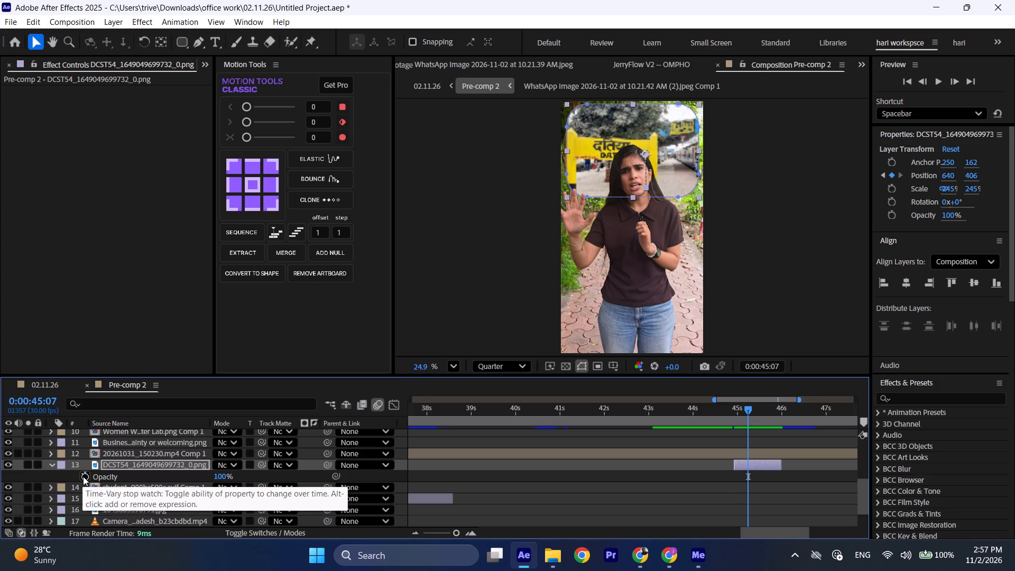
click(83, 476)
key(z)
drag(218, 478, 180, 478)
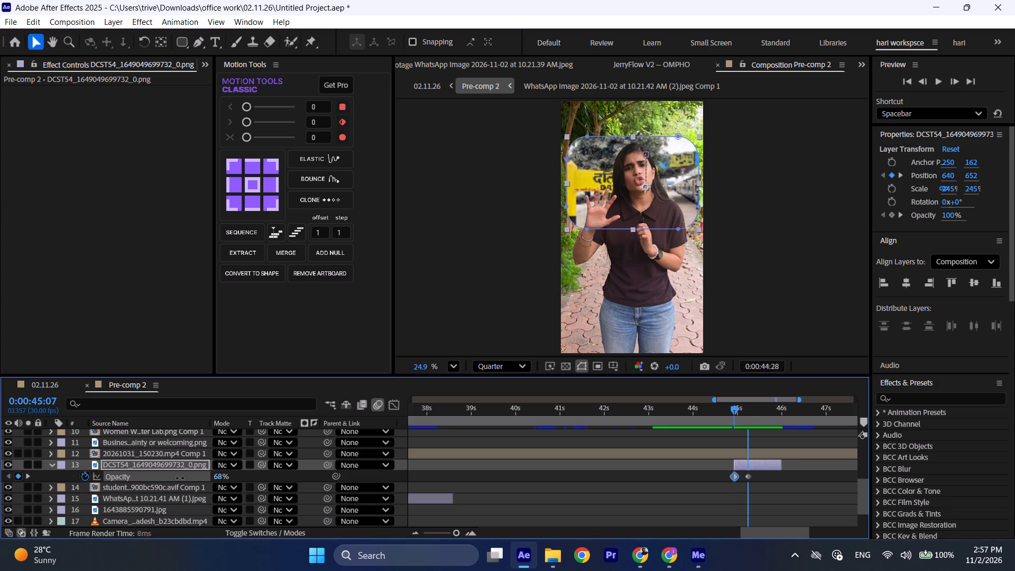
drag(180, 478, 82, 478)
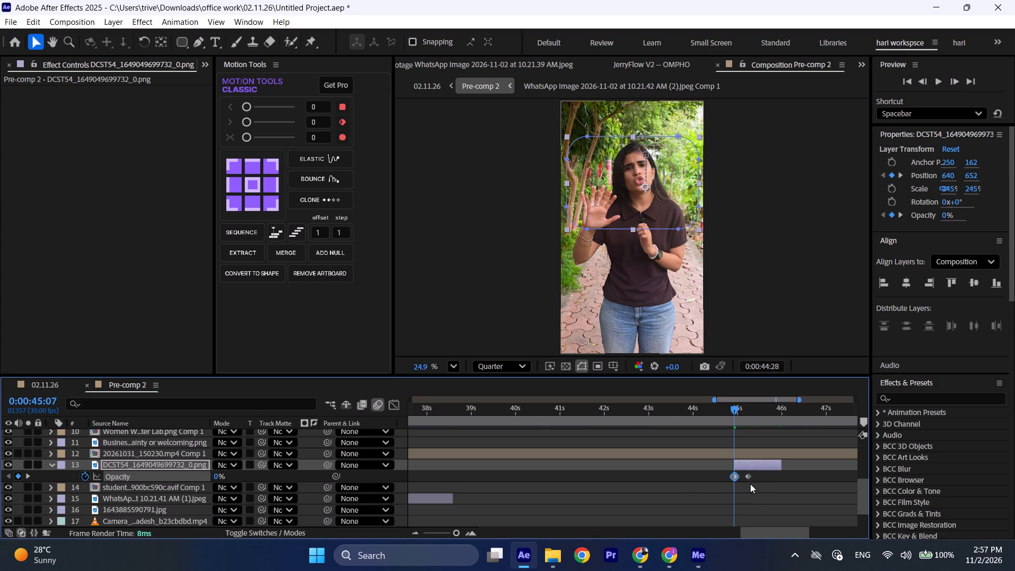
Reveal the station photo layer's position and opacity keyframes together in the timeline.
click(750, 465)
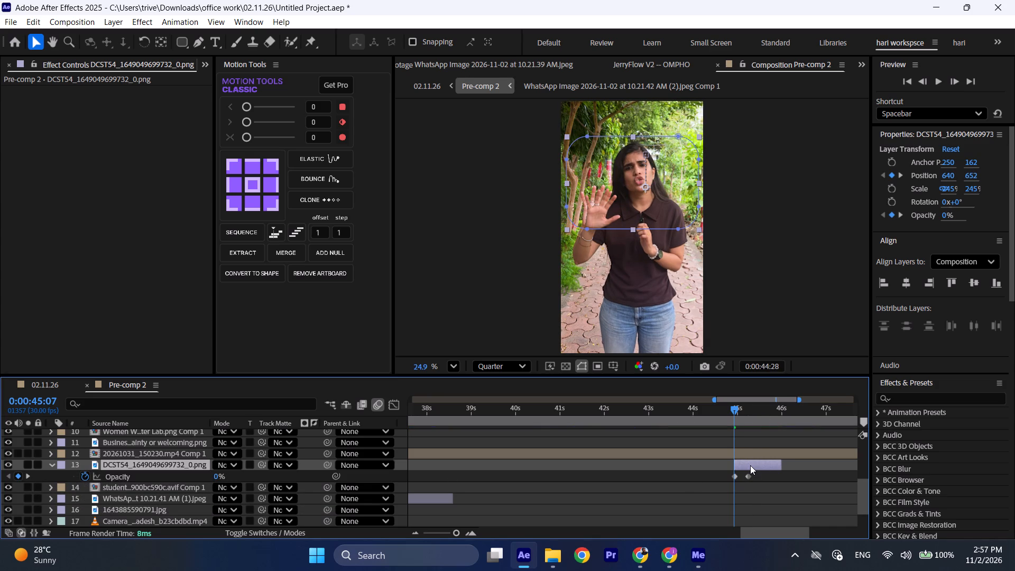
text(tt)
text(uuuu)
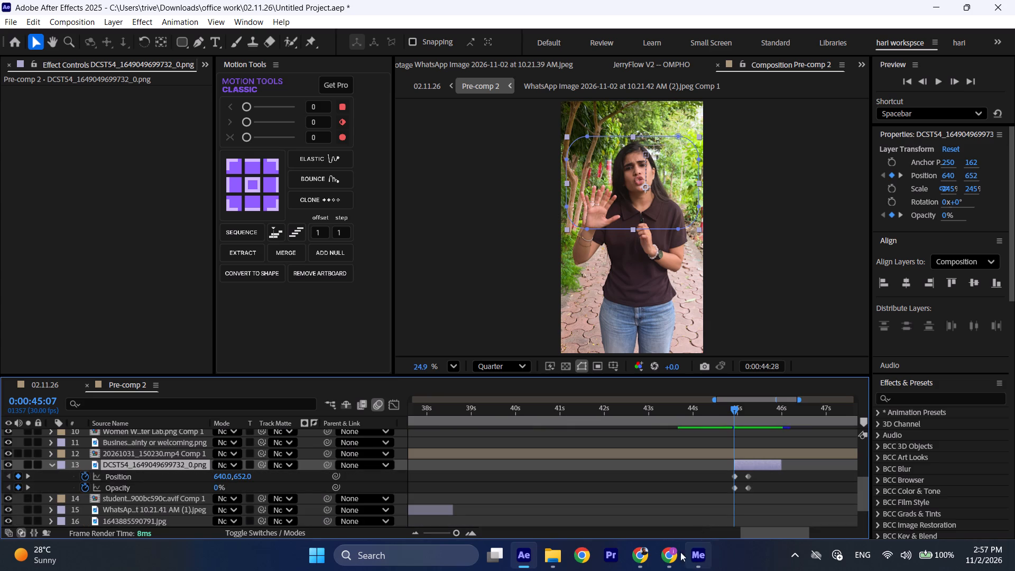
Show the hidden background apps in the Windows system tray.
click(796, 552)
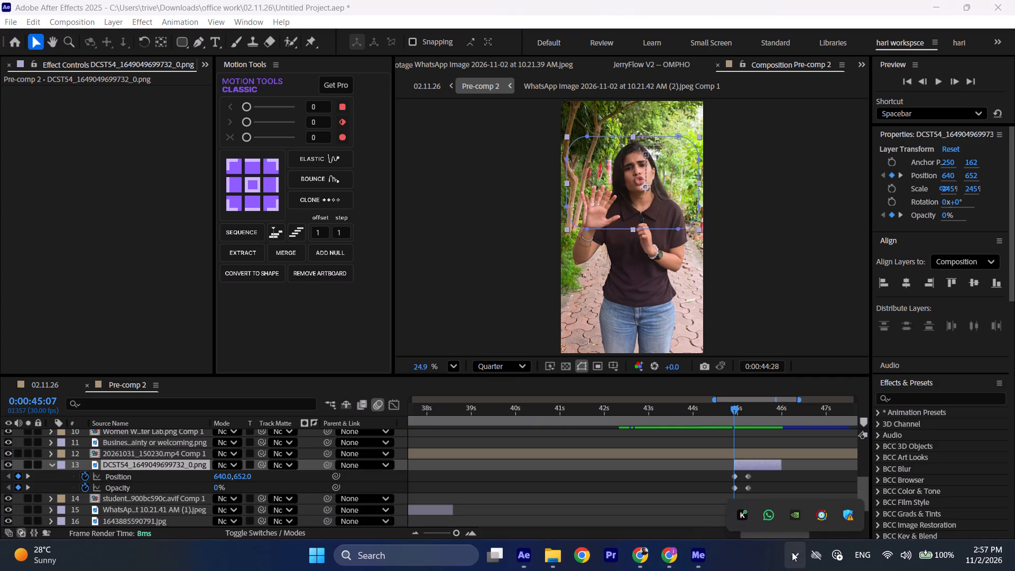
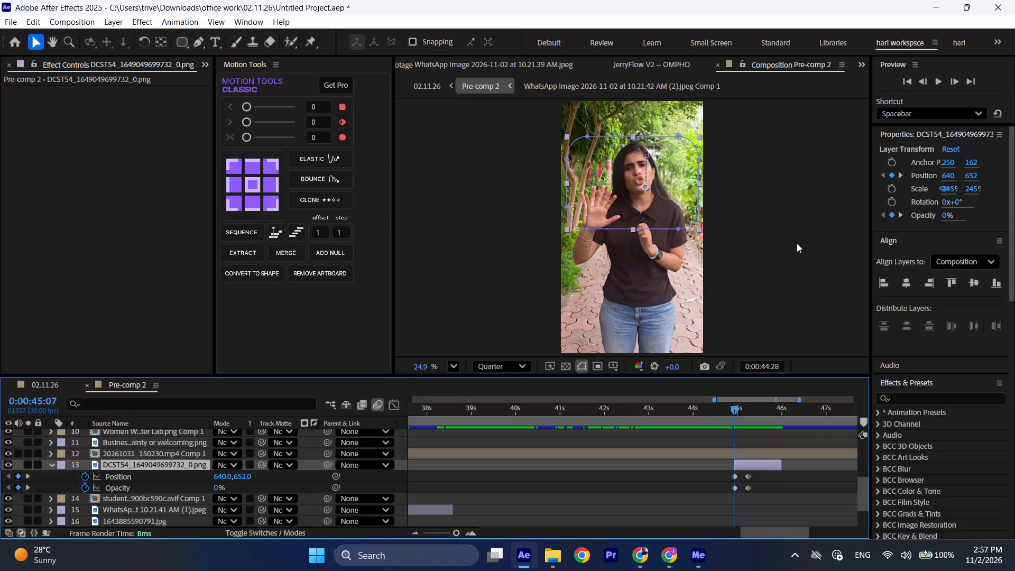
Save the project.
key(ctrl+s)
key(ctrl+s)
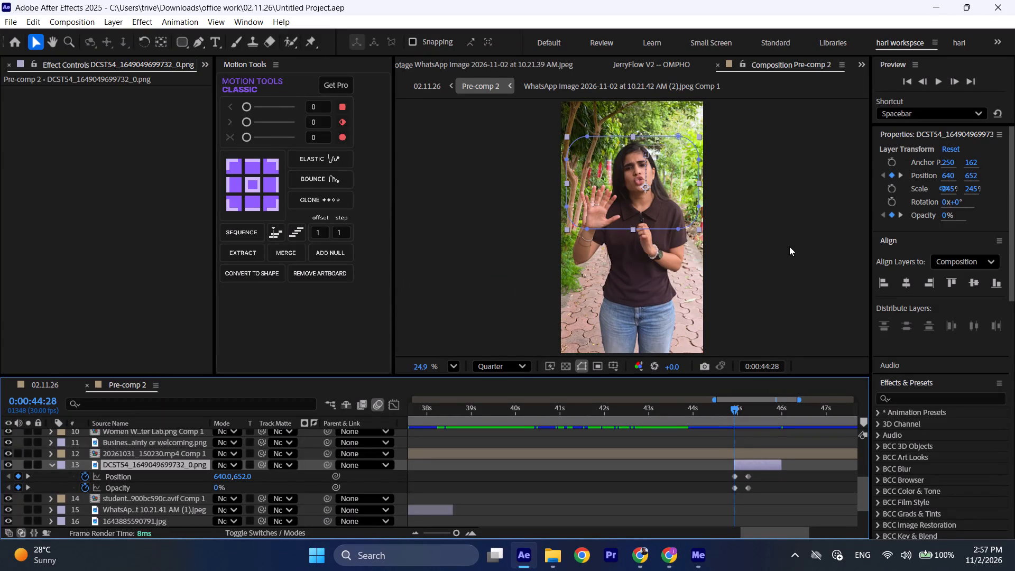
Apply Easy Ease and JerryFlow V2's fast-start, slow-finish curve preset to the station photo's position and opacity keyframes.
drag(726, 476, 758, 491)
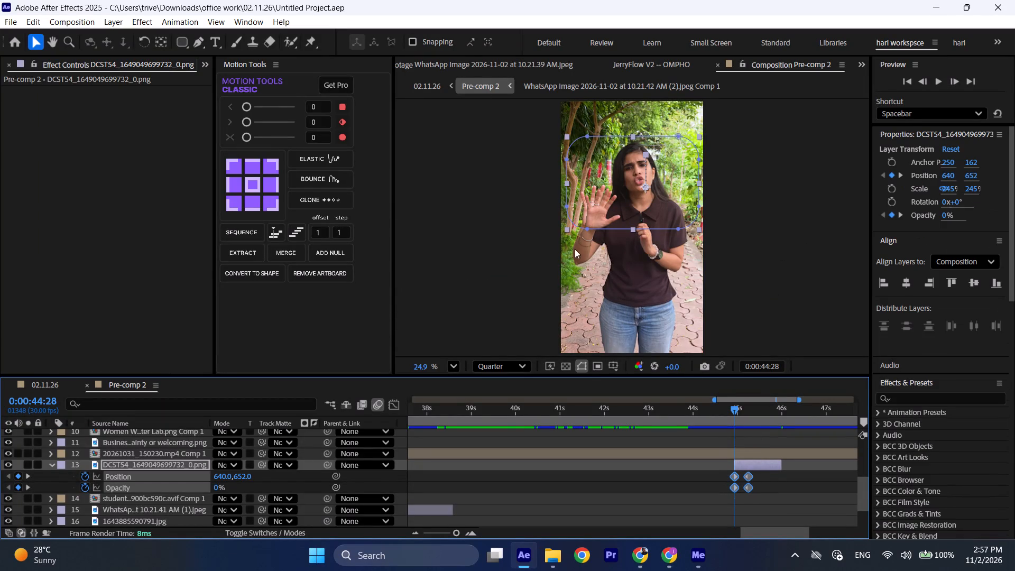
key(F9)
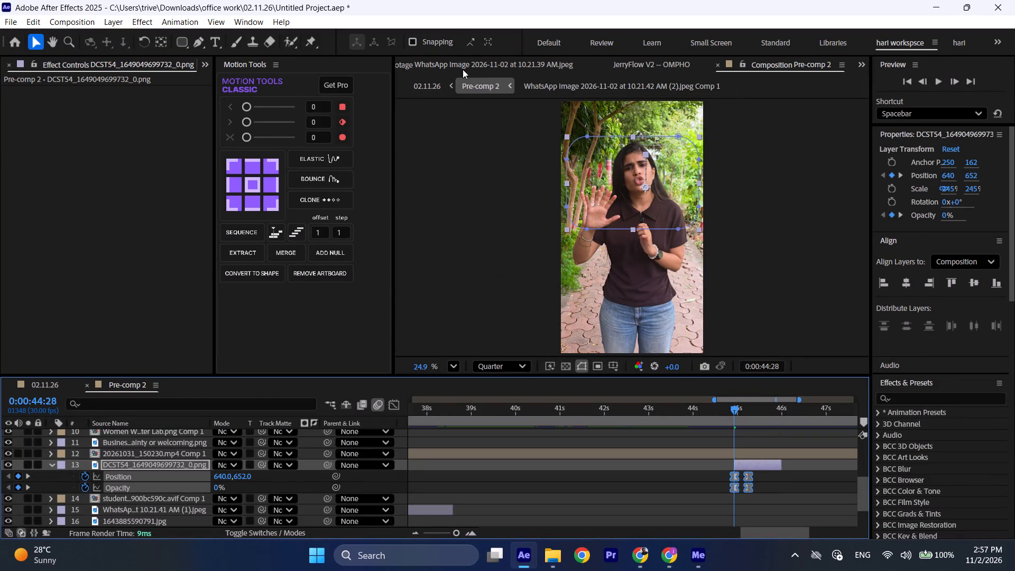
click(639, 61)
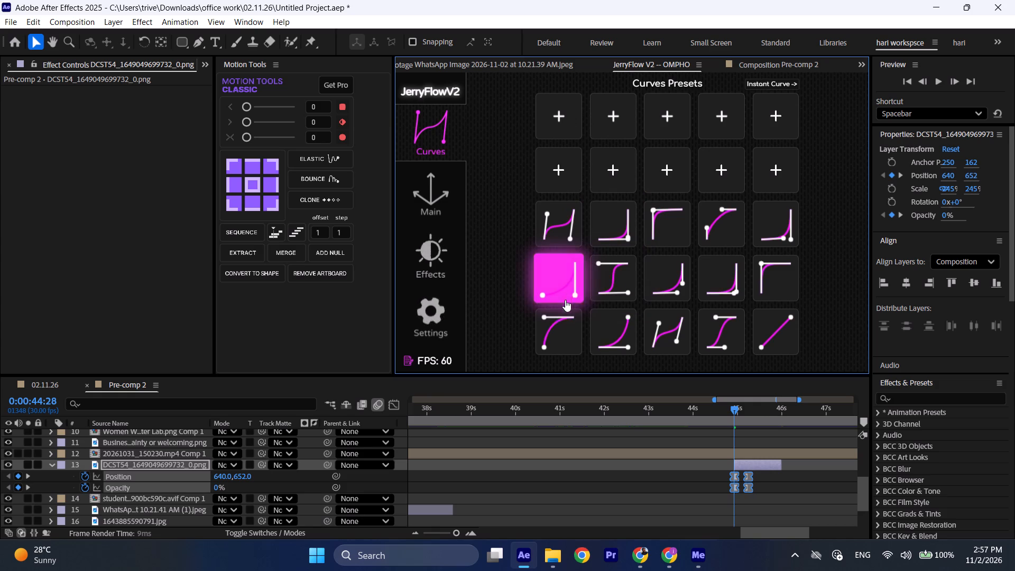
click(562, 336)
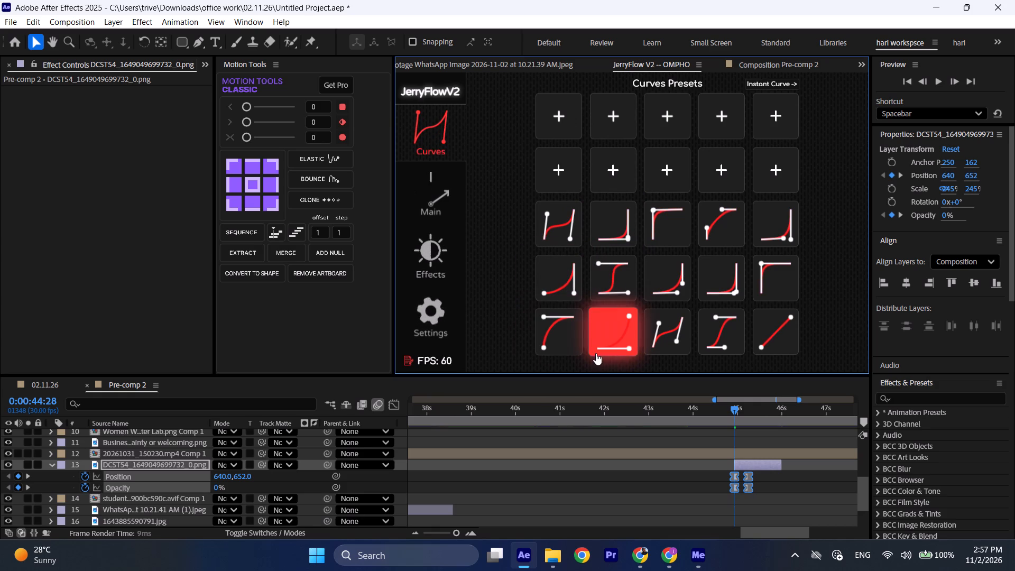
Play back the station photo's eased entrance from about 0:00:44:22, and review the stretch near the layer's end around 0:00:45:24.
click(726, 404)
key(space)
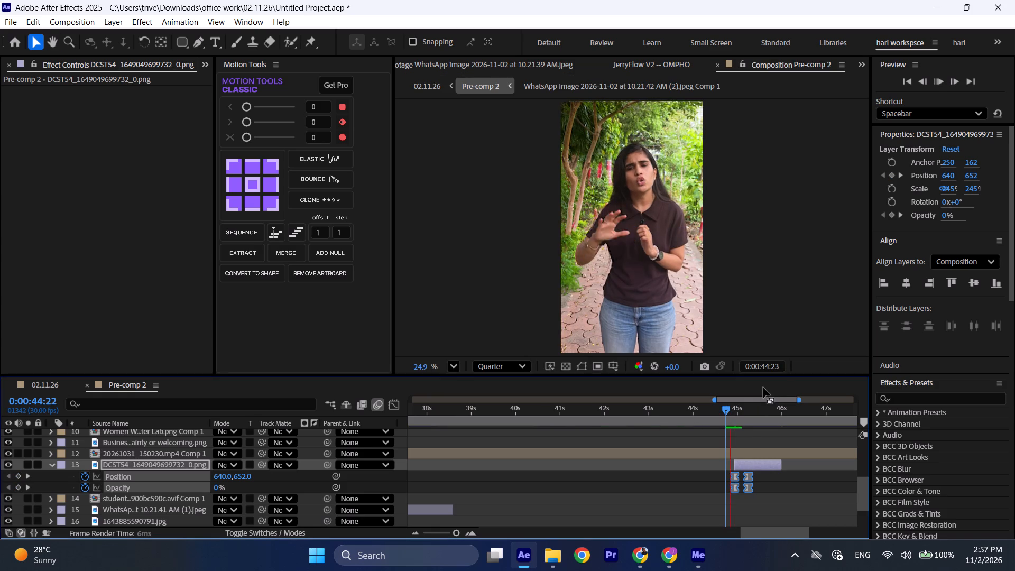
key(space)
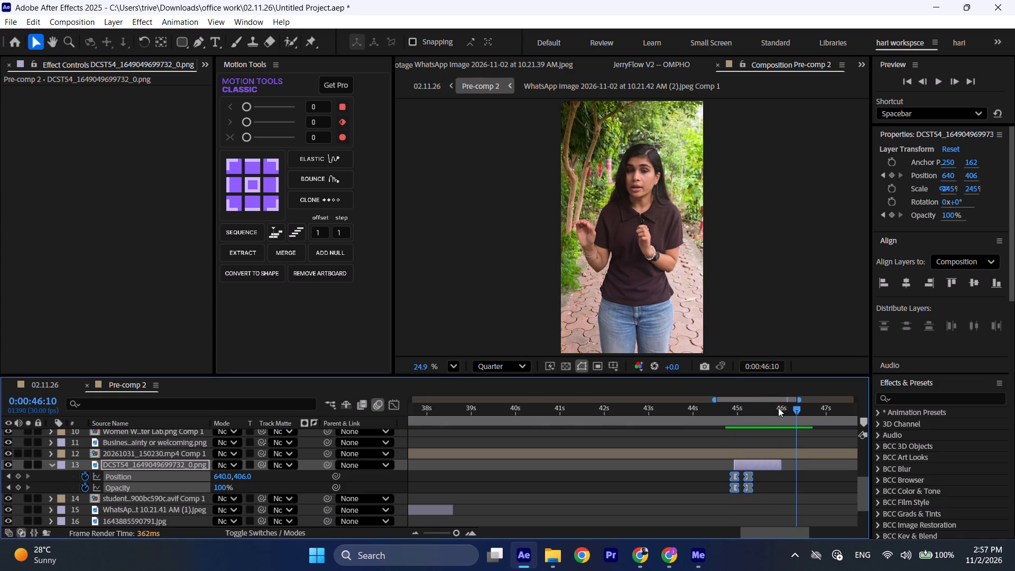
click(773, 406)
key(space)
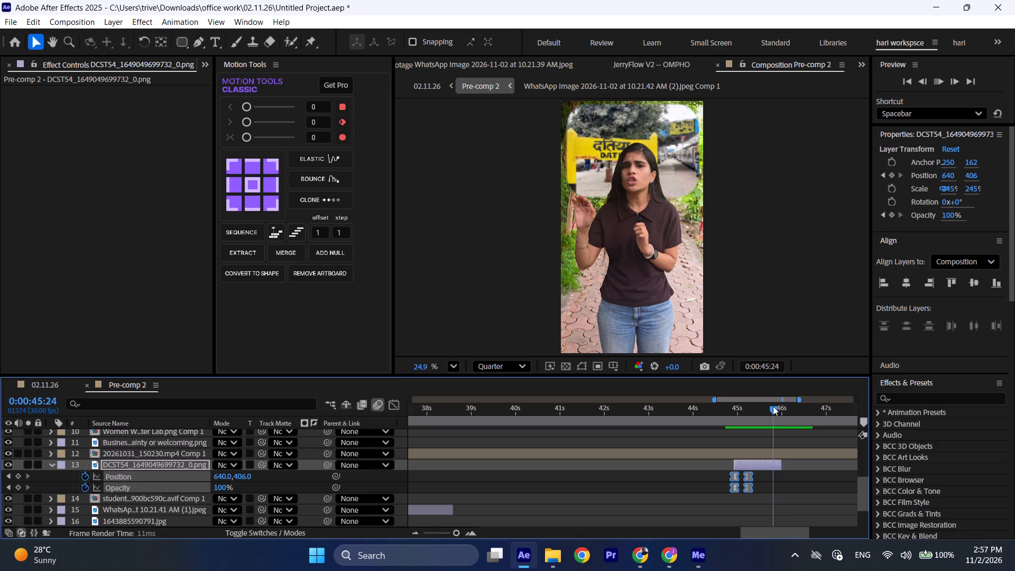
click(773, 406)
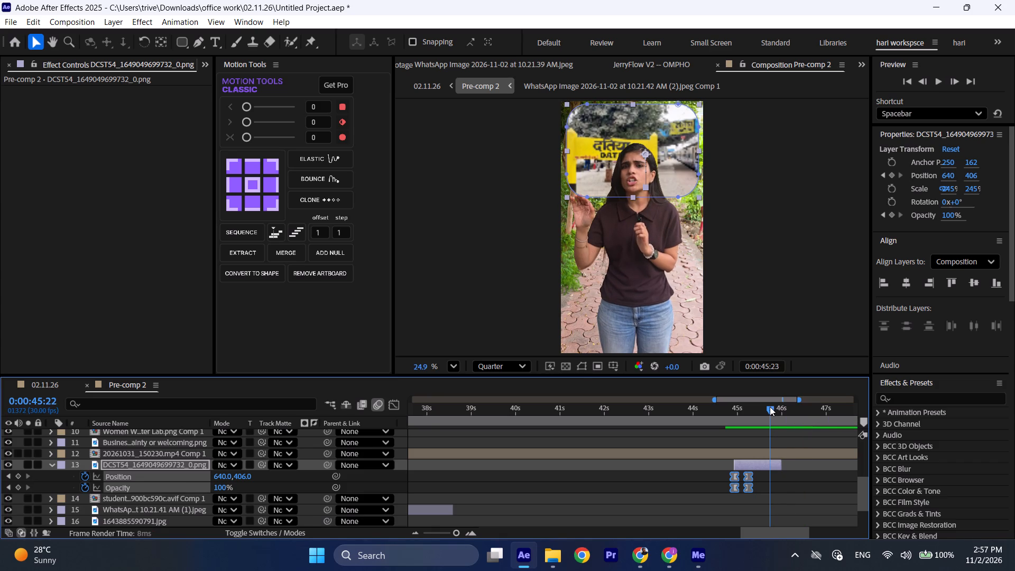
Duplicate the station photo's position and opacity keyframes near 0:00:45:22 and reverse their order, ending at 640, 652 and 0% opacity at 0:00:46:02.
key(ctrl+c)
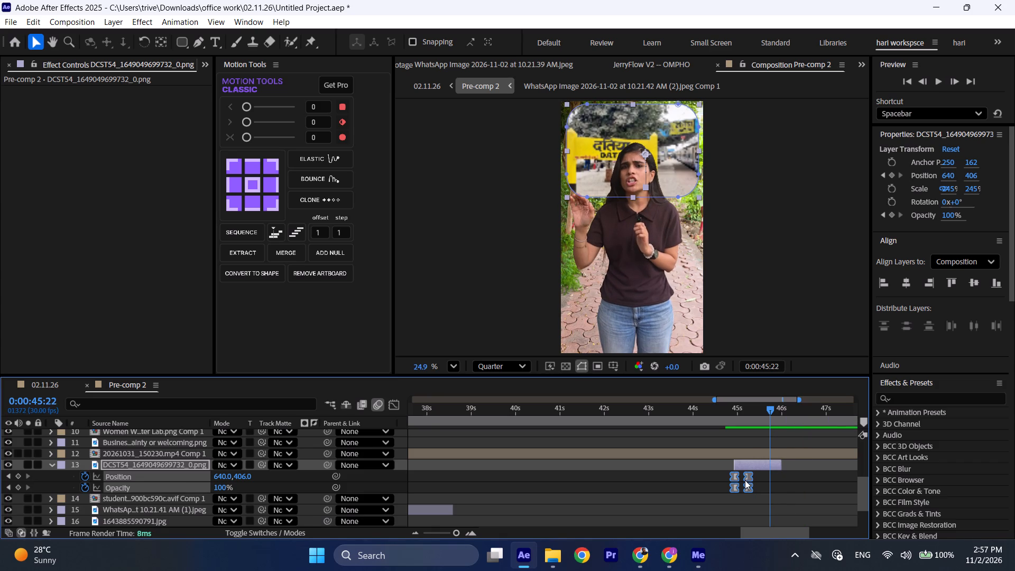
click(768, 466)
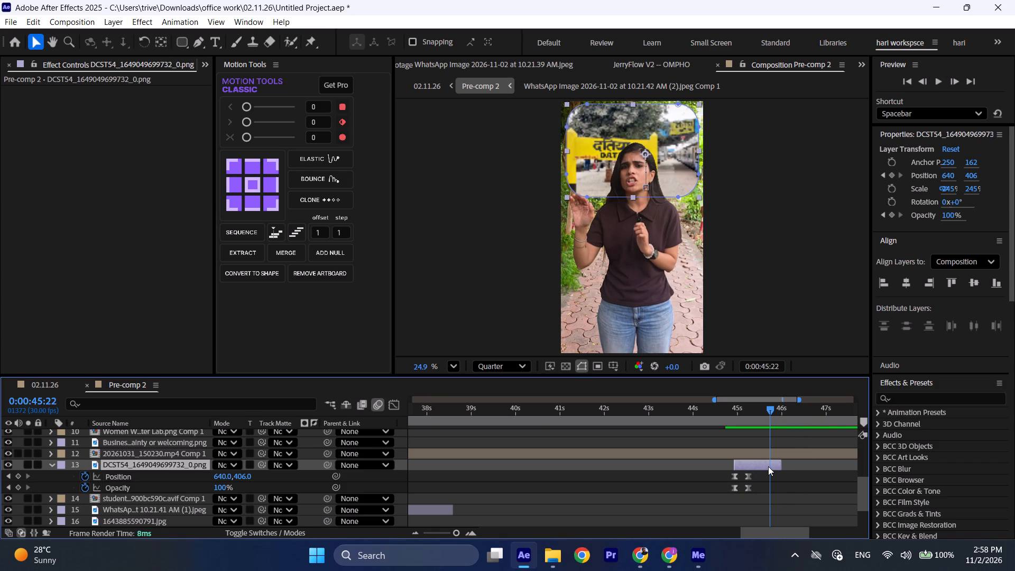
key(ctrl+v)
click(797, 475)
drag(792, 469, 780, 486)
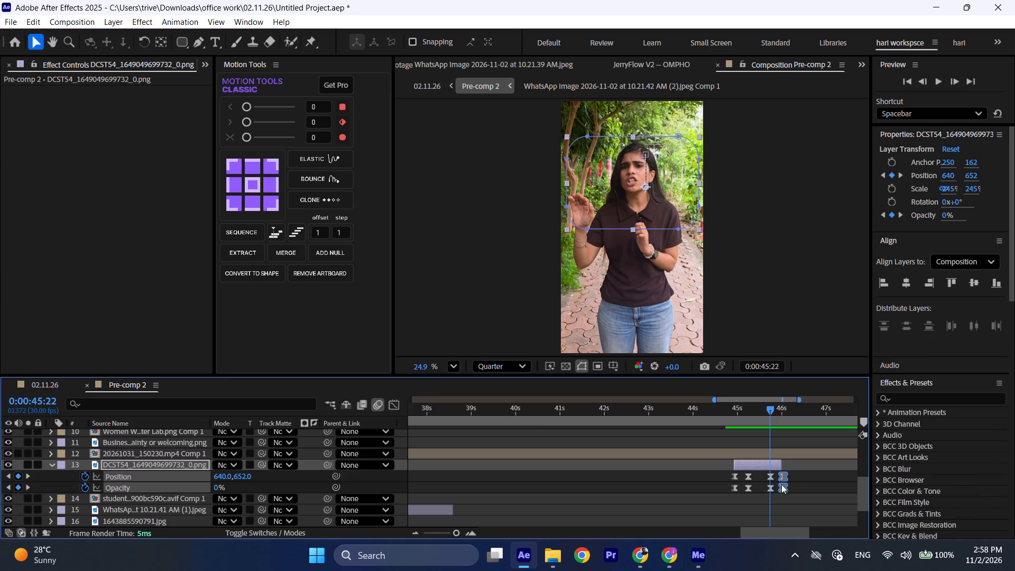
drag(785, 484, 760, 486)
drag(781, 474, 767, 489)
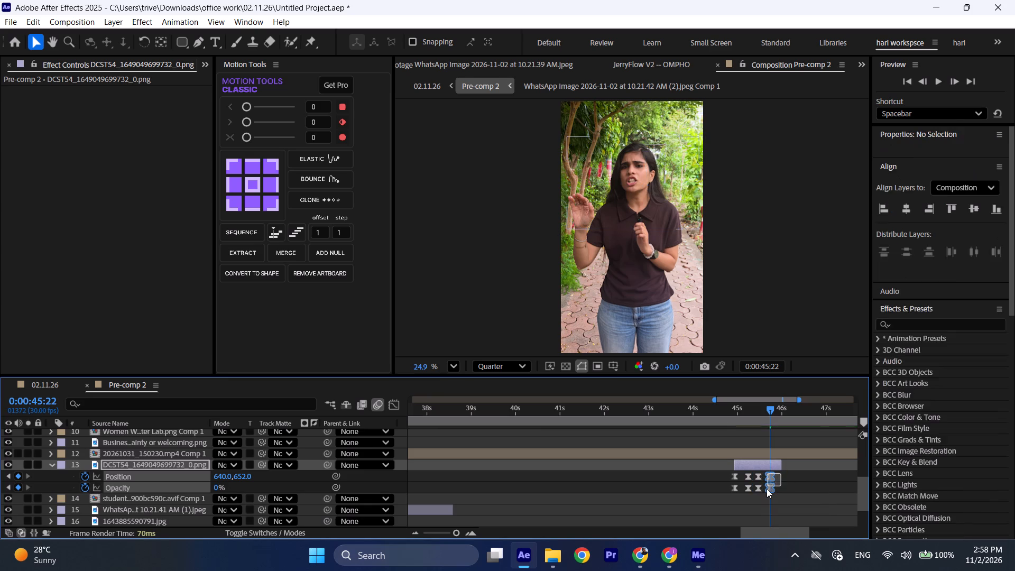
drag(767, 489, 766, 490)
drag(767, 489, 782, 489)
drag(774, 474, 760, 492)
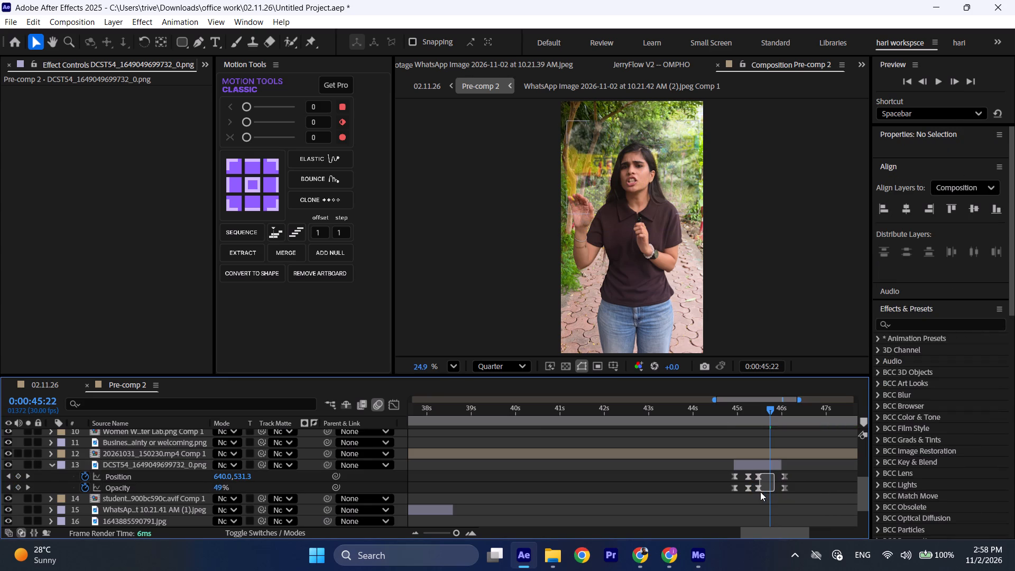
drag(760, 492, 756, 492)
drag(758, 485, 776, 488)
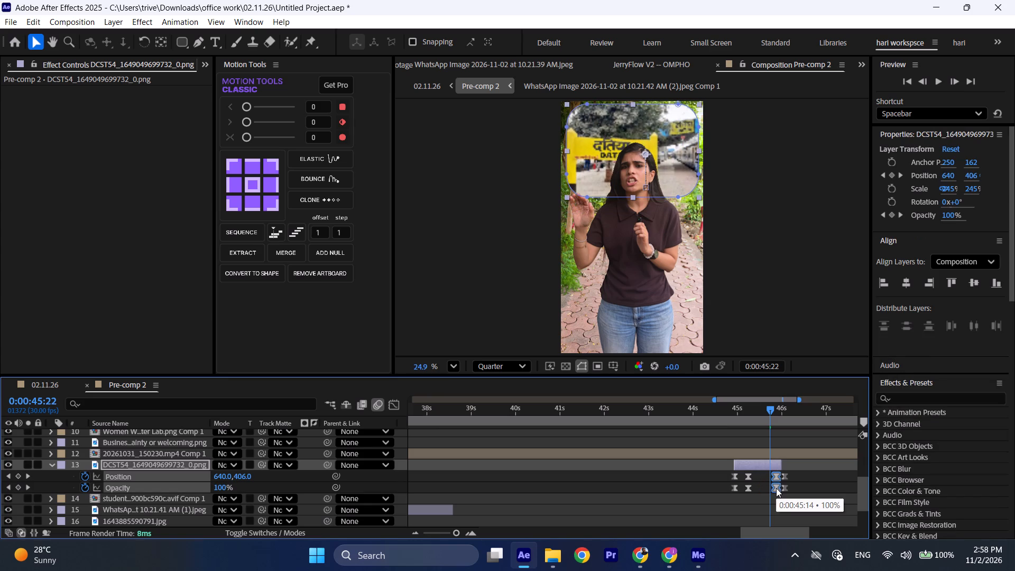
drag(776, 488, 772, 488)
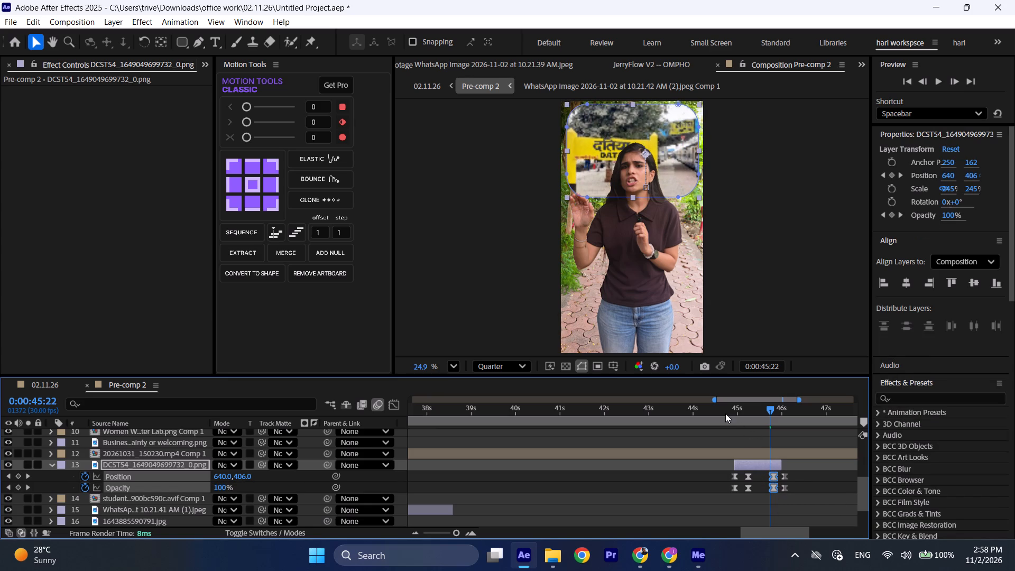
Apply a JerryFlow V2 curve preset to the station photo's exit position and opacity keyframes.
drag(798, 472, 763, 491)
click(619, 64)
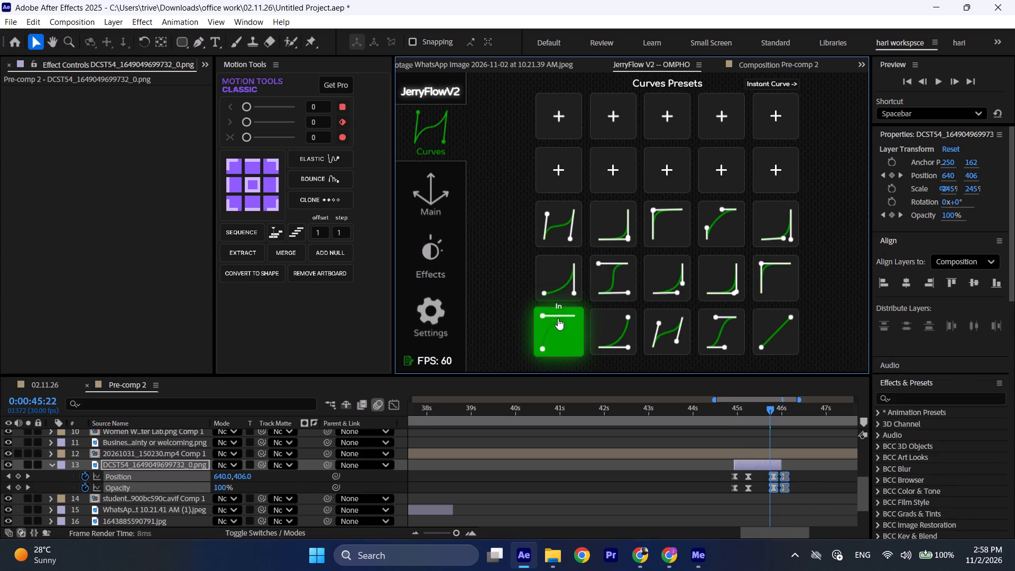
click(557, 269)
Play back the station photo's entrance and exit from 0:00:44:26.
click(734, 408)
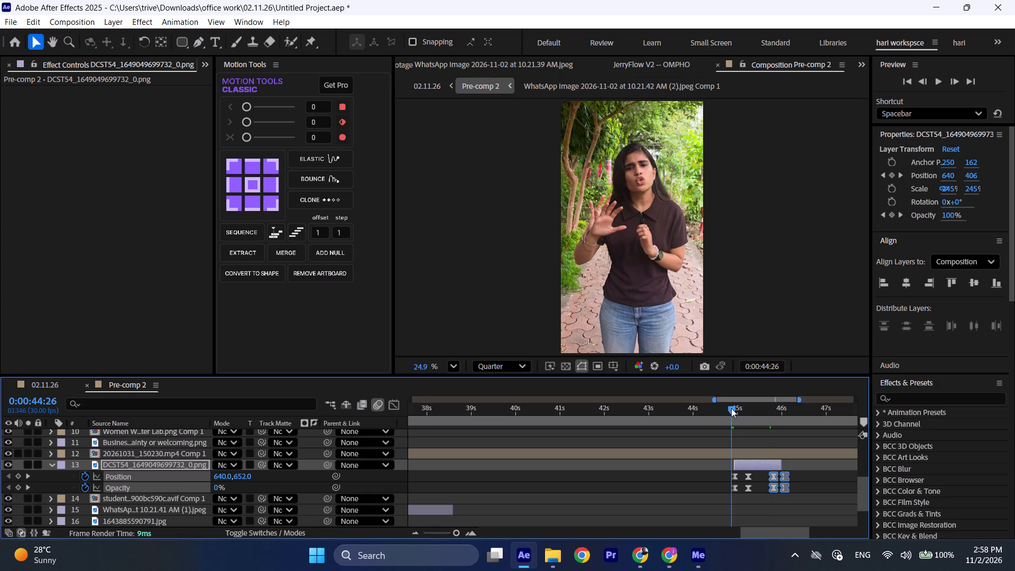
key(space)
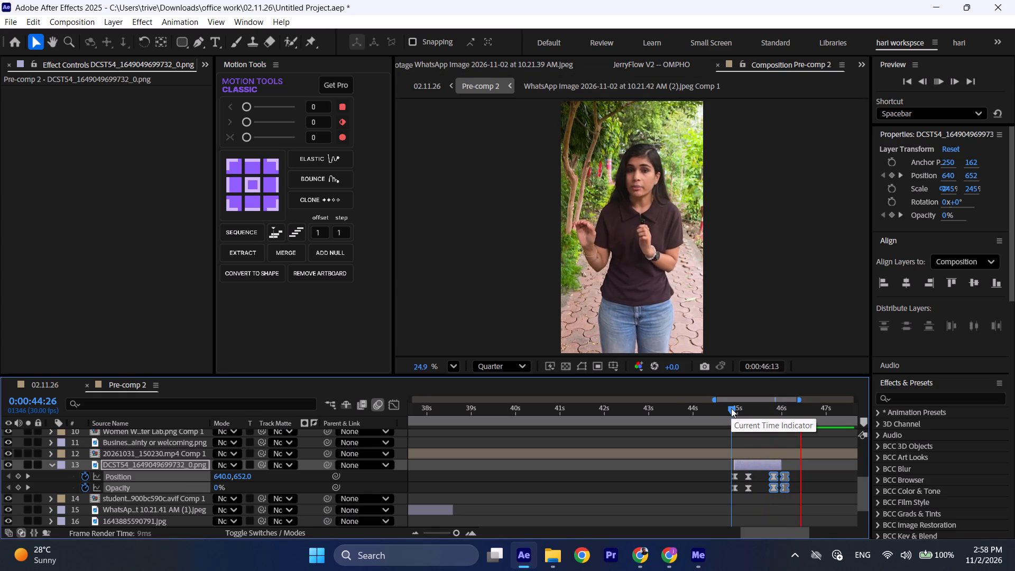
drag(781, 414, 791, 415)
key(space)
drag(789, 410, 781, 410)
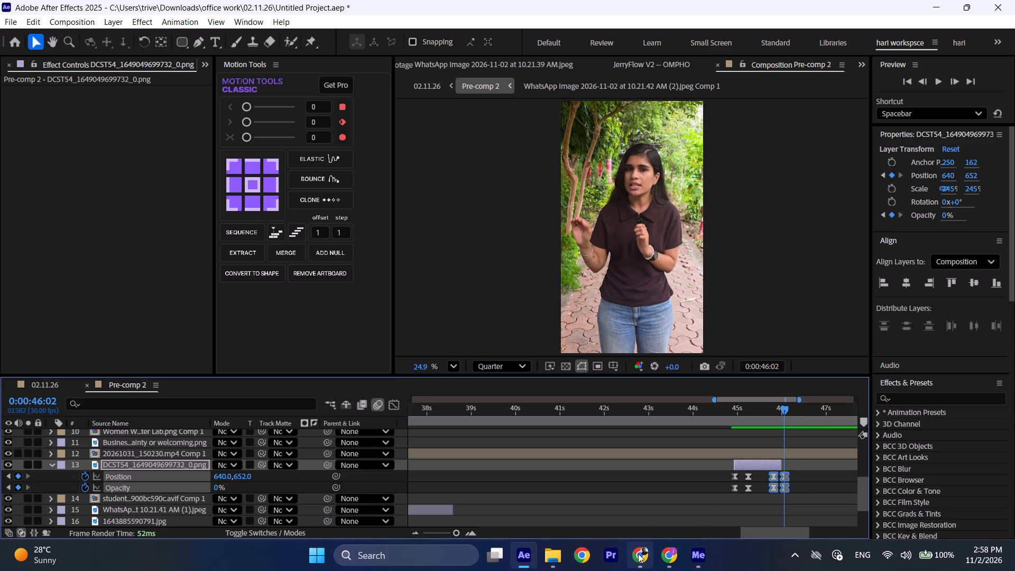
Switch to Chrome and search Google Images for "sagarmp railway station".
click(638, 554)
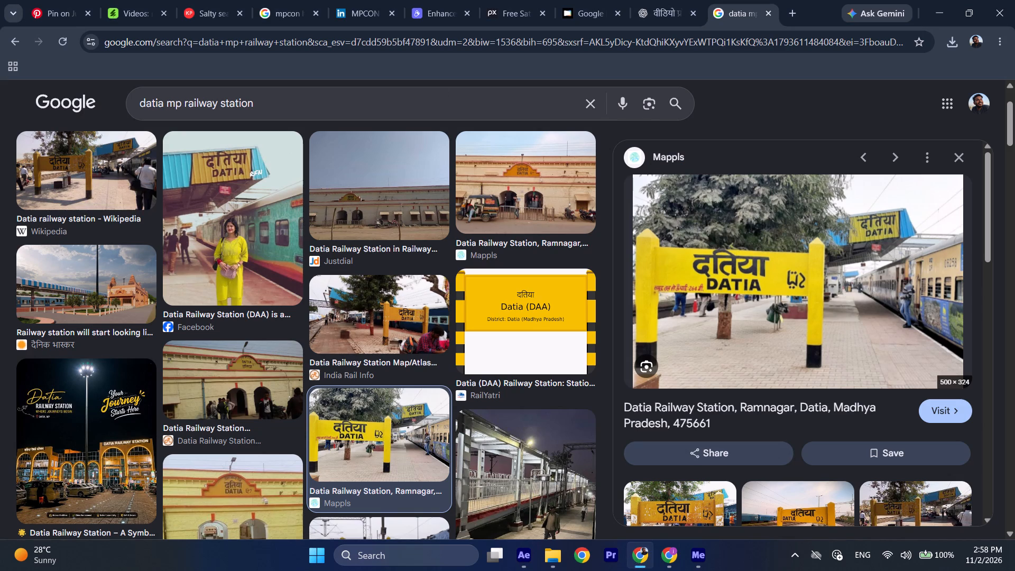
drag(159, 105, 124, 104)
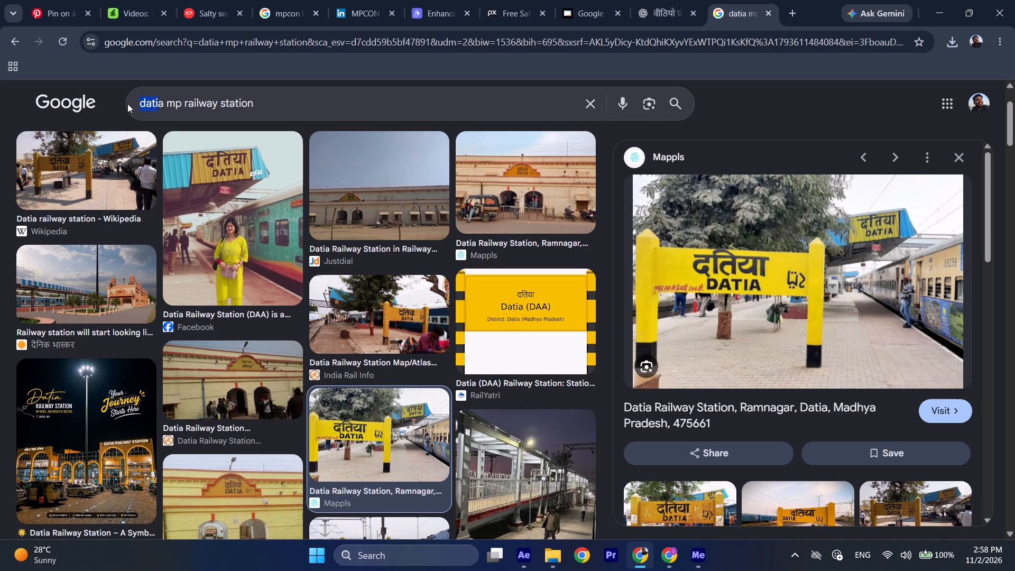
click(161, 101)
drag(161, 101, 144, 100)
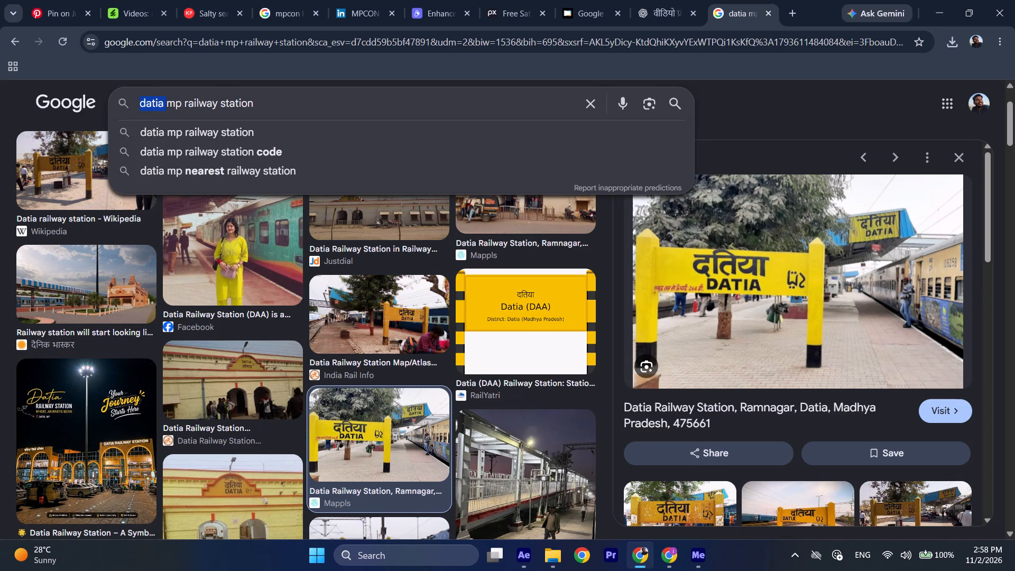
text(sa)
key(g)
text(ar)
key(Return)
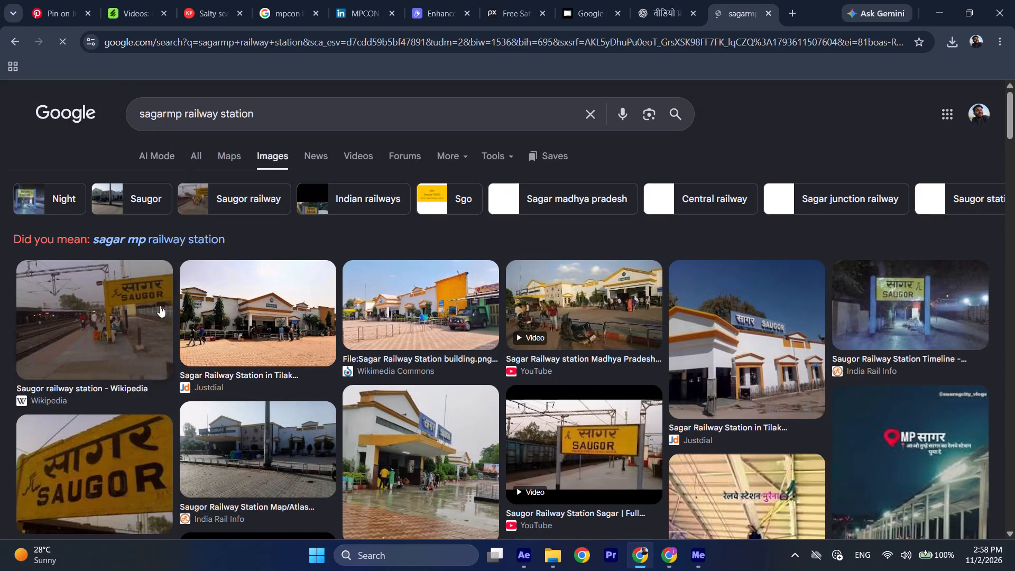
Browse the results and save the YouTube image of the yellow Saugor station sign to Downloads as hqdefault.
click(564, 438)
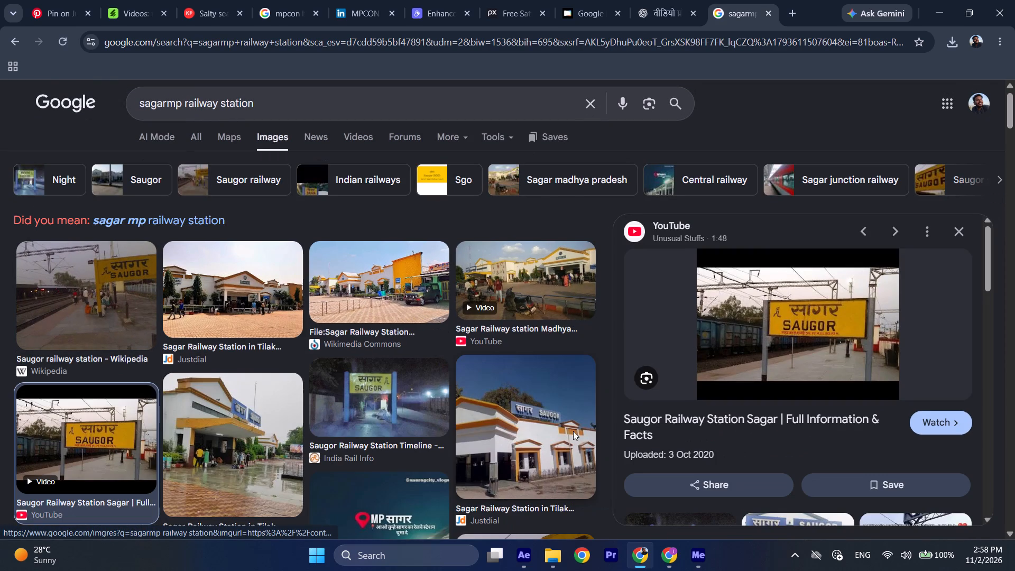
scroll(472, 418, down, 5)
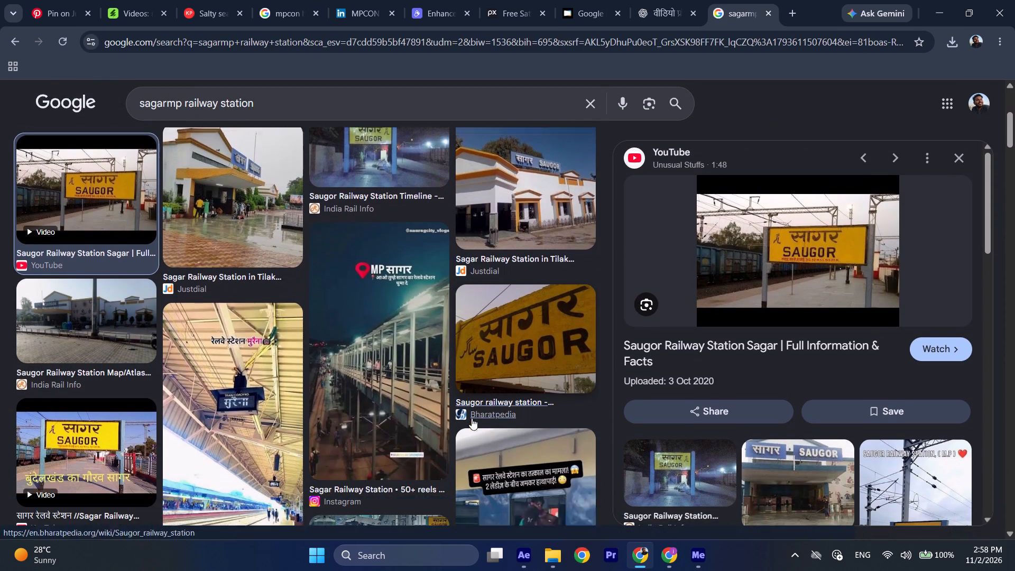
scroll(90, 369, down, 3)
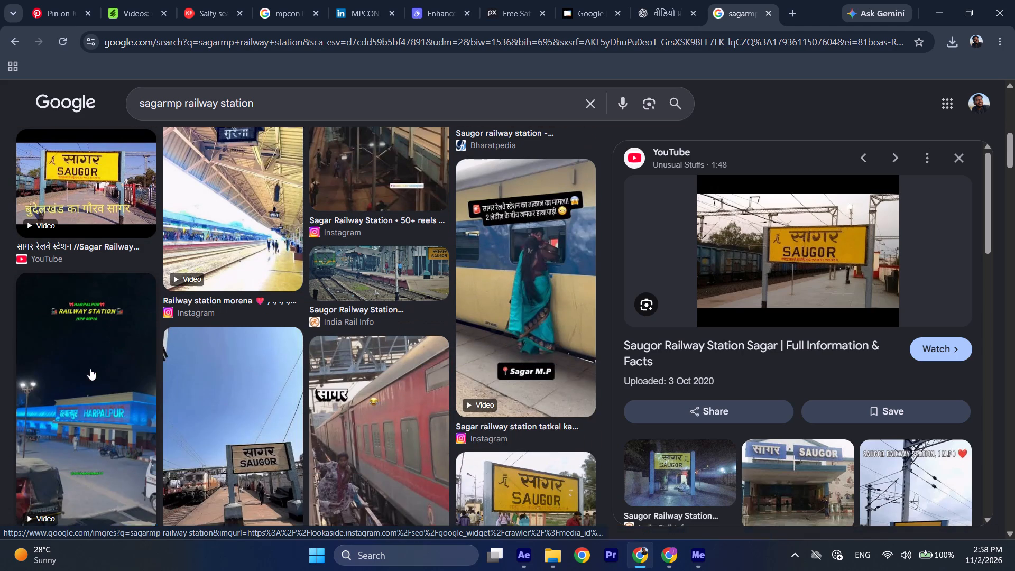
scroll(90, 369, down, 2)
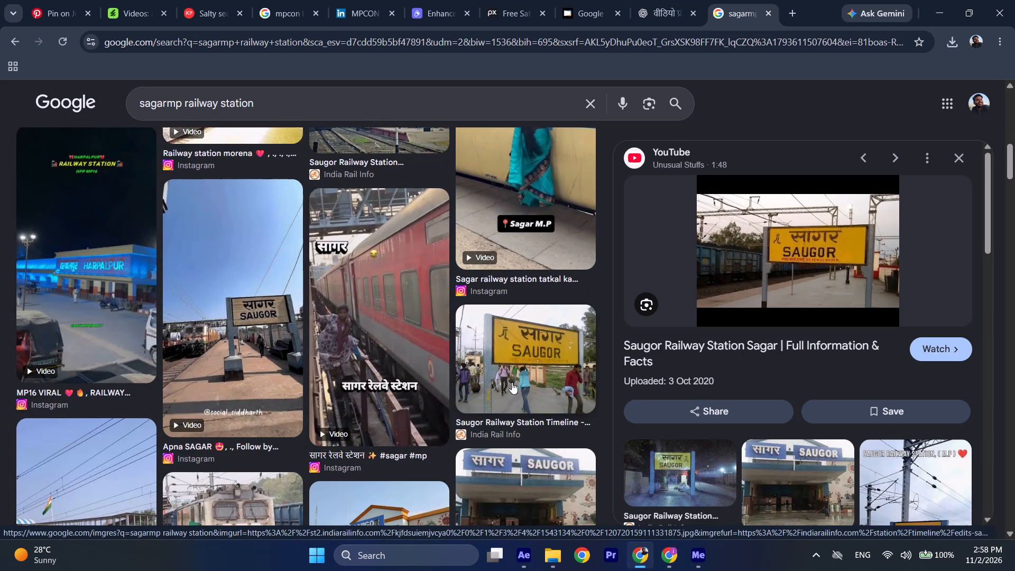
scroll(512, 382, down, 3)
scroll(512, 382, up, 3)
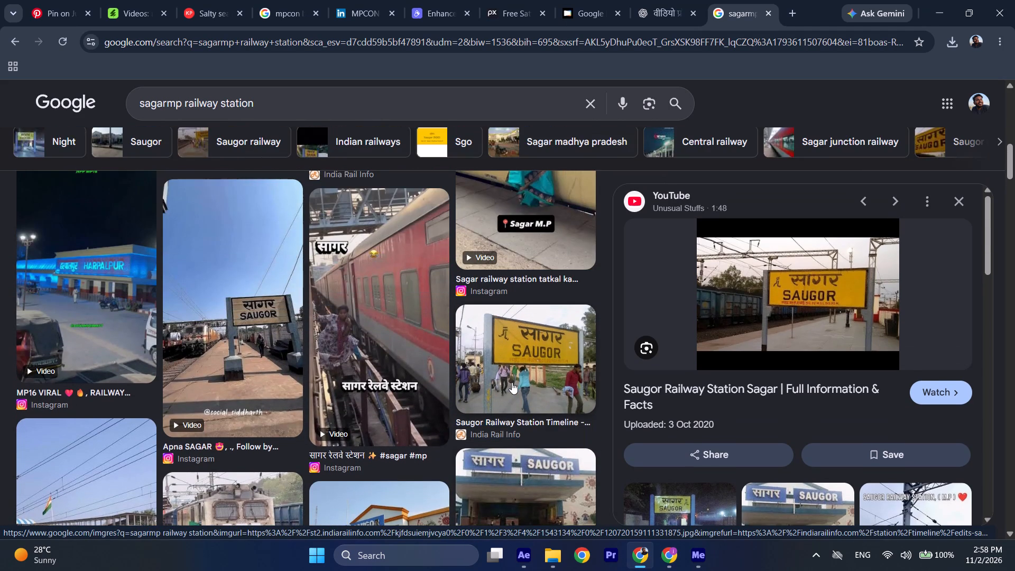
right_click(759, 305)
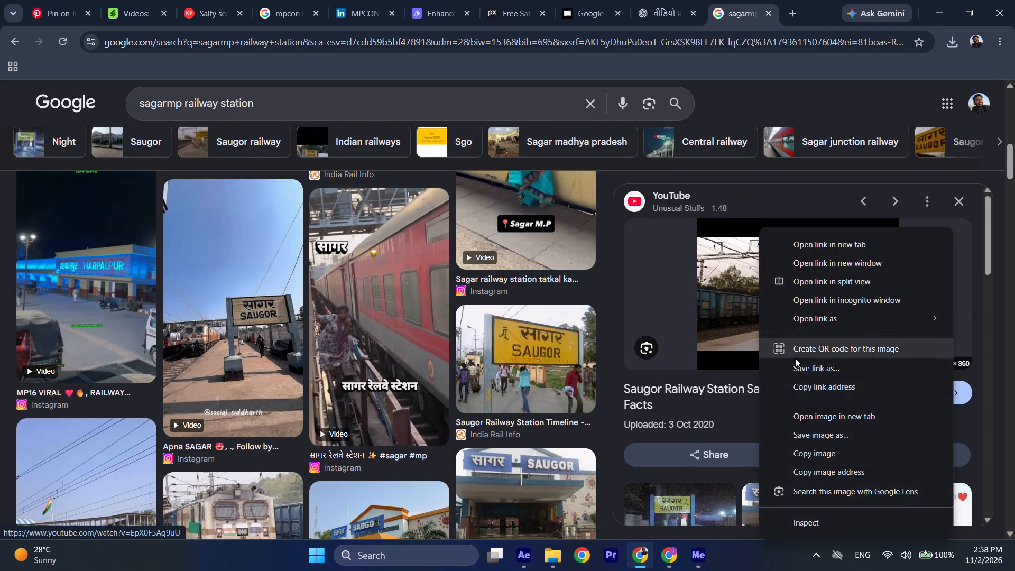
click(824, 436)
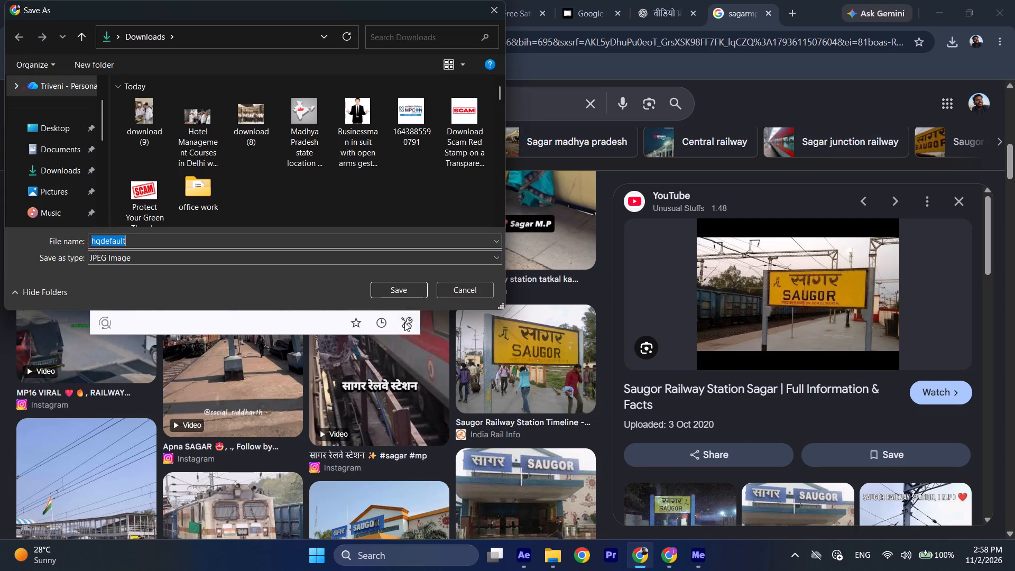
click(392, 288)
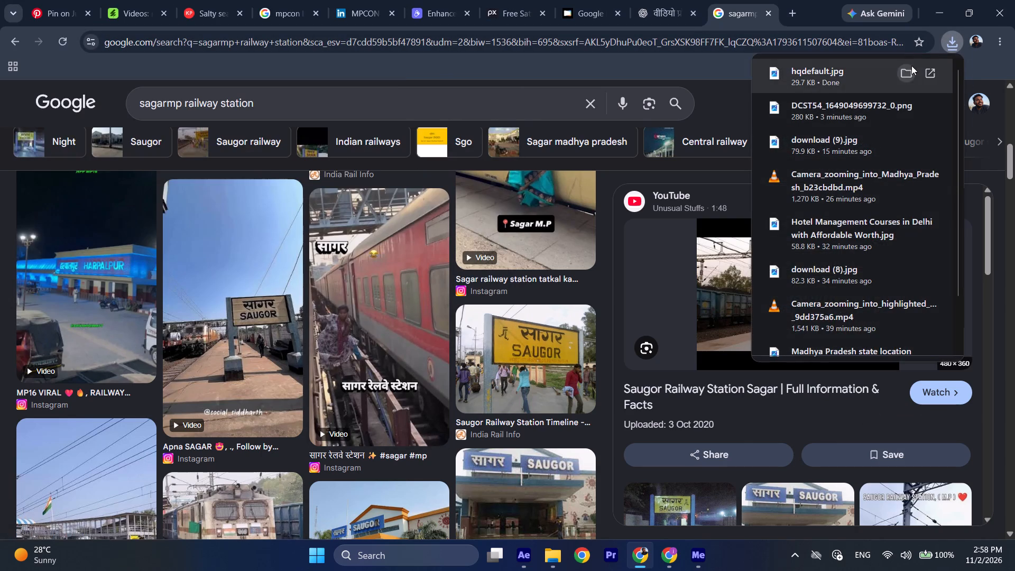
Add hqdefault.jpg from the Downloads folder to Pre-comp 2 in After Effects.
click(907, 73)
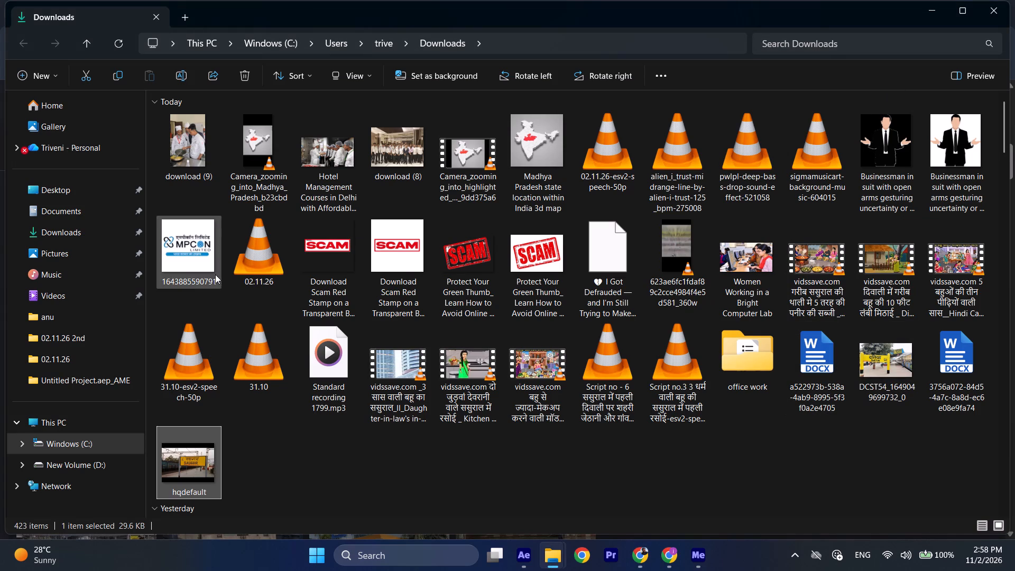
drag(189, 465, 513, 557)
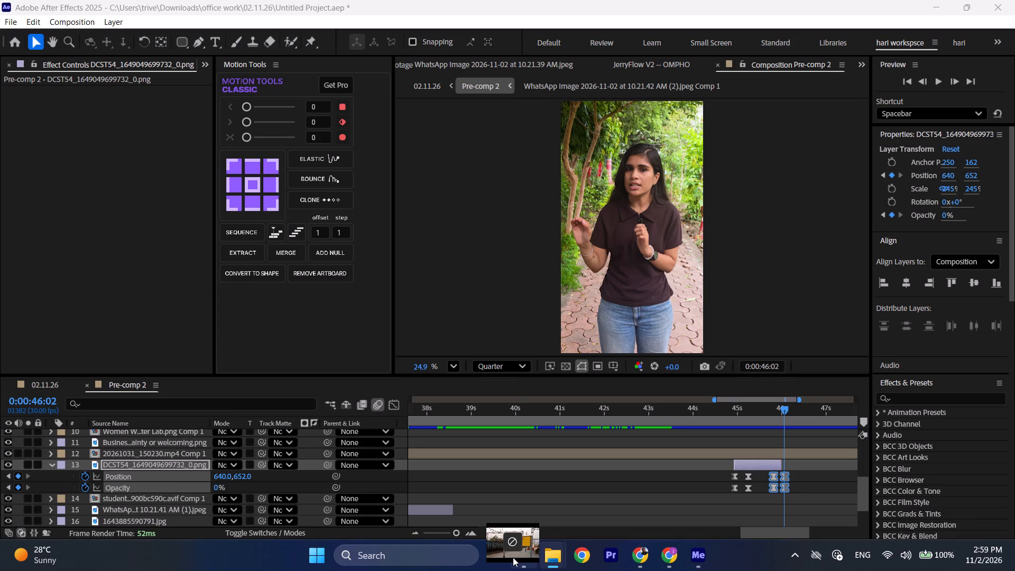
drag(513, 557, 784, 451)
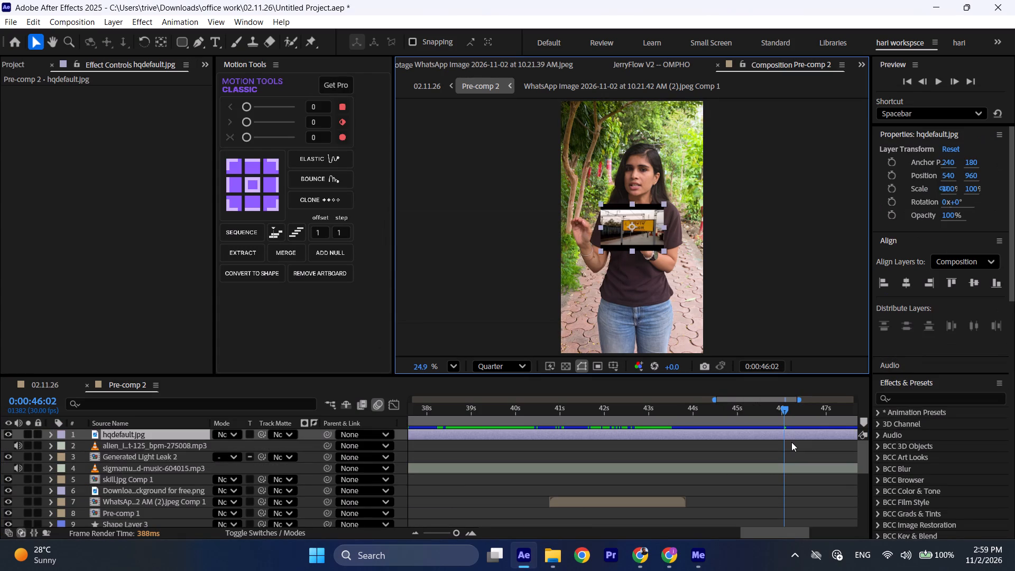
Trim the hqdefault.jpg layer to run from 0:00:46:02 to 0:00:47:04, deleting the excess pieces.
key(ctrl+shift+d)
click(780, 446)
key(BackSpace)
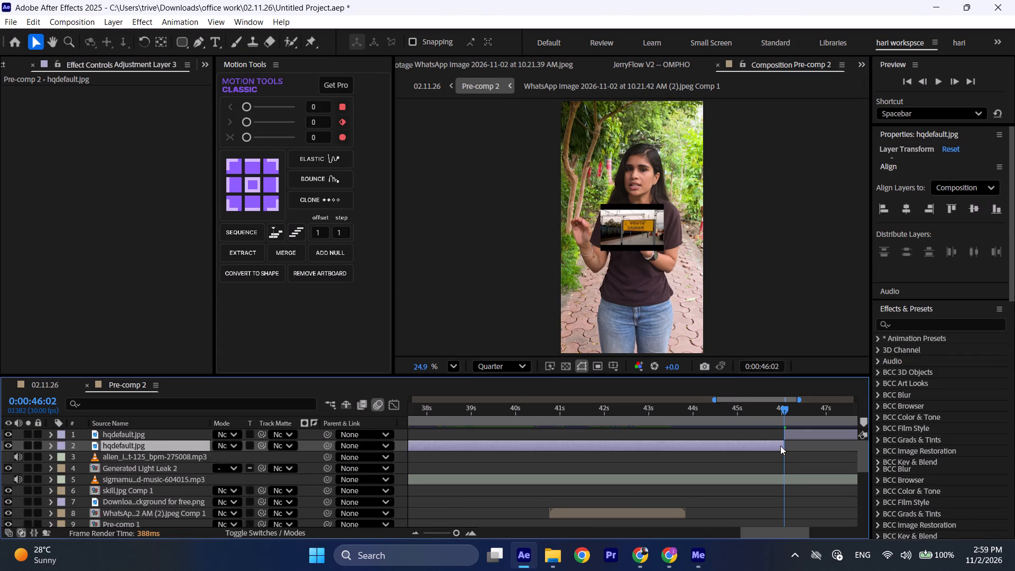
key(space)
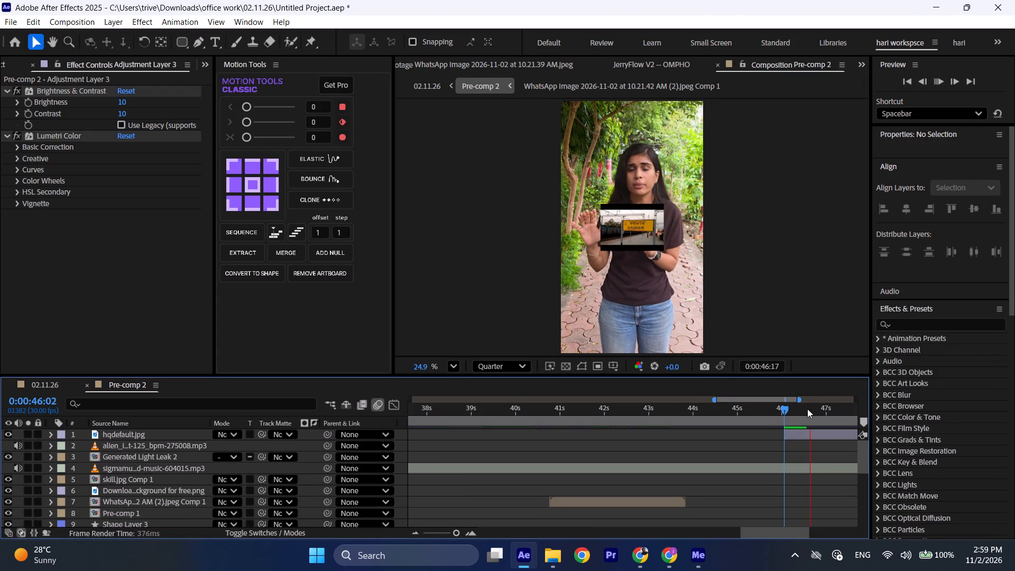
key(space)
click(828, 411)
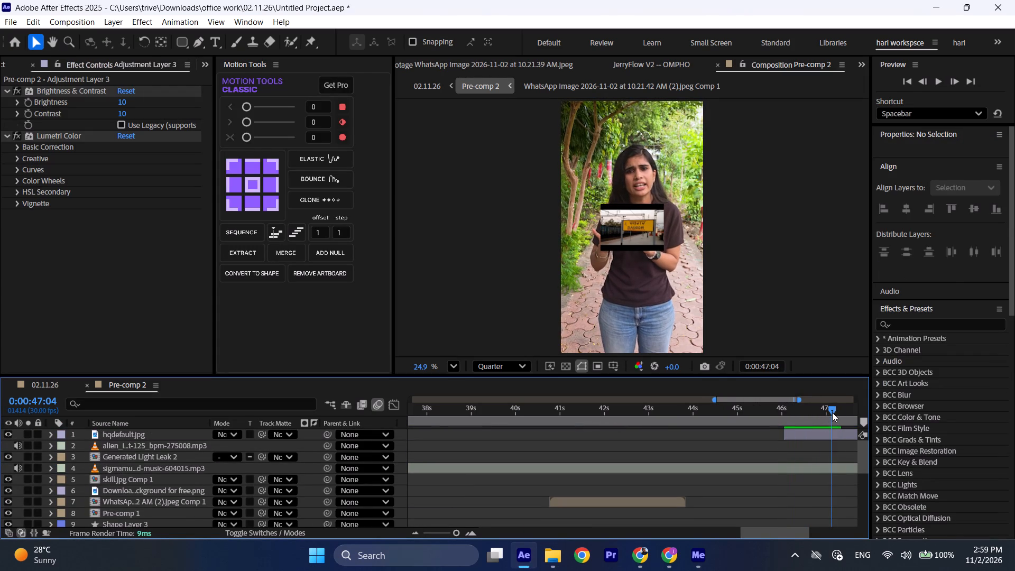
click(832, 432)
key(ctrl+shift+d)
key(BackSpace)
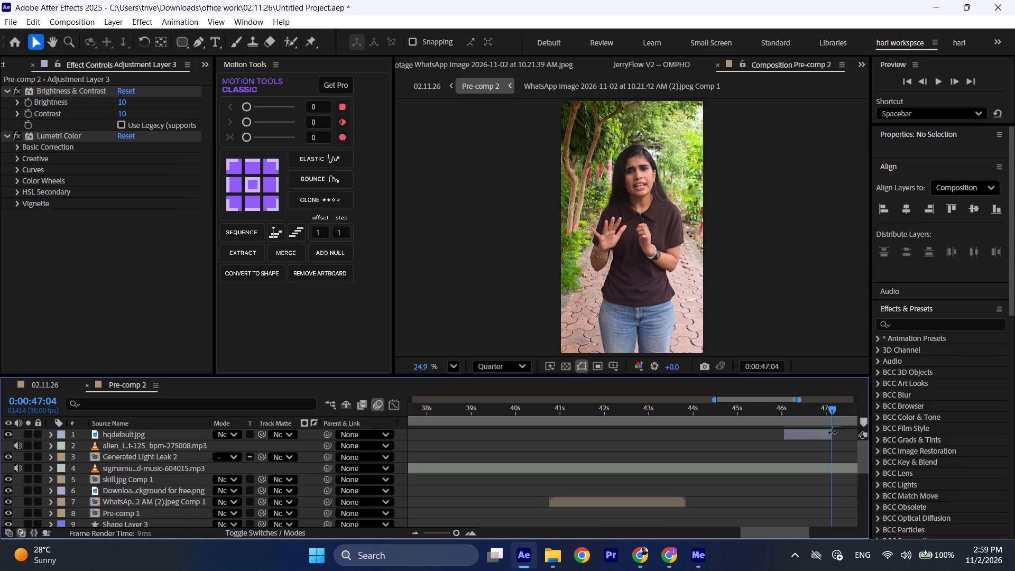
Move the hqdefault.jpg layer directly below 20261031_150230.mp4 Comp 1, above the Datia station photo layer.
drag(809, 412, 800, 412)
click(803, 430)
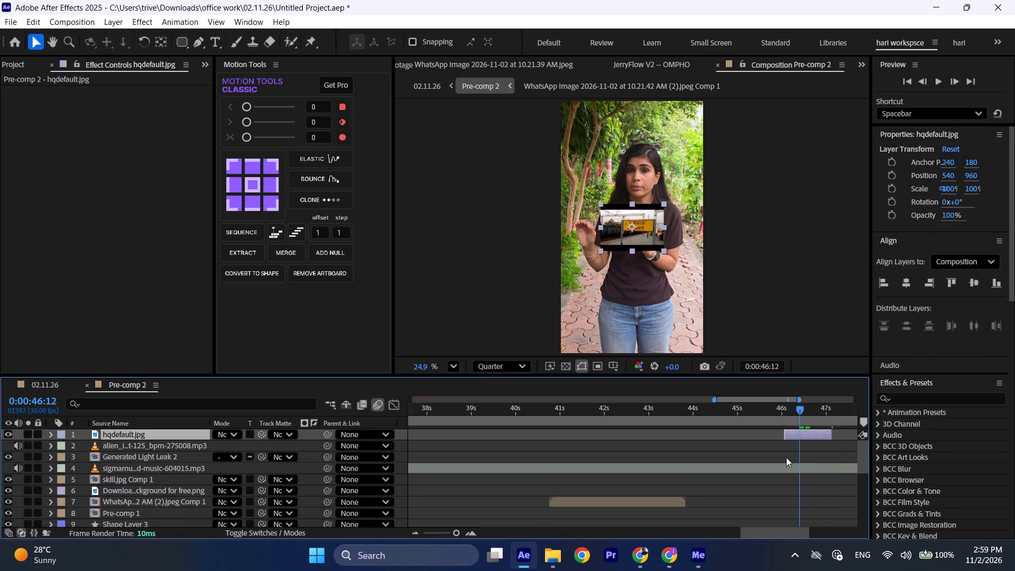
scroll(784, 459, down, 2)
scroll(784, 459, up, 1)
scroll(487, 460, up, 1)
drag(173, 435, 171, 516)
scroll(671, 488, down, 2)
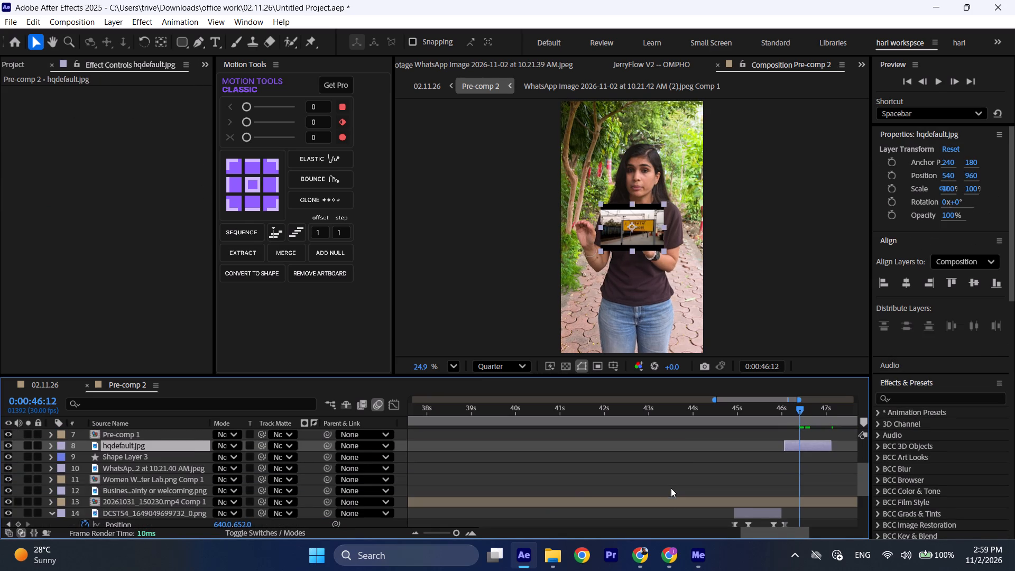
drag(188, 443, 196, 504)
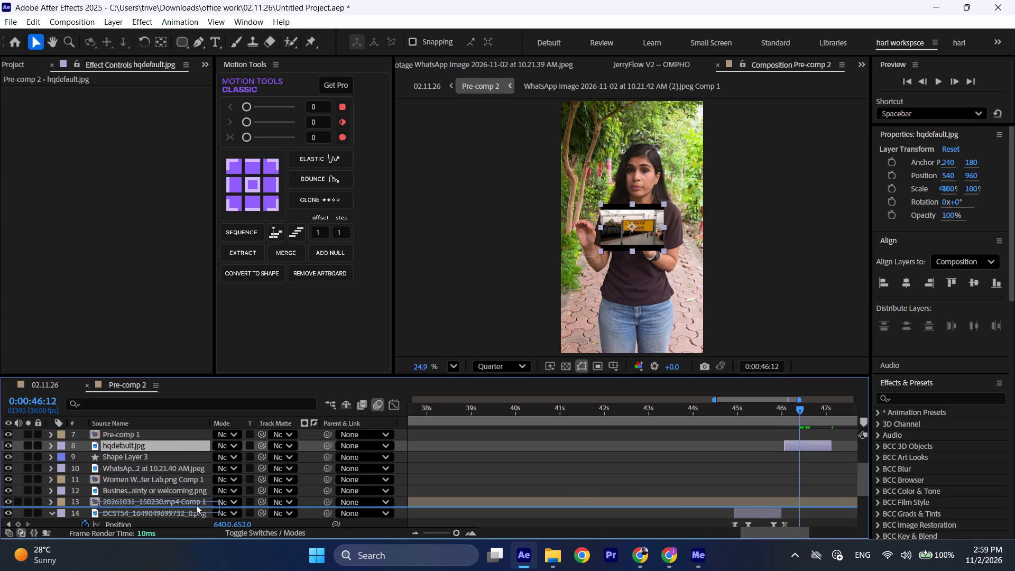
Drop the hqdefault.jpg layer directly below 20261031_150230.mp4 Comp 1 in the layer stack.
drag(196, 504, 196, 509)
Scale the hqdefault.jpg station photo up to about 253%, checking it just after the layer's start at 0:00:46:04.
scroll(742, 489, down, 1)
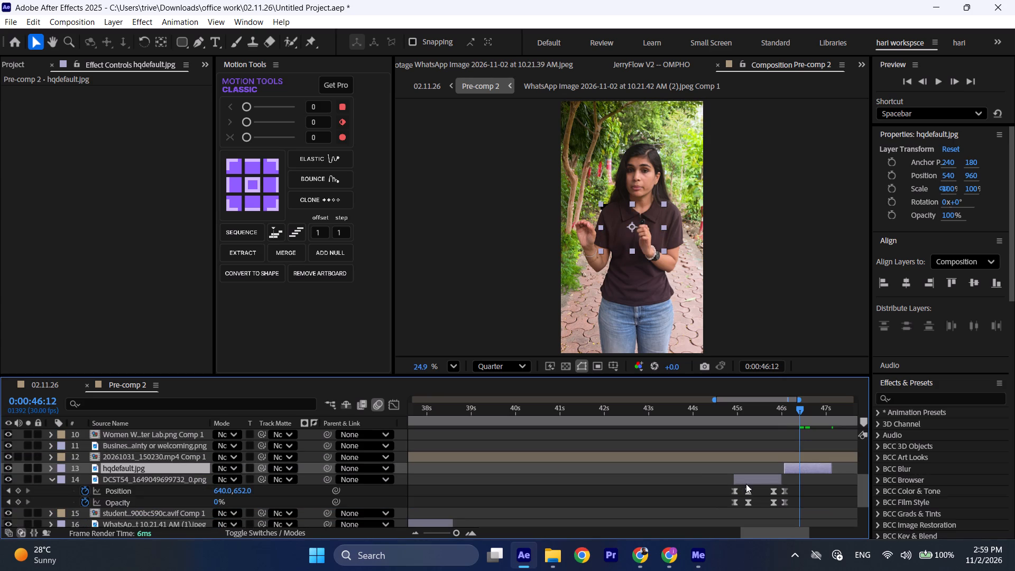
key(z)
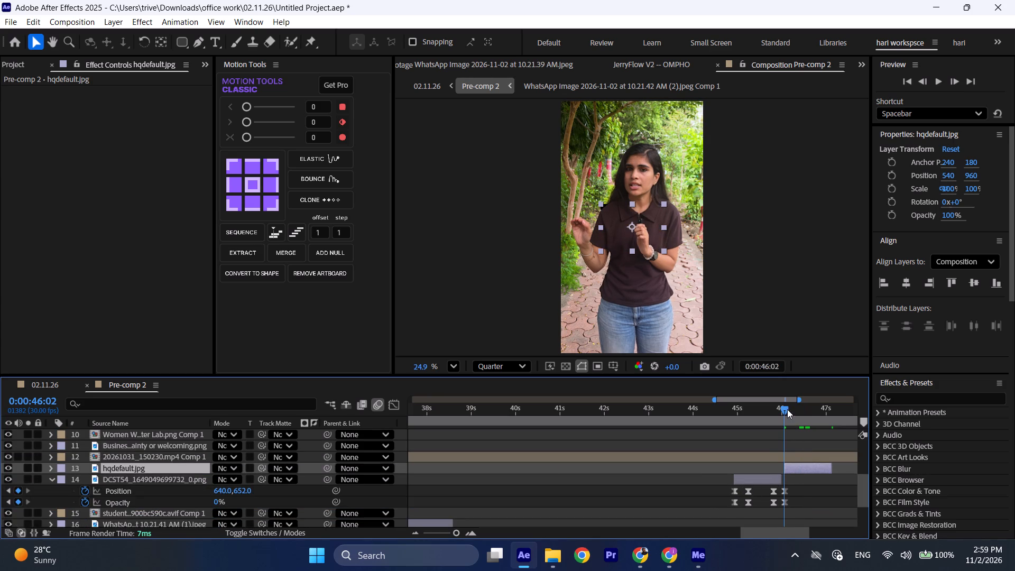
click(787, 409)
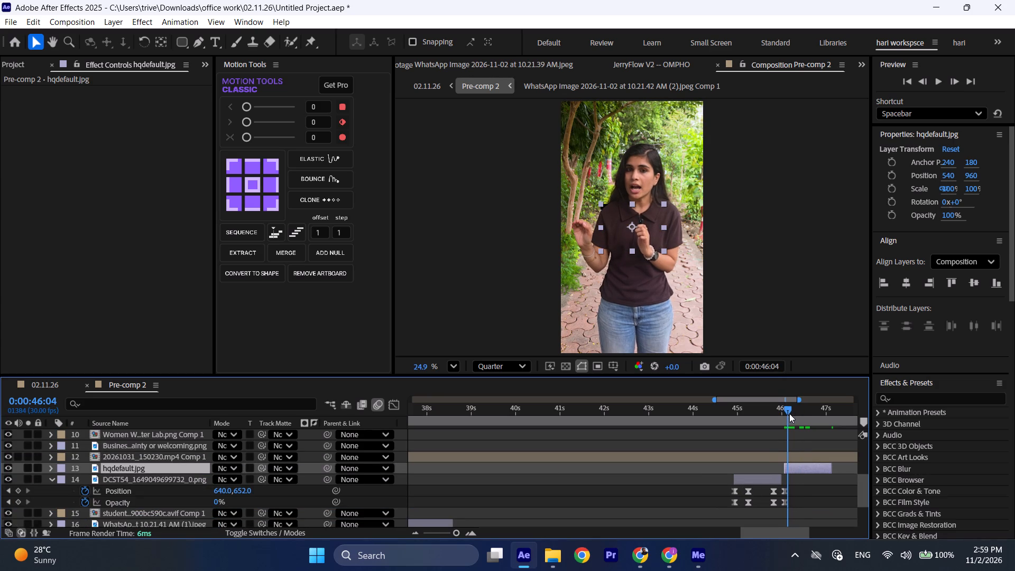
key(s)
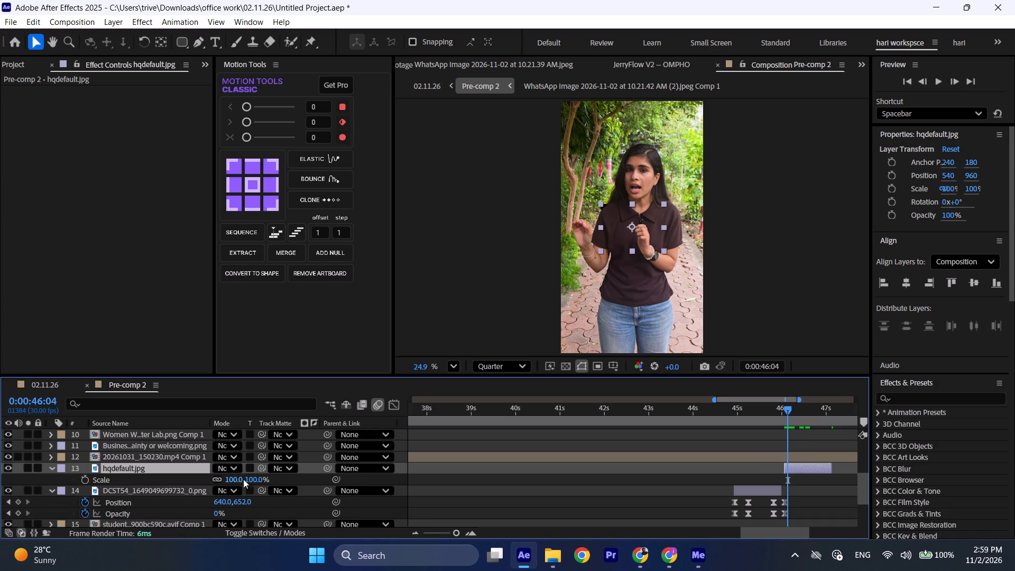
drag(248, 477, 363, 477)
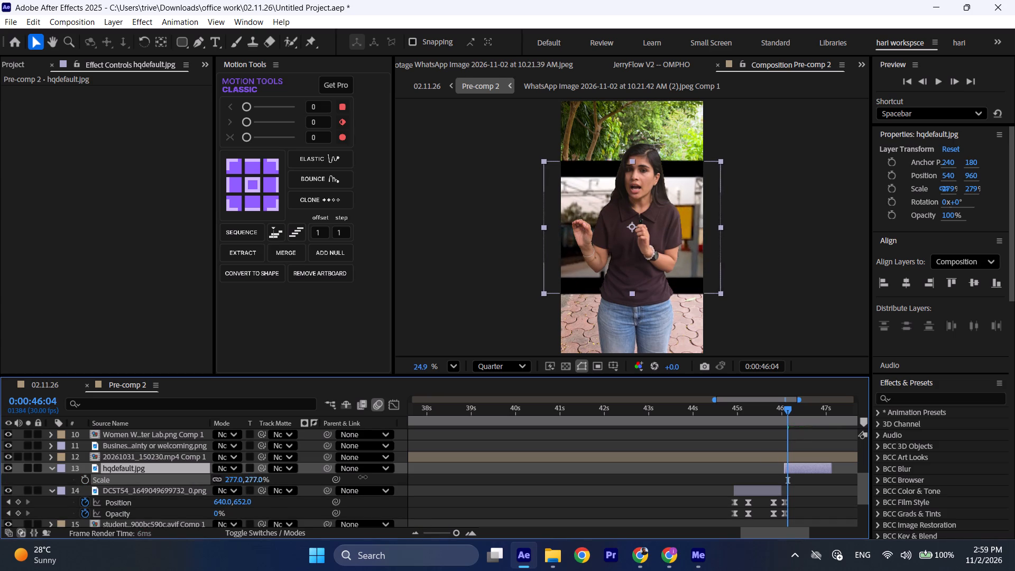
drag(363, 477, 349, 477)
Move the hqdefault.jpg photo up behind the woman's head, to position 540, 285.
key(p)
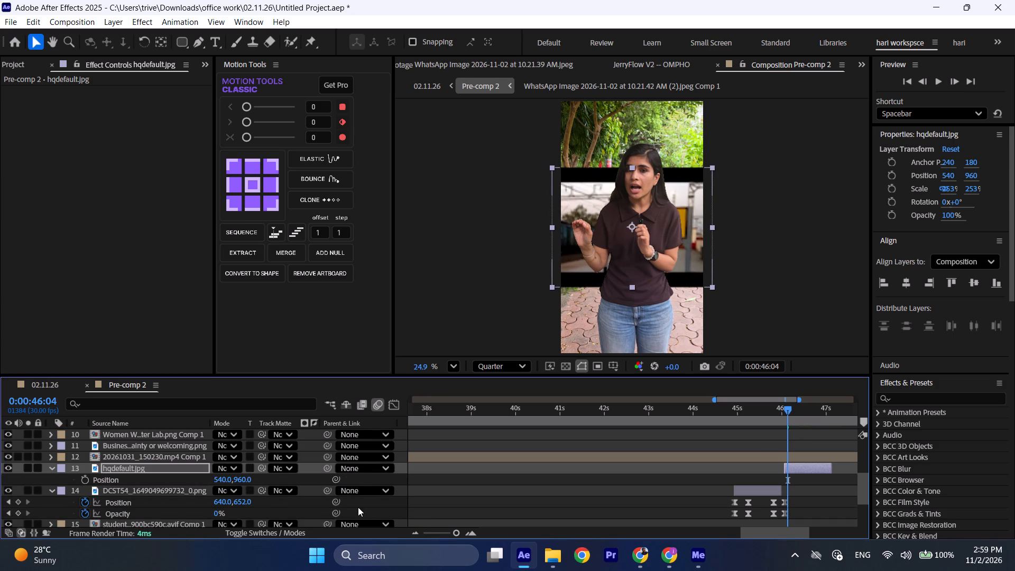
drag(245, 481, 0, 383)
drag(241, 479, 232, 479)
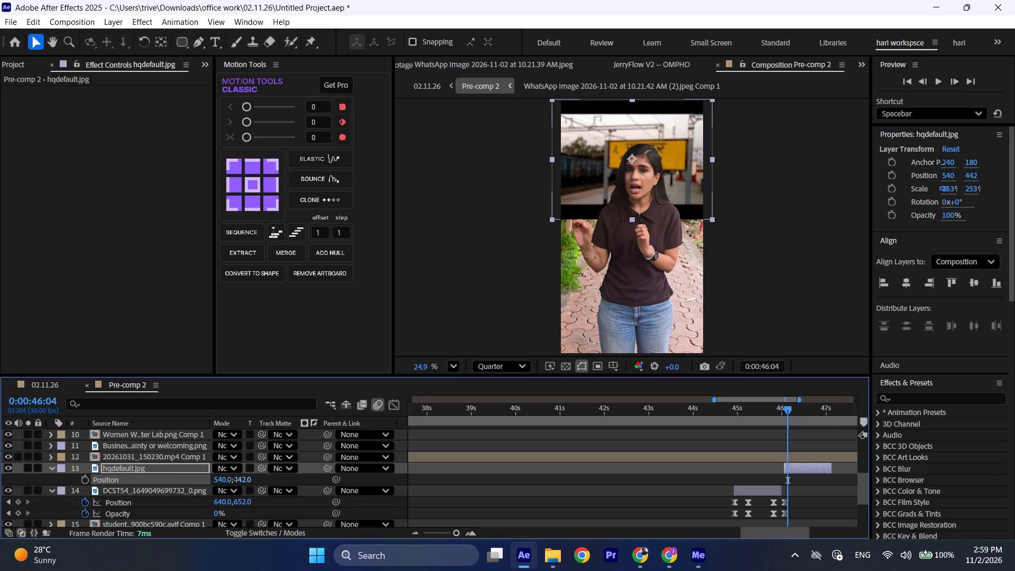
drag(232, 479, 142, 475)
Mask hqdefault.jpg with a rounded rectangle that crops out its black bars, and pull the mask's left edge inside the frame.
click(177, 36)
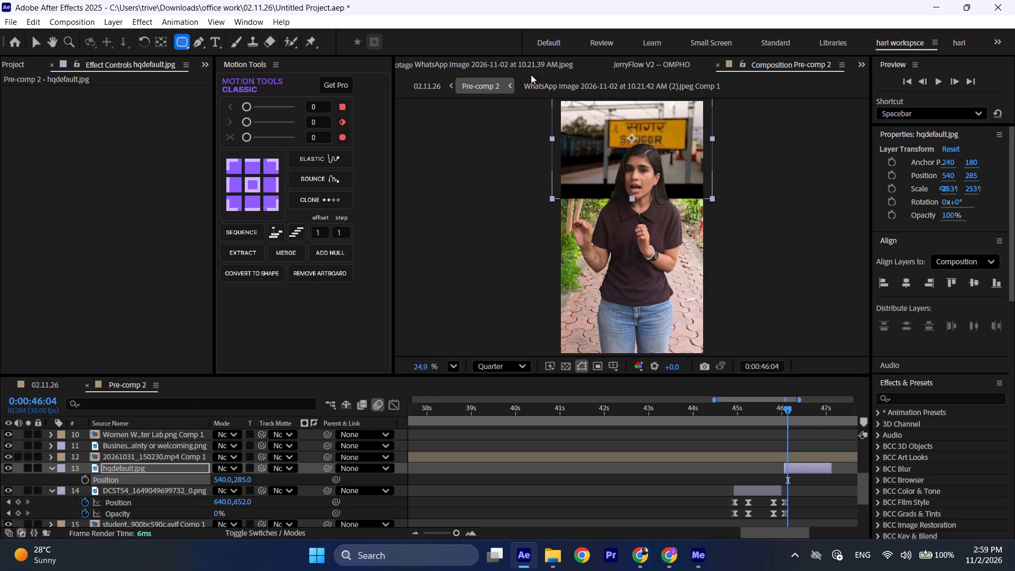
drag(548, 105, 666, 155)
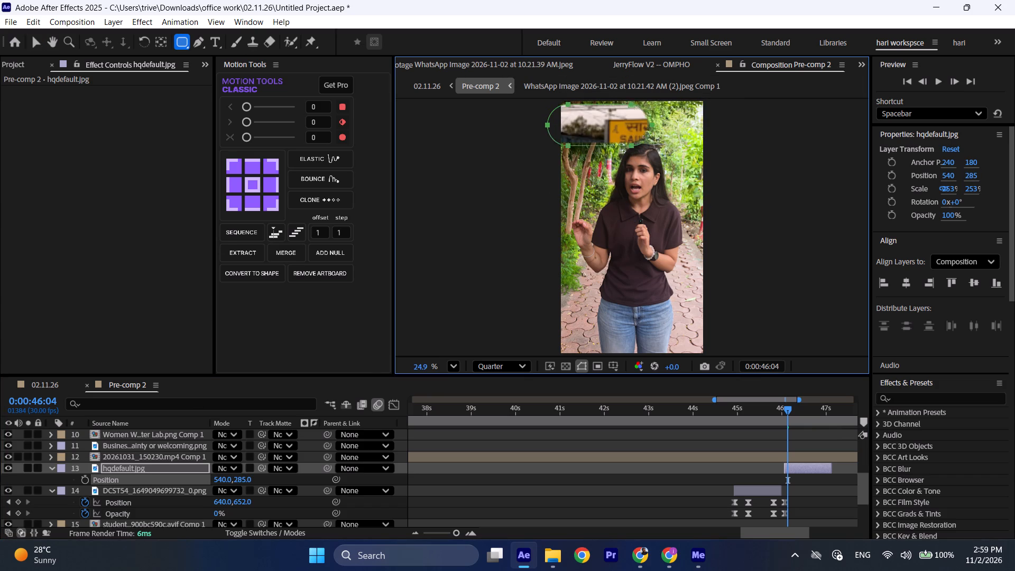
drag(666, 155, 701, 184)
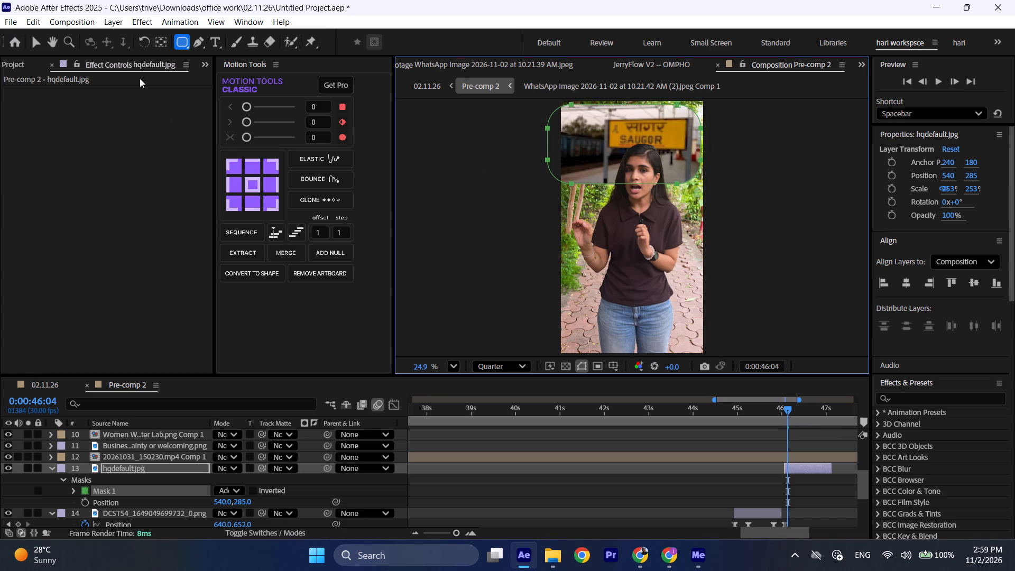
click(32, 43)
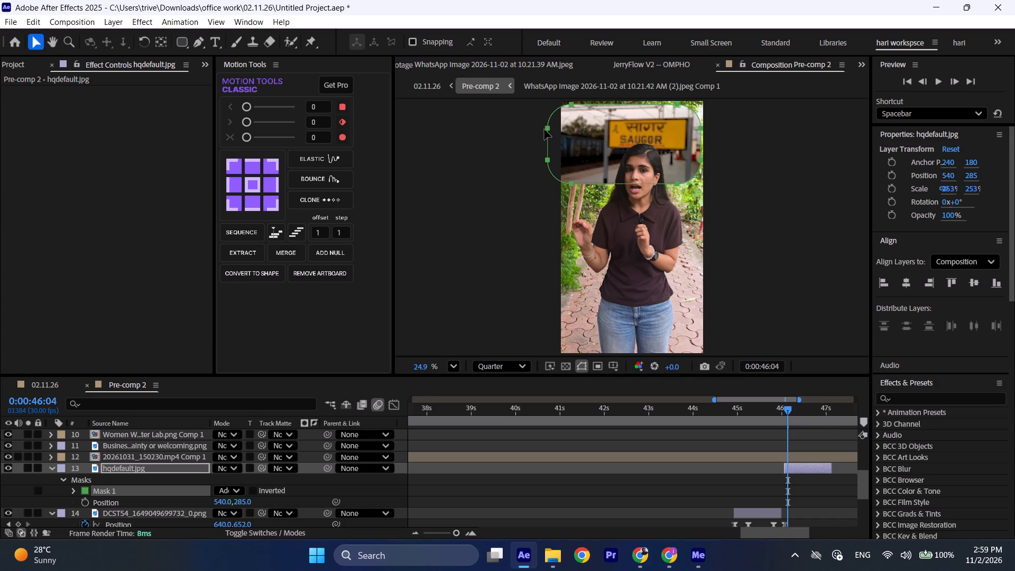
double_click(547, 127)
drag(547, 145, 566, 145)
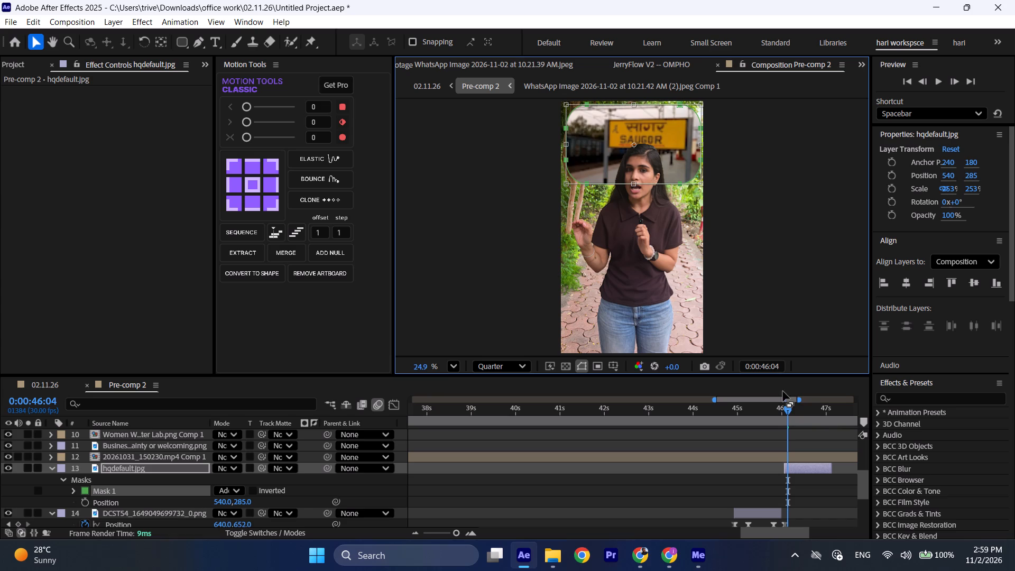
Copy all Position and Opacity keyframes from the Datia station photo layer and paste them onto hqdefault.jpg at 0:00:46:02.
click(779, 413)
scroll(780, 443, down, 1)
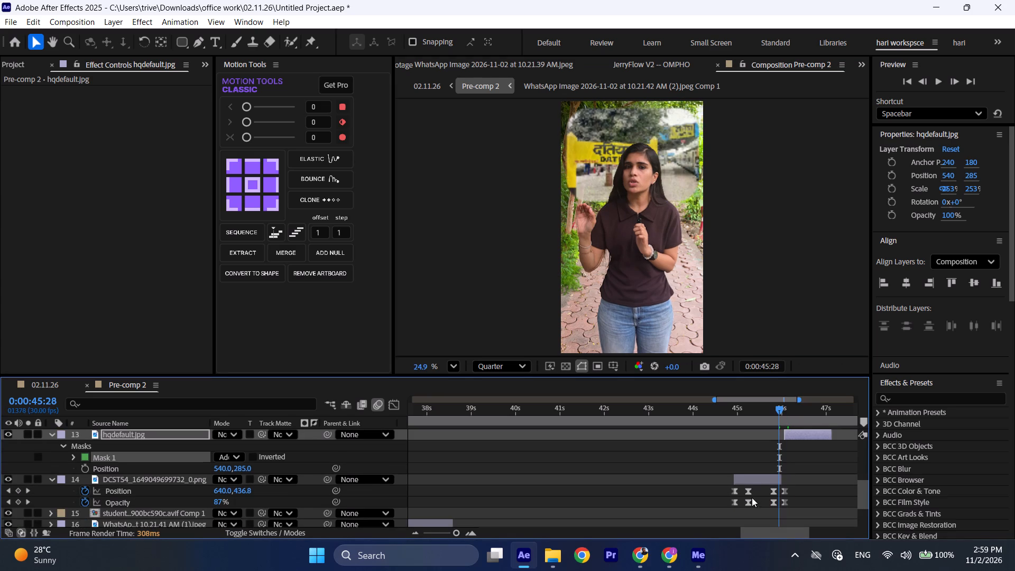
drag(713, 491, 799, 507)
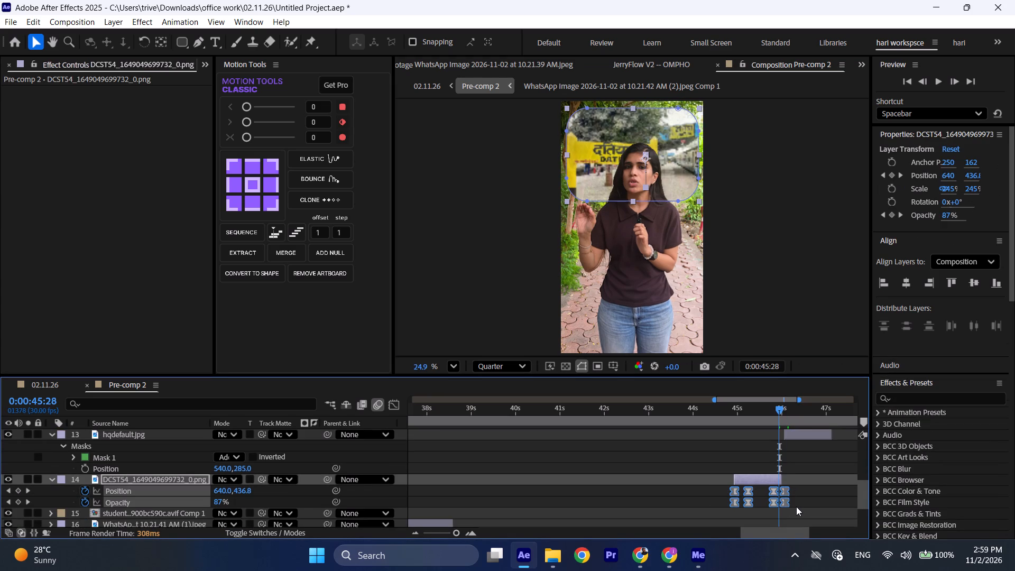
key(ctrl+c)
click(806, 433)
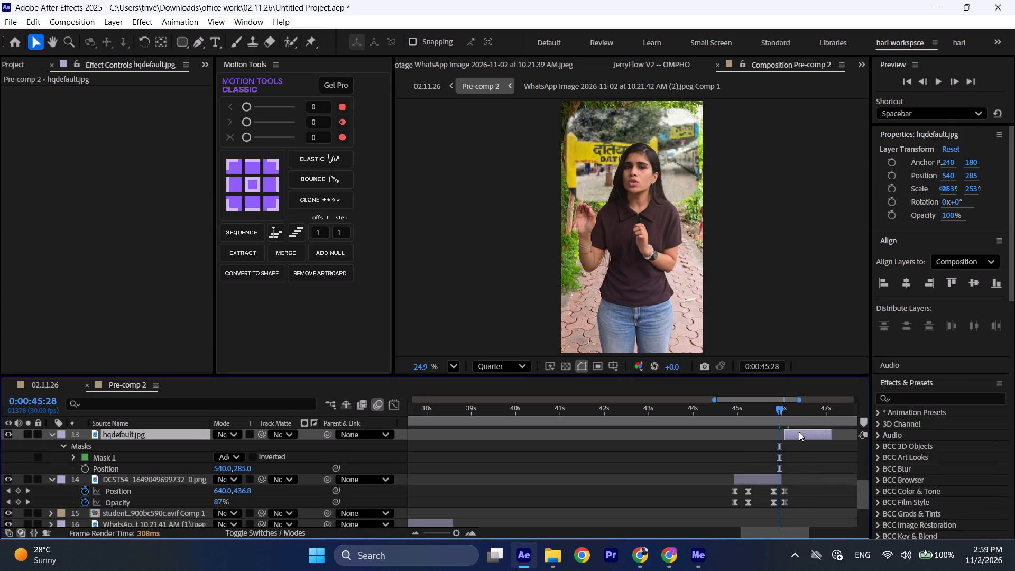
key(z)
key(ctrl+v)
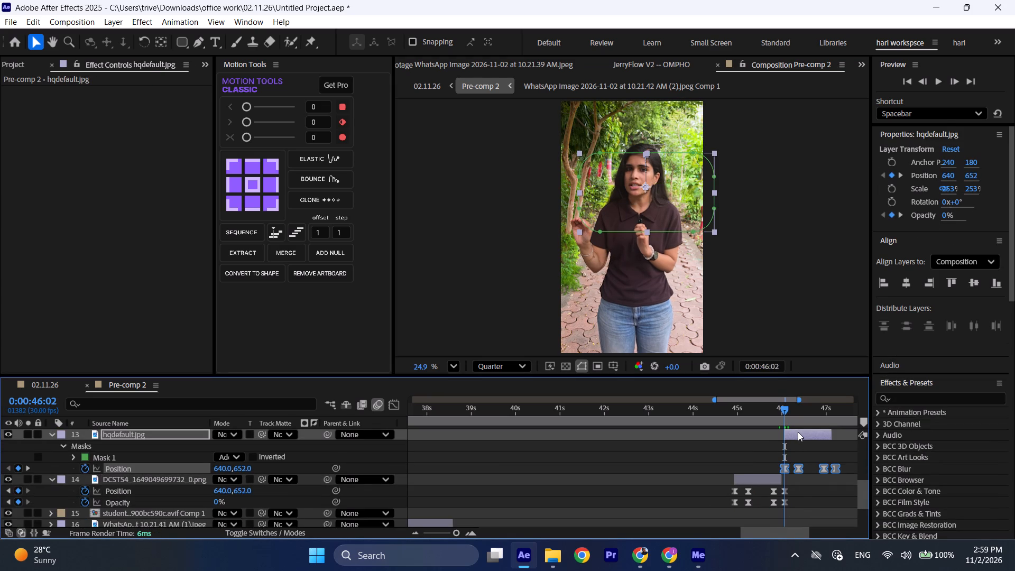
Preview the pasted animation, then shift all hqdefault.jpg Position keyframes together so the one at 0:00:46:11 is 531, 287.
click(777, 406)
key(space)
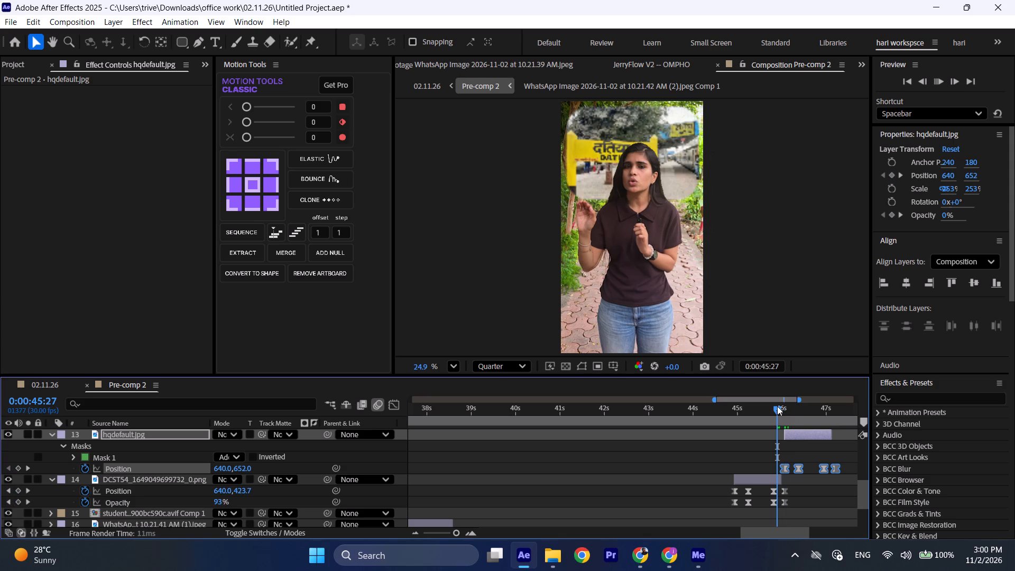
key(space)
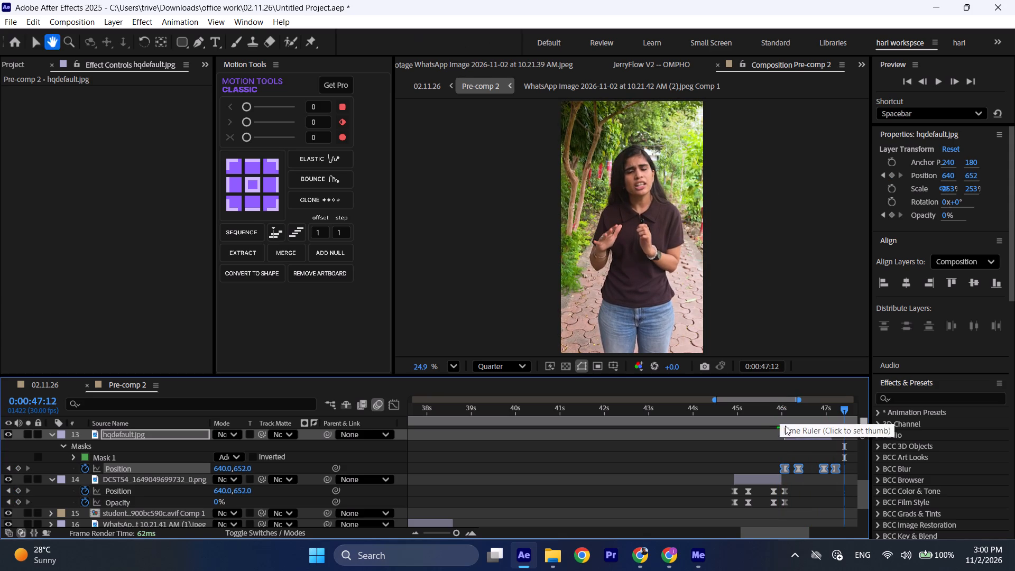
drag(789, 412, 796, 413)
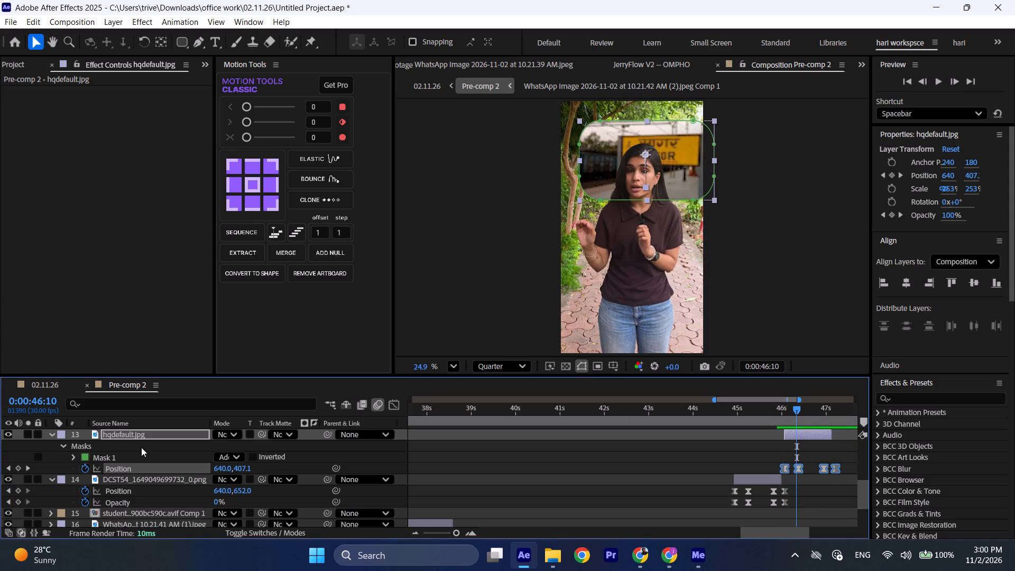
click(11, 468)
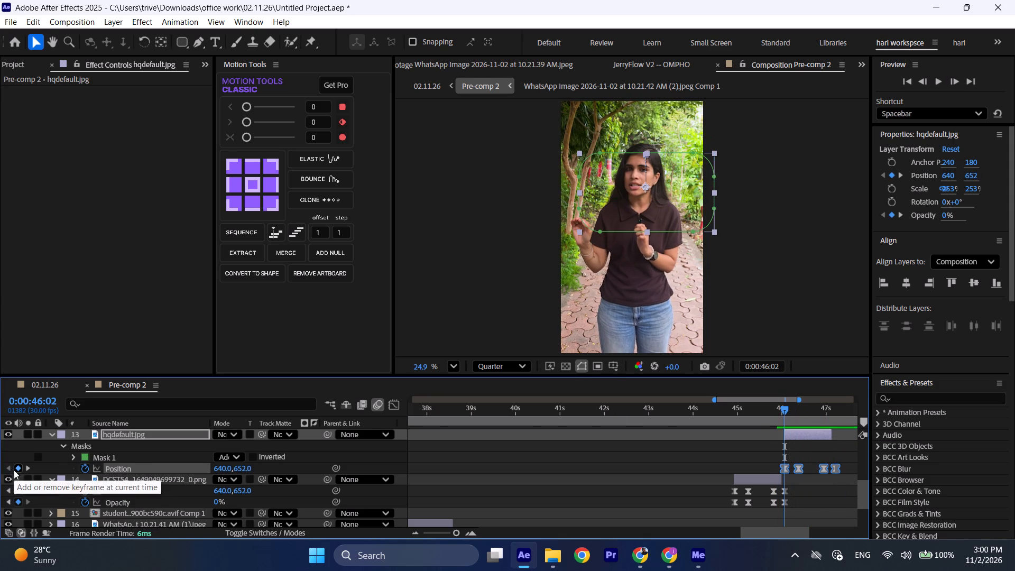
click(27, 469)
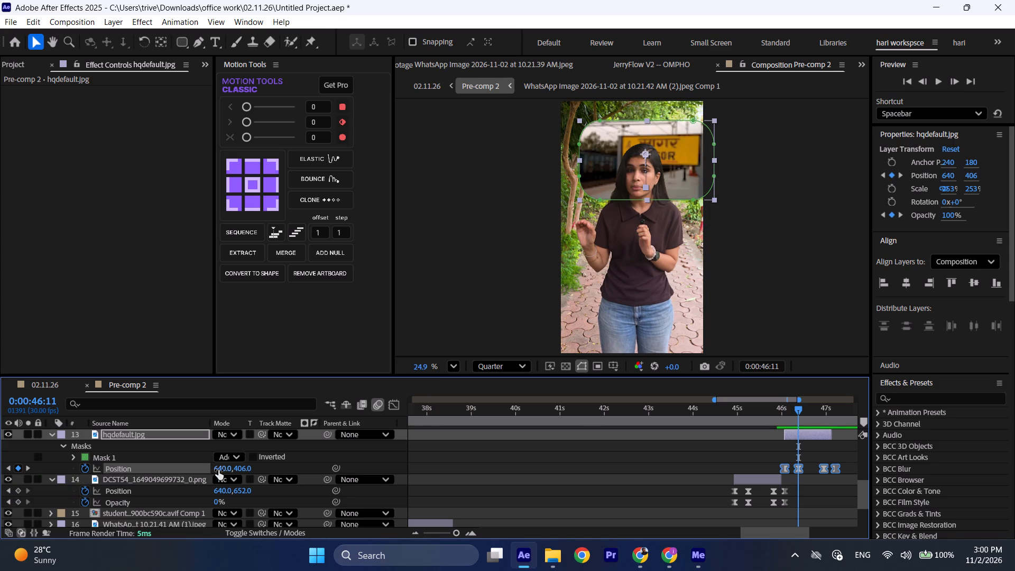
drag(221, 470, 150, 471)
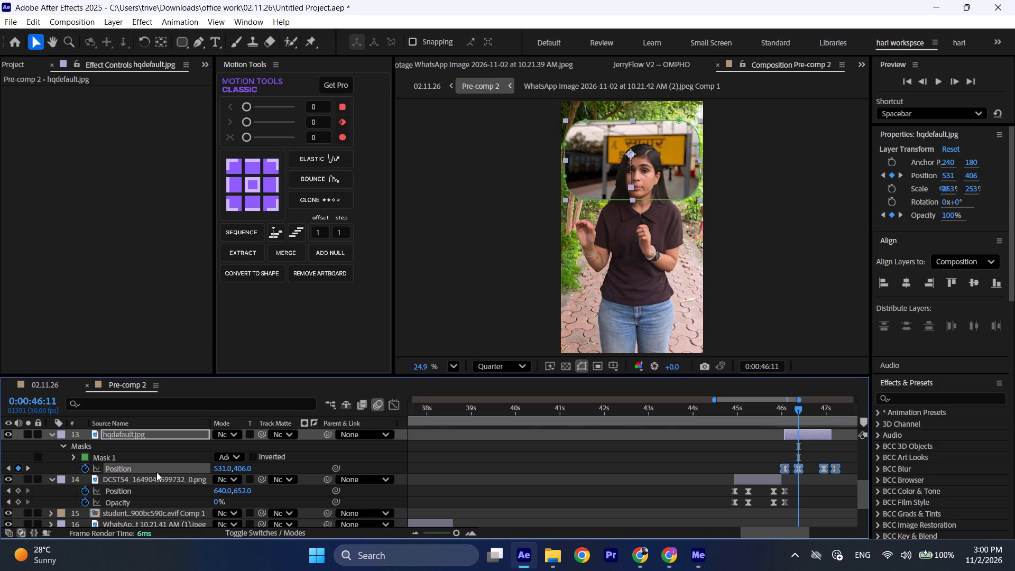
drag(248, 467, 168, 468)
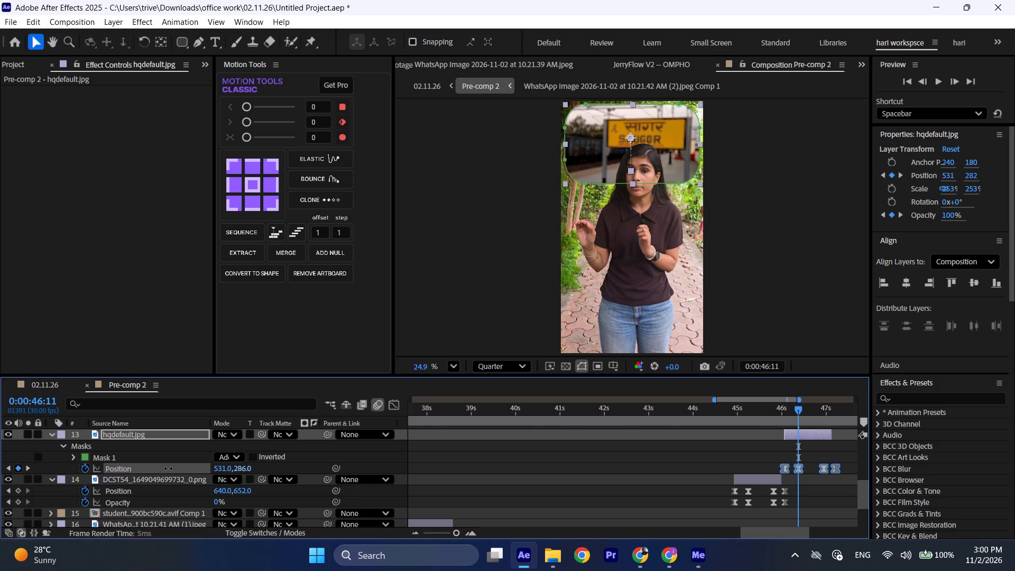
drag(168, 468, 169, 468)
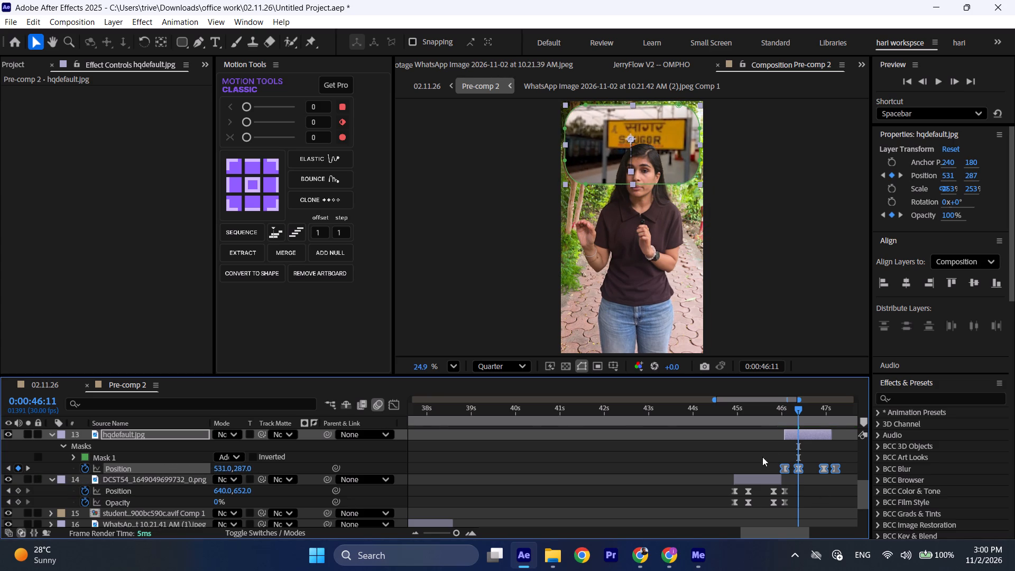
Play back the Datia and Saugor photo animations from 0:00:44:25 and scrub through the footage just before them.
click(741, 457)
click(730, 410)
key(space)
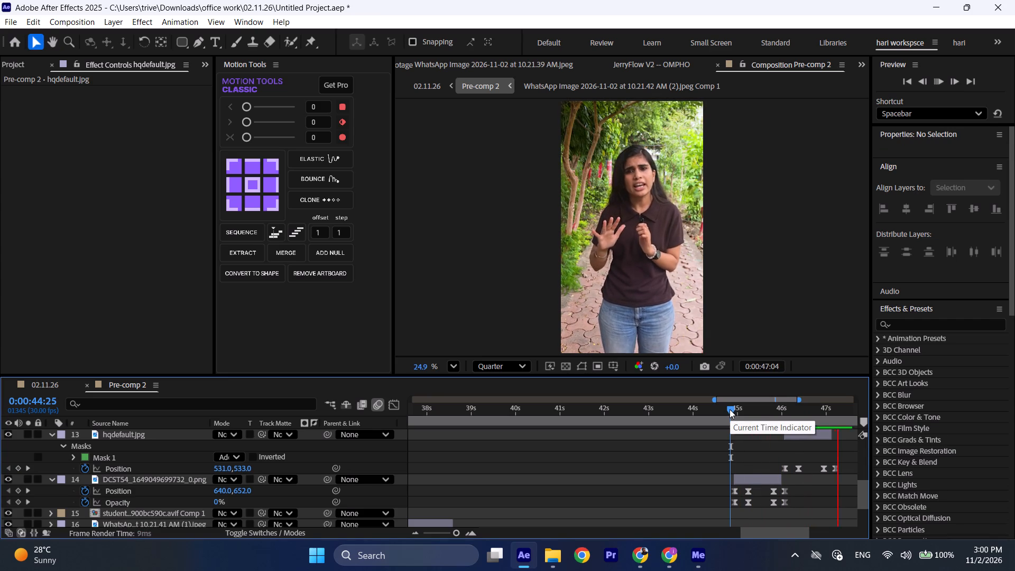
key(space)
drag(713, 404, 460, 431)
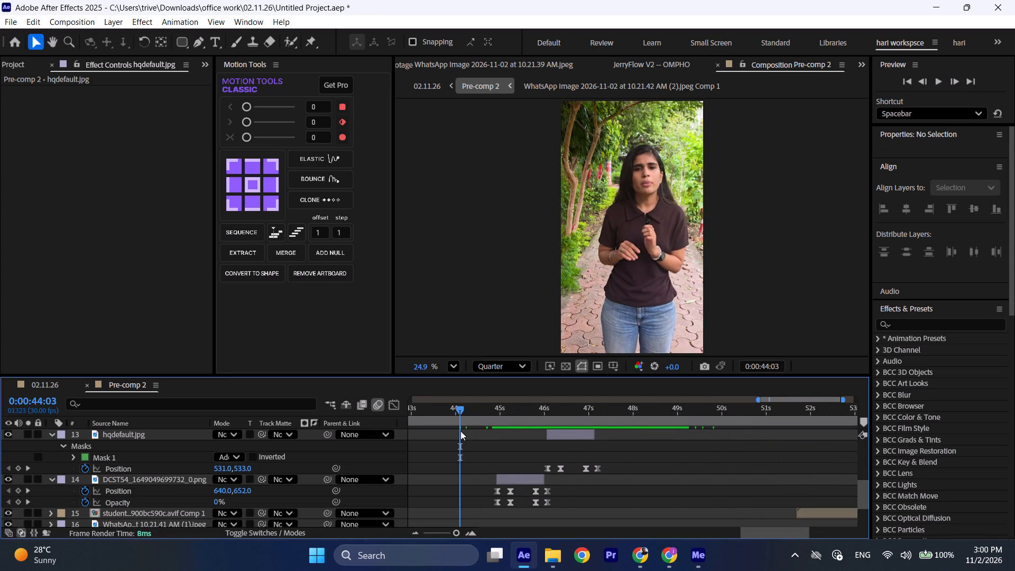
key(ctrl+shift+x)
key(ctrl+shift+x)
drag(523, 409, 486, 412)
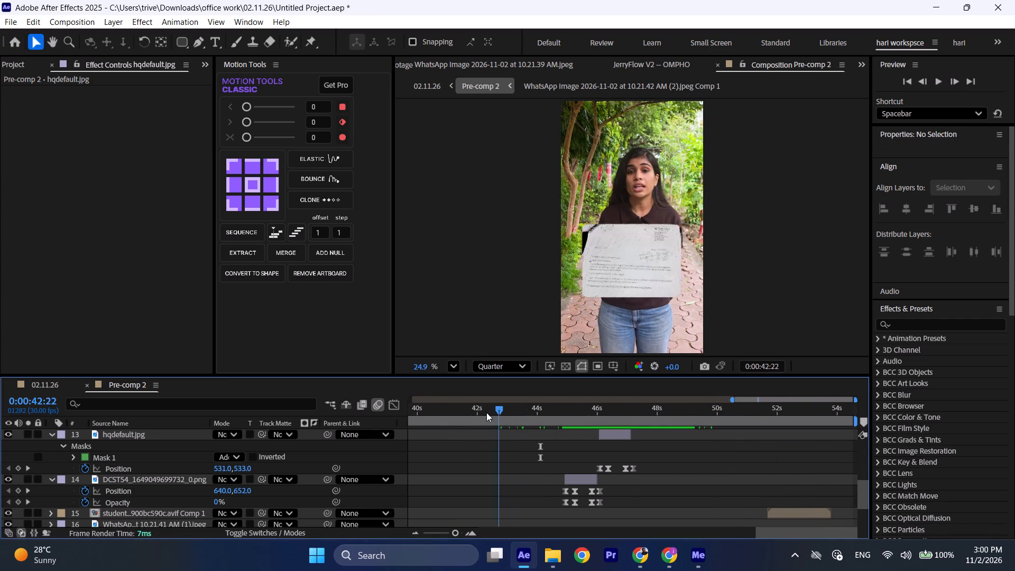
Play the edit from 0:00:27:06 through the scanned document insert to examine its timing against the speech.
drag(486, 412, 780, 422)
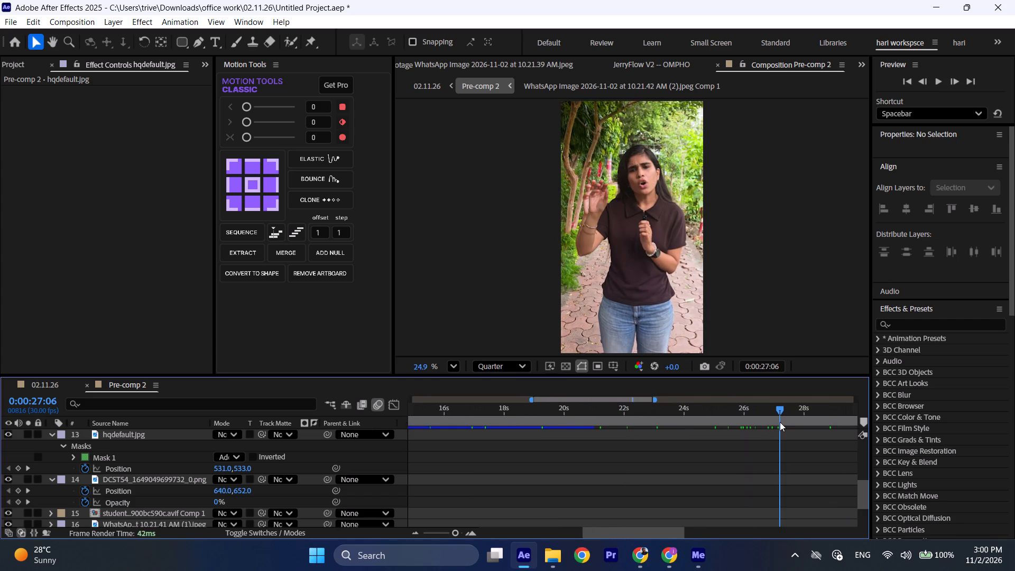
key(space)
key(ctrl+shift+x)
key(ctrl+shift+x)
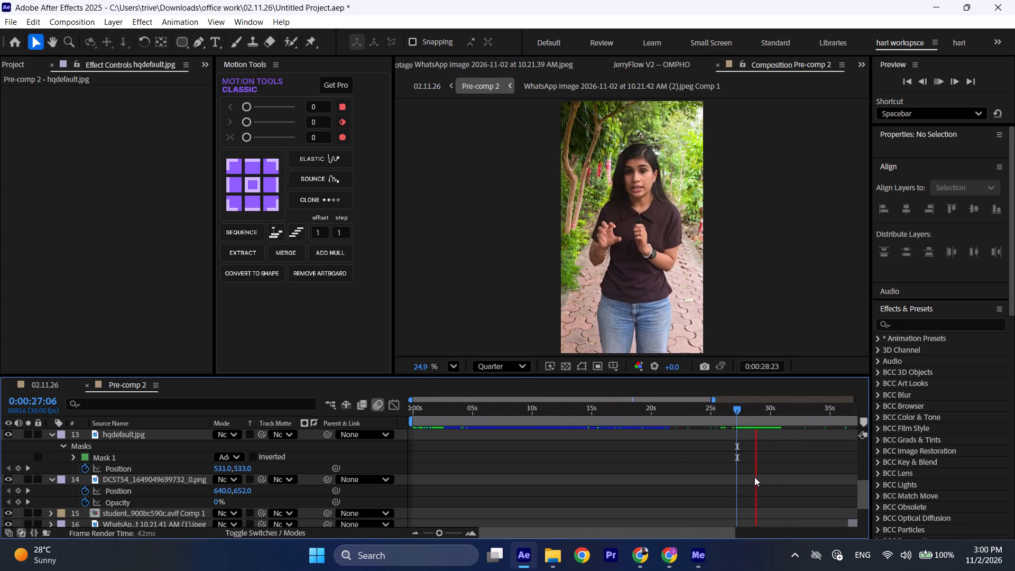
key(ctrl+shift+x)
scroll(754, 477, down, 4)
scroll(741, 480, up, 2)
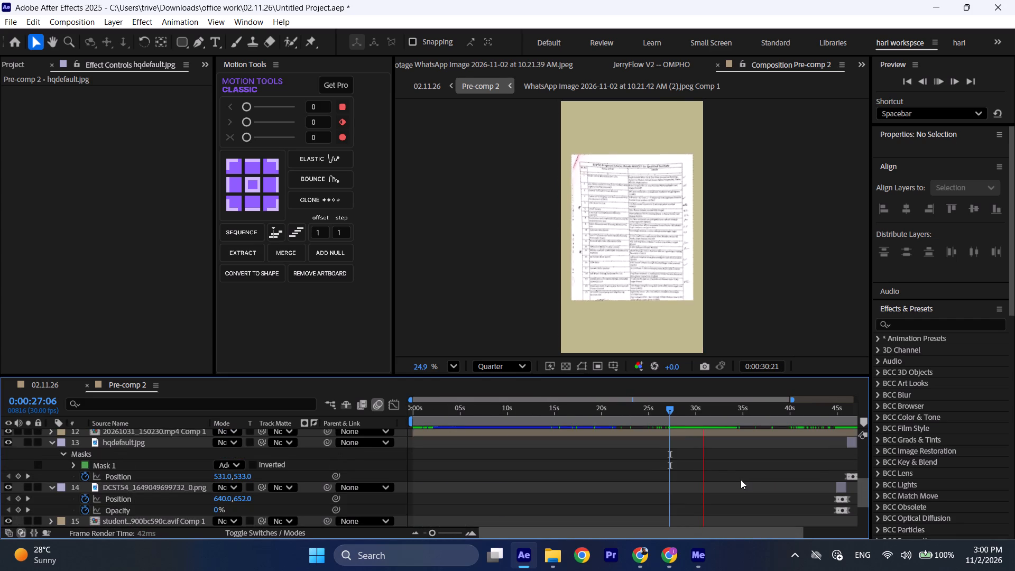
scroll(678, 482, down, 1)
scroll(678, 482, left, 1)
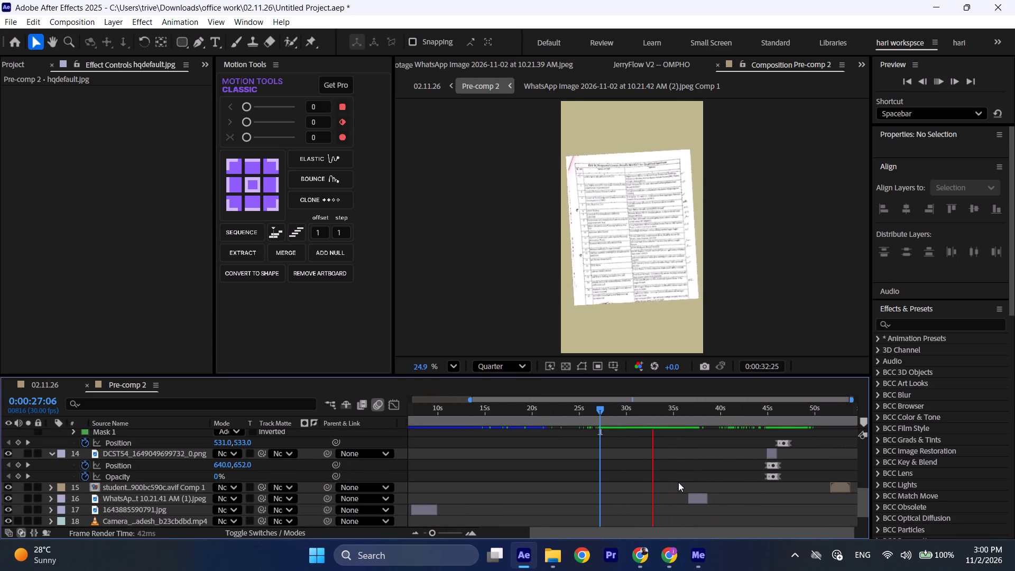
Replay the scanned document insert repeatedly between 0:00:29:20 and 0:00:33:13 to judge where it should start and end.
drag(647, 416, 660, 415)
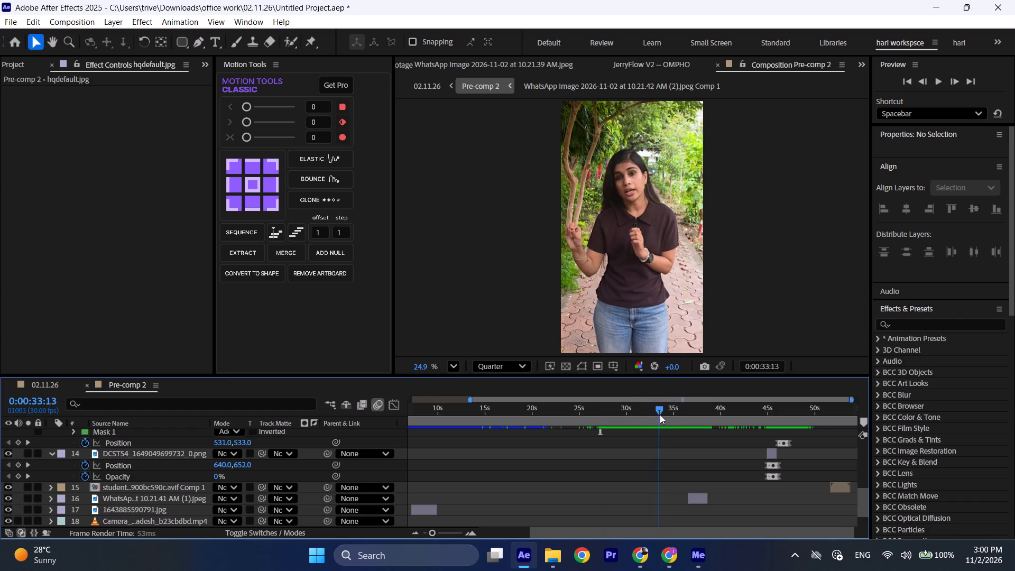
drag(660, 415, 659, 416)
key(space)
drag(659, 416, 644, 418)
key(space)
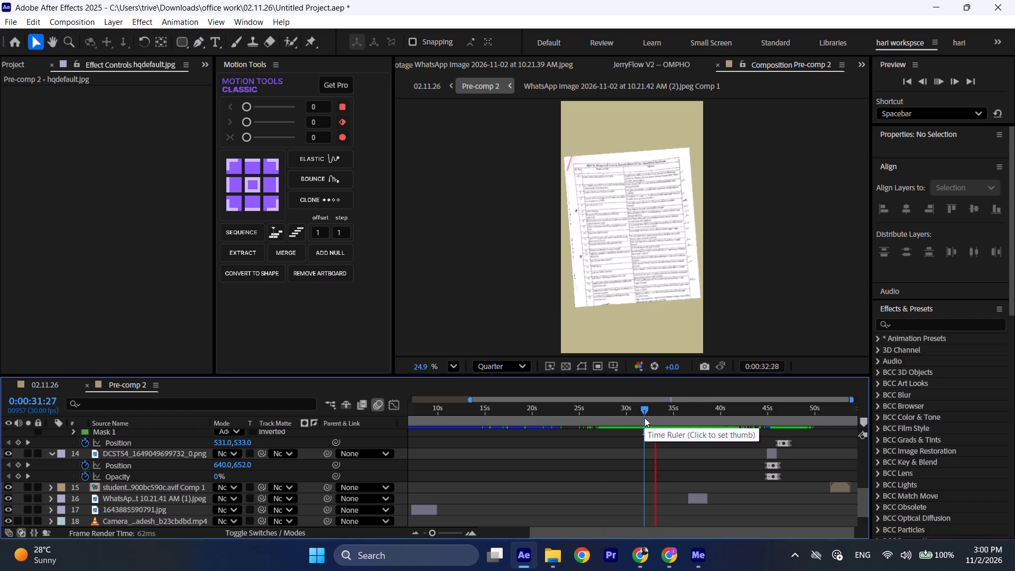
drag(644, 418, 636, 420)
scroll(645, 475, down, 4)
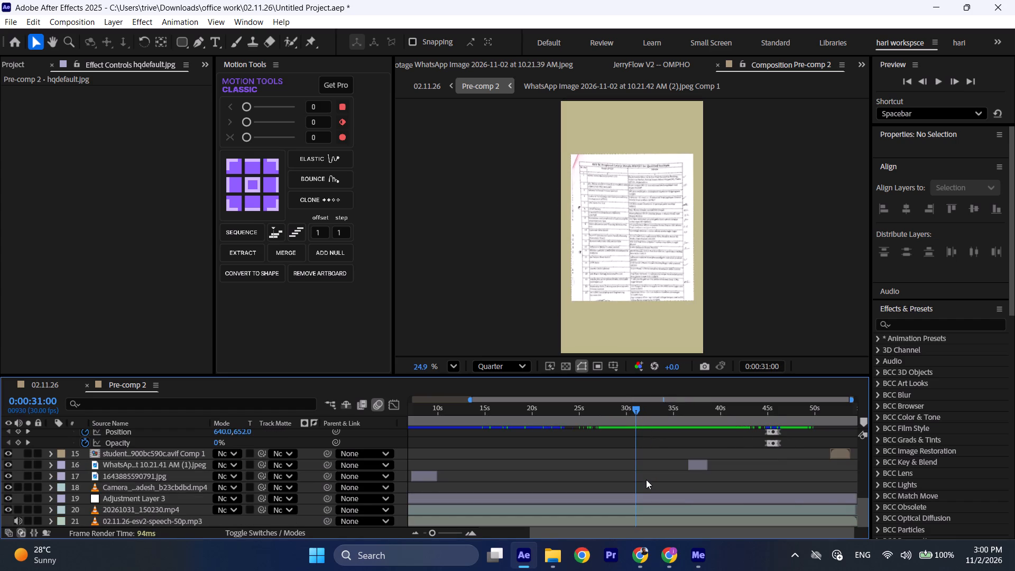
scroll(646, 482, up, 6)
key(space)
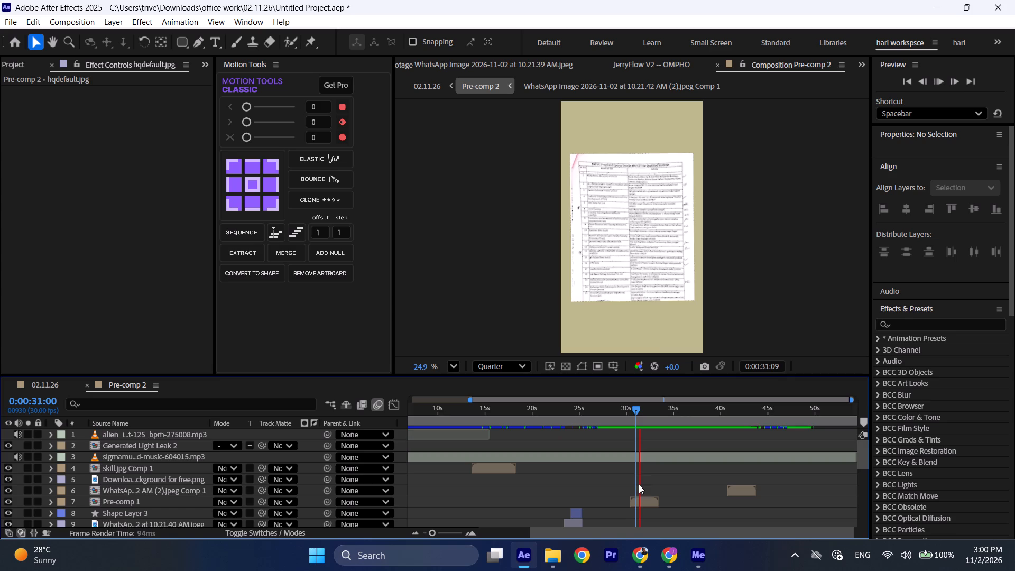
key(space)
click(623, 413)
key(space)
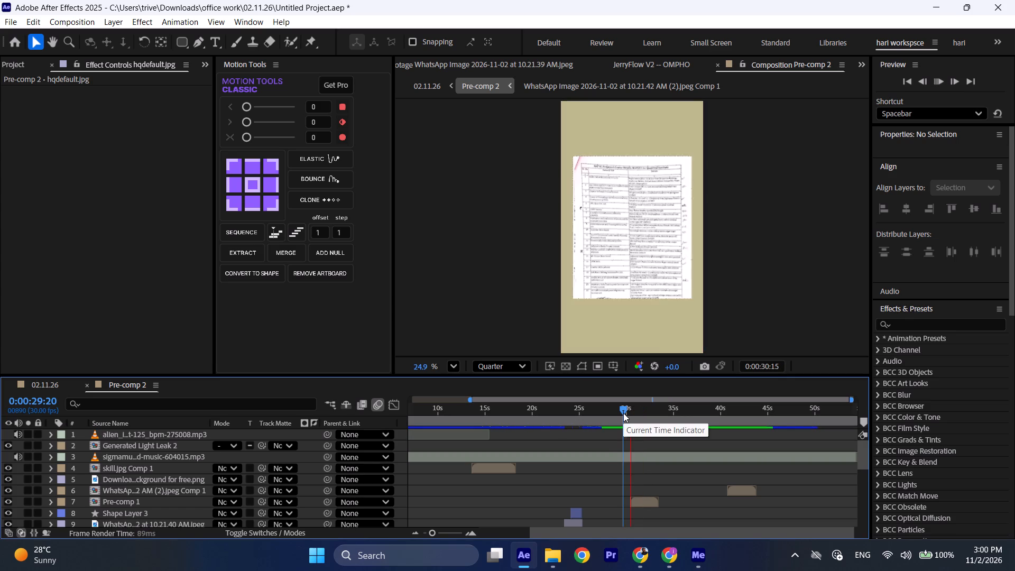
Move the Pre-comp 1 layer so that it starts at 0:00:30:02.
click(623, 413)
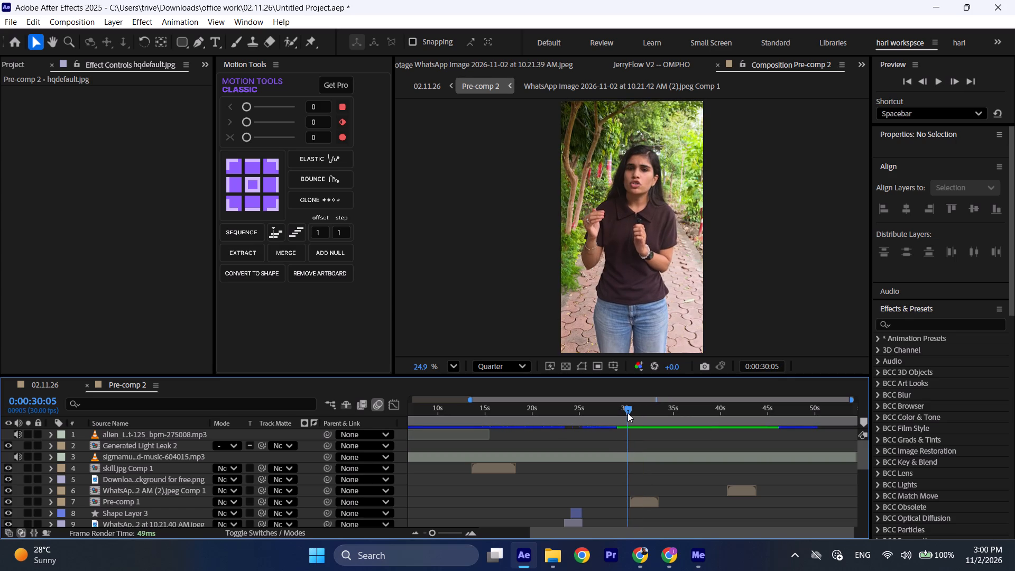
click(643, 498)
text(q)
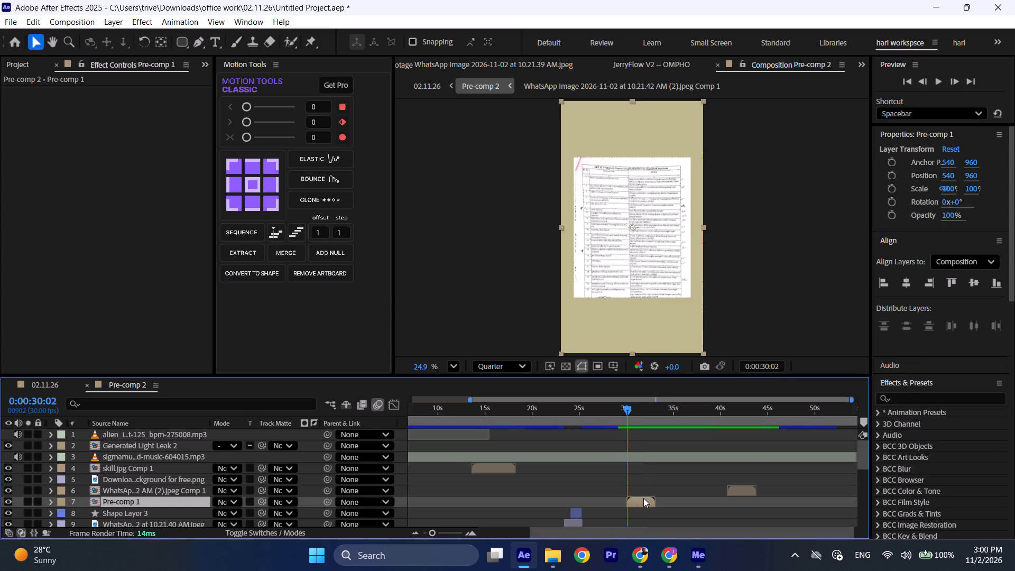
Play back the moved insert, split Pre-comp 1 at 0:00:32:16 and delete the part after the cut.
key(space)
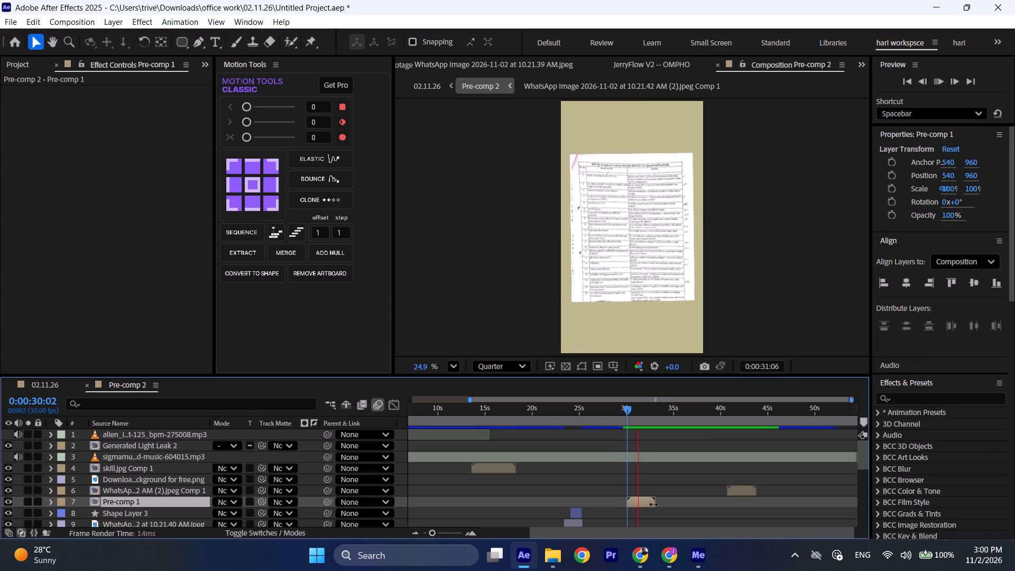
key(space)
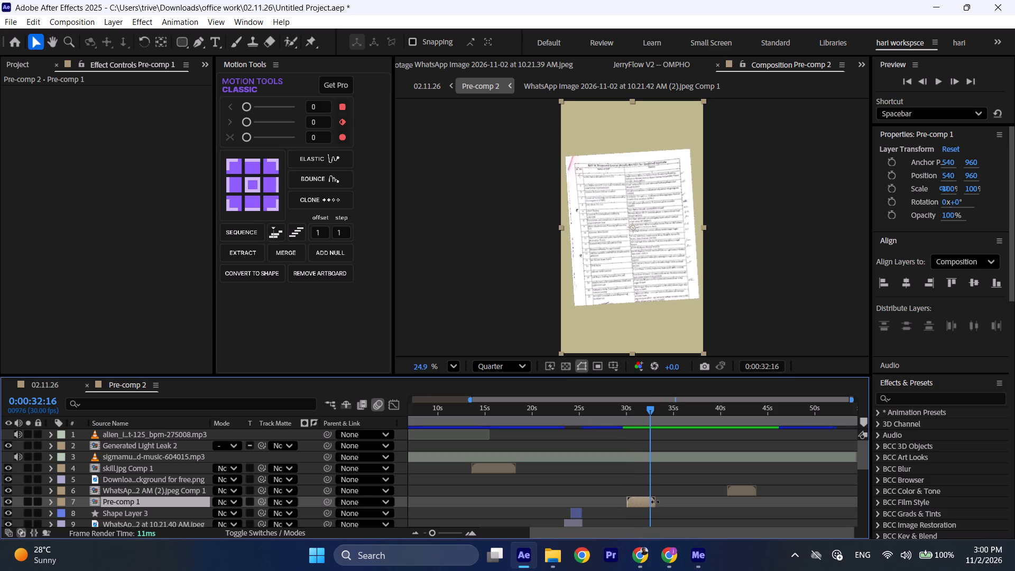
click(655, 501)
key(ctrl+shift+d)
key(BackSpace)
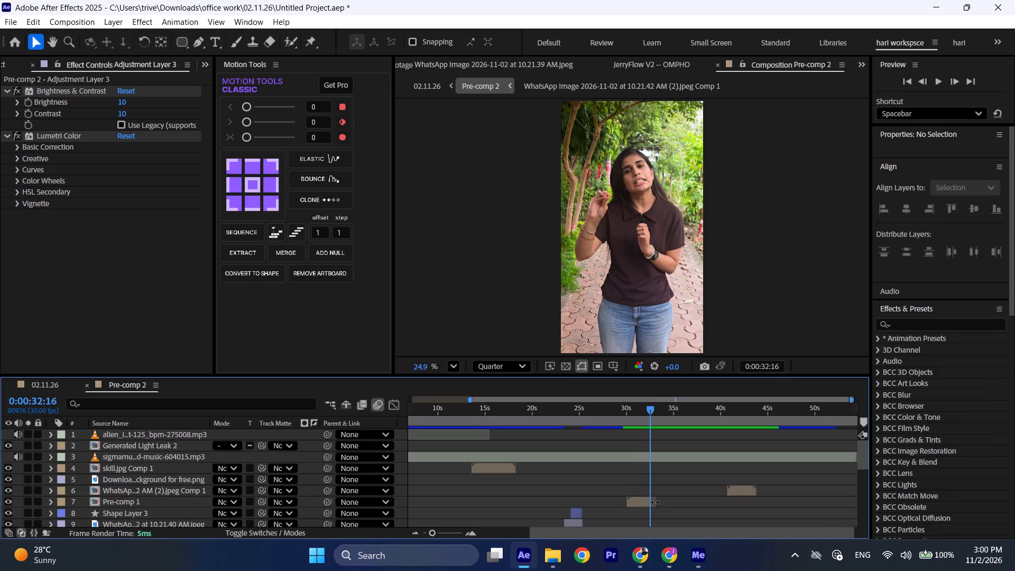
Replay the transition from the document insert back to the woman around 0:00:32 to check where the insert ends.
key(space)
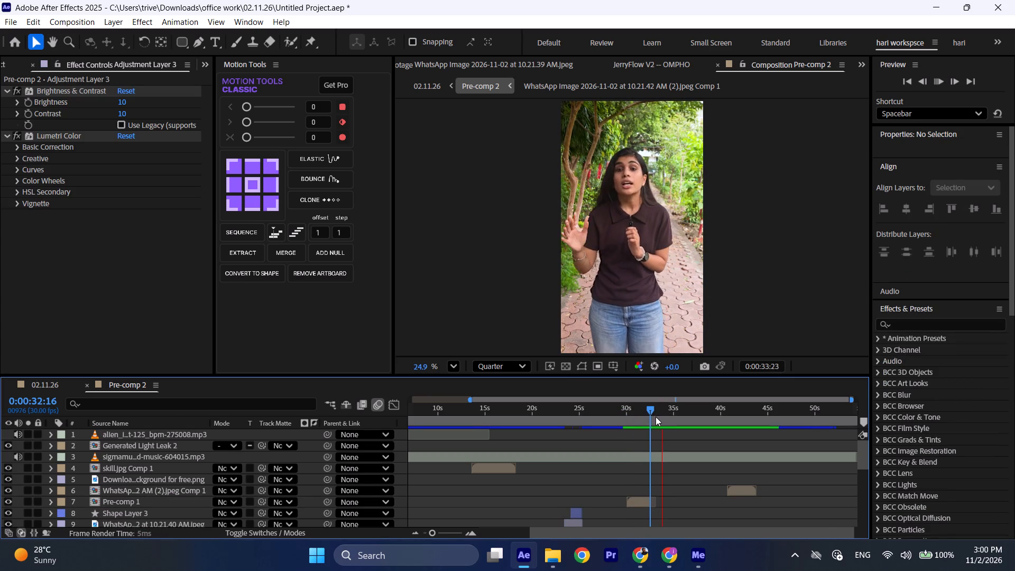
click(655, 417)
key(space)
click(658, 417)
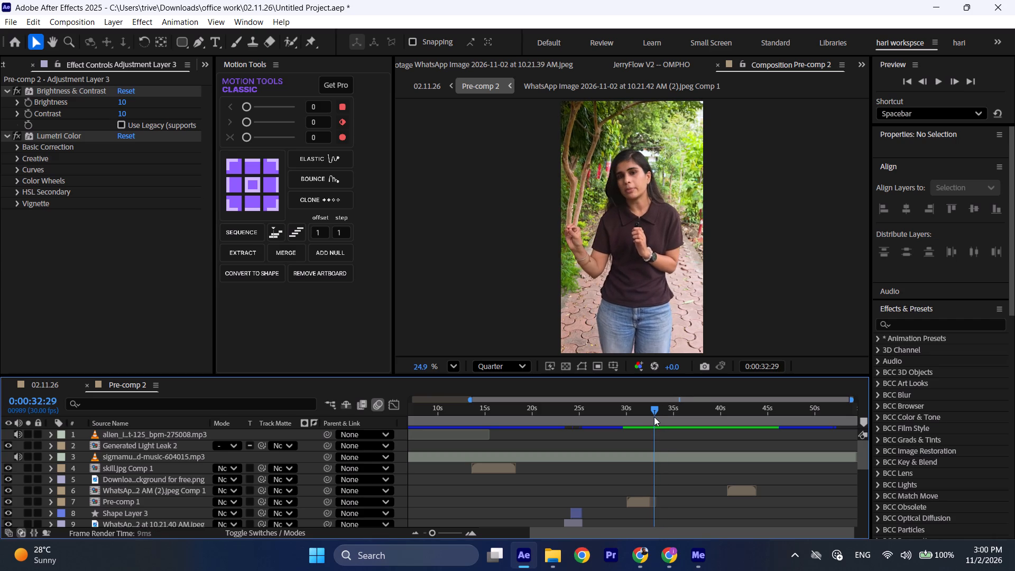
key(space)
click(654, 417)
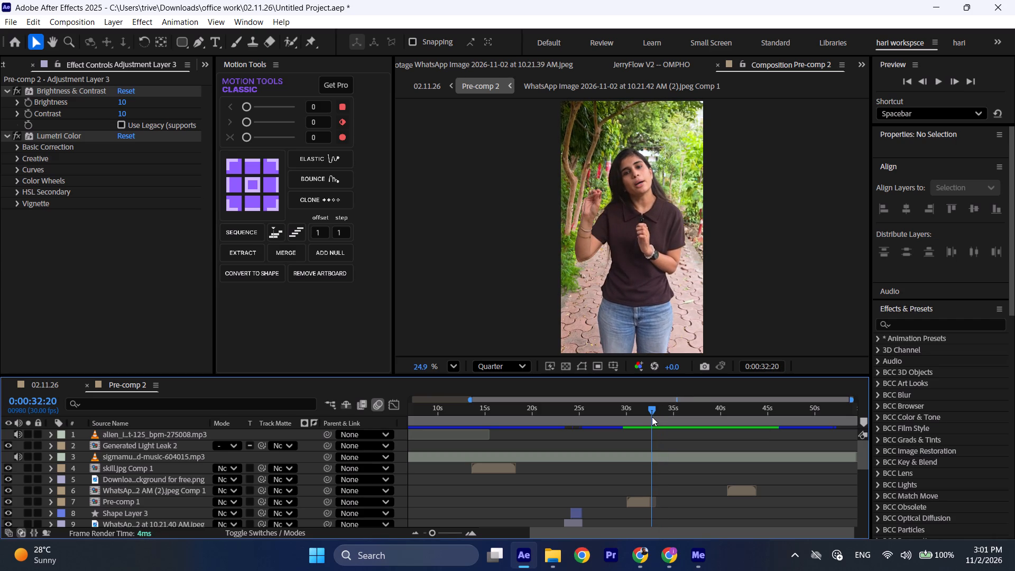
key(space)
drag(652, 417, 645, 417)
key(space)
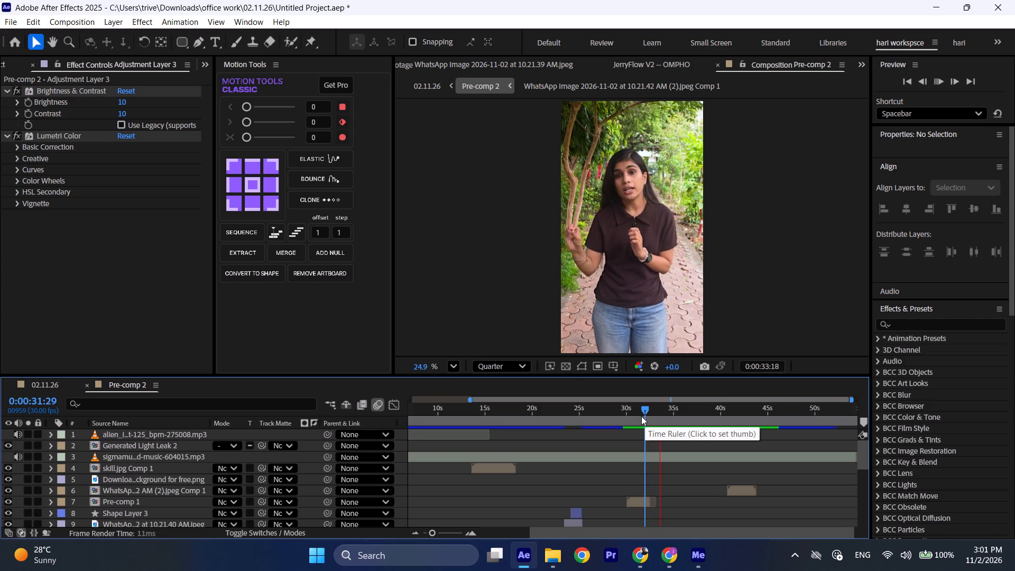
drag(640, 415, 645, 415)
key(space)
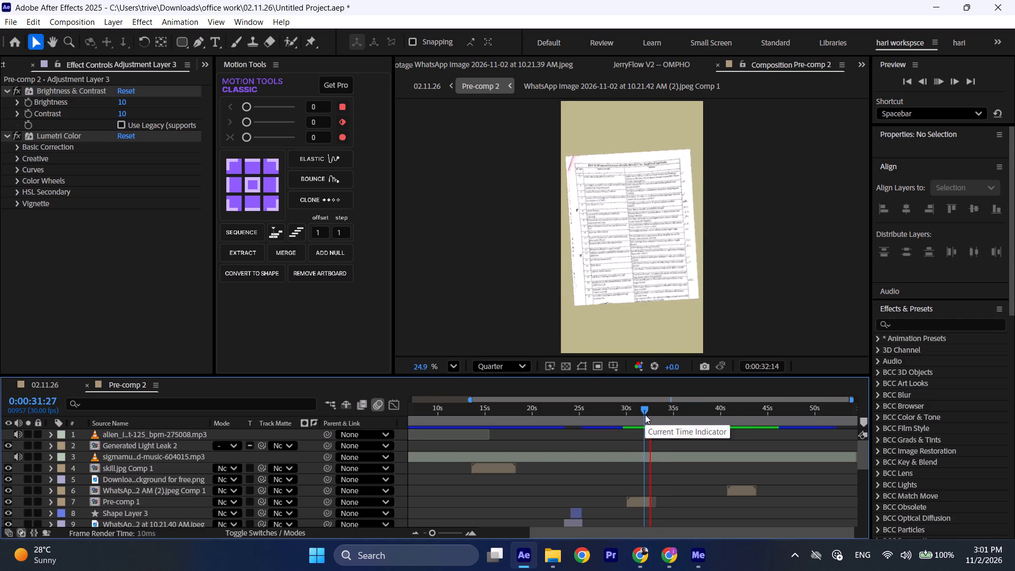
Split Pre-comp 1 at 0:00:31:29, delete the part after the cut, and play back from 0:00:31:14 to 0:00:33:16.
click(645, 415)
click(638, 499)
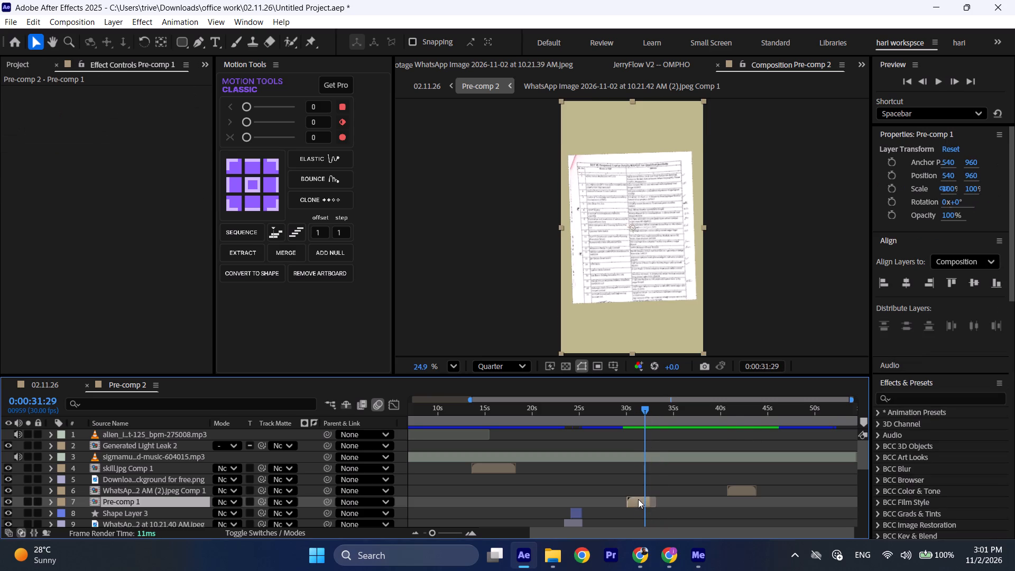
key(ctrl+shift+d)
key(BackSpace)
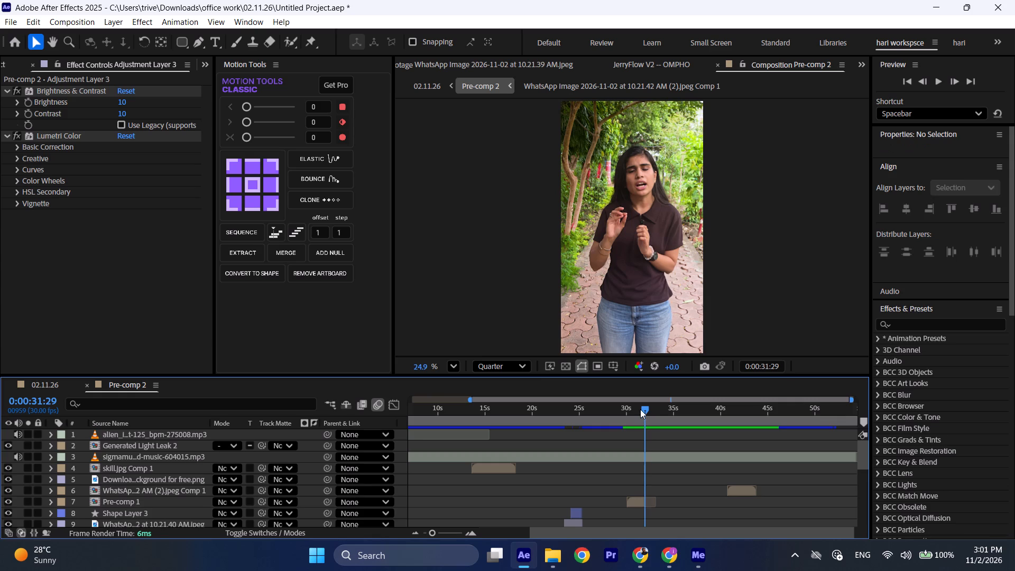
click(640, 409)
key(space)
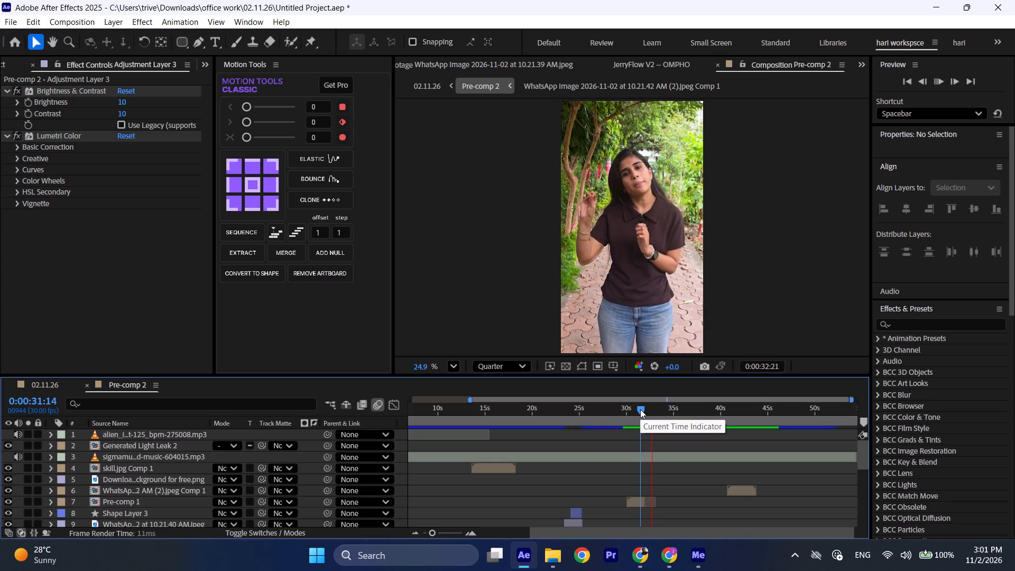
key(space)
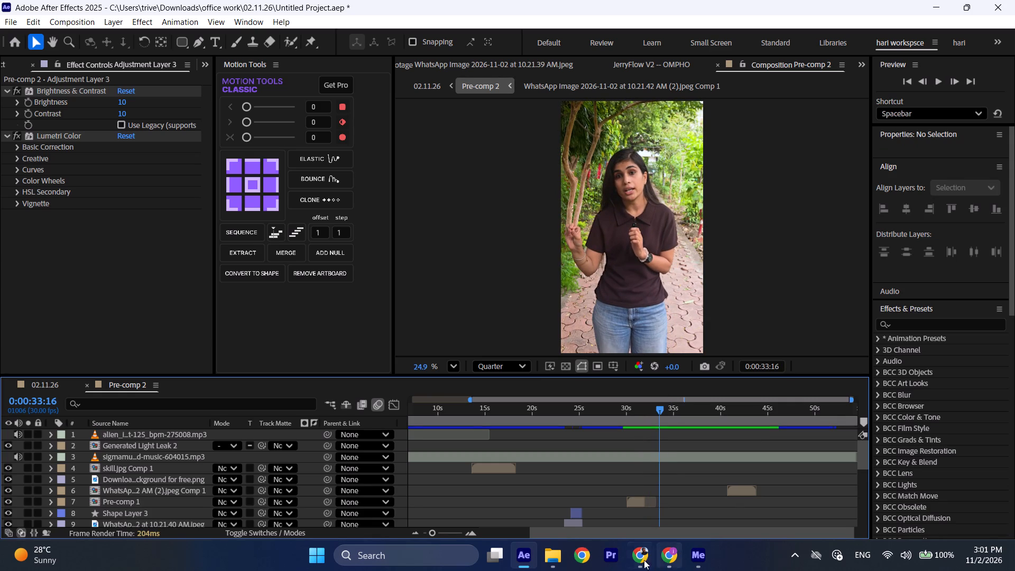
Switch to Chrome and search Pinterest for "placement".
click(645, 552)
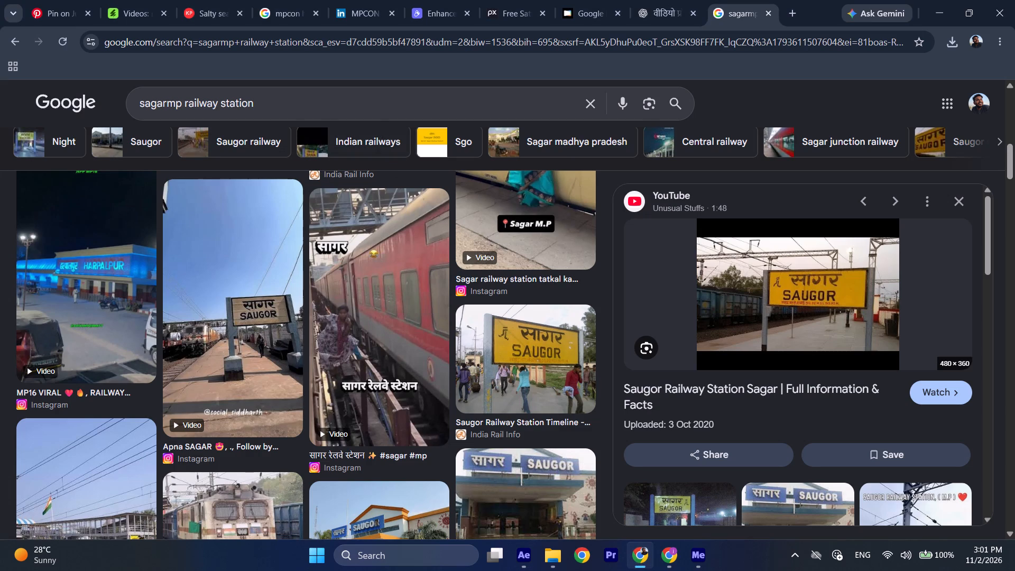
click(63, 15)
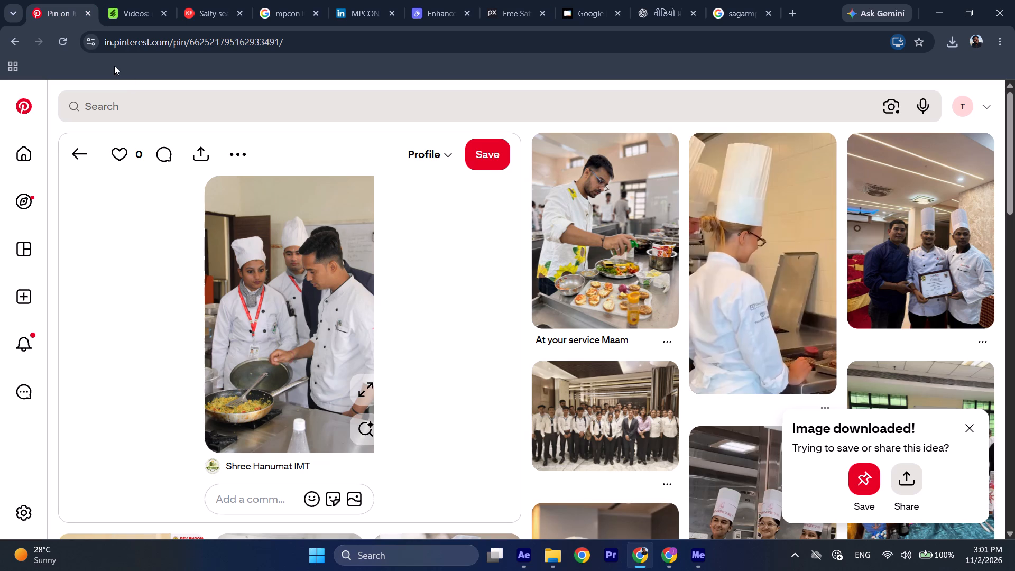
click(142, 118)
text(placement)
key(Return)
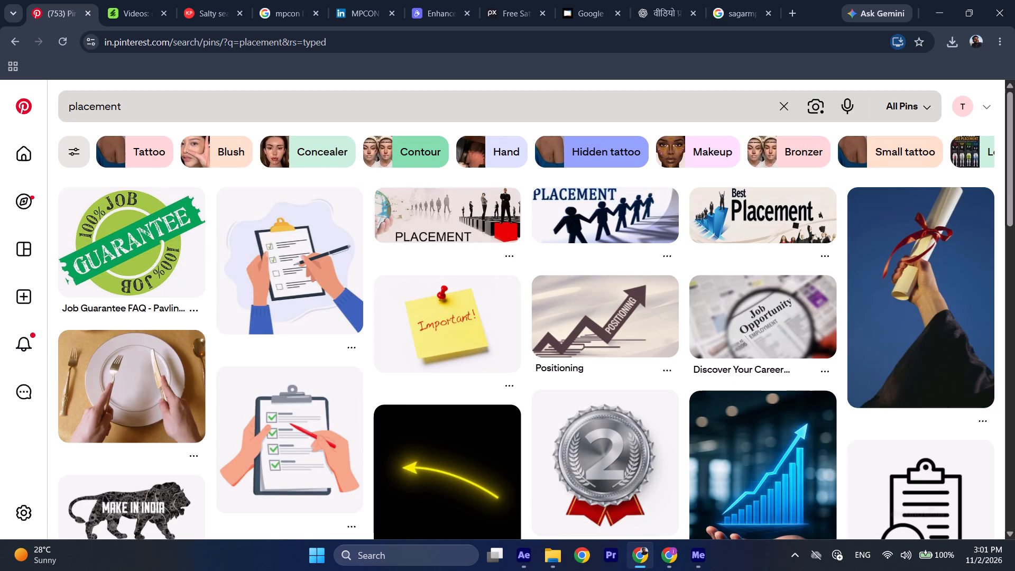
Browse related pins from the raised diploma image and download the photo of the smiling graduate holding up his diploma.
click(891, 329)
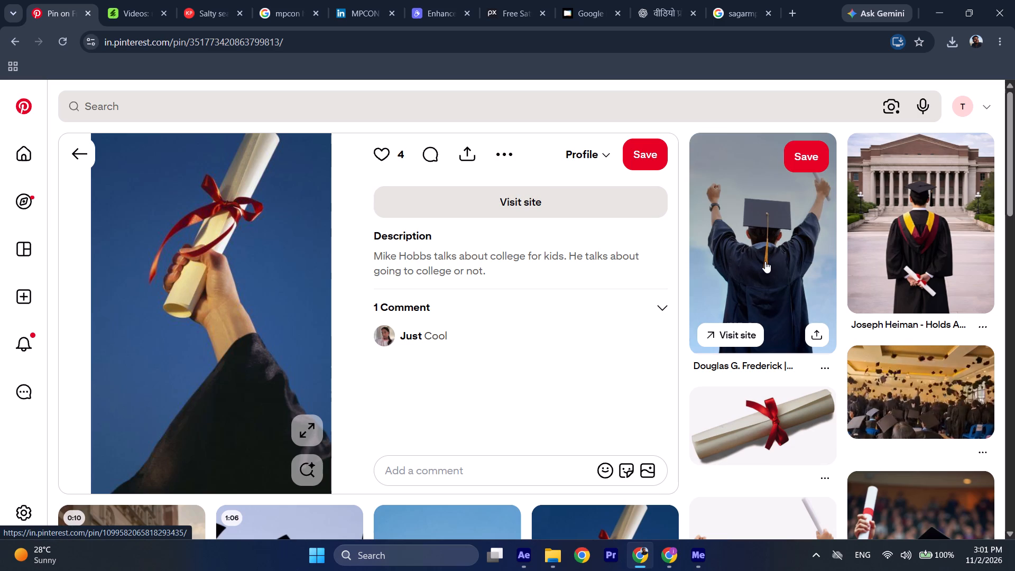
scroll(765, 261, down, 3)
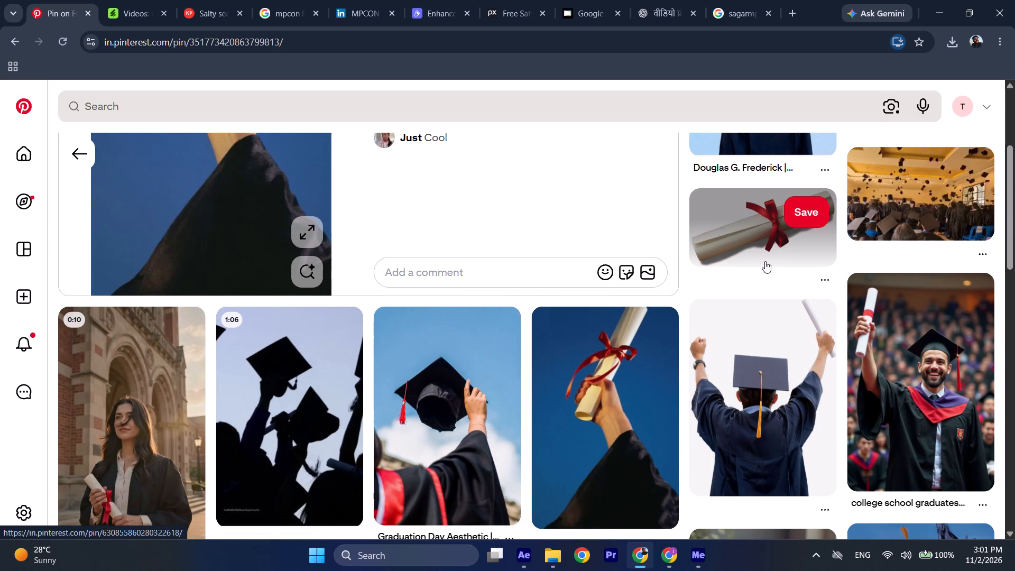
click(946, 369)
click(500, 151)
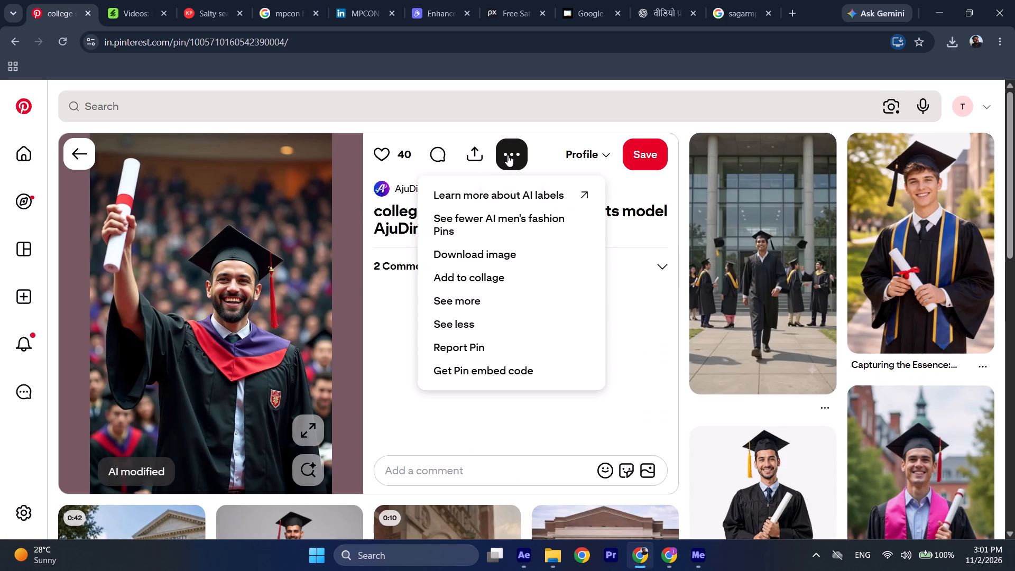
click(479, 252)
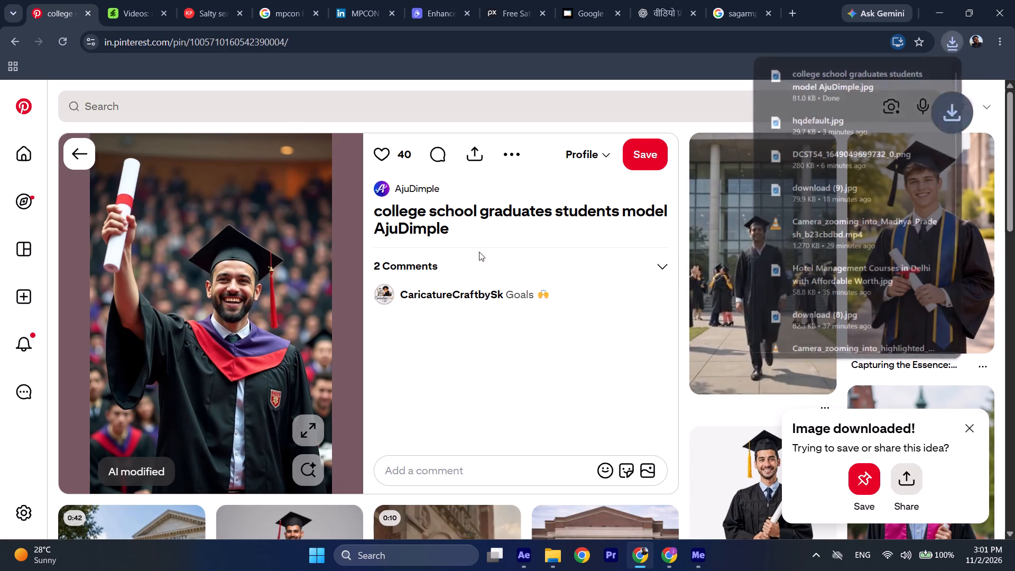
Bring the downloaded graduate photo from the Downloads folder into Pre-comp 2 in After Effects.
click(908, 70)
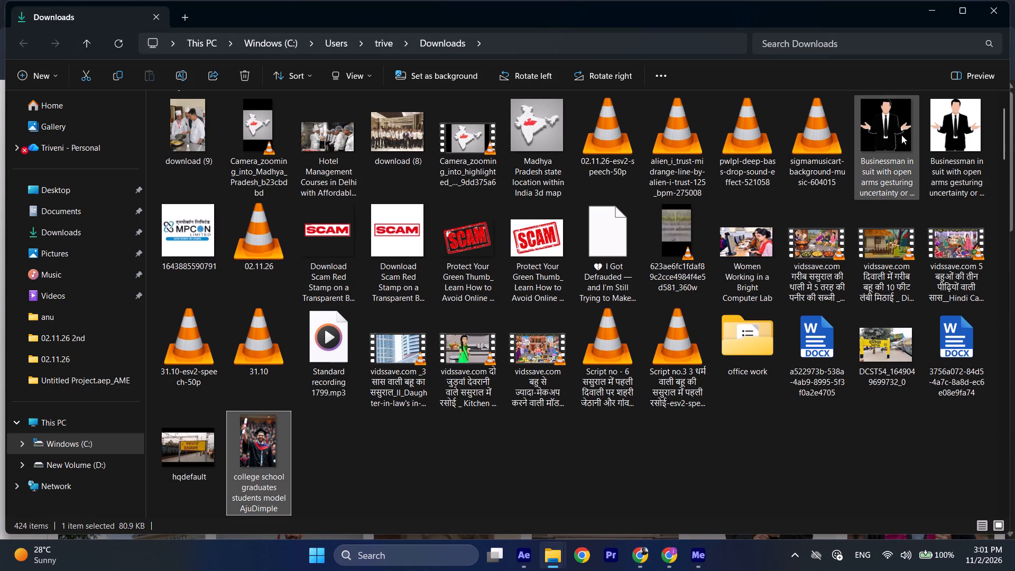
drag(267, 443, 531, 570)
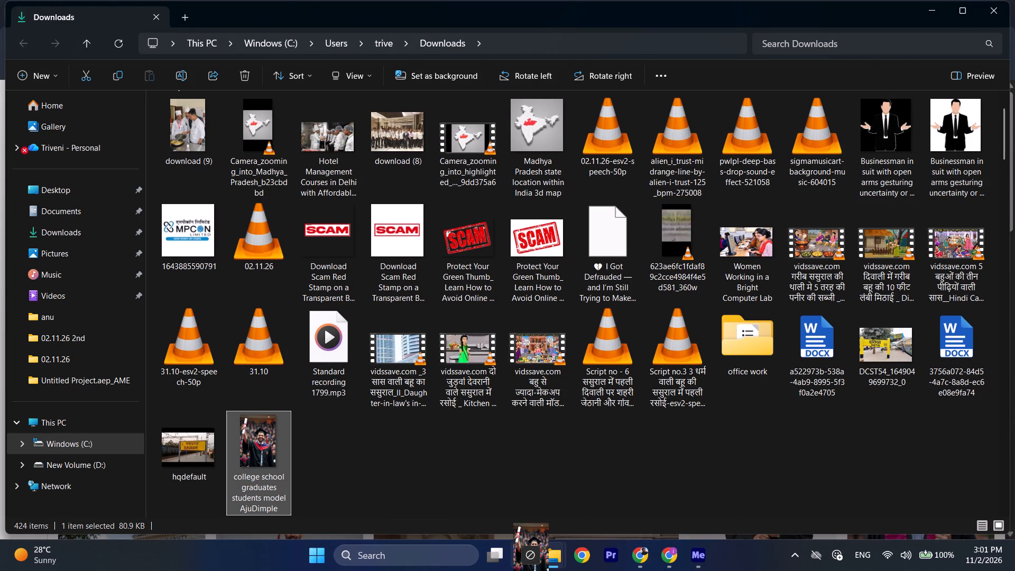
drag(531, 570, 645, 486)
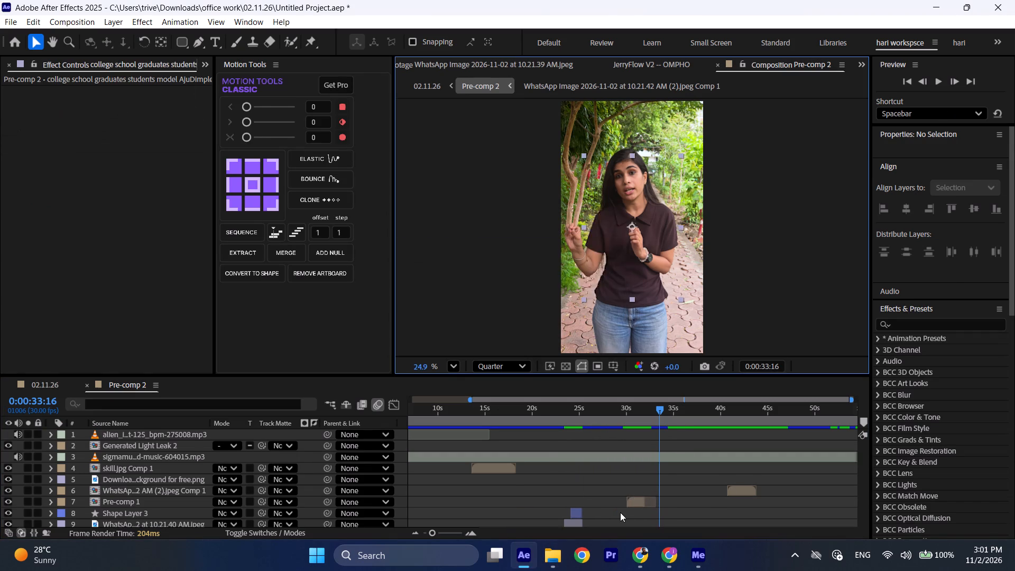
Split the graduate photo layer at 0:00:33:16 and delete the part before the cut.
key(ctrl+shift+d)
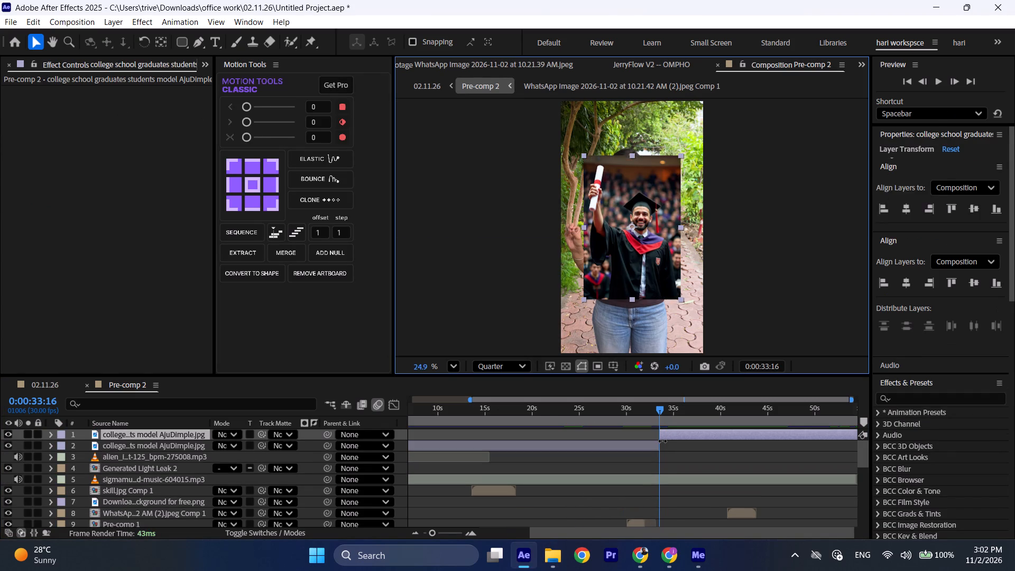
click(660, 448)
key(BackSpace)
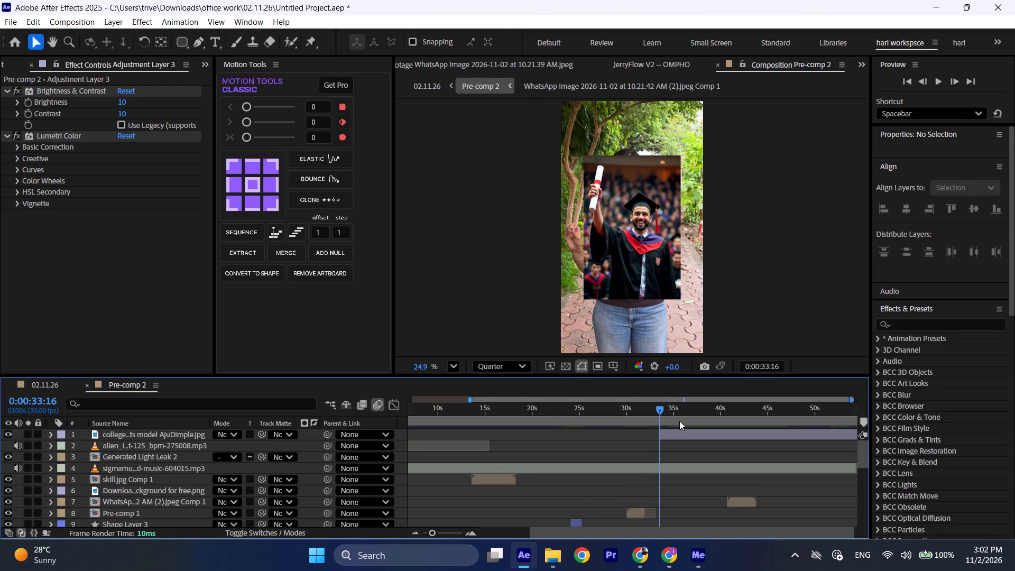
Preview the speech around the graduate photo and move the photo layer to start at 0:00:32:17.
key(space)
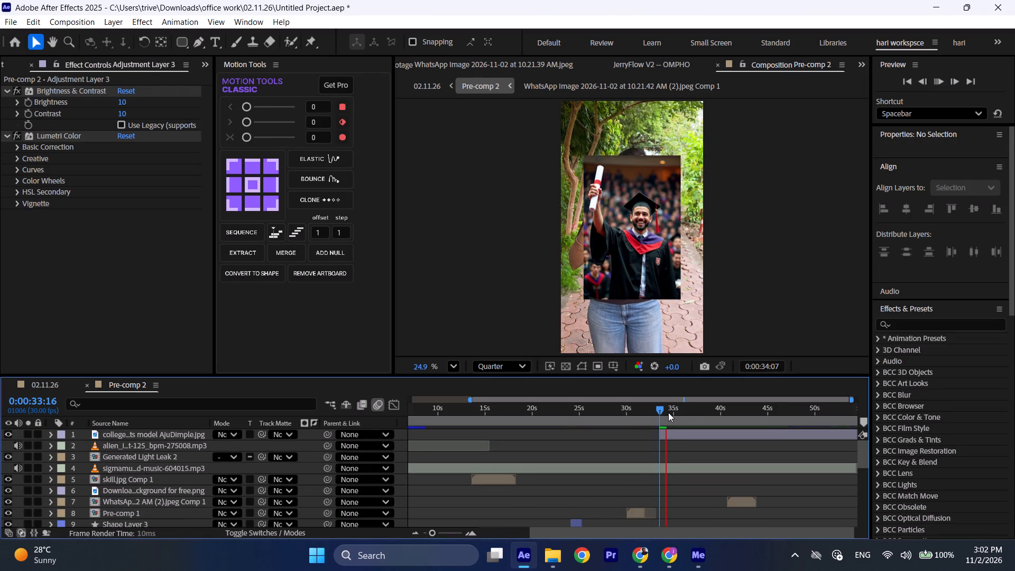
key(space)
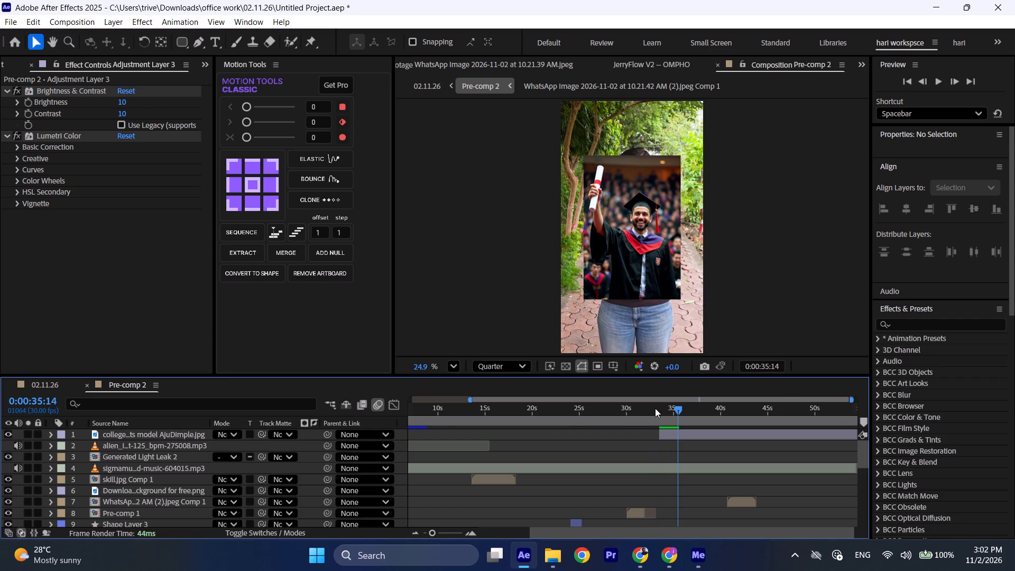
drag(651, 408, 645, 408)
key(space)
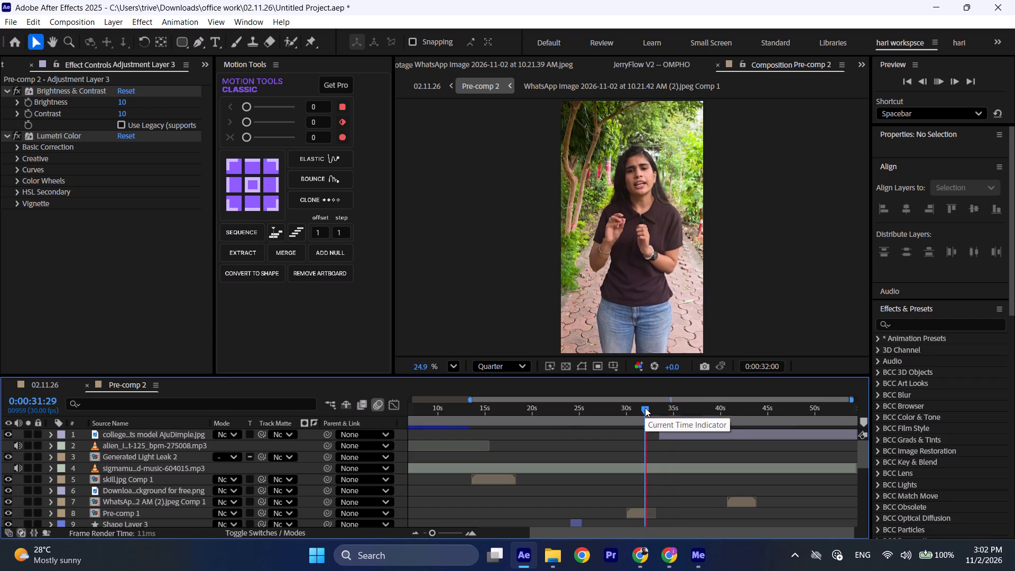
key(space)
click(670, 433)
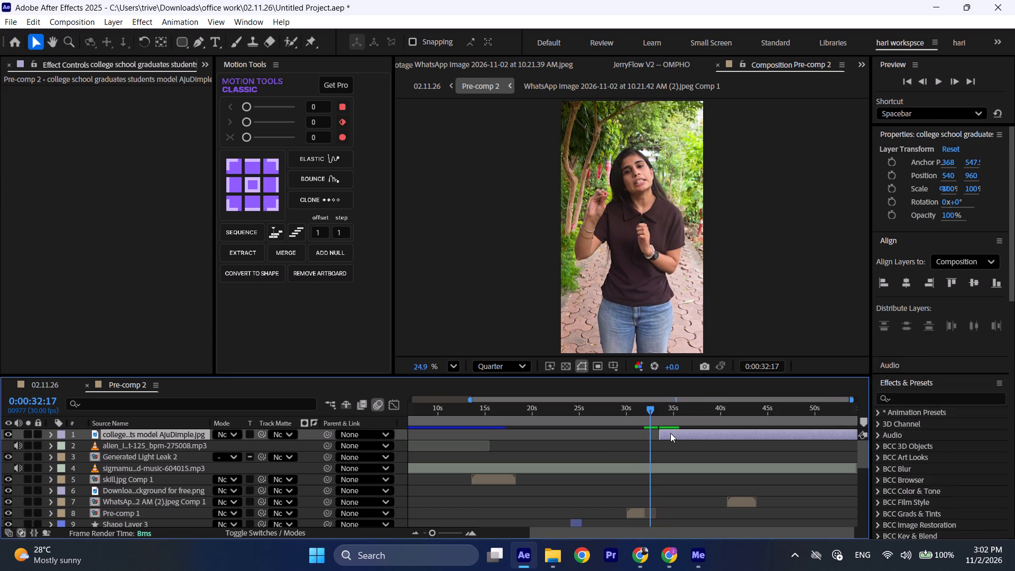
text(q)
Play back from 0:00:32:17, split the graduate photo layer at 0:00:34:15 and delete the part after the cut.
key(space)
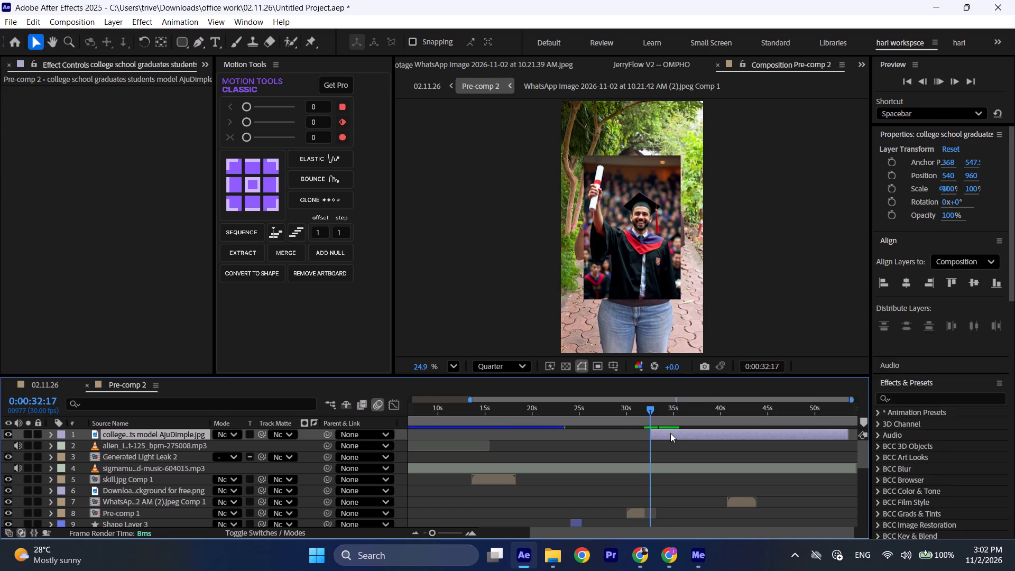
key(space)
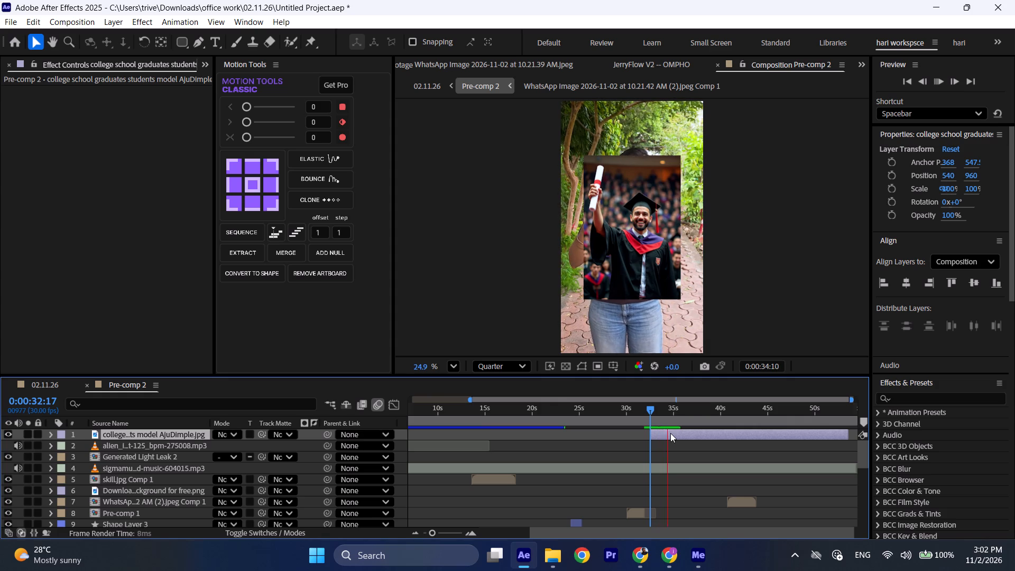
click(670, 433)
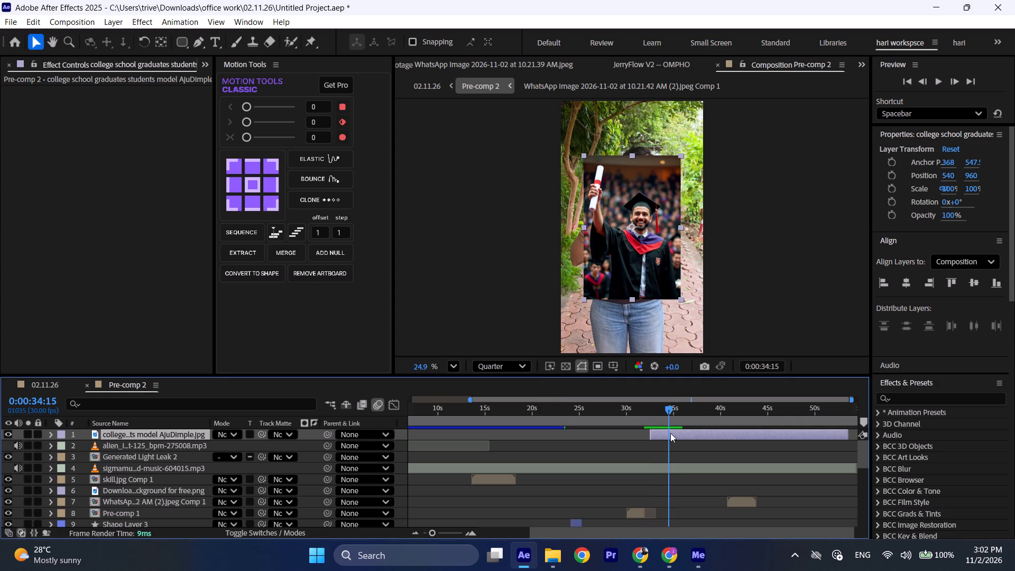
key(ctrl+shift+d)
key(BackSpace)
click(670, 433)
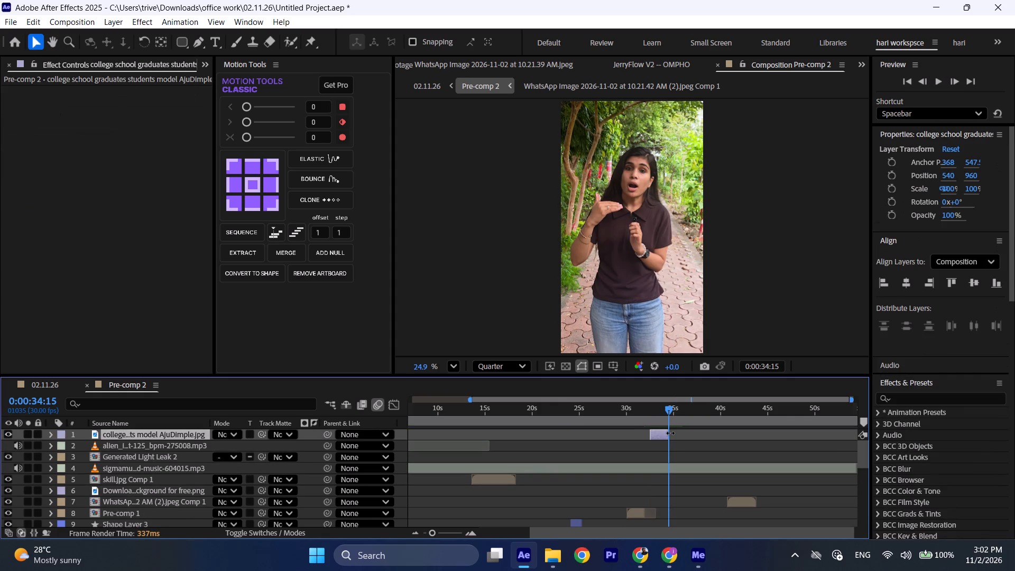
Fit the graduate photo to the composition height and check it at 0:00:33:20.
key(ctrl+alt+shift+g)
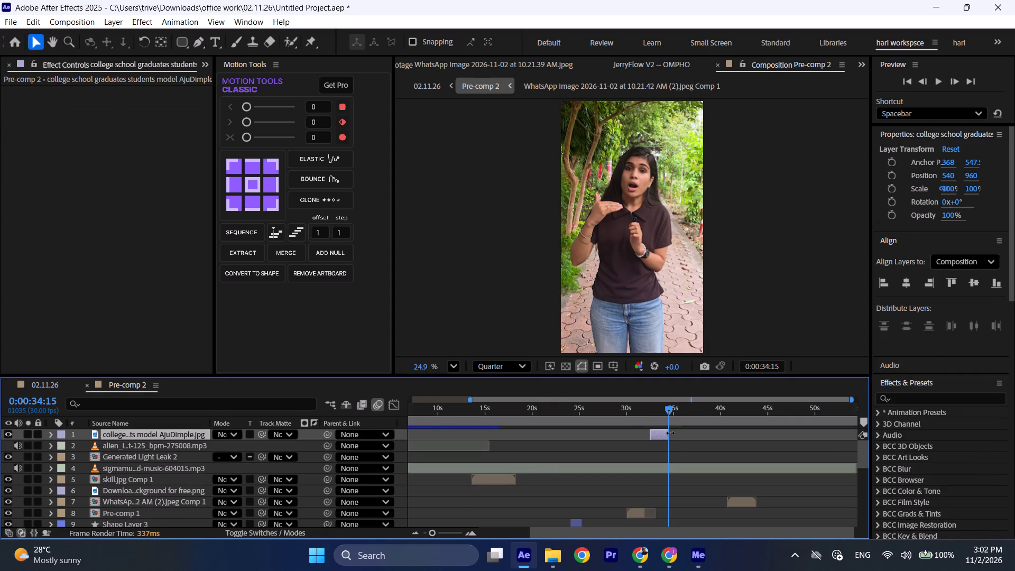
click(661, 409)
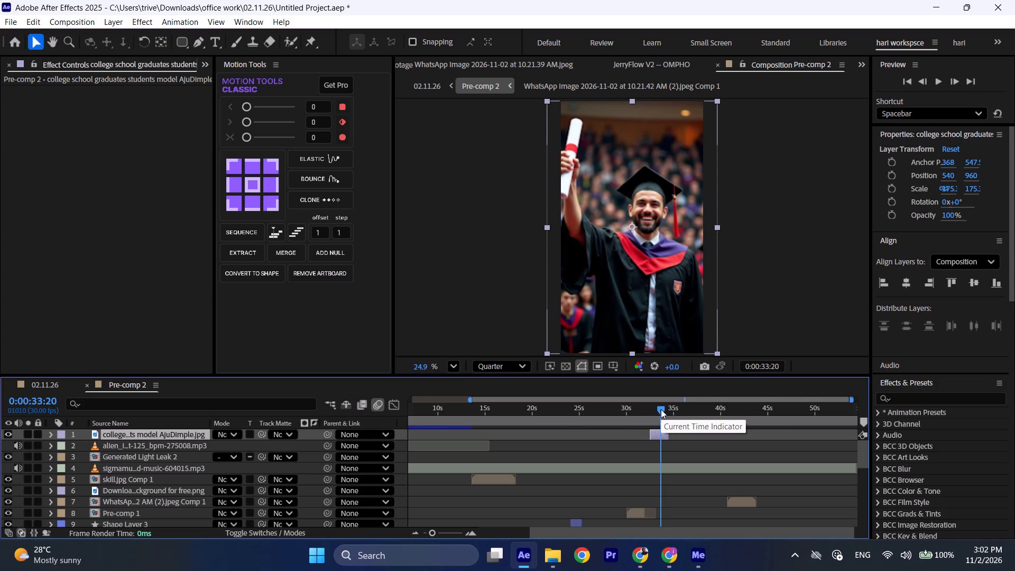
Keyframe the graduate photo's scale from 175.3% at 0:00:32:17 up to 210.3% at 0:00:34:14.
key(z)
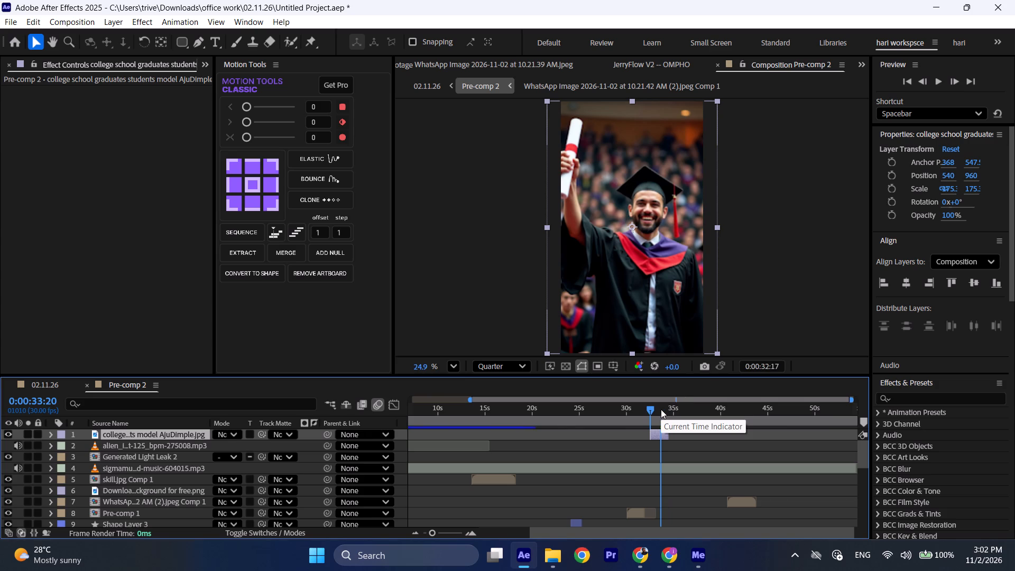
key(s)
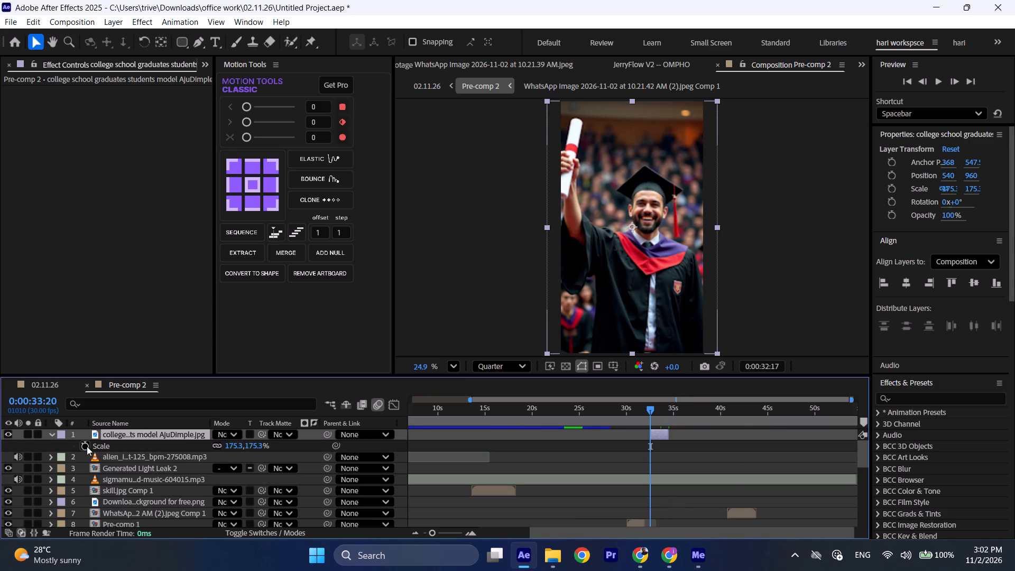
click(87, 446)
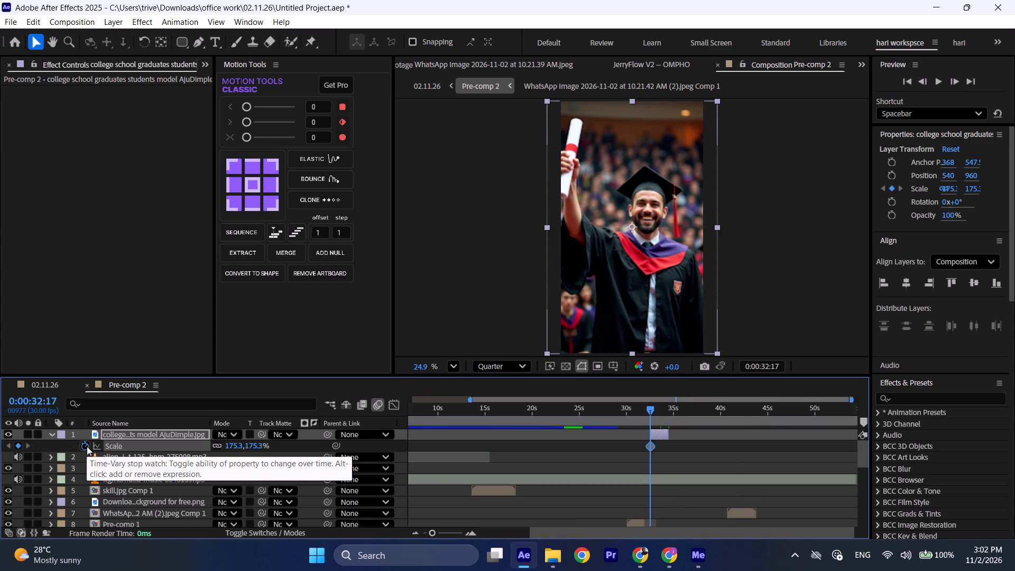
key(x)
drag(229, 446, 257, 452)
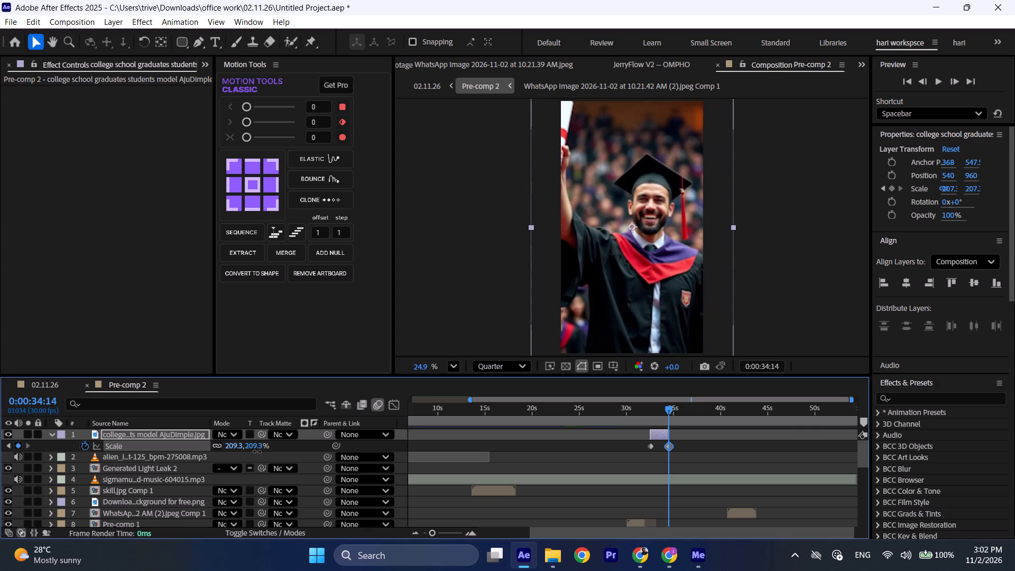
drag(257, 452, 258, 452)
Easy-ease both scale keyframes of the graduate photo, apply JerryFlow V2's first preset curve, and play back from 0:00:32:01.
drag(636, 441, 680, 450)
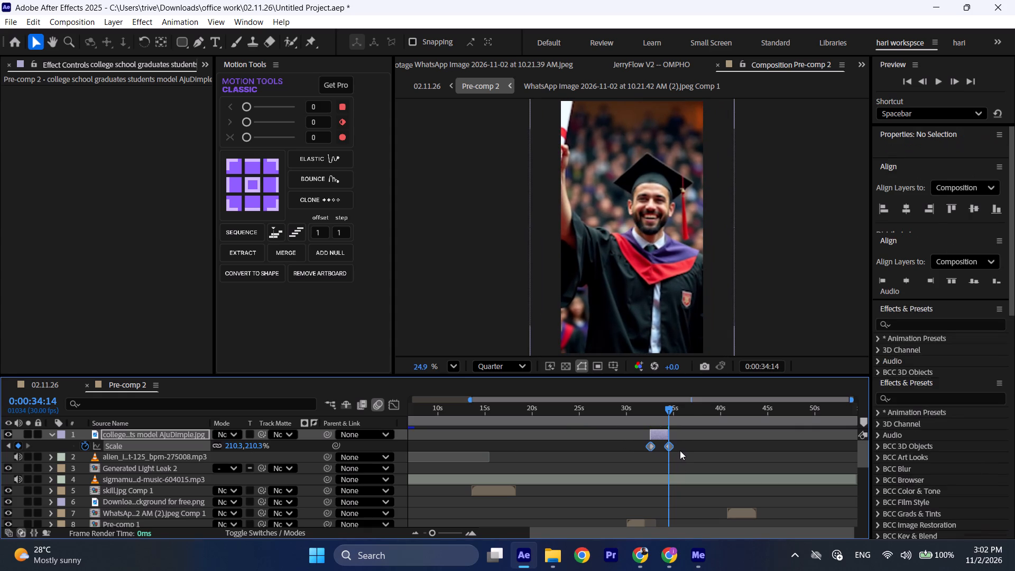
key(F9)
click(633, 59)
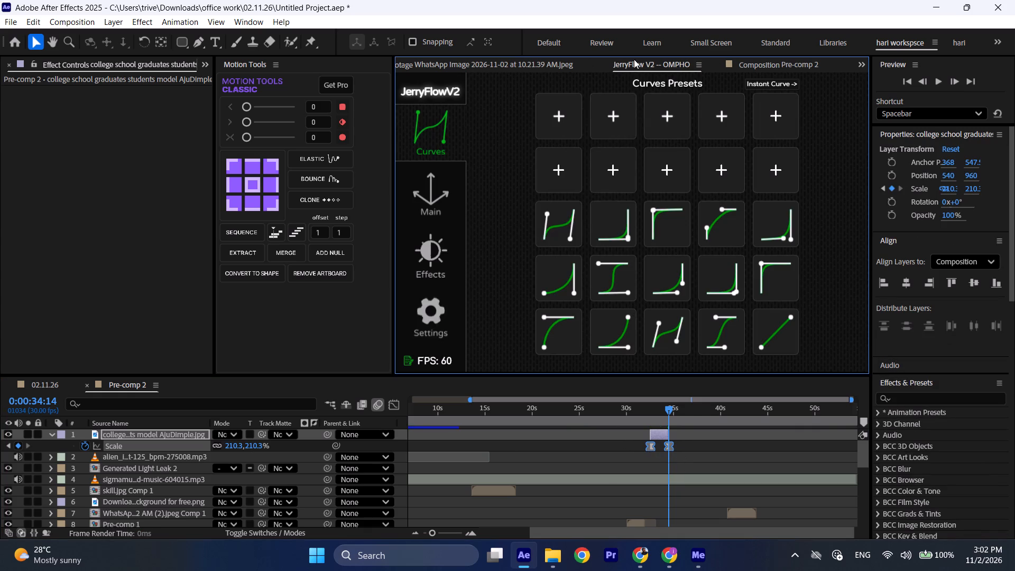
click(565, 224)
click(649, 412)
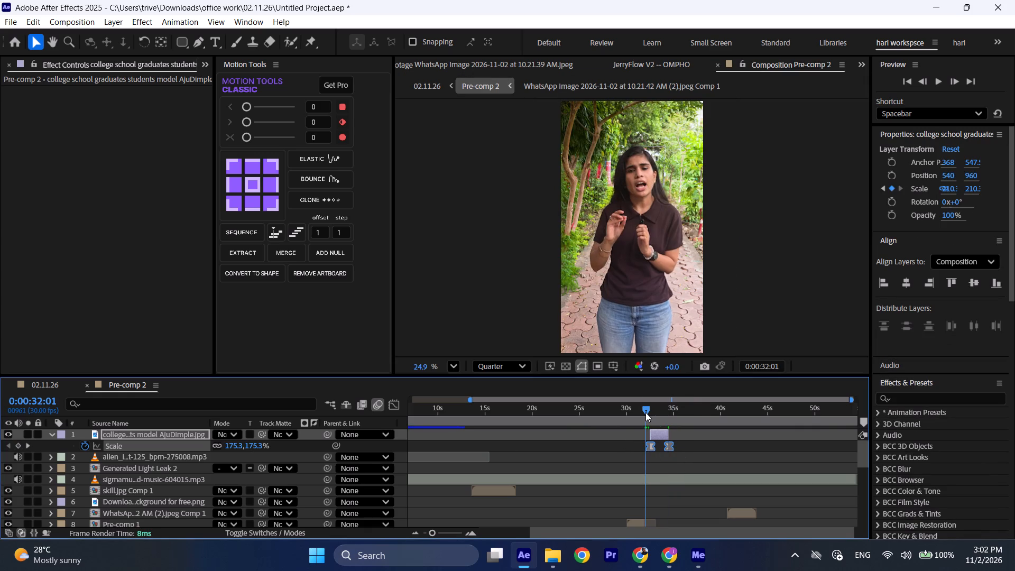
key(space)
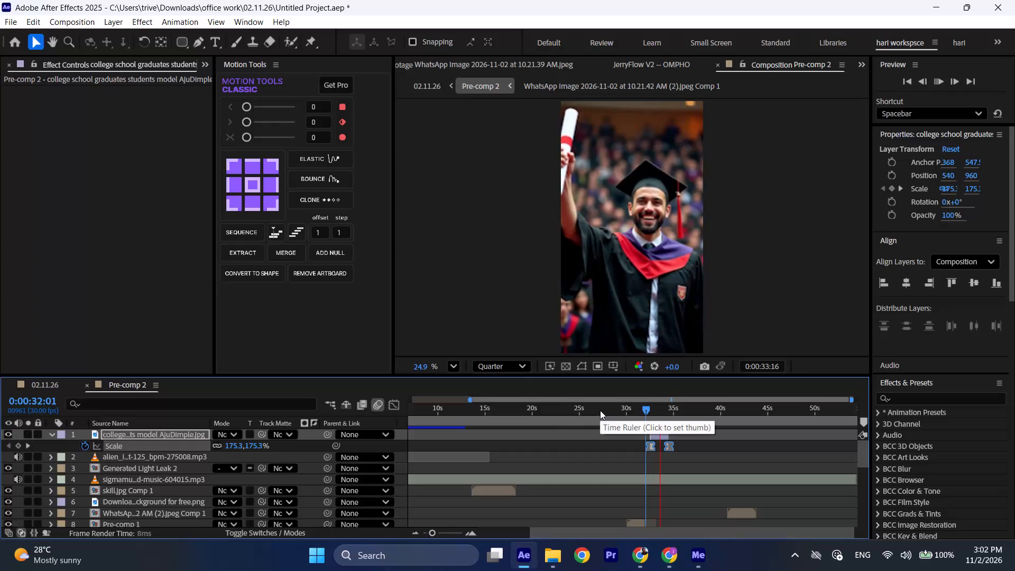
key(space)
Show the whole Pre-comp 2 timeline and review the inserts, playing back from 0:00:38:10 and from 0:00:45:08.
scroll(487, 475, down, 2)
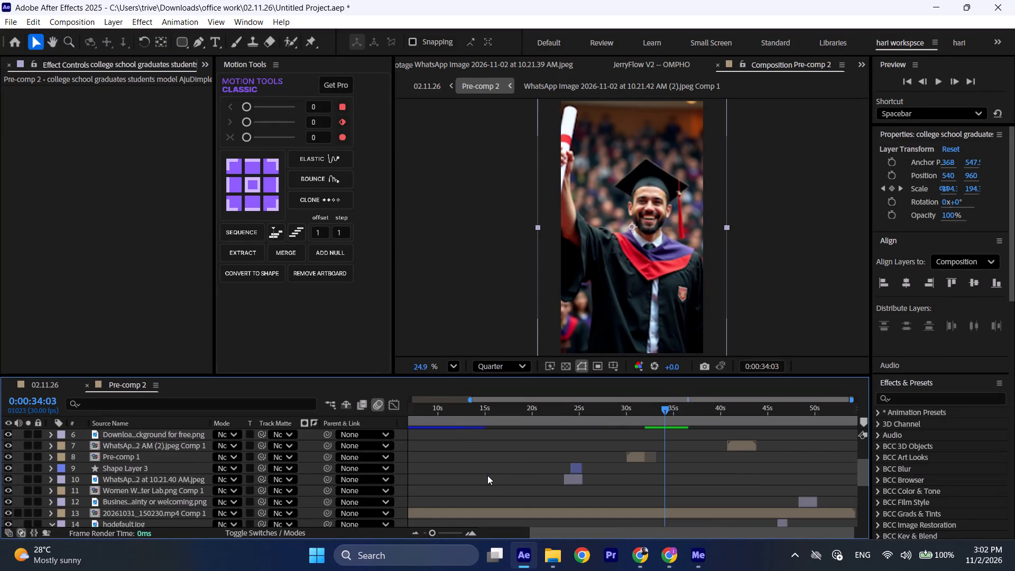
key(ctrl+shift+x)
key(ctrl+shift+x)
key(ctrl+shift+x)
click(497, 488)
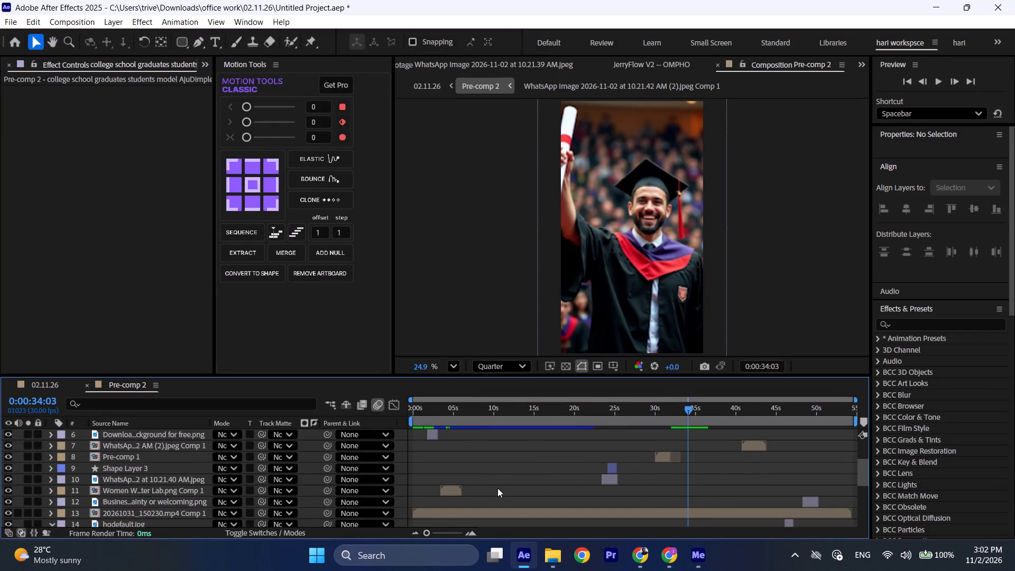
drag(512, 410, 695, 417)
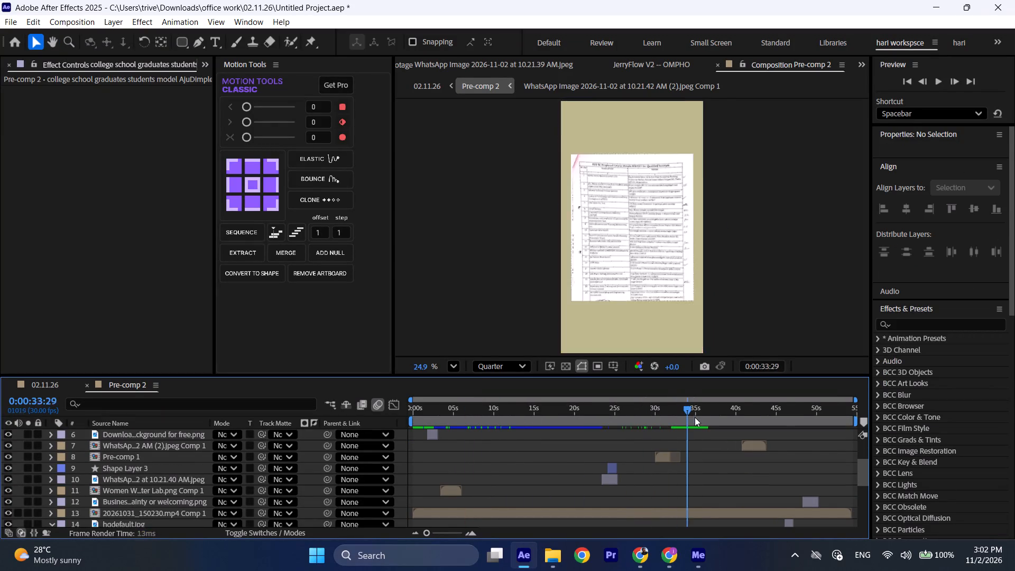
drag(695, 417, 722, 418)
key(space)
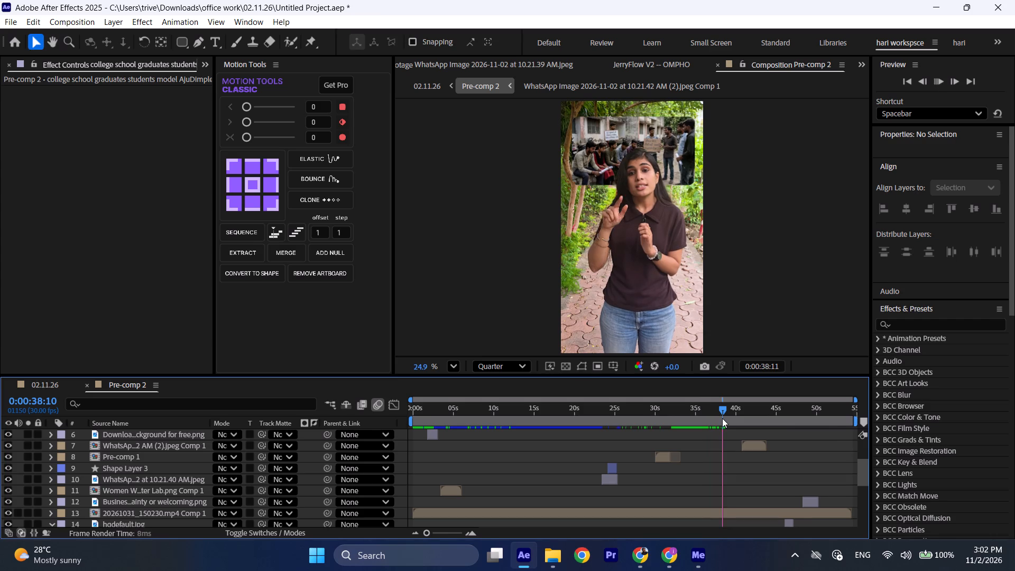
drag(763, 407, 778, 408)
key(space)
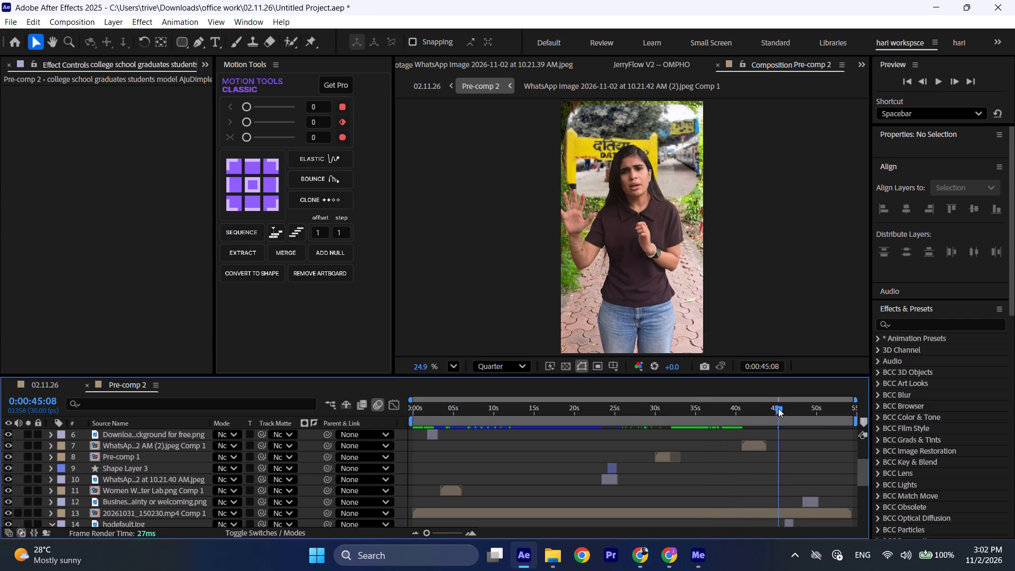
scroll(778, 413, left, 1)
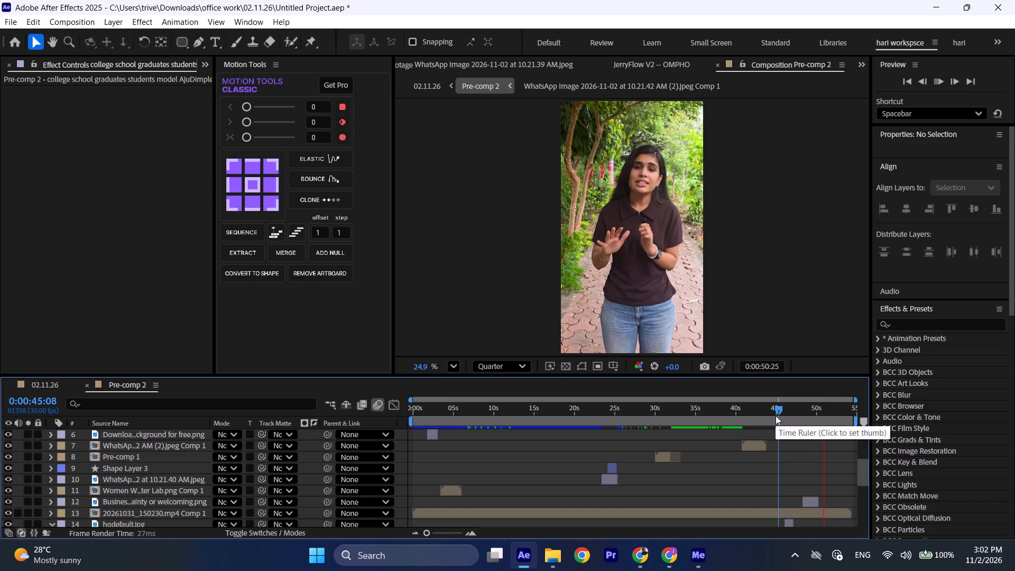
key(space)
At 0:00:50:03, set the Mask 1 feather of the businessman image layer to 31 pixels.
click(817, 416)
click(811, 500)
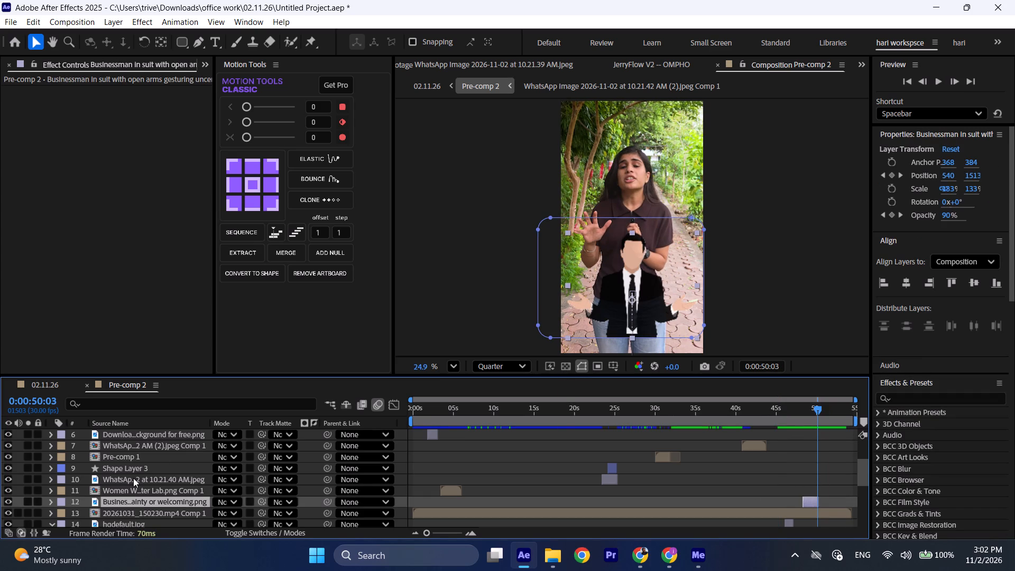
key(m)
scroll(164, 480, down, 2)
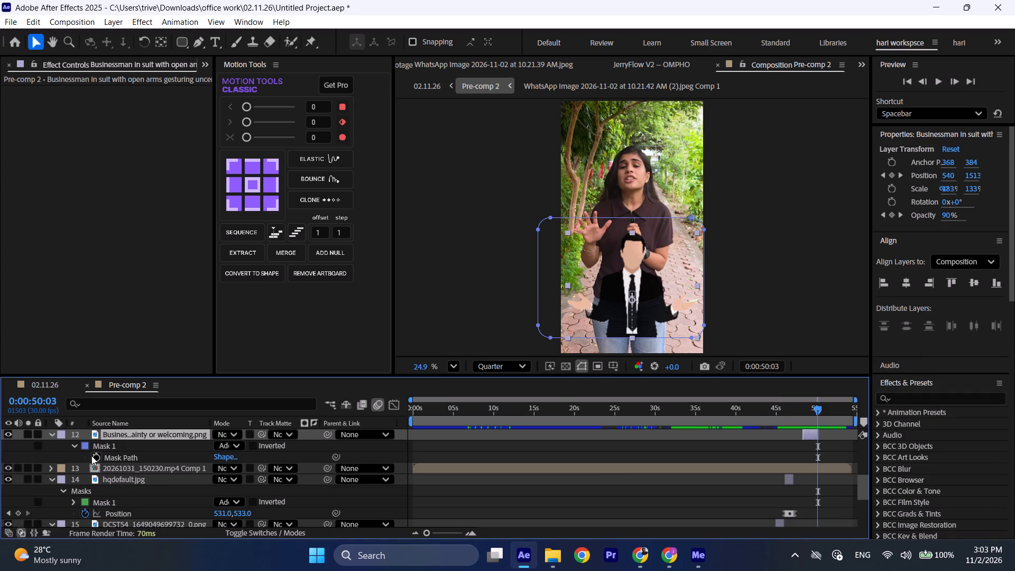
click(75, 443)
click(74, 447)
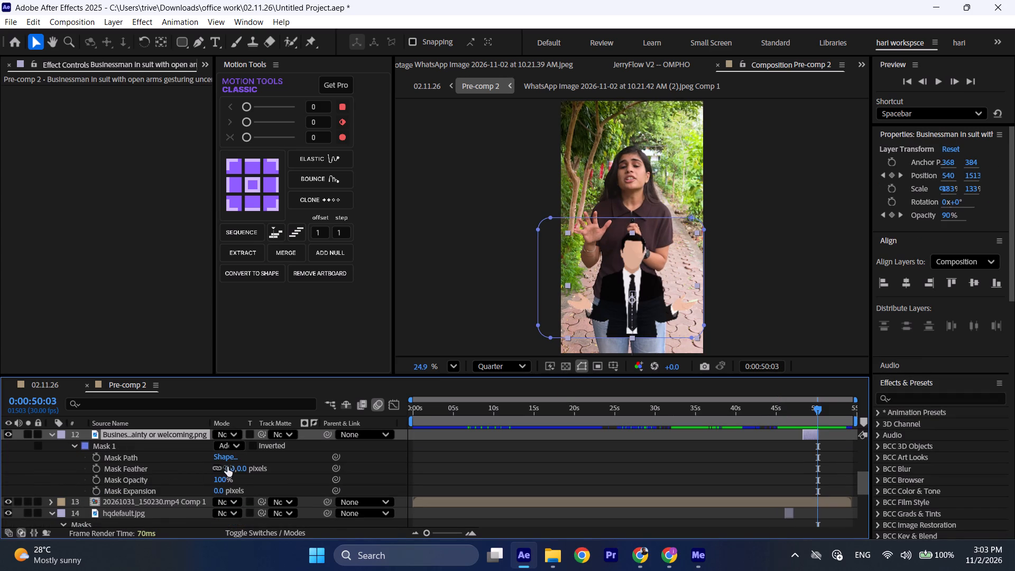
drag(229, 467, 252, 469)
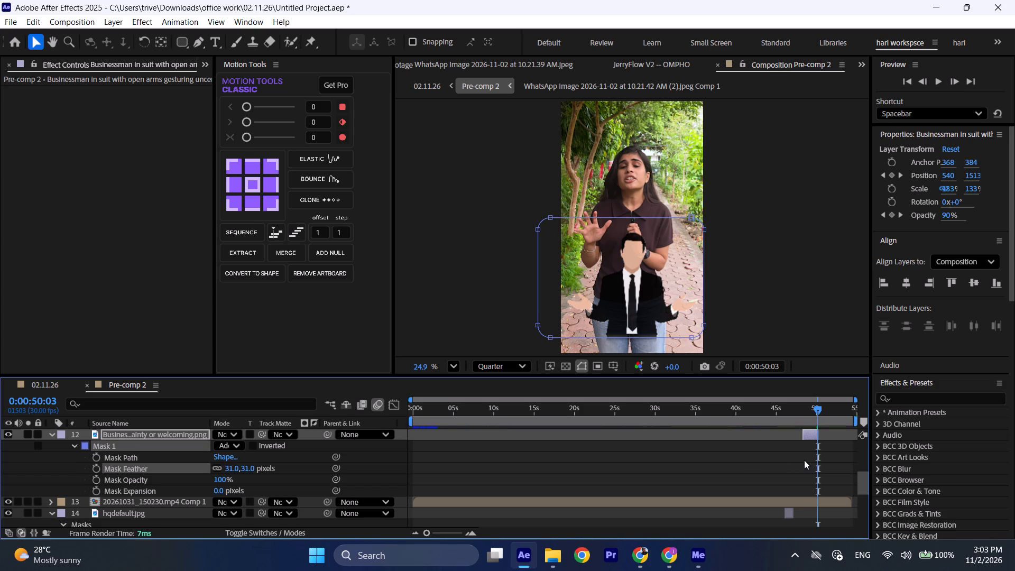
Inspect the businessman layer's position and opacity keyframes, collapse the layer, and play back its ending from about 0:00:50:03.
key(u)
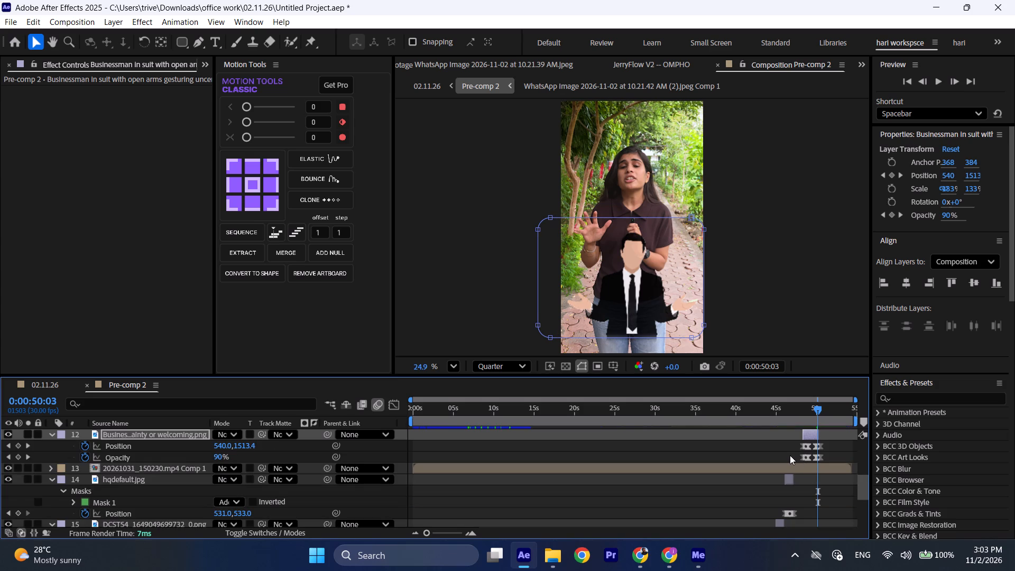
click(785, 448)
click(800, 436)
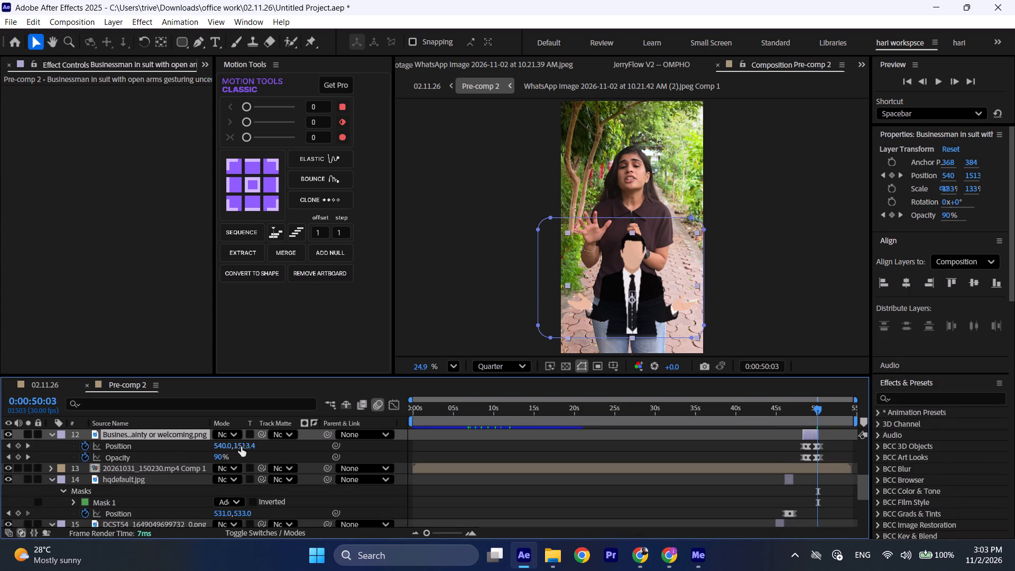
click(52, 435)
key(space)
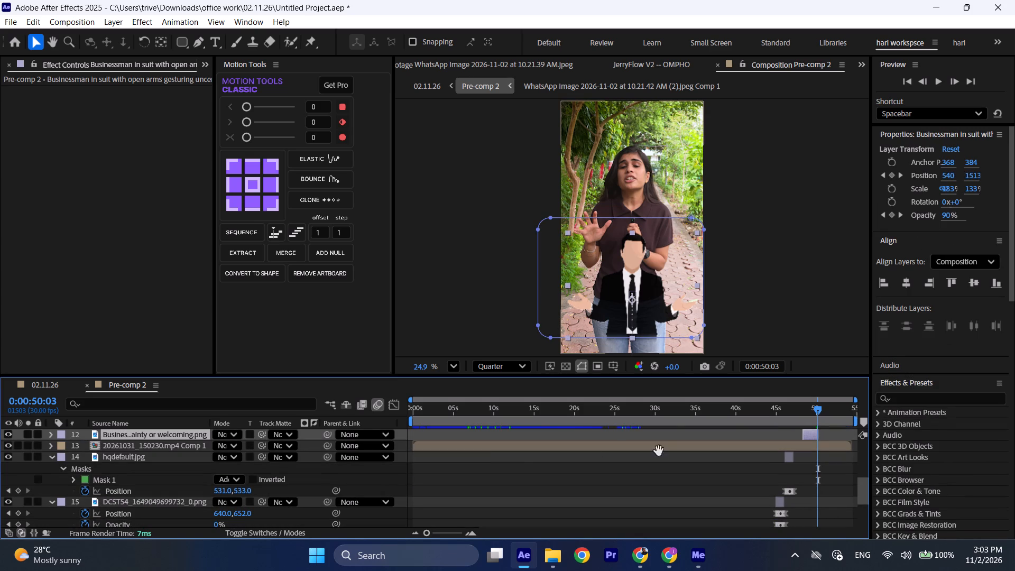
click(818, 407)
key(space)
click(818, 407)
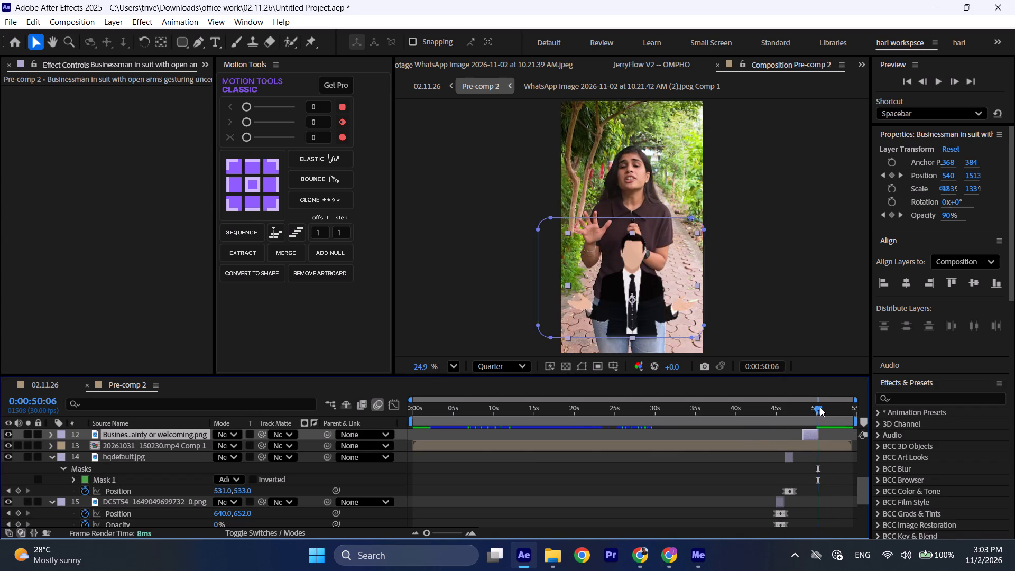
key(space)
click(820, 407)
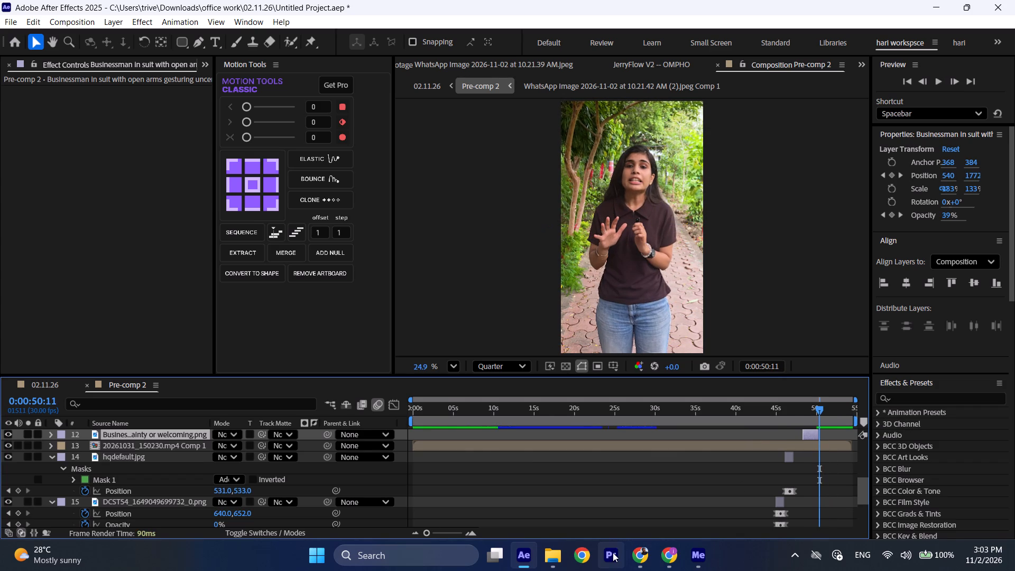
Switch to Chrome and search Pinterest for "what green screen".
click(641, 550)
click(108, 105)
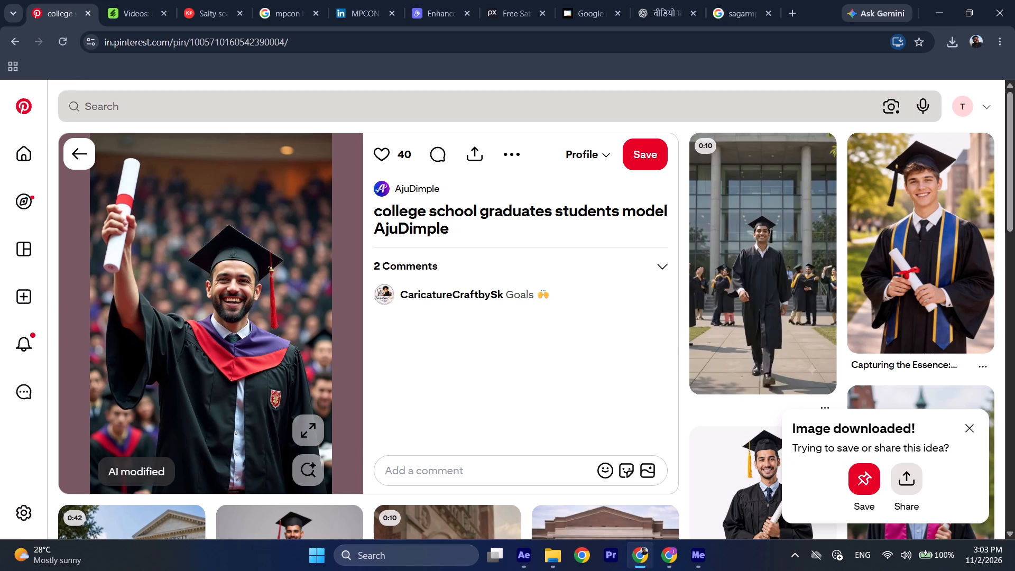
text(what)
key(space)
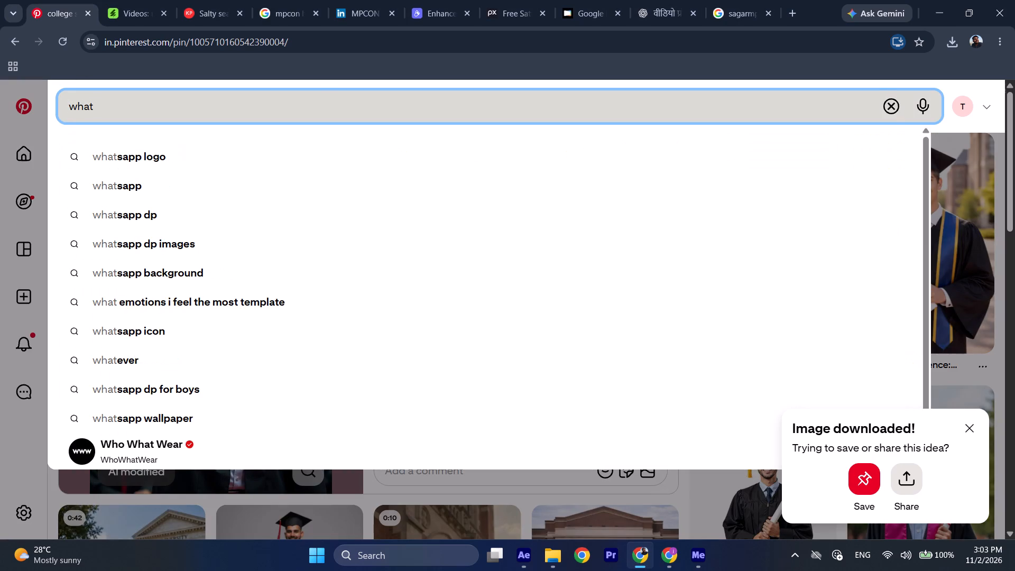
text(green)
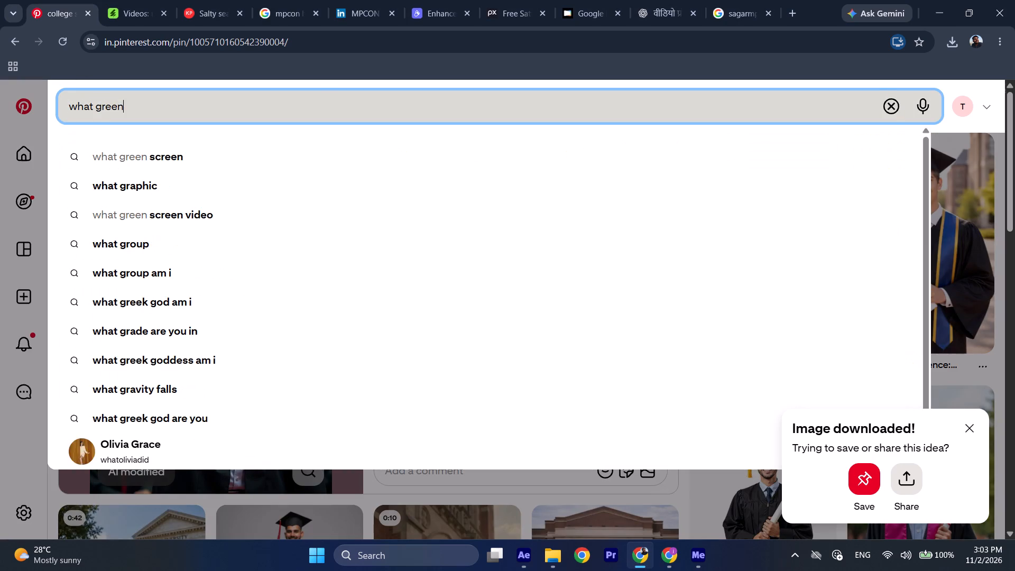
click(120, 159)
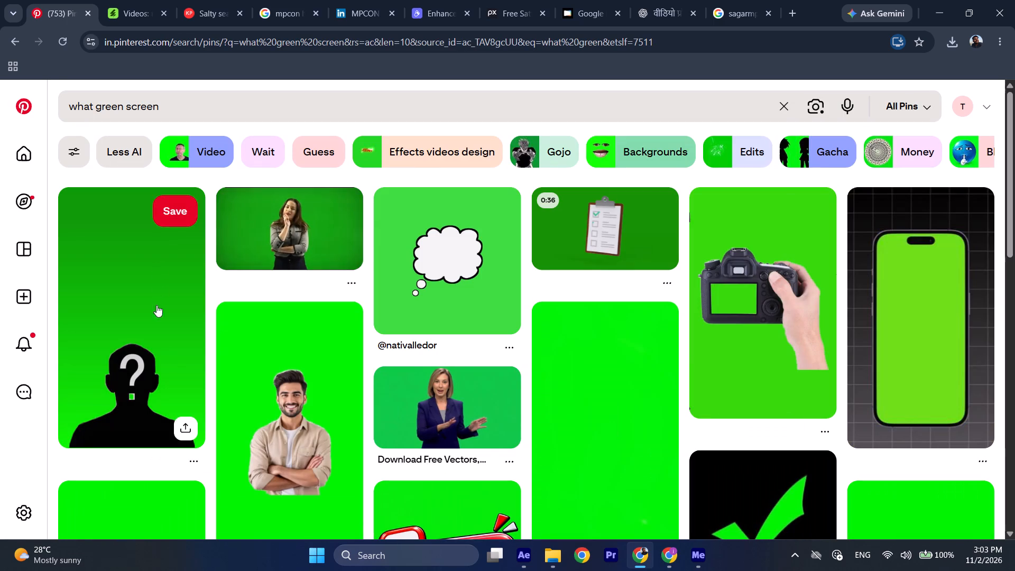
Look through the "what green screen" results for a usable question-themed clip.
scroll(409, 395, down, 3)
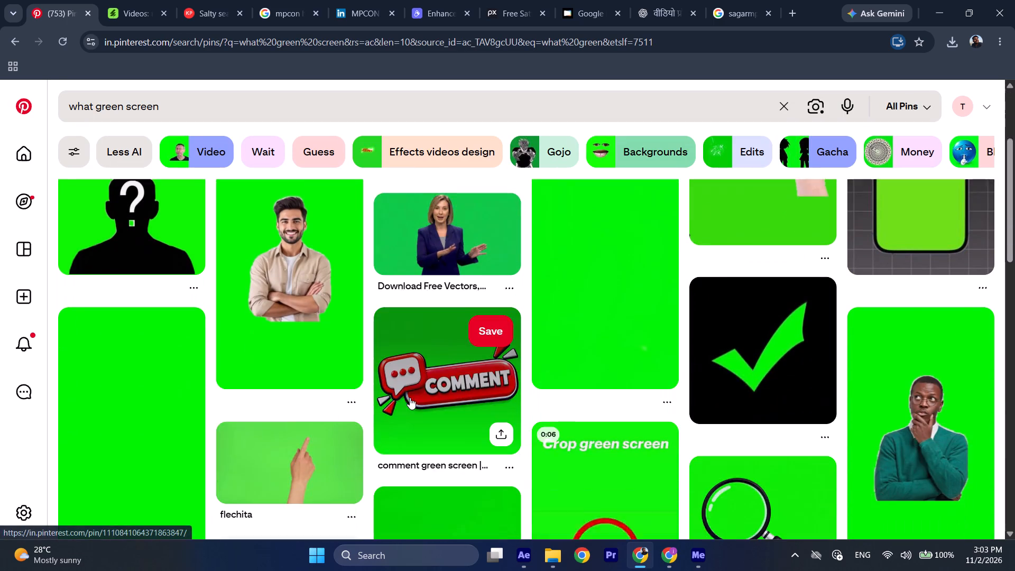
scroll(410, 398, down, 8)
scroll(410, 398, up, 1)
scroll(410, 398, down, 5)
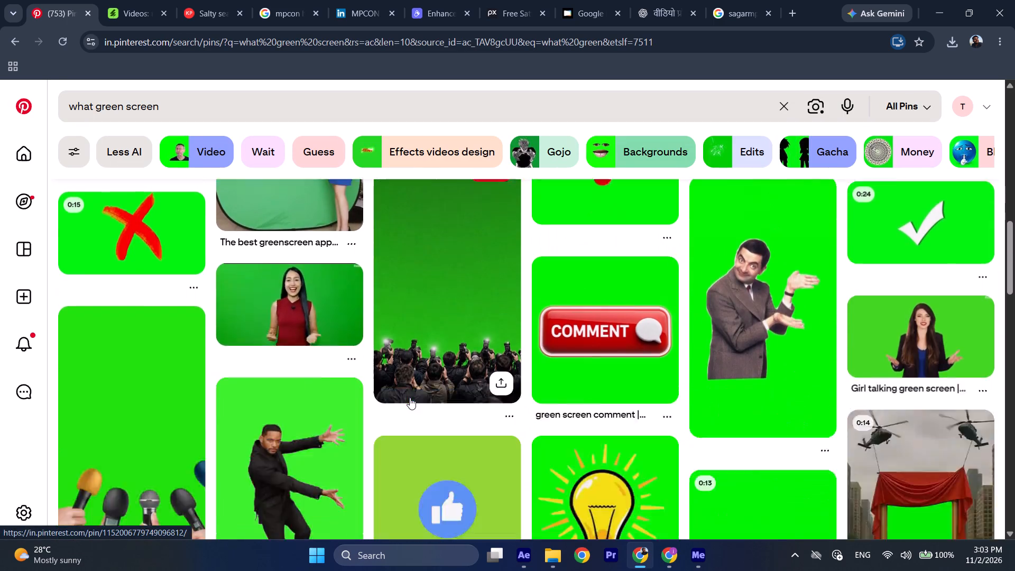
scroll(410, 398, down, 13)
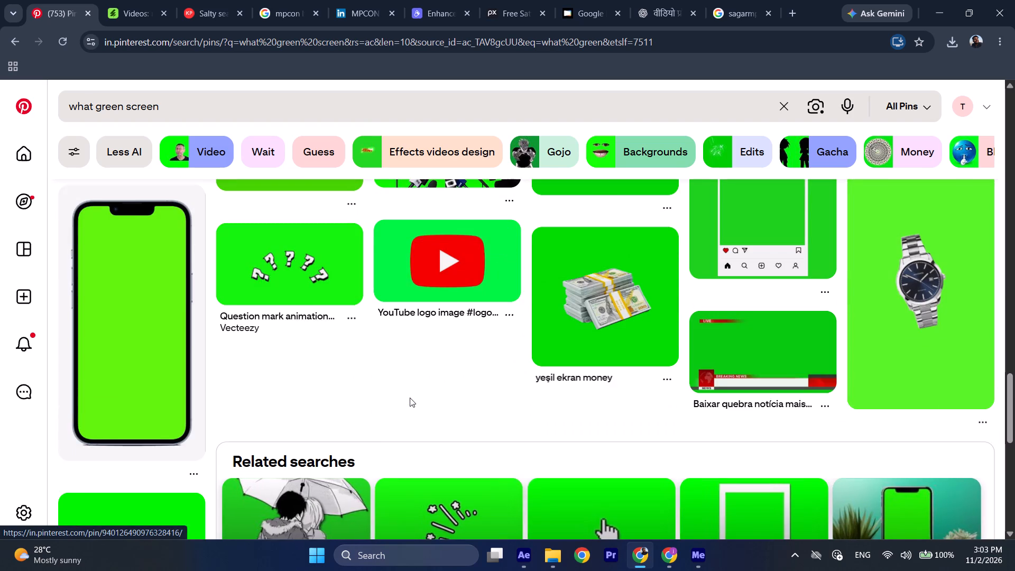
scroll(410, 398, down, 15)
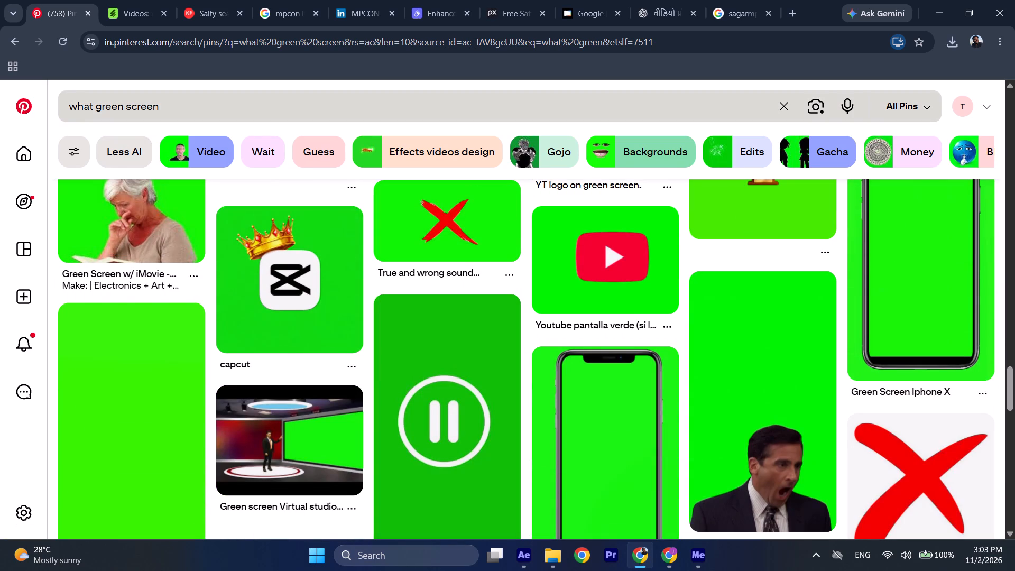
Change the Pinterest search to "?? green screen" and look through the results.
drag(93, 104, 69, 106)
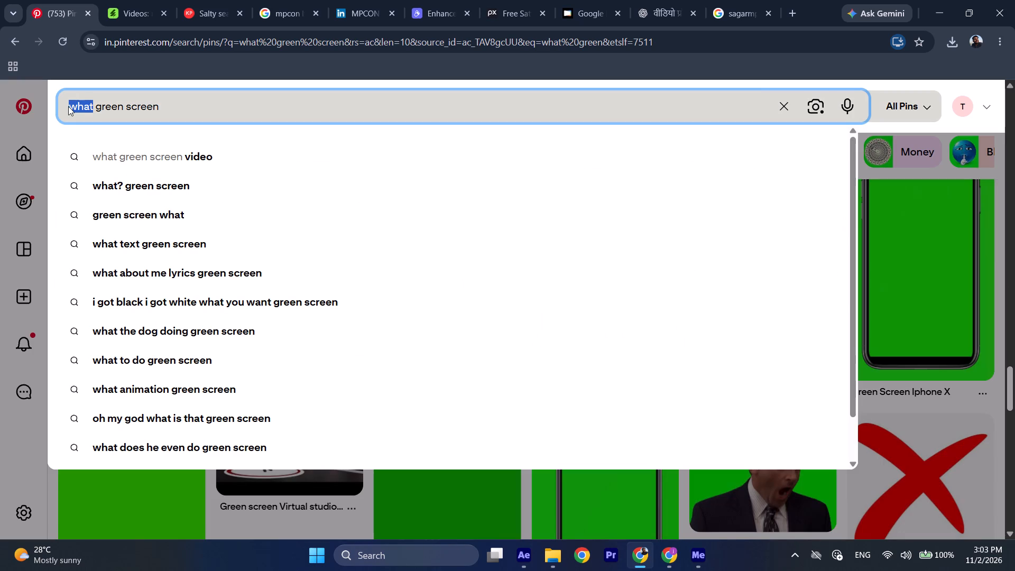
text(??)
key(Return)
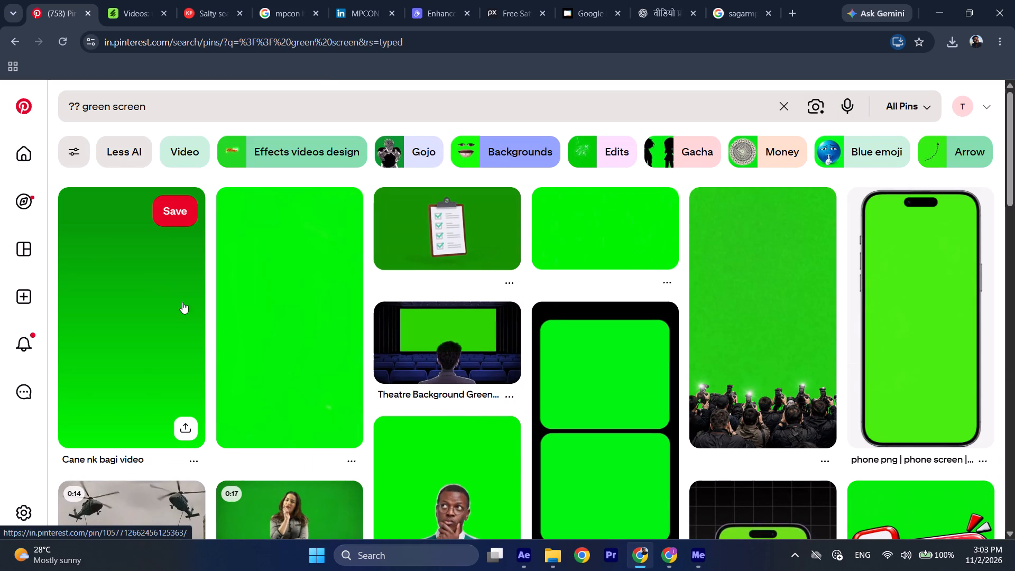
scroll(347, 335, down, 8)
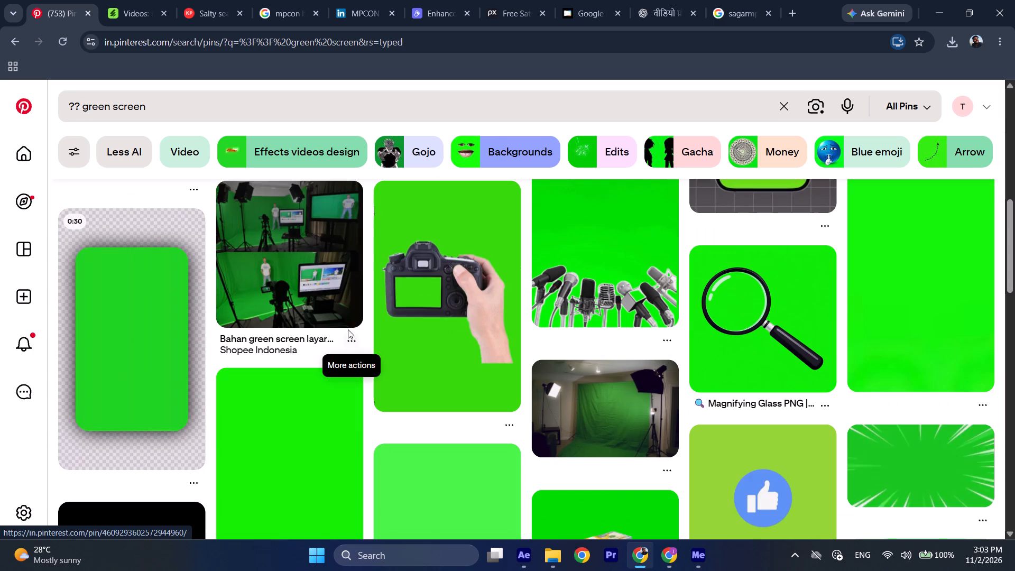
Search Pinterest for the suggested term "green screen backgrounds".
click(181, 102)
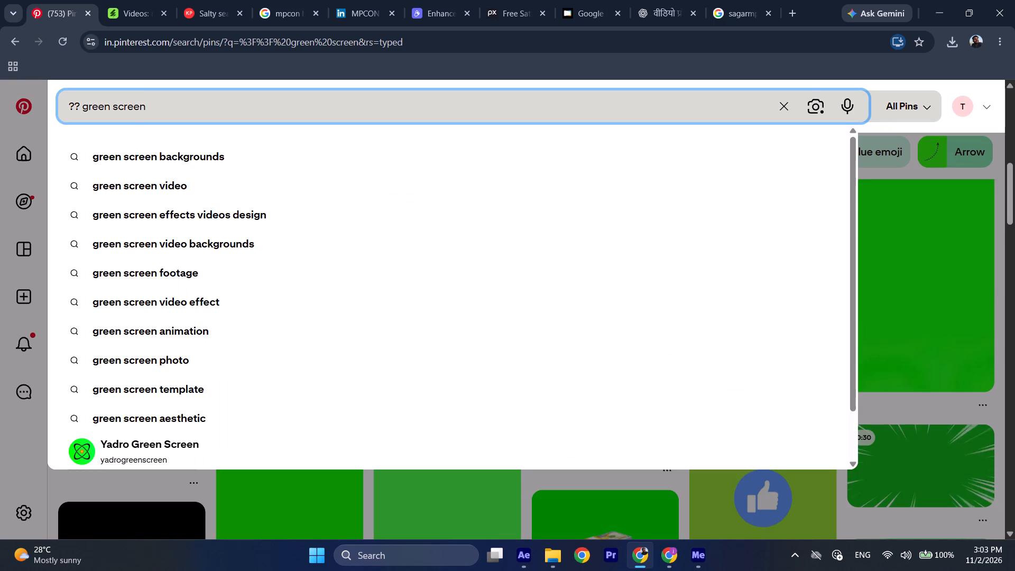
click(176, 164)
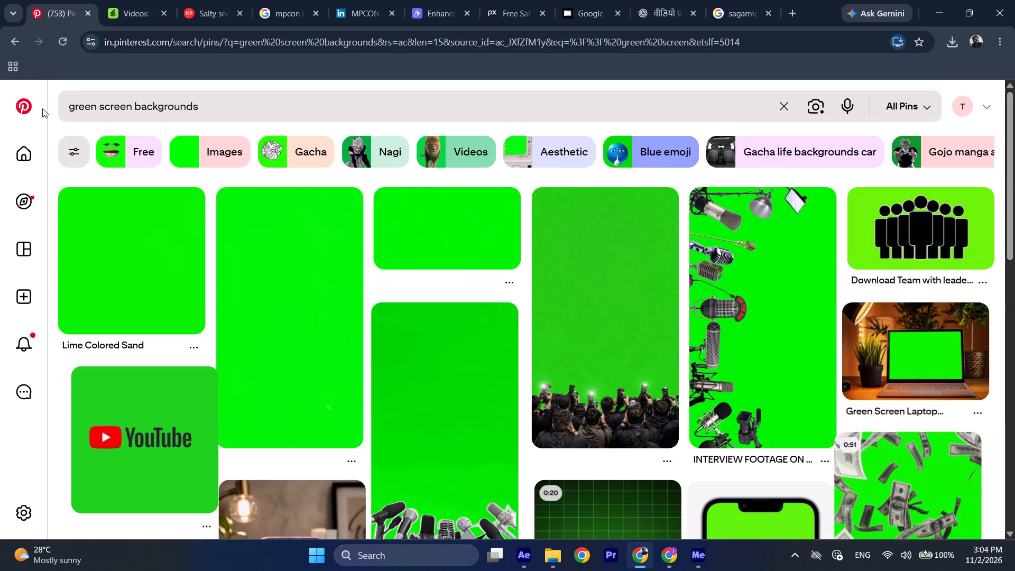
Go back to the earlier Pinterest search for "what" and look through its question-mark images and clips.
click(16, 39)
click(16, 39)
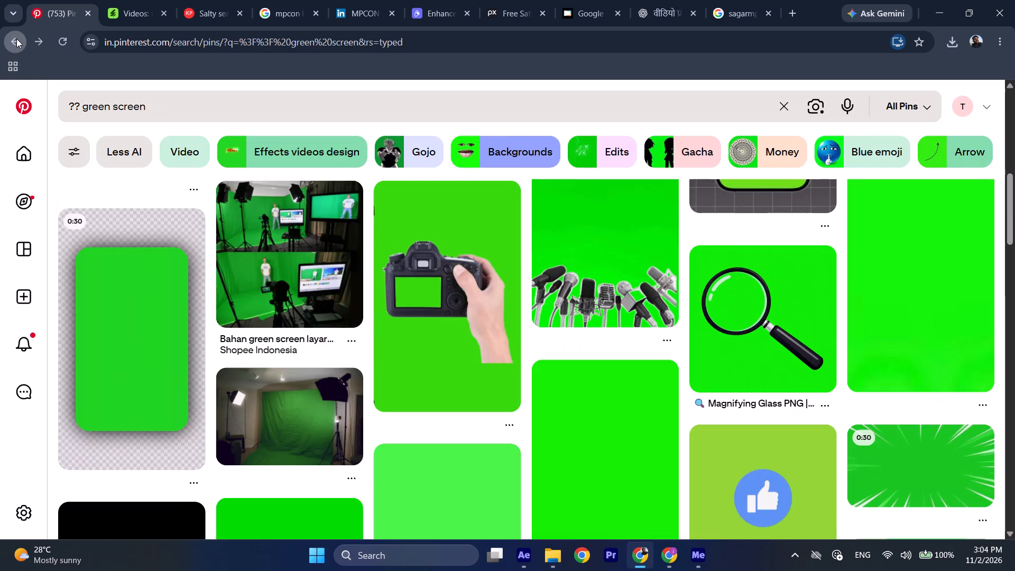
click(16, 39)
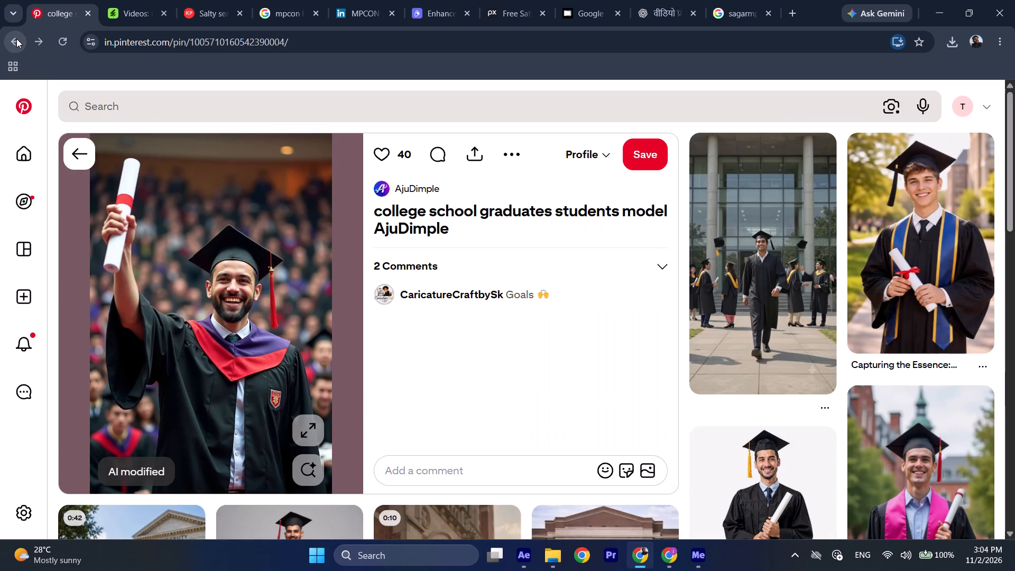
click(16, 39)
click(16, 39)
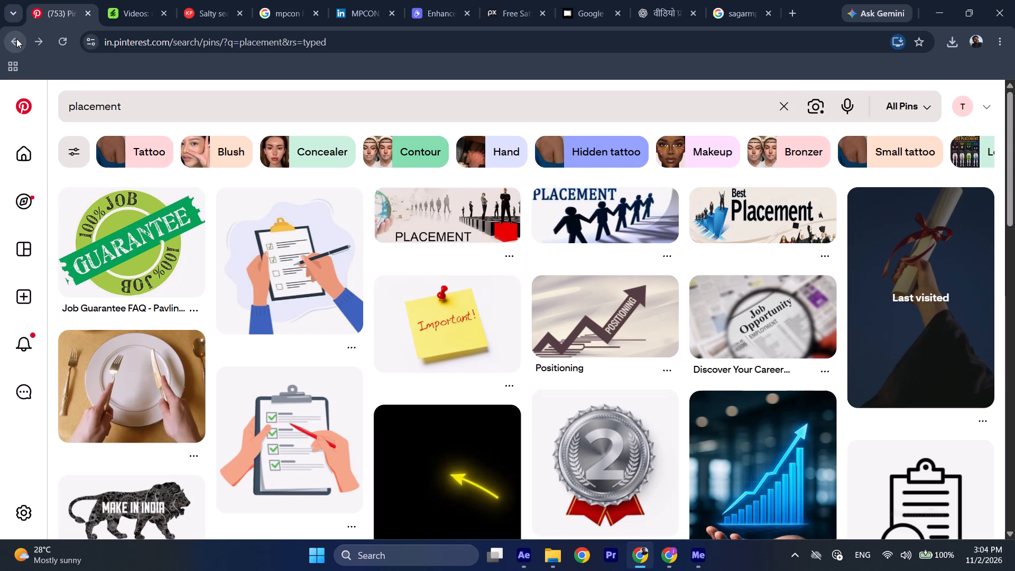
click(16, 39)
click(16, 39)
double_click(16, 39)
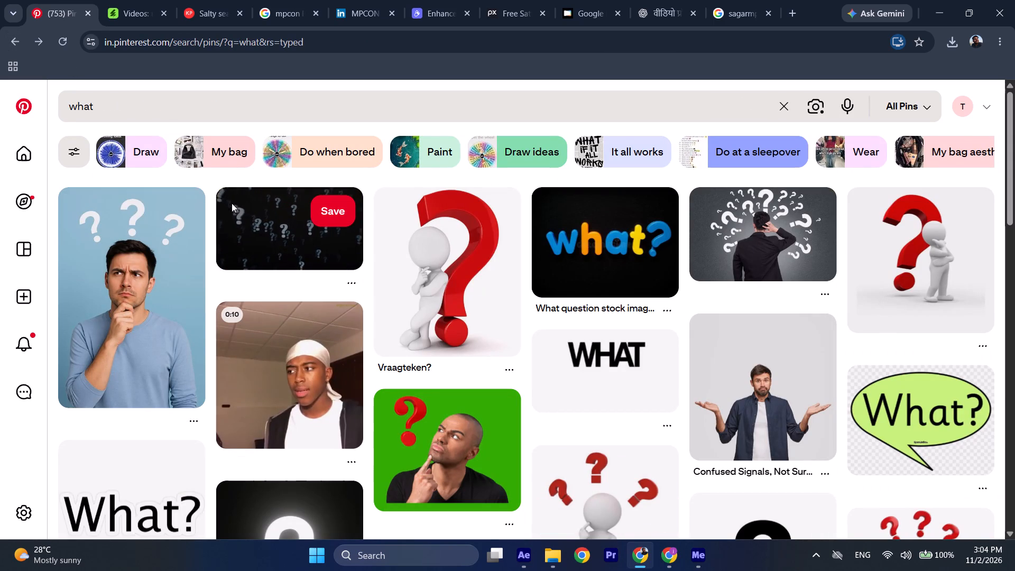
scroll(264, 228, down, 4)
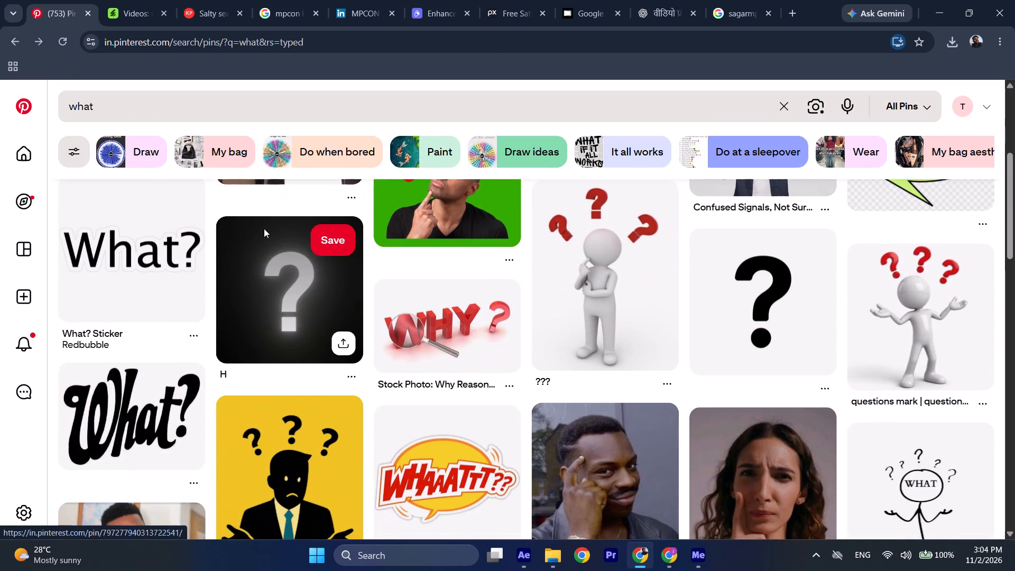
scroll(264, 228, down, 6)
scroll(264, 226, up, 9)
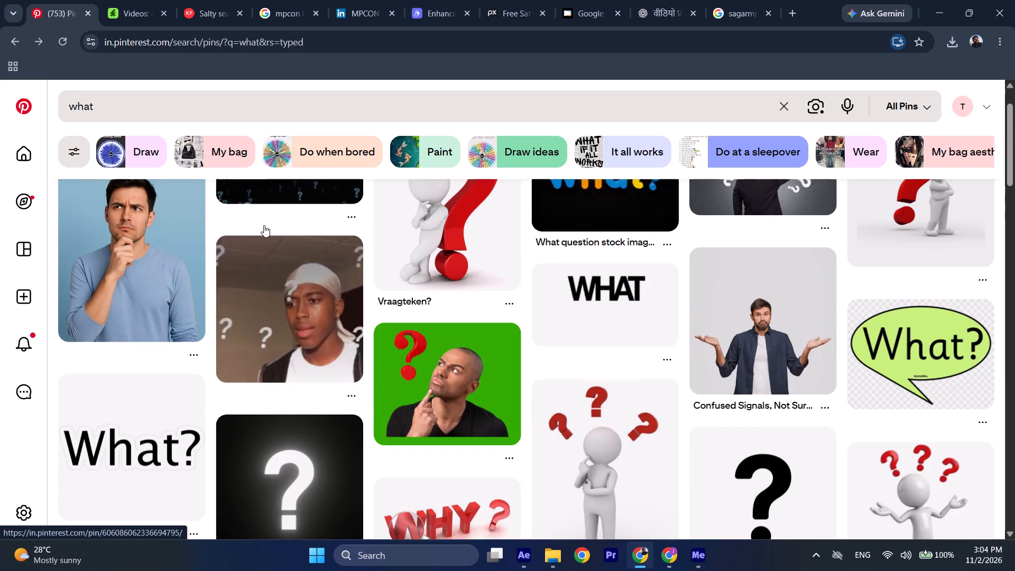
Open the pin of white question marks on black and examine its related pins for a question-mark overlay.
click(276, 203)
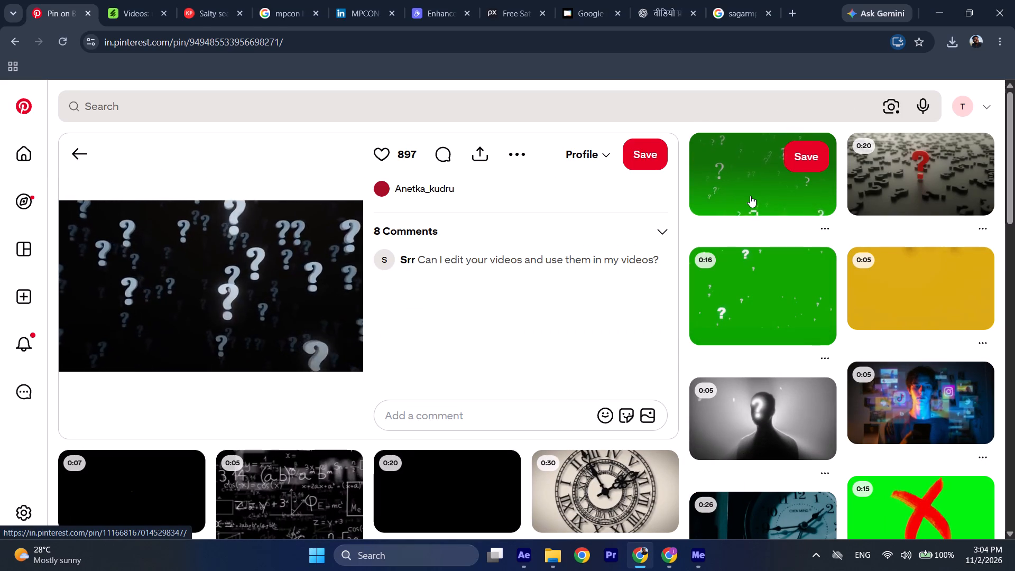
scroll(750, 196, down, 5)
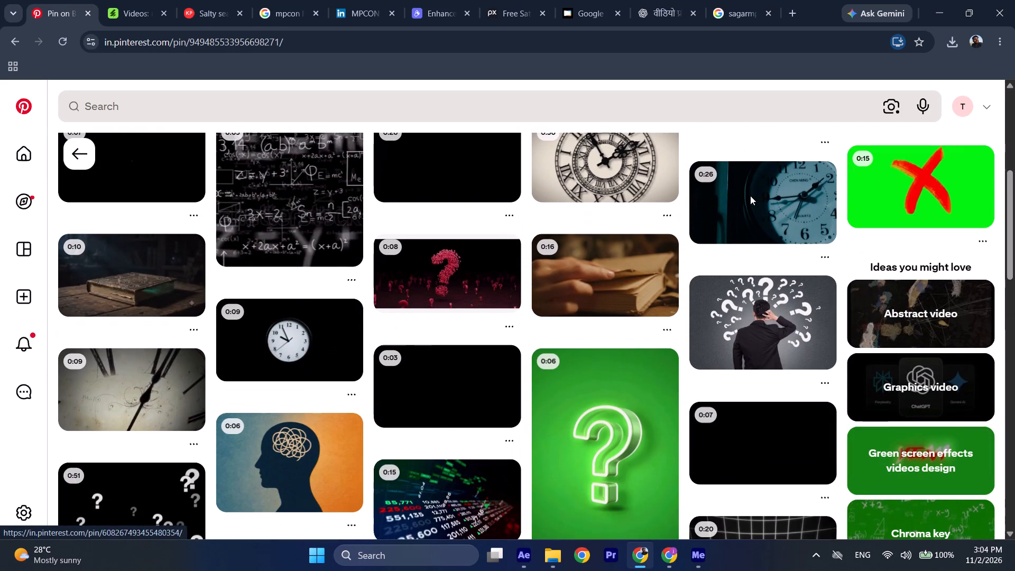
scroll(750, 196, down, 8)
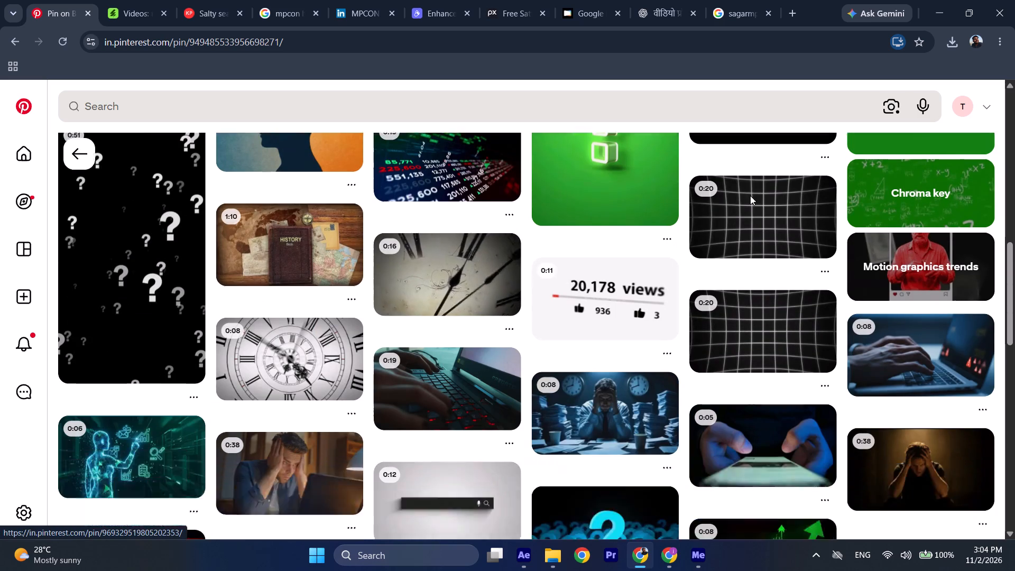
scroll(750, 196, down, 3)
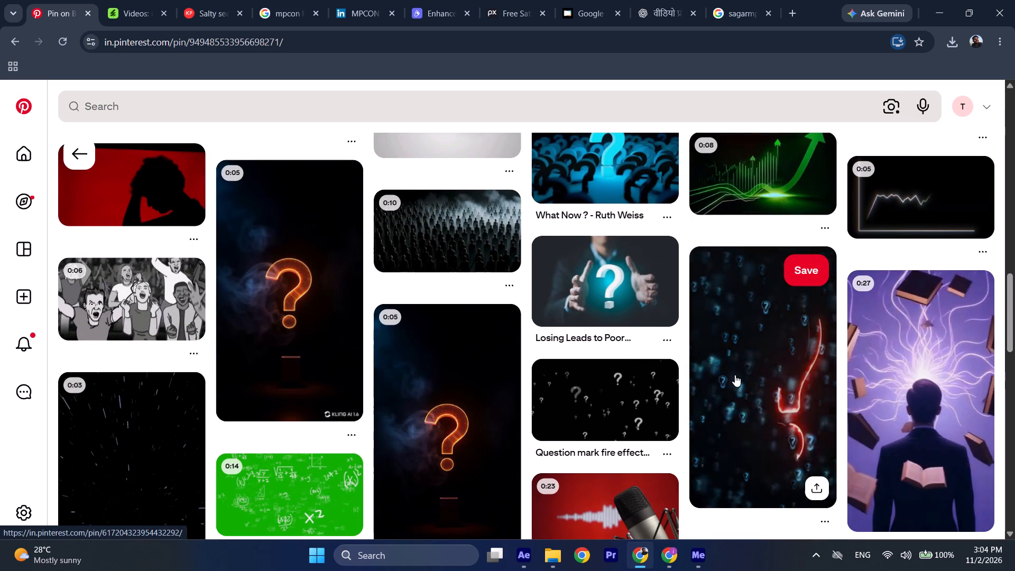
scroll(735, 375, down, 3)
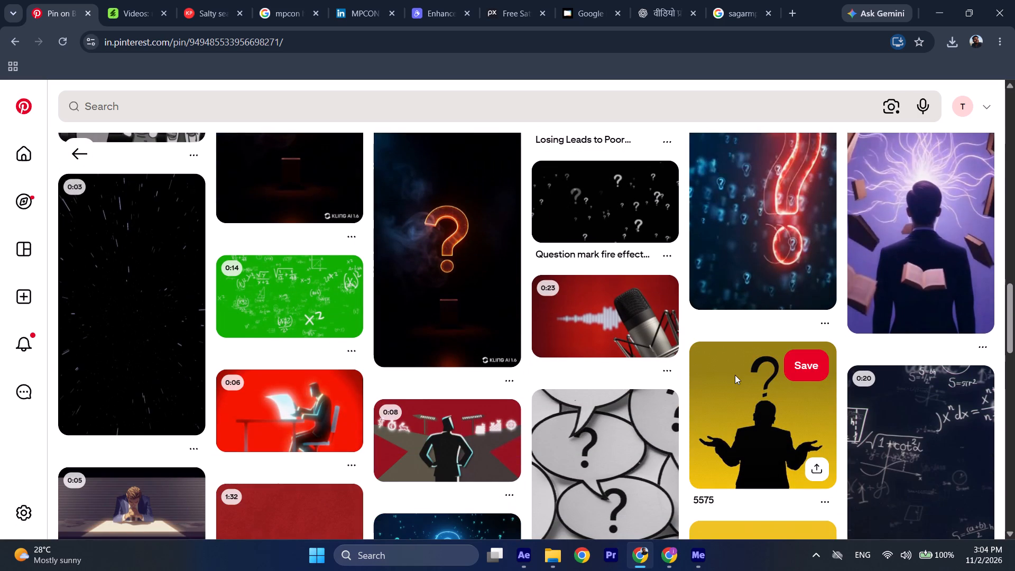
scroll(735, 375, down, 7)
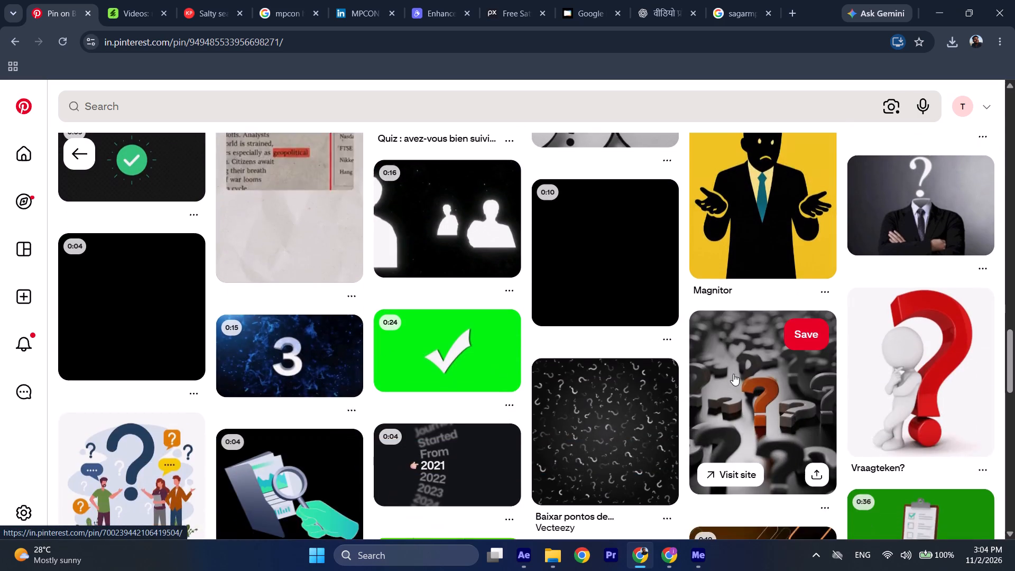
scroll(733, 374, up, 3)
scroll(881, 248, up, 1)
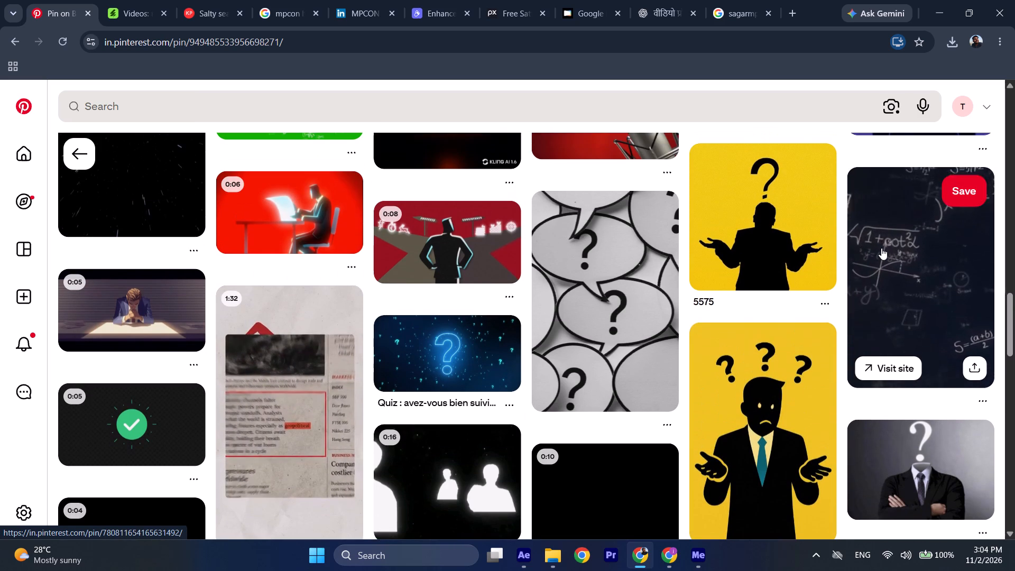
scroll(881, 248, down, 4)
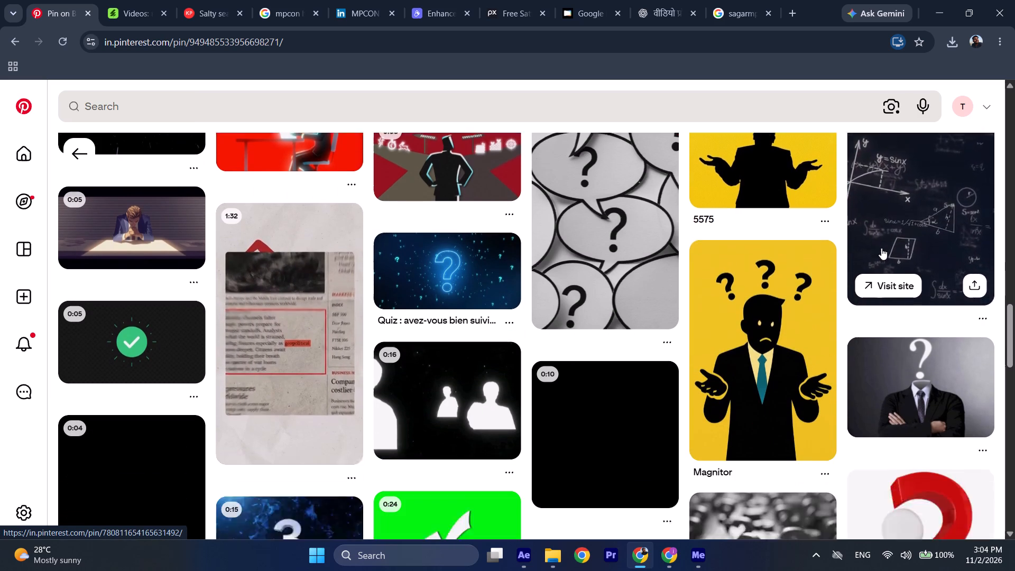
scroll(631, 431, down, 5)
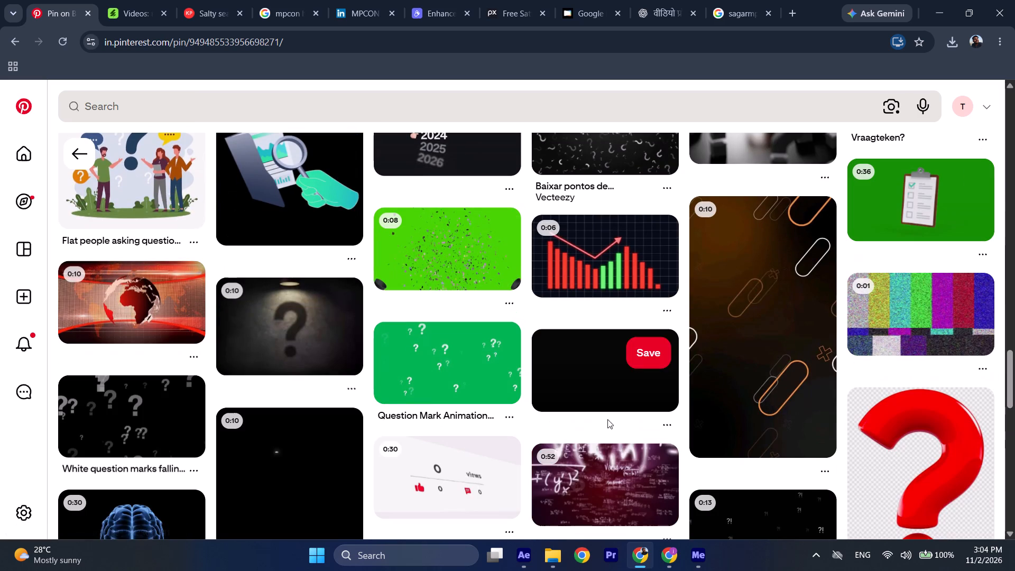
scroll(577, 407, up, 20)
scroll(577, 407, up, 12)
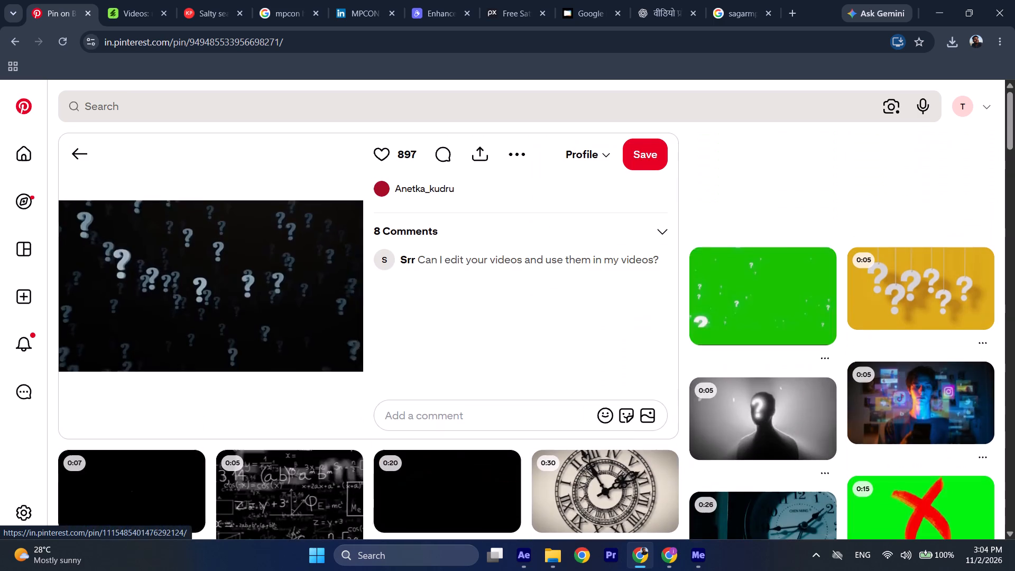
scroll(577, 407, up, 4)
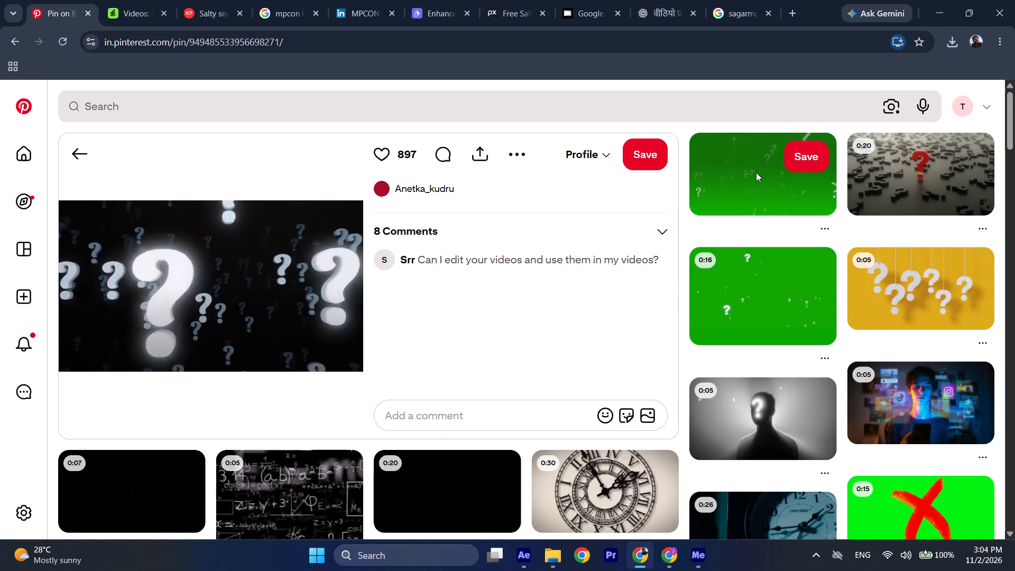
Open the related green-screen pin with white floating question marks and copy its link.
click(757, 172)
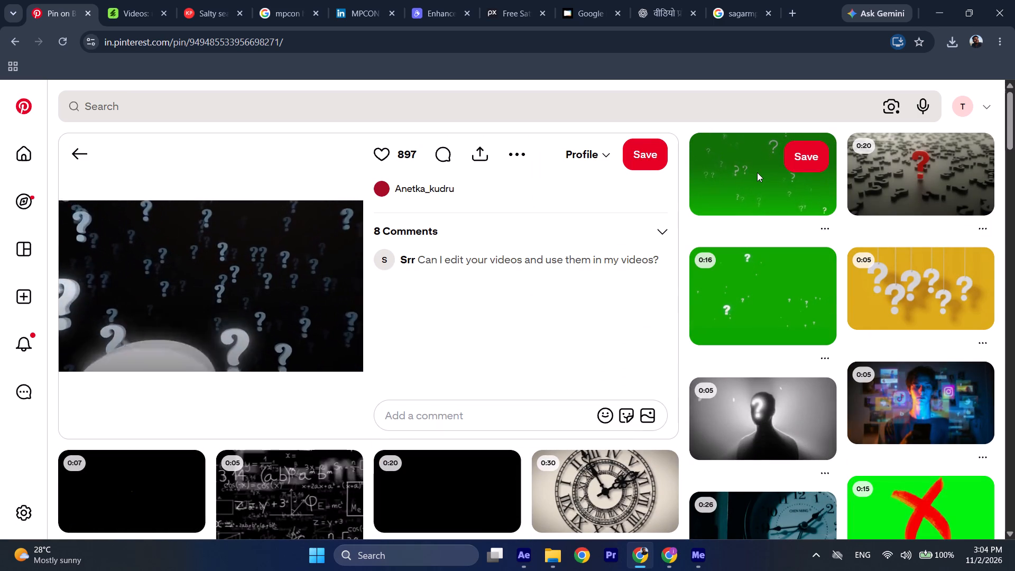
click(758, 179)
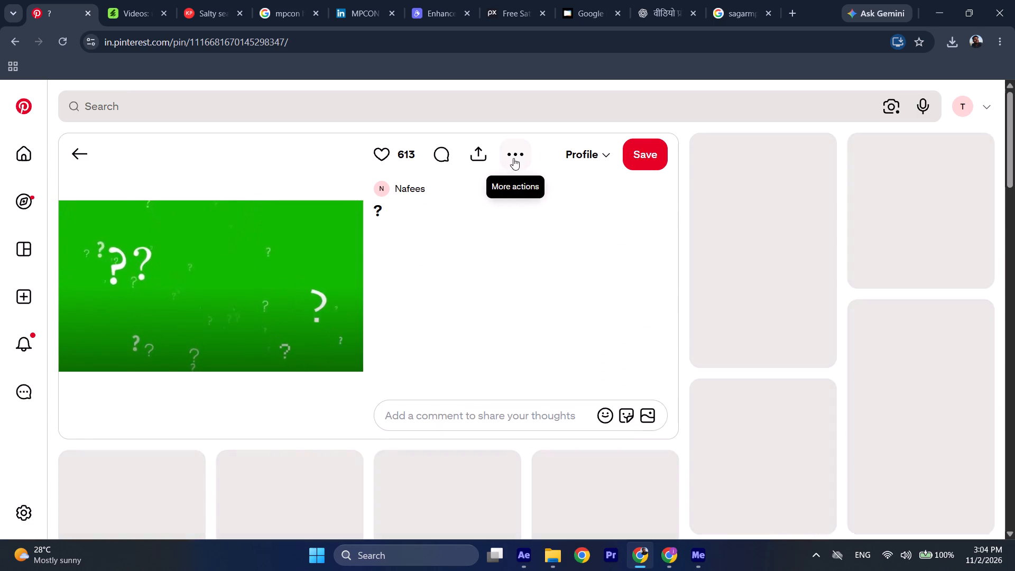
click(513, 158)
click(479, 157)
click(379, 224)
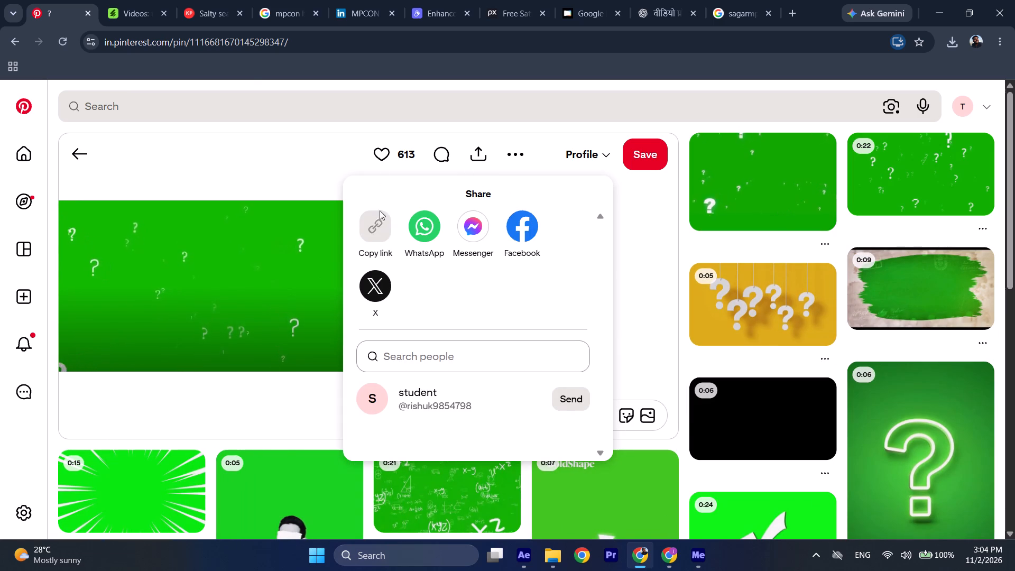
Reload the KlickPin video downloader and submit the copied Pinterest pin link for download.
click(202, 7)
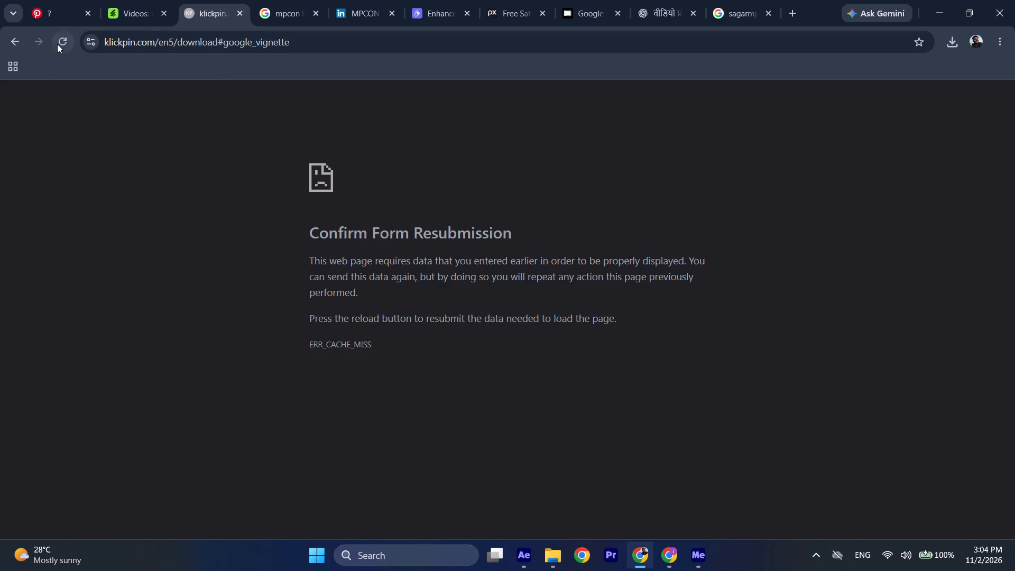
click(57, 44)
click(552, 153)
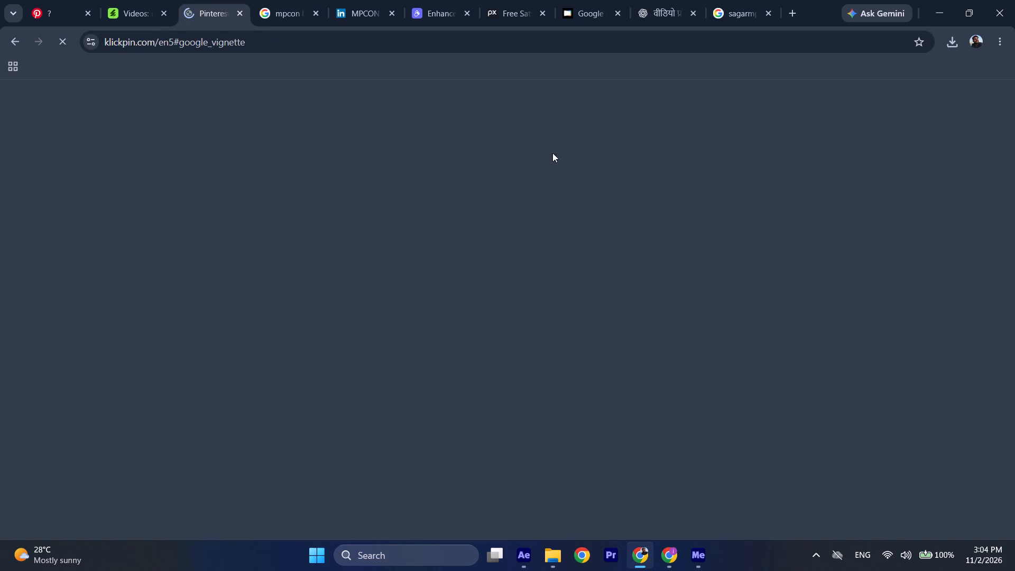
key(ctrl+v)
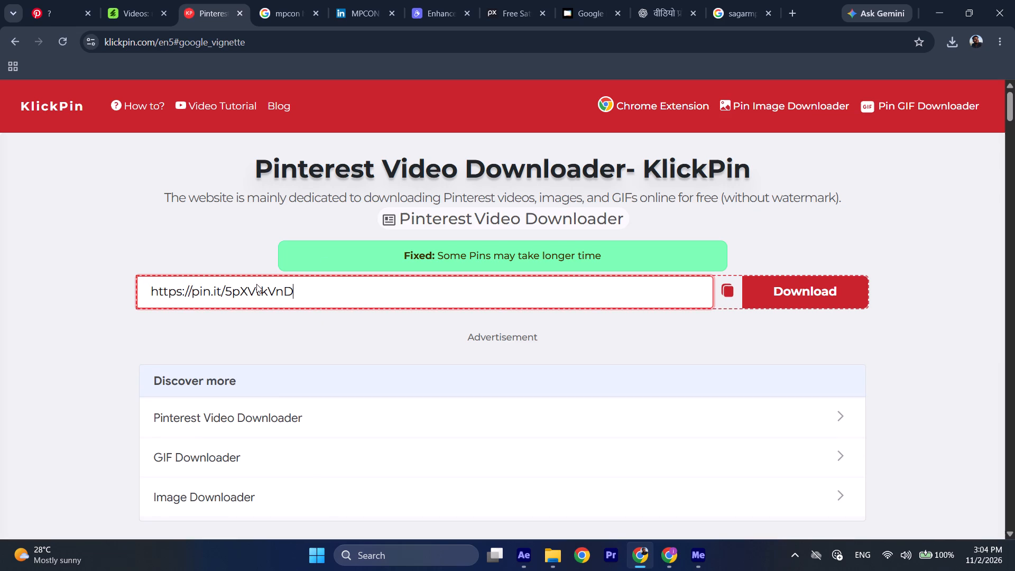
click(709, 289)
click(805, 282)
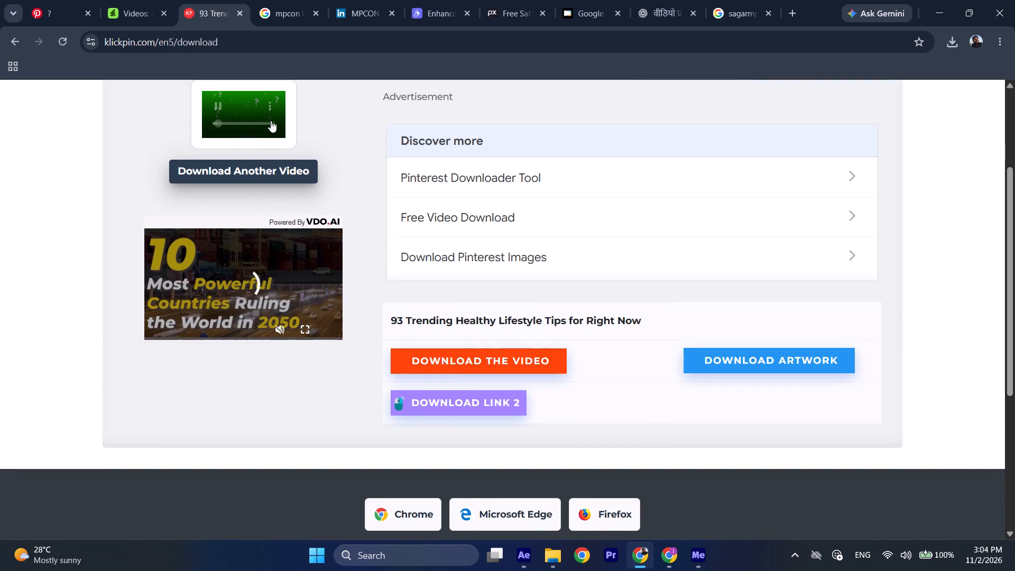
Download the green-screen question-mark video and open the Downloads folder containing it.
click(271, 115)
scroll(240, 102, up, 3)
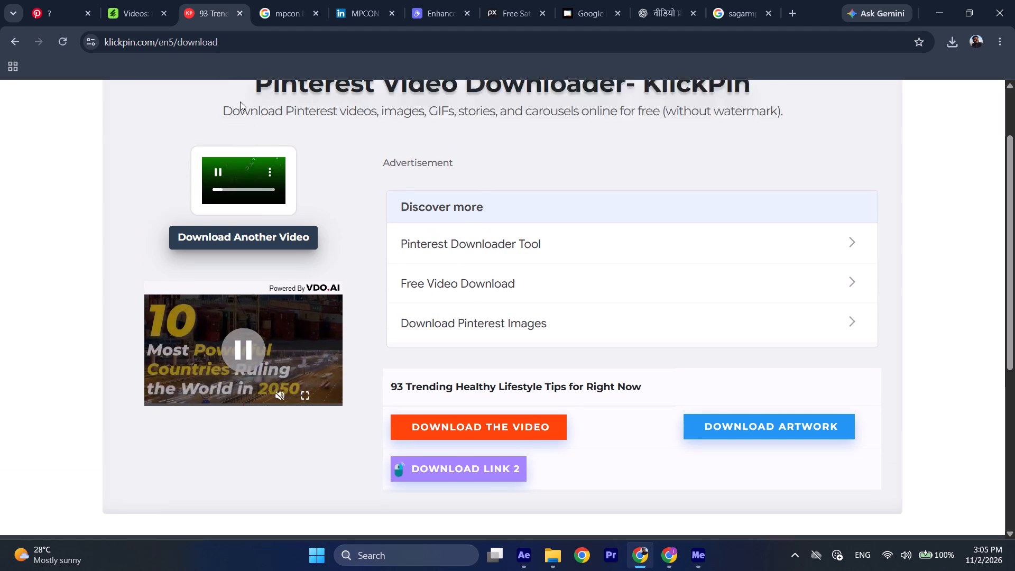
click(271, 262)
click(211, 169)
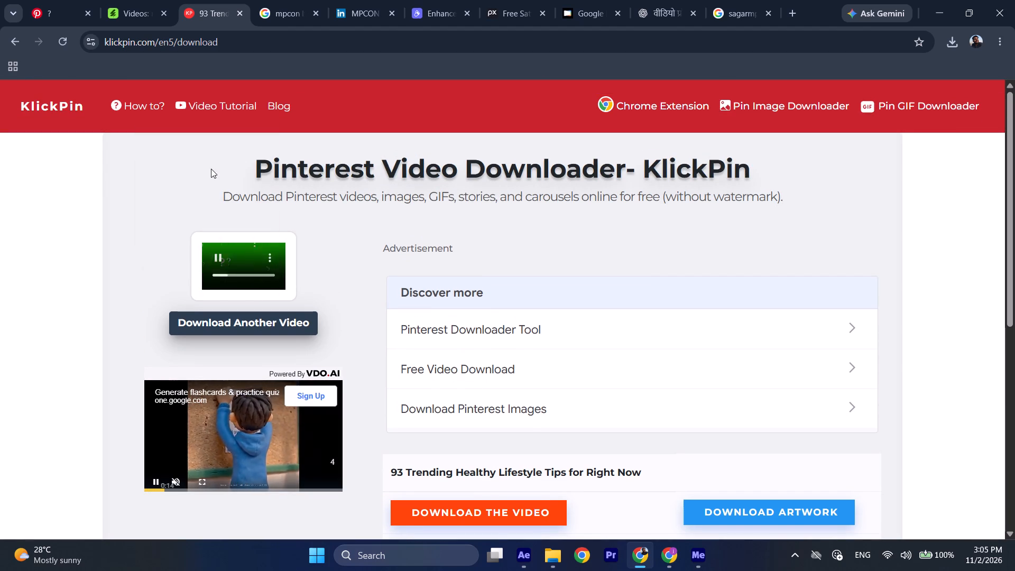
click(908, 75)
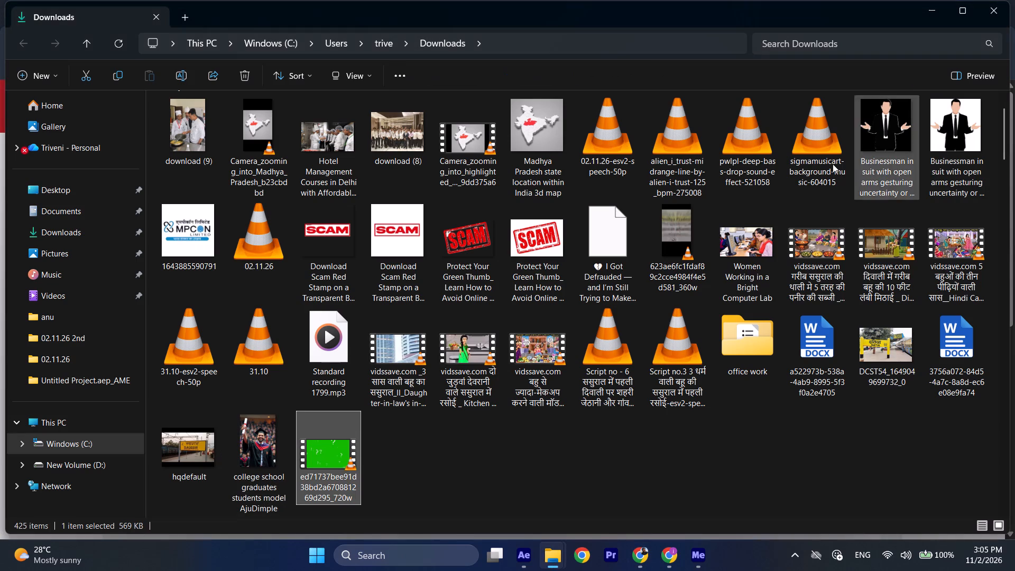
Import the downloaded green-screen clip into Pre-comp 2 in After Effects at 0:00:50:11 and scale it to fit the composition height.
drag(335, 448, 529, 566)
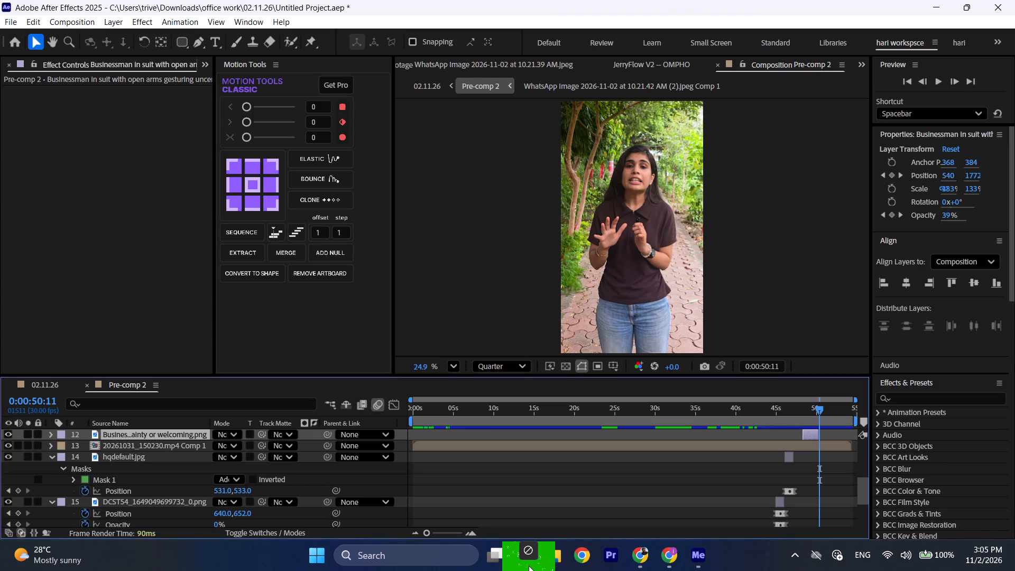
drag(529, 566, 807, 466)
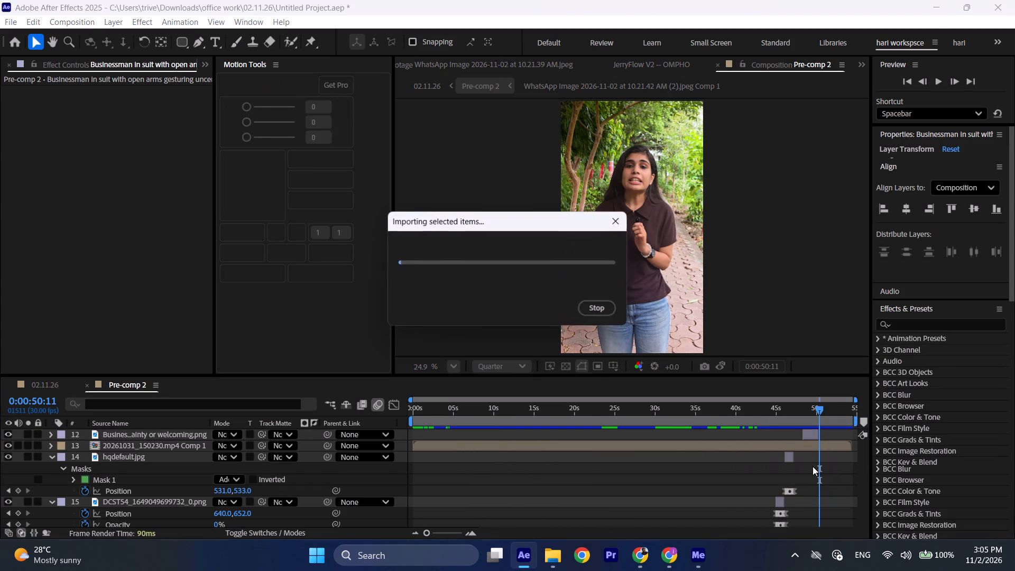
key(q)
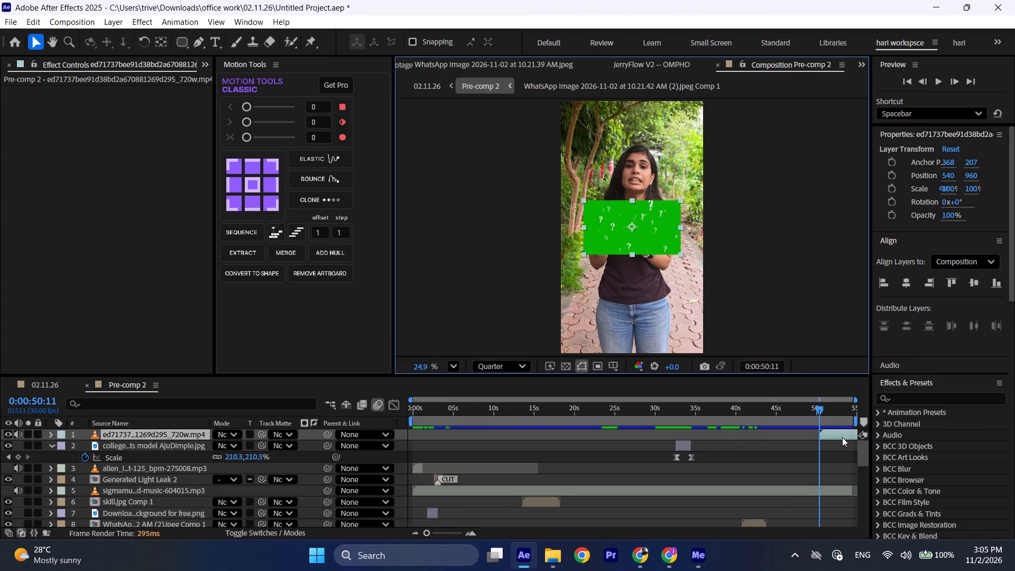
key(ctrl+alt+shift+g)
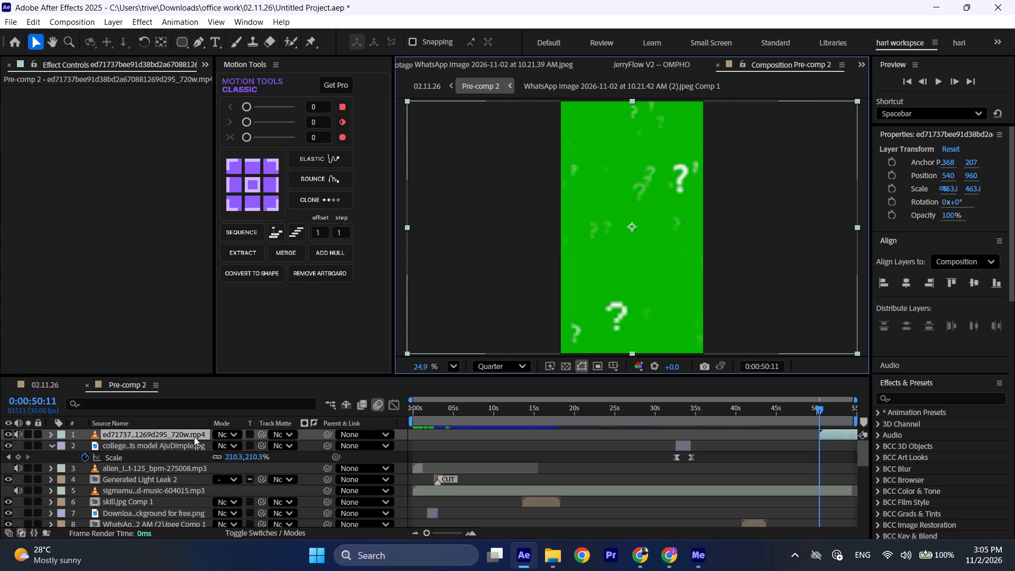
Move the green-screen clip layer directly below the 20261031_150230.mp4 Comp 1 cutout layer so it sits behind the presenter.
drag(194, 434, 209, 464)
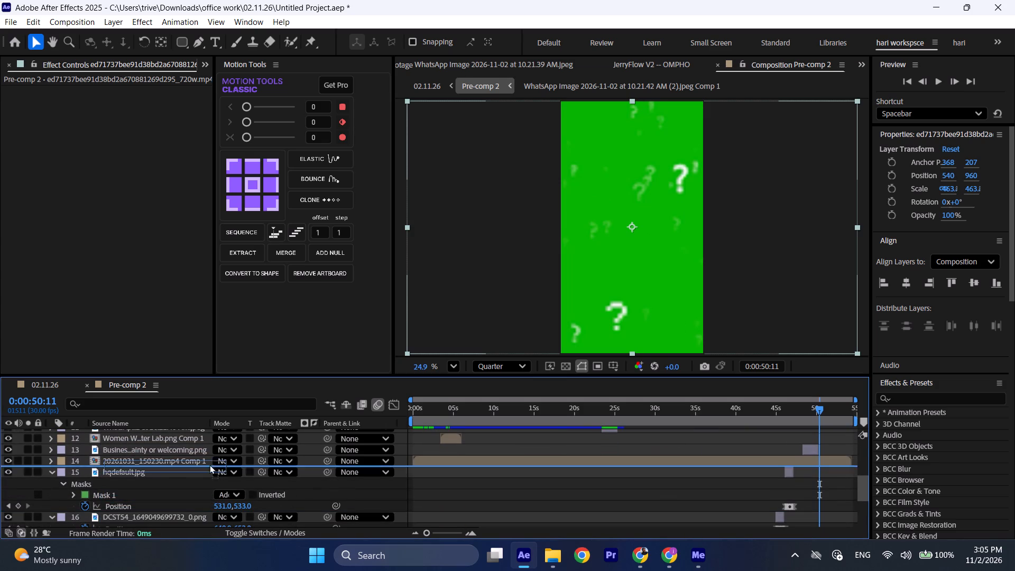
drag(209, 464, 210, 469)
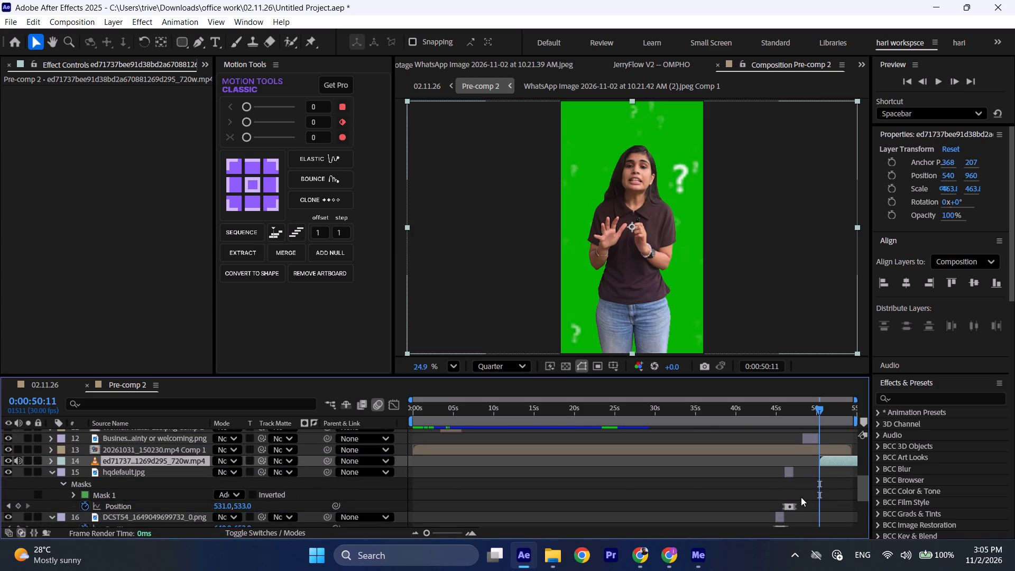
Shift the green-screen clip earlier in time, split it at 0:00:50:11 and delete the part before the split.
drag(832, 462, 793, 462)
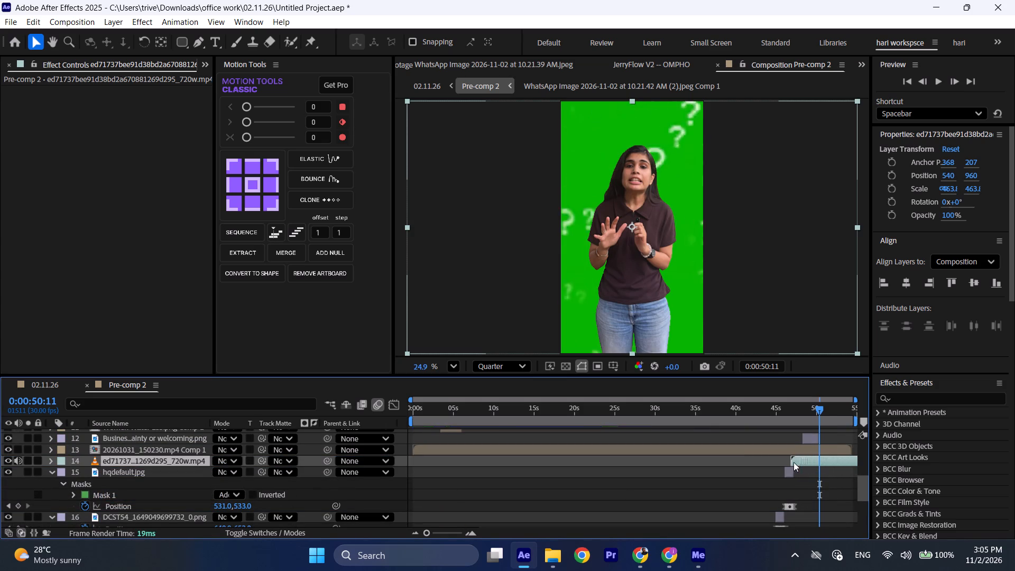
drag(793, 462, 817, 464)
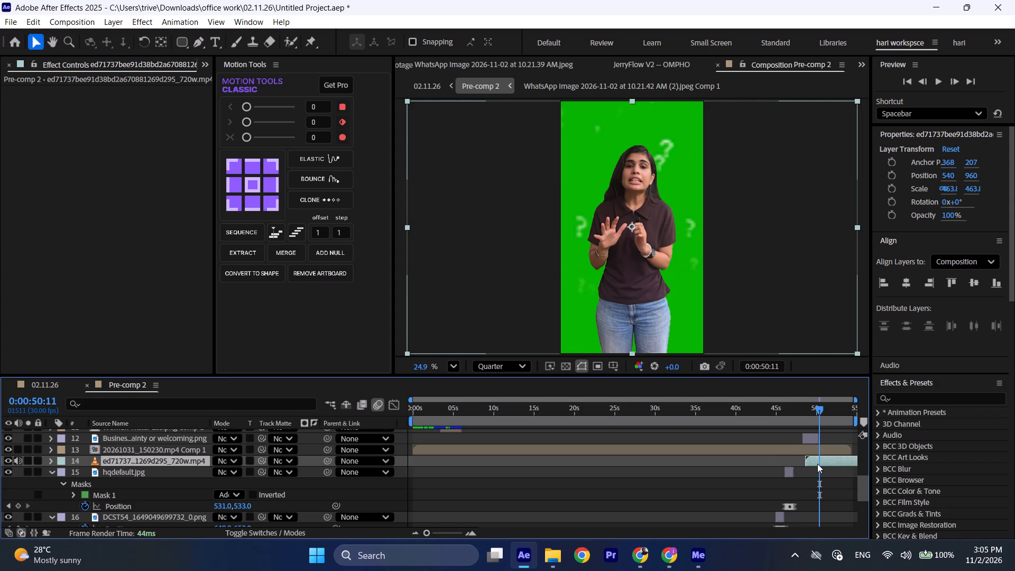
key(ctrl+shift+d)
click(818, 471)
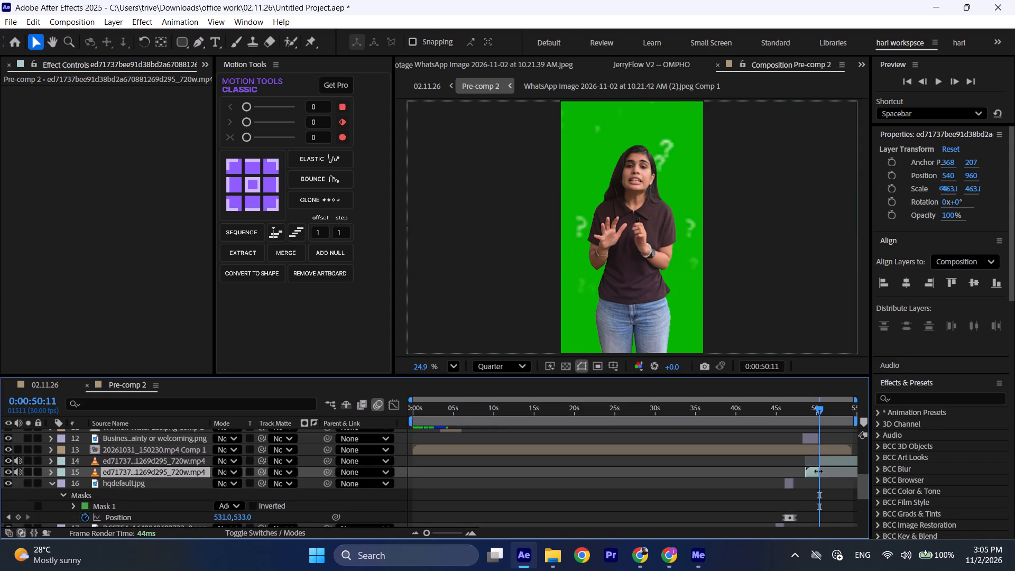
key(BackSpace)
Split the green-screen clip at 0:00:51:22, near the start of the student insert, and delete the remainder.
key(space)
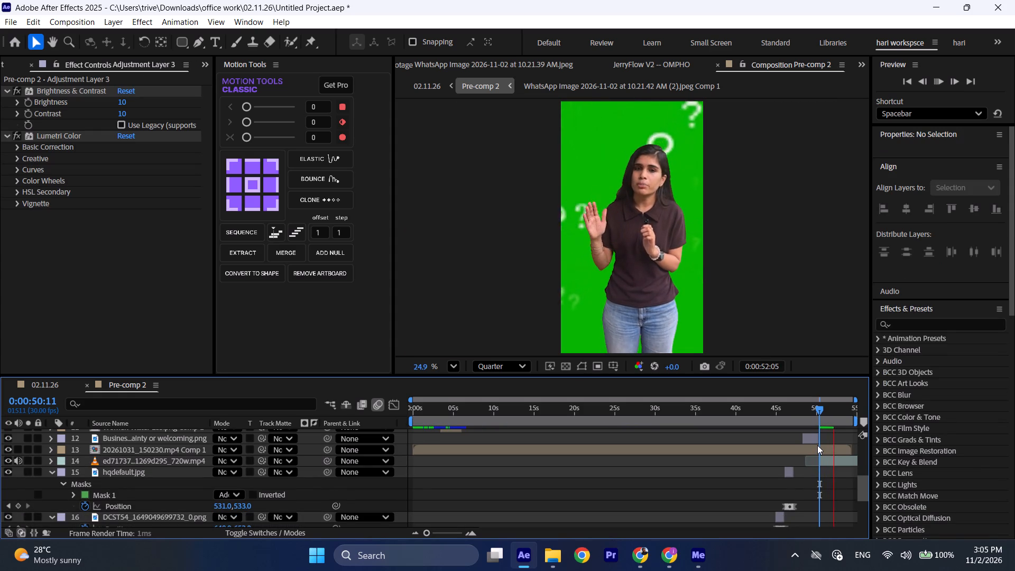
click(833, 410)
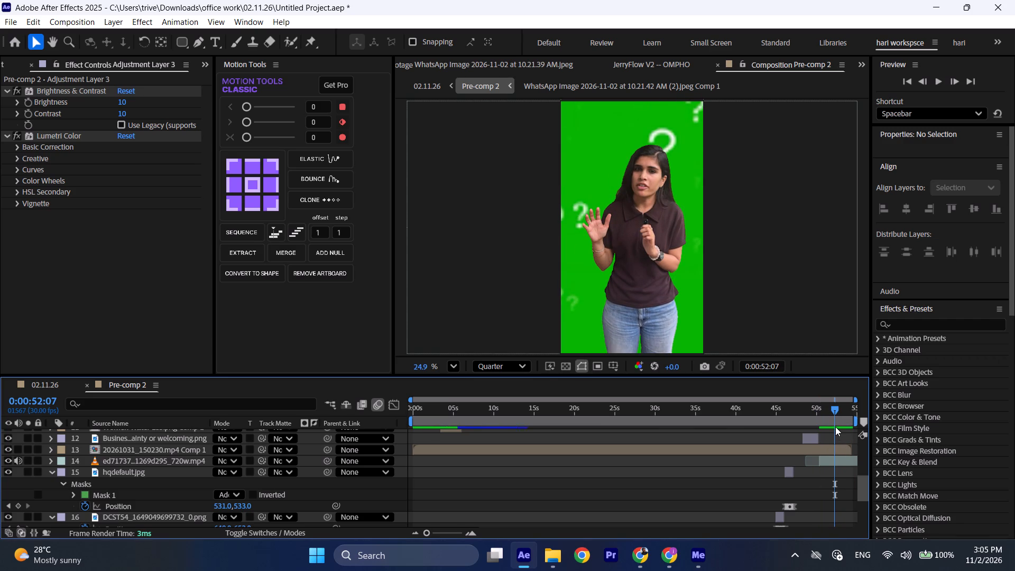
click(836, 457)
scroll(833, 476, down, 3)
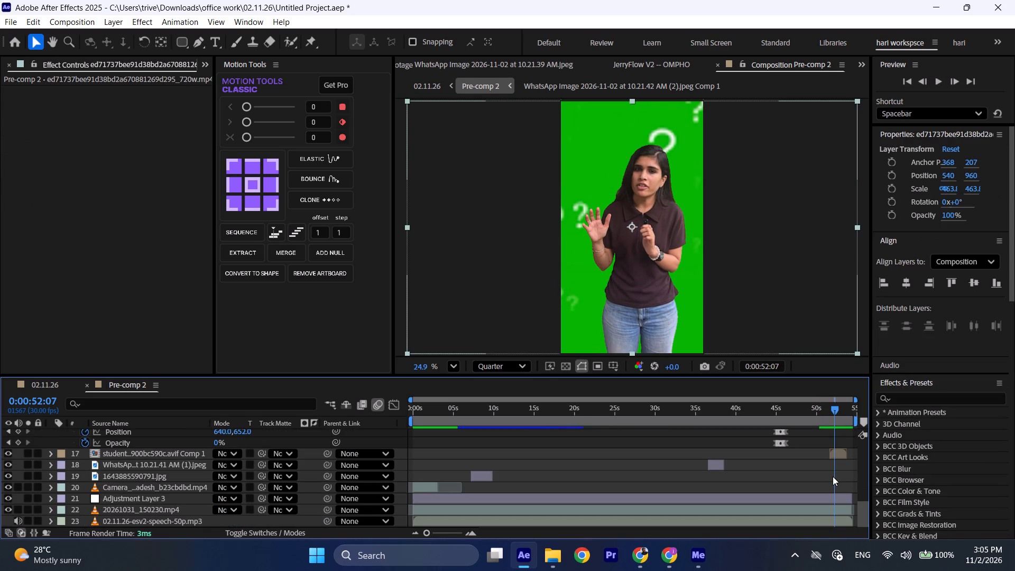
click(831, 455)
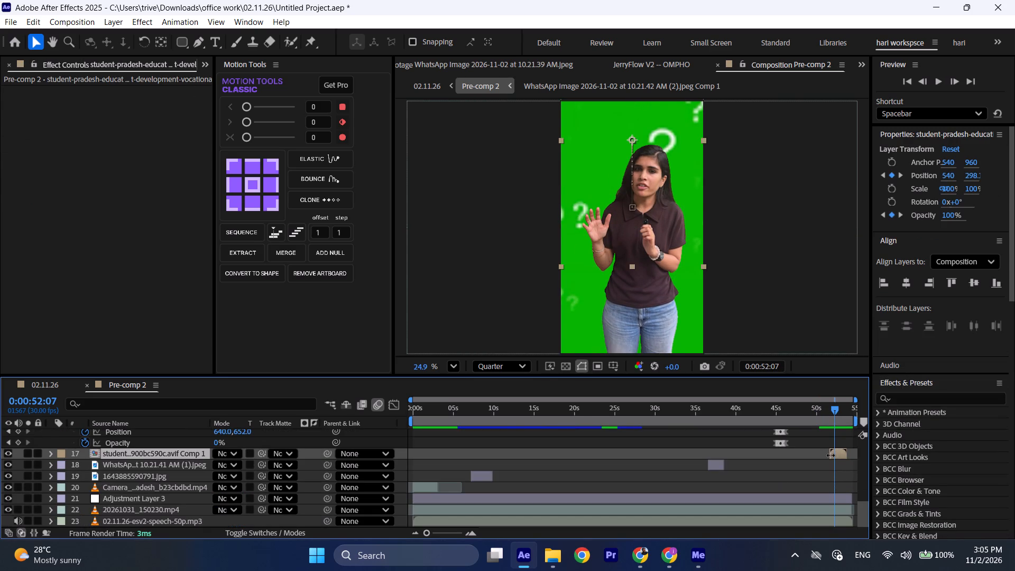
key(z)
scroll(831, 455, up, 3)
click(831, 464)
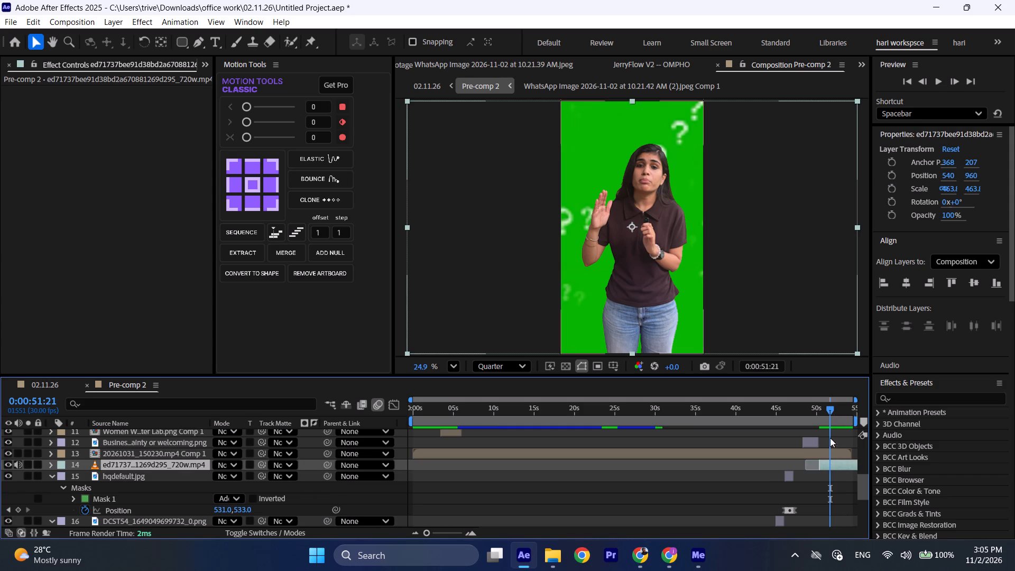
click(828, 410)
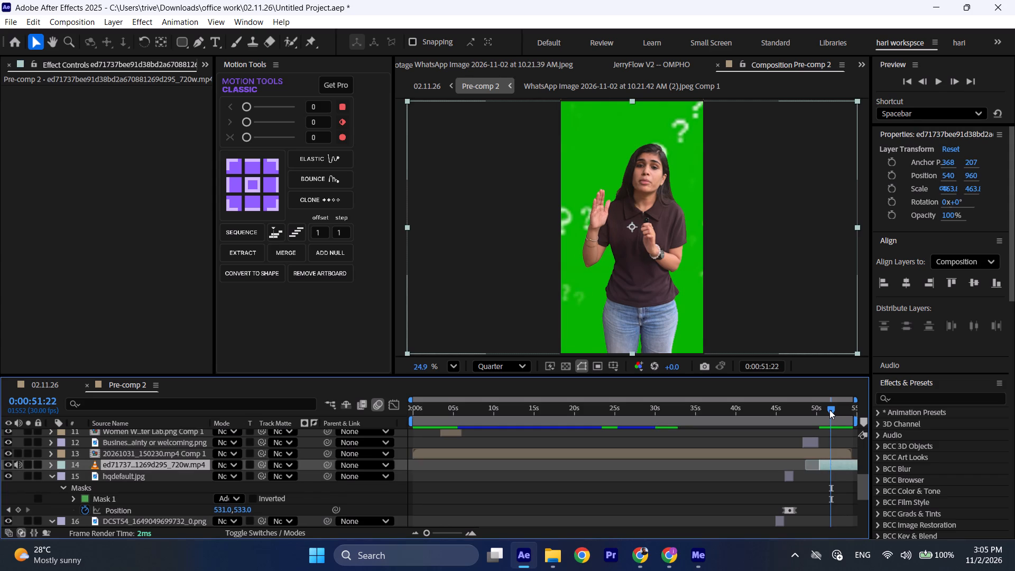
key(ctrl+shift+d)
key(BackSpace)
Apply Keylight (1.2) to the question-mark clip and sample its green background as the Screen Colour.
click(826, 409)
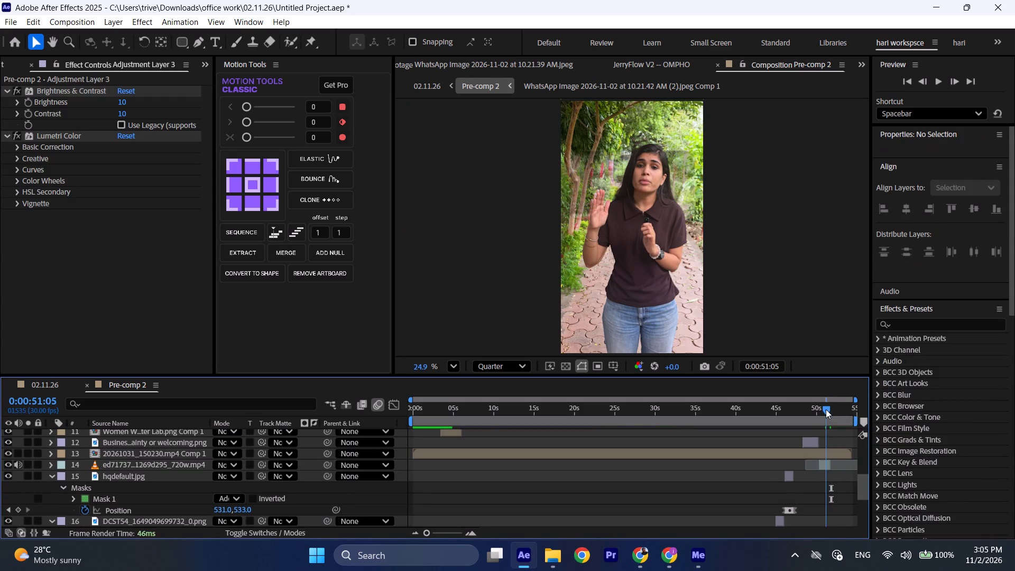
click(824, 461)
key(ctrl+space)
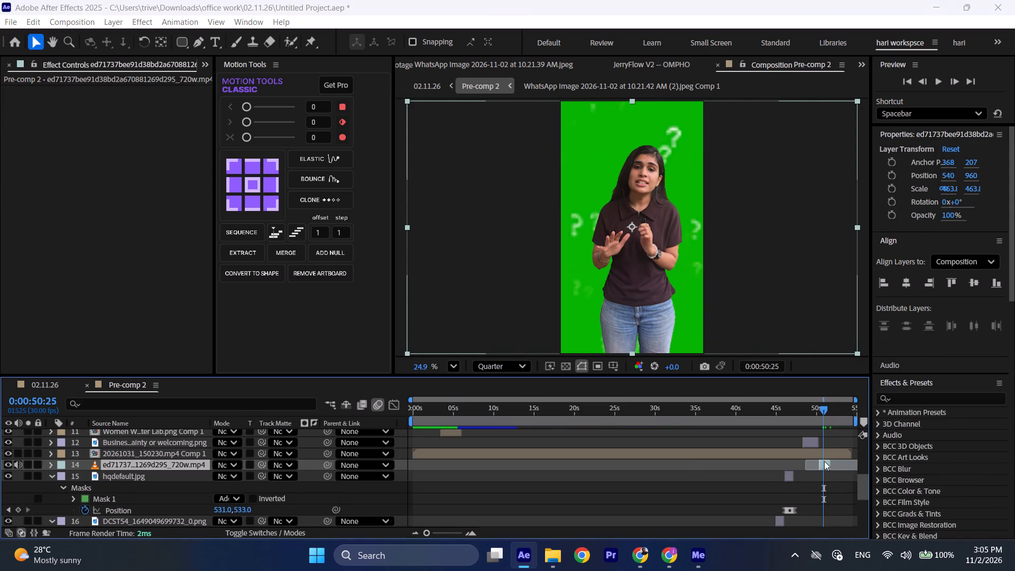
key(k)
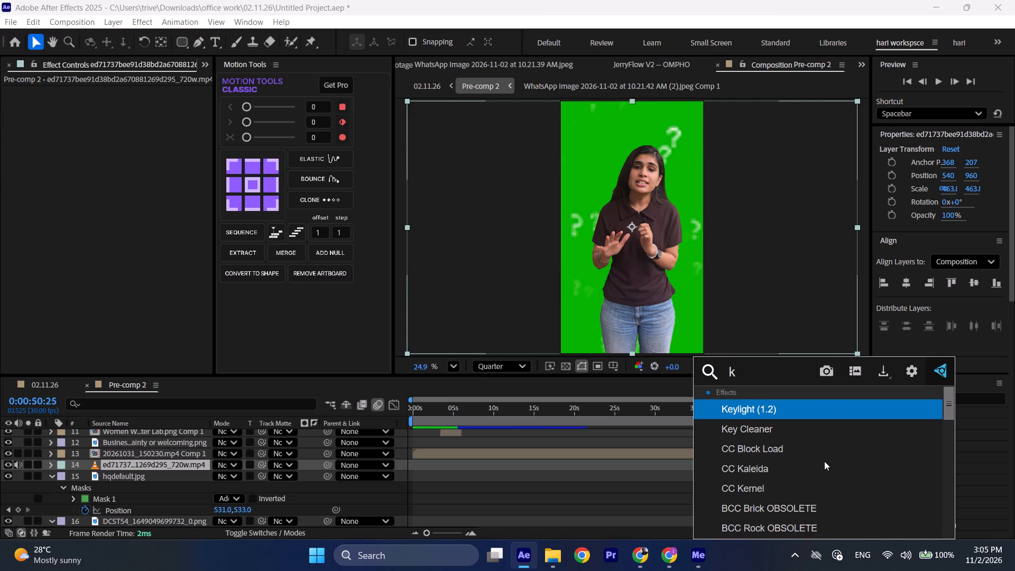
text(ey)
click(793, 412)
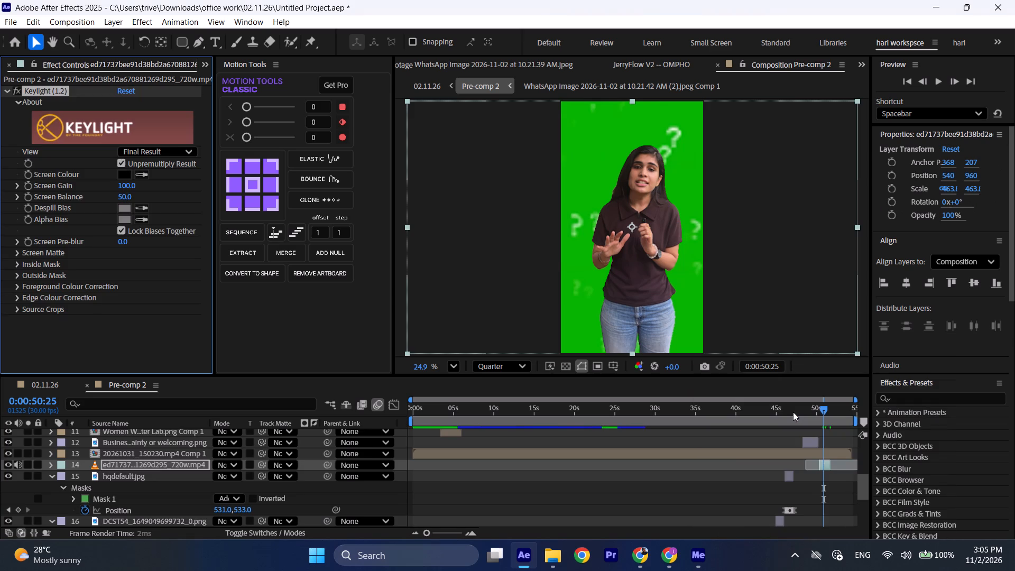
click(137, 174)
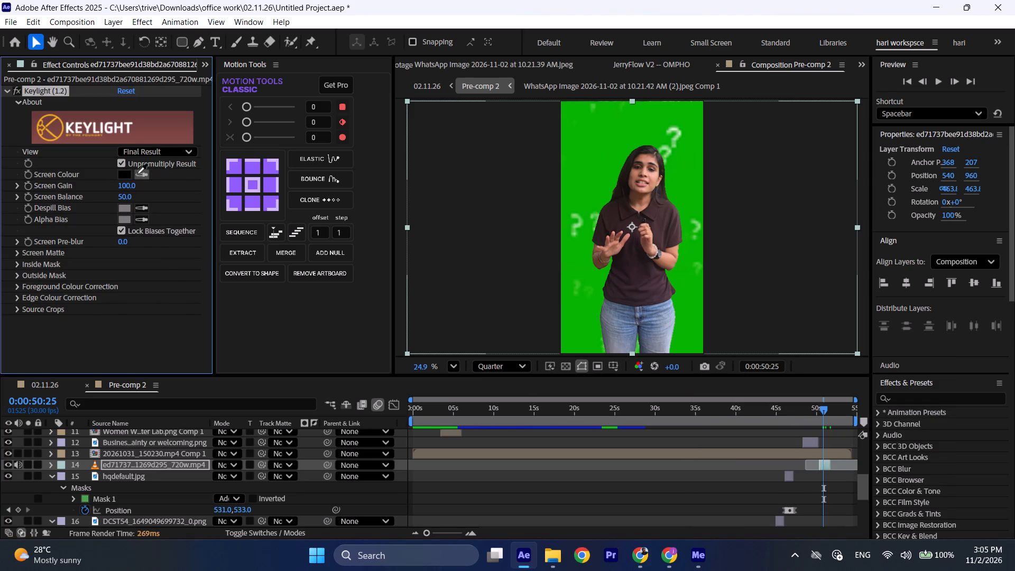
click(578, 177)
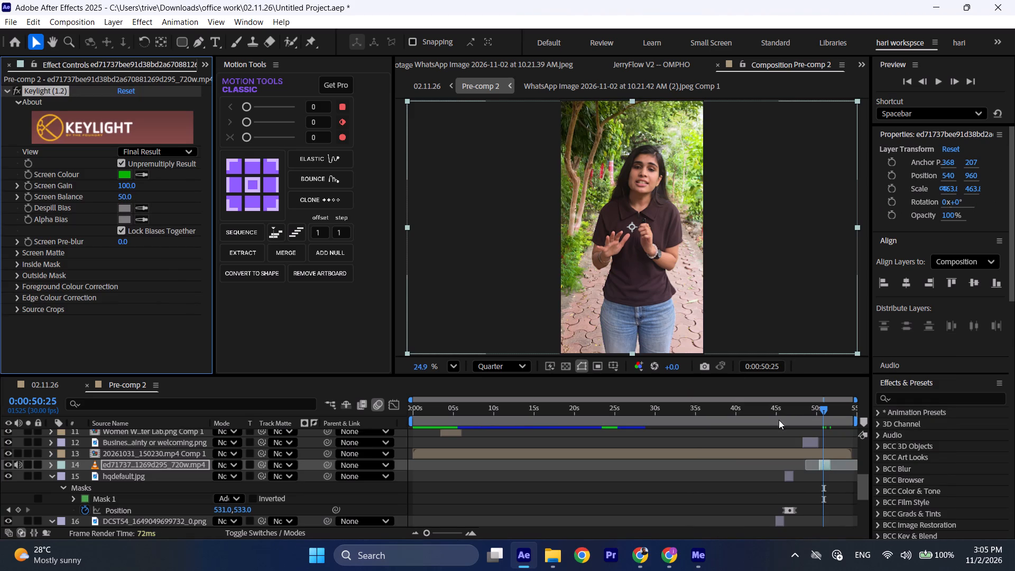
Play back Pre-comp 2 over the keyed question-mark section, and from its beginning up to the computer-lab insert.
drag(809, 409, 815, 409)
key(space)
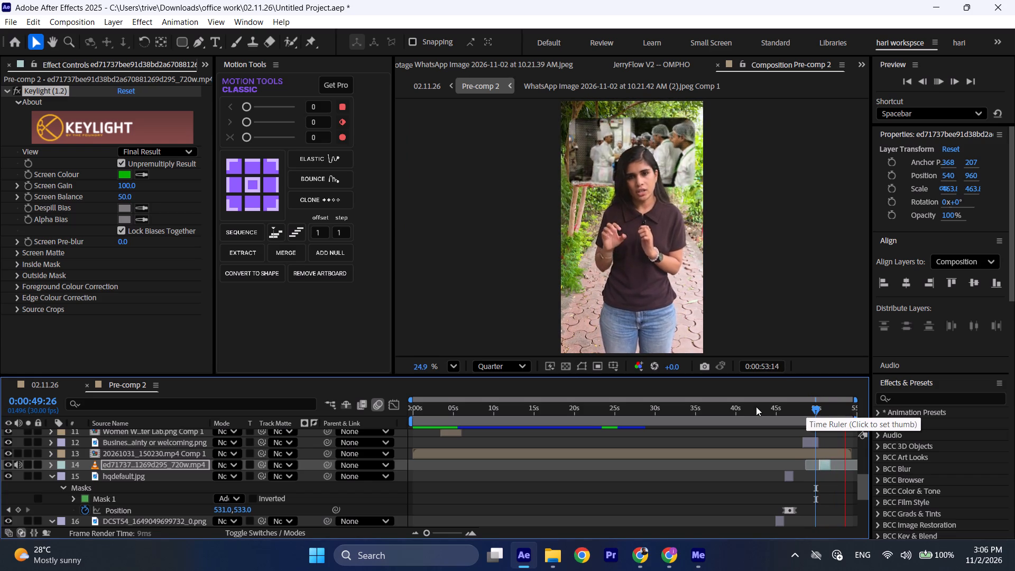
drag(485, 409, 405, 409)
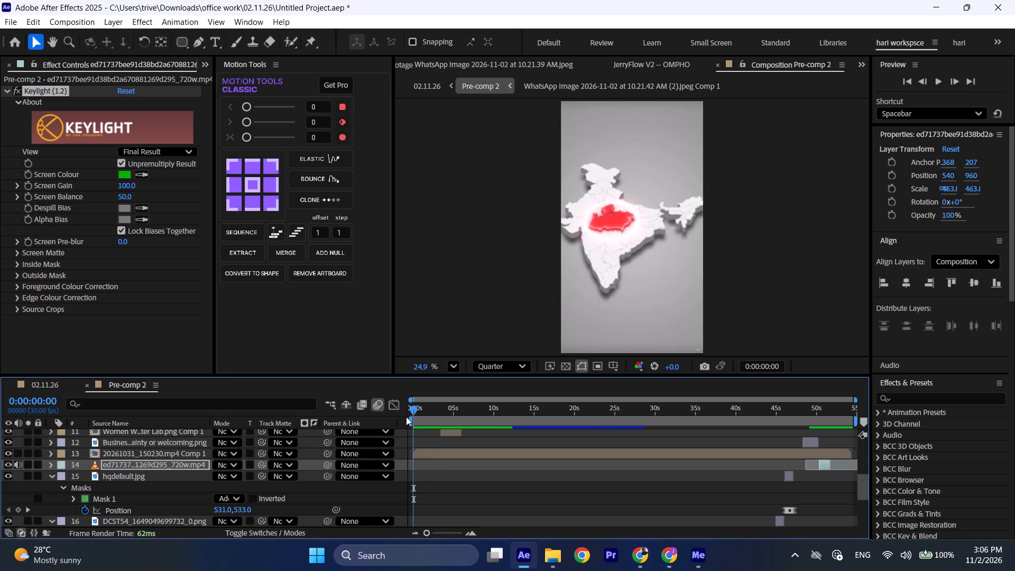
scroll(442, 467, down, 3)
key(space)
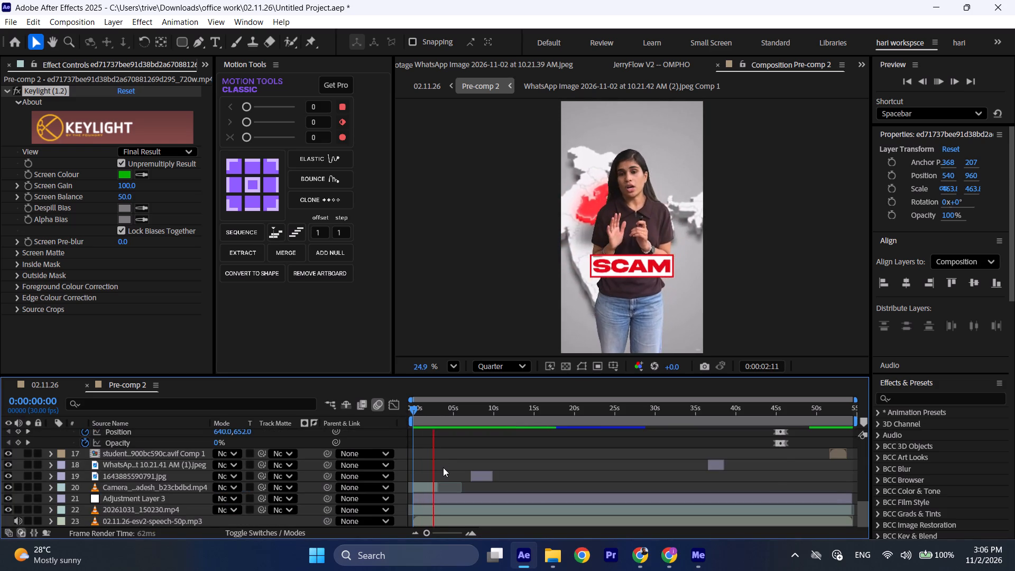
scroll(443, 467, up, 1)
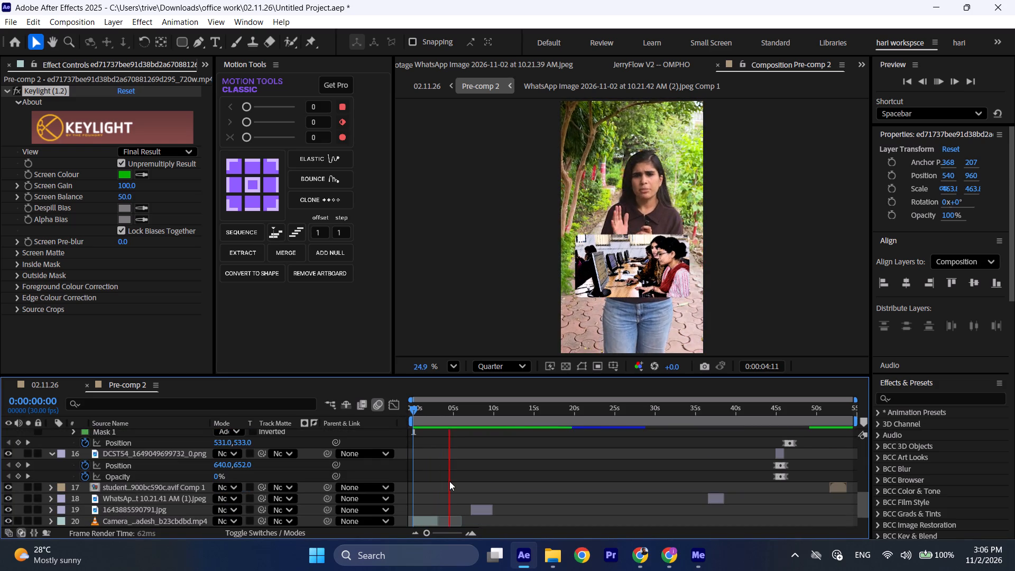
key(space)
In the computer-lab insert's comp, raise the S_HalfTone Dots Lighten on Adjustment Layer 2 to 0.430 and return to Pre-comp 2.
scroll(449, 482, up, 2)
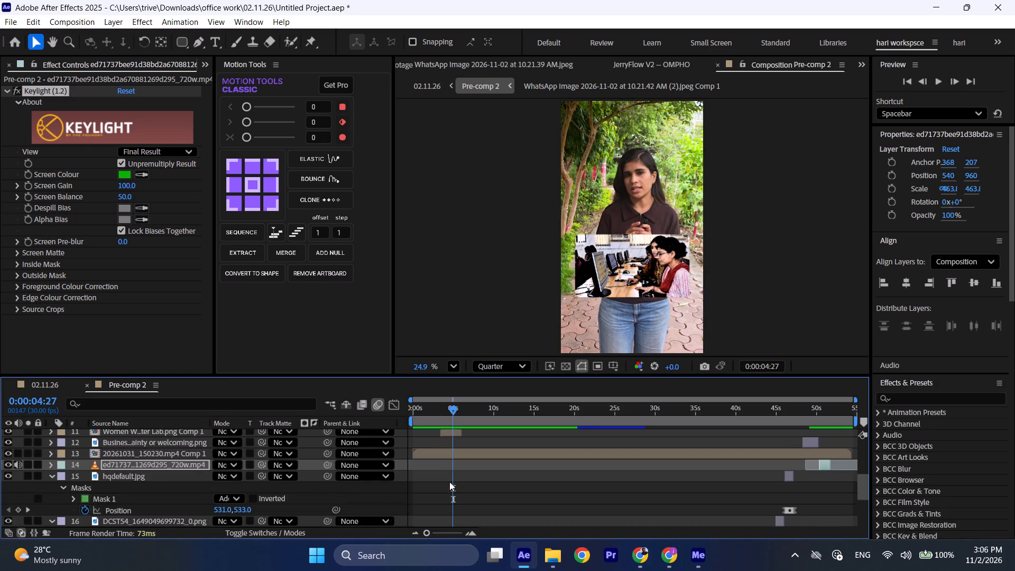
scroll(449, 482, down, 5)
scroll(449, 482, up, 5)
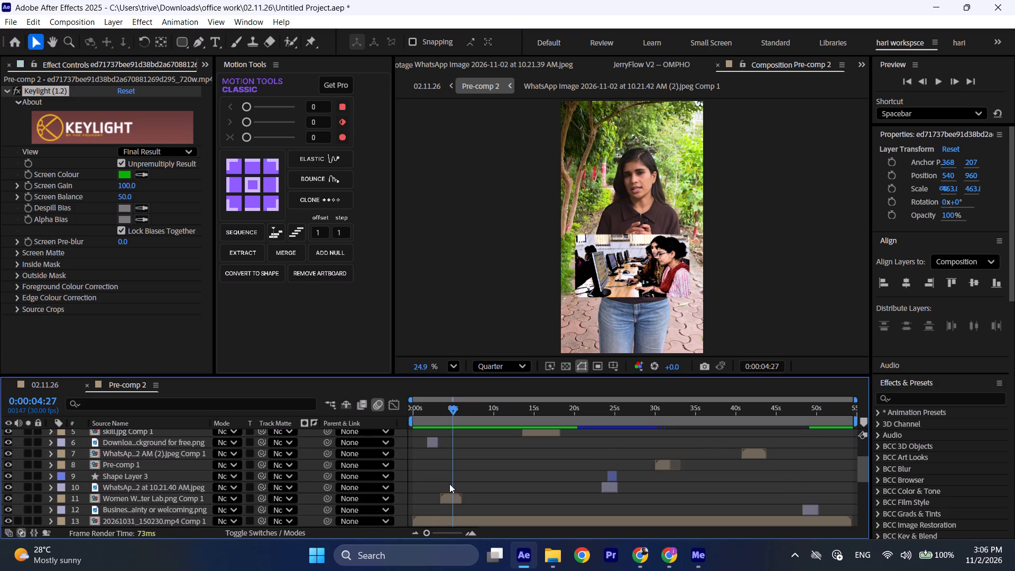
double_click(450, 495)
click(443, 435)
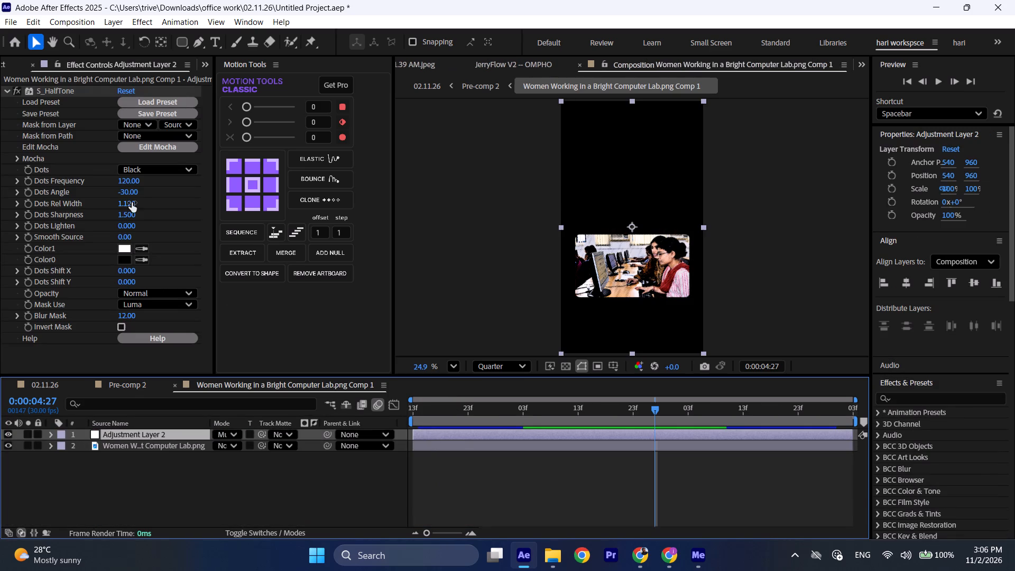
drag(126, 228, 157, 232)
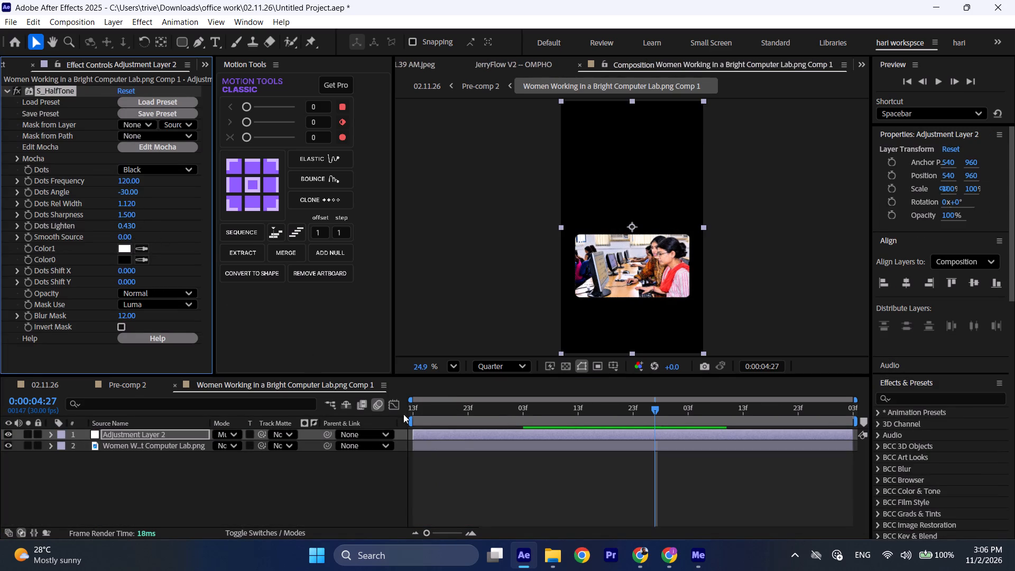
click(176, 384)
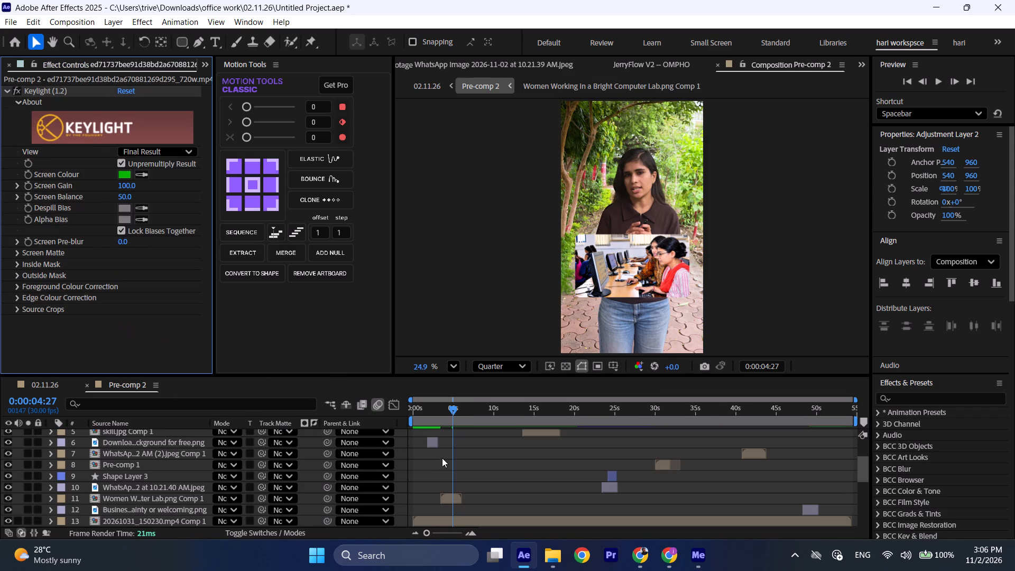
Go to the start of the SCAM stamp layer, bring up Animation Composer 3 and reposition it just before JerryFlow V2.
drag(427, 413, 432, 413)
click(436, 443)
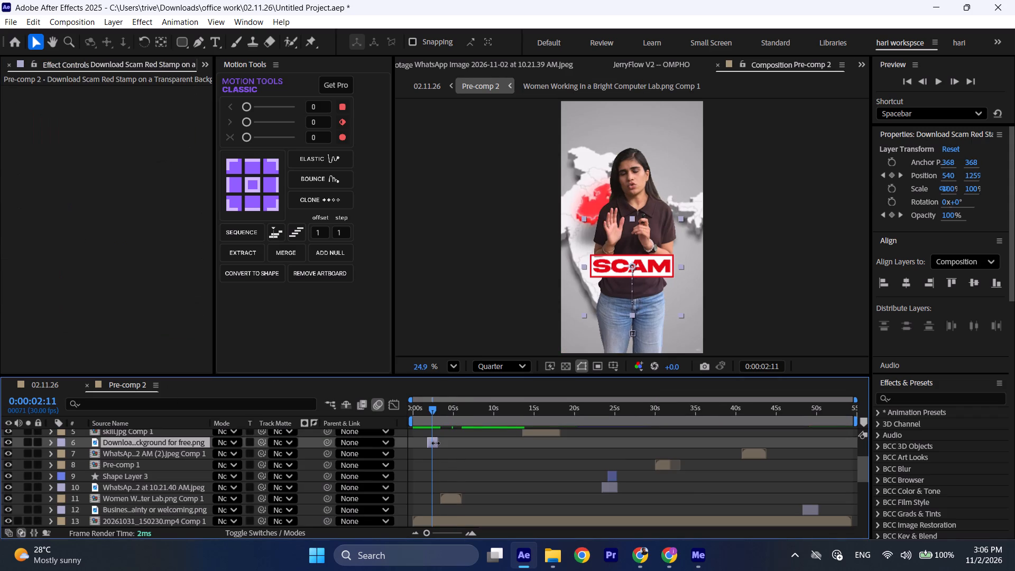
key(z)
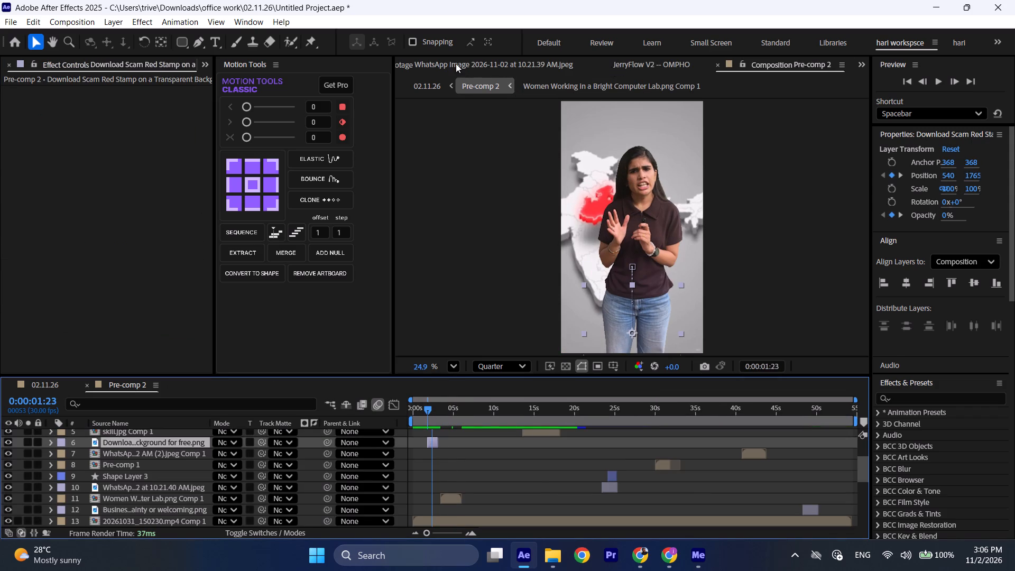
click(456, 63)
drag(402, 65, 667, 79)
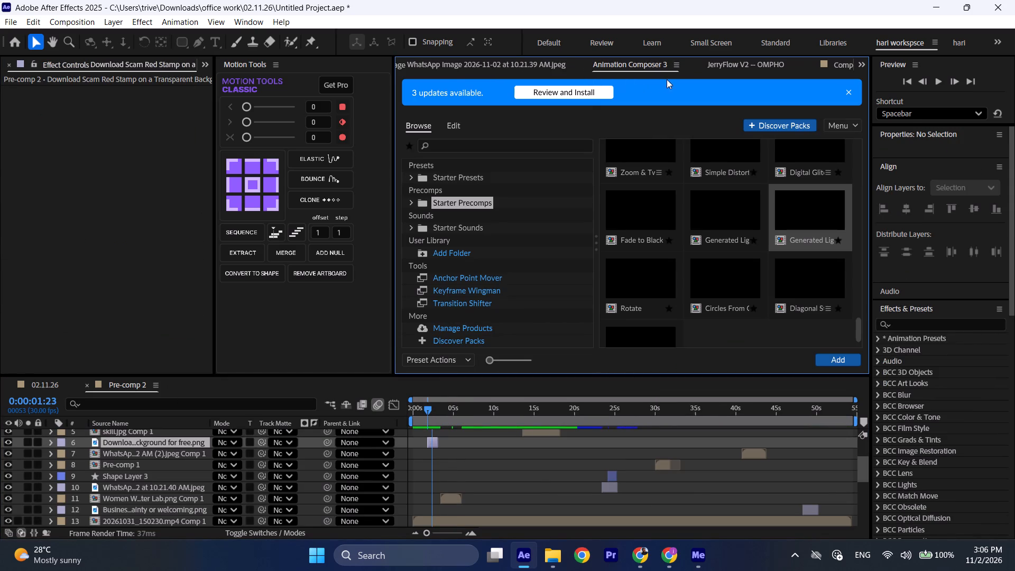
drag(667, 79, 667, 79)
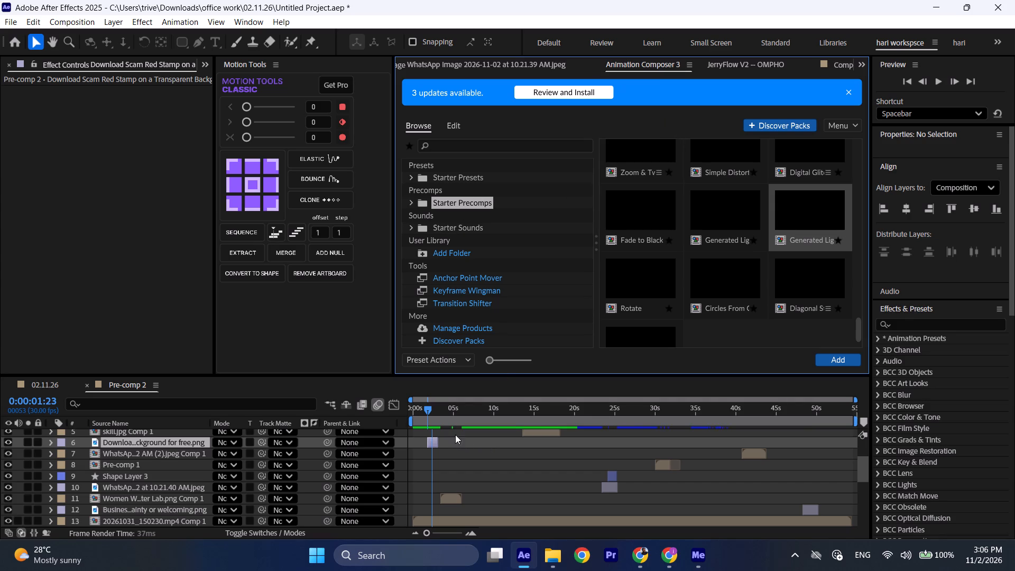
Add the Generated Light Leak 2 transition at the end of the computer-lab insert, at 0:00:06:02.
drag(432, 408, 449, 409)
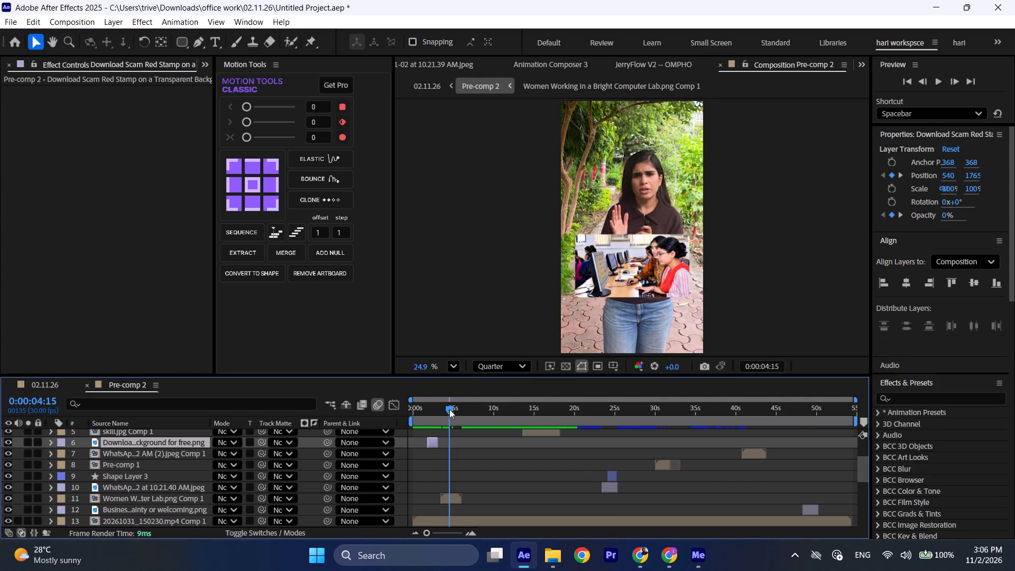
drag(449, 409, 472, 410)
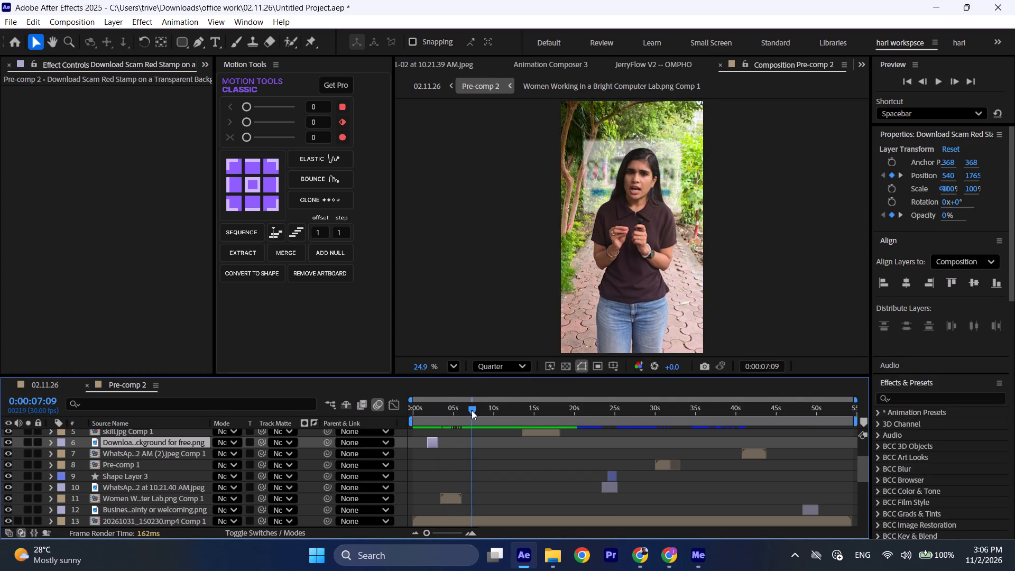
drag(472, 410, 472, 412)
click(456, 498)
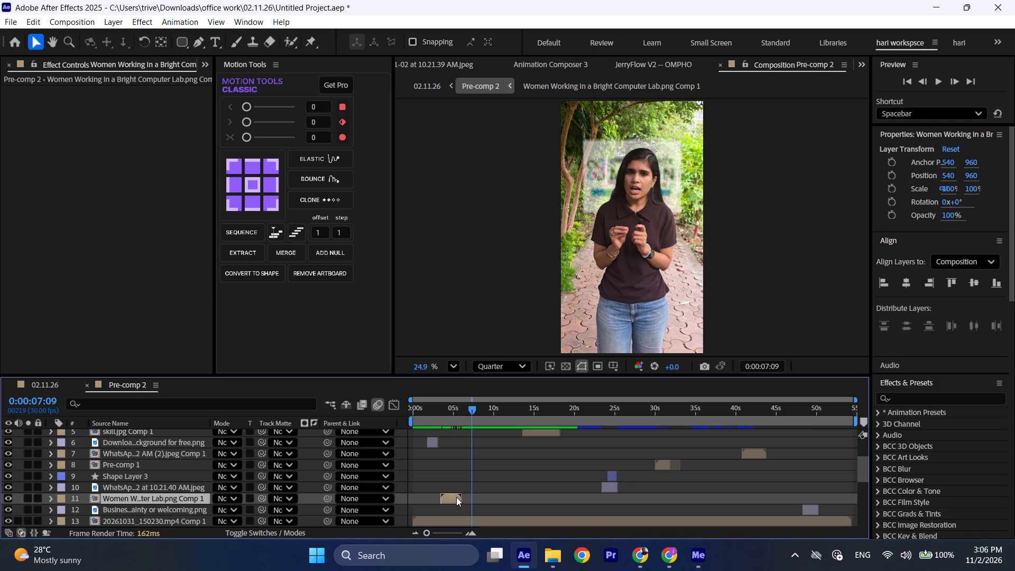
key(x)
click(562, 65)
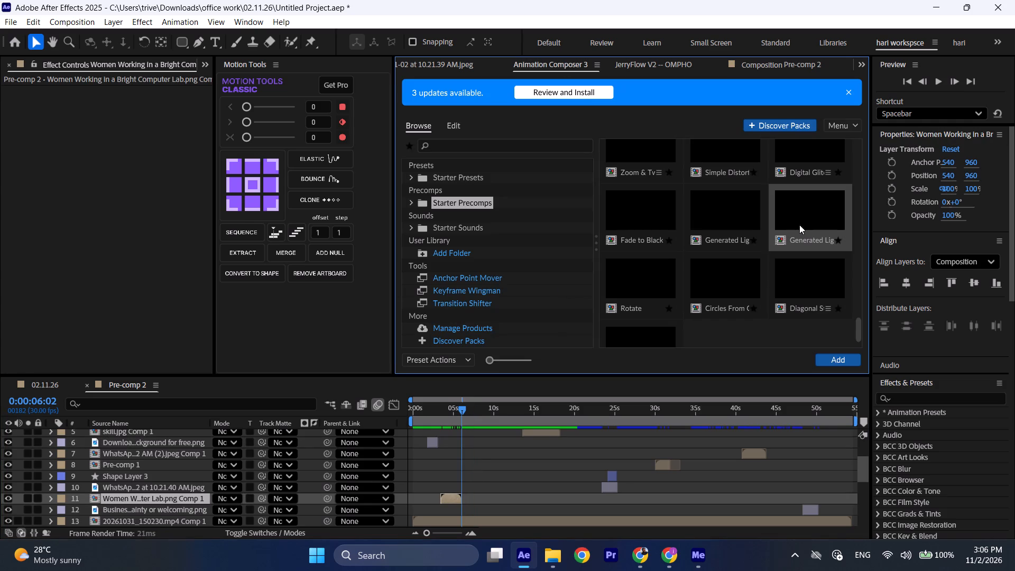
double_click(807, 217)
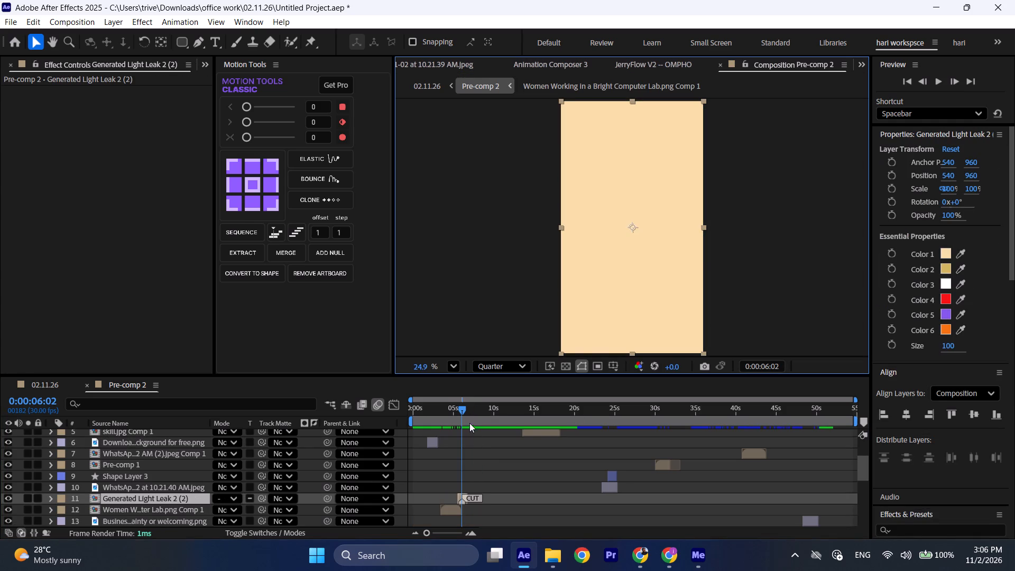
Add the Generated Light Leak 2 transition at the start of the skill.jpg Comp 1 chef insert, at 0:00:13:18.
drag(463, 409, 527, 421)
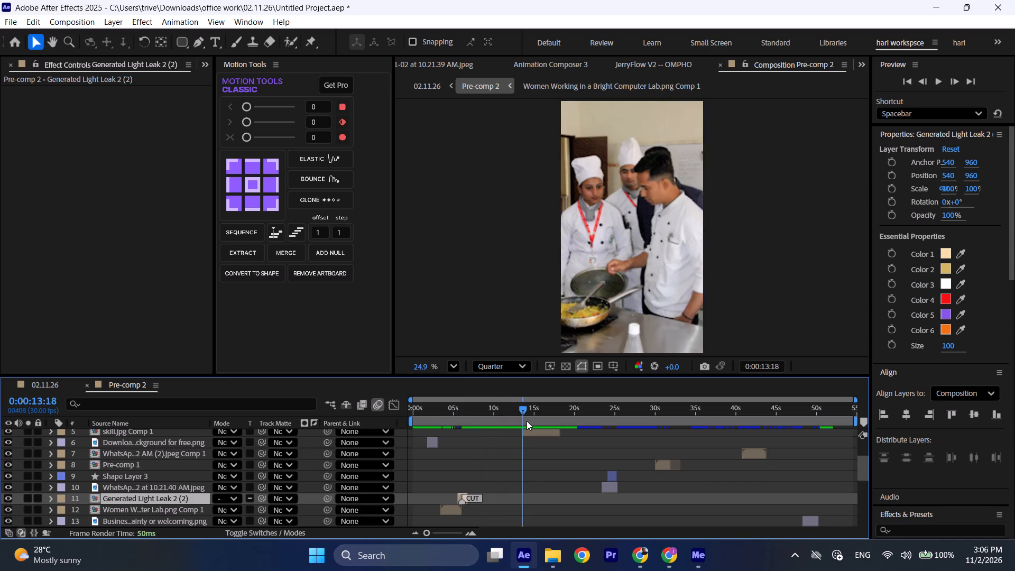
drag(527, 421, 531, 422)
scroll(537, 457, up, 1)
click(534, 465)
key(x)
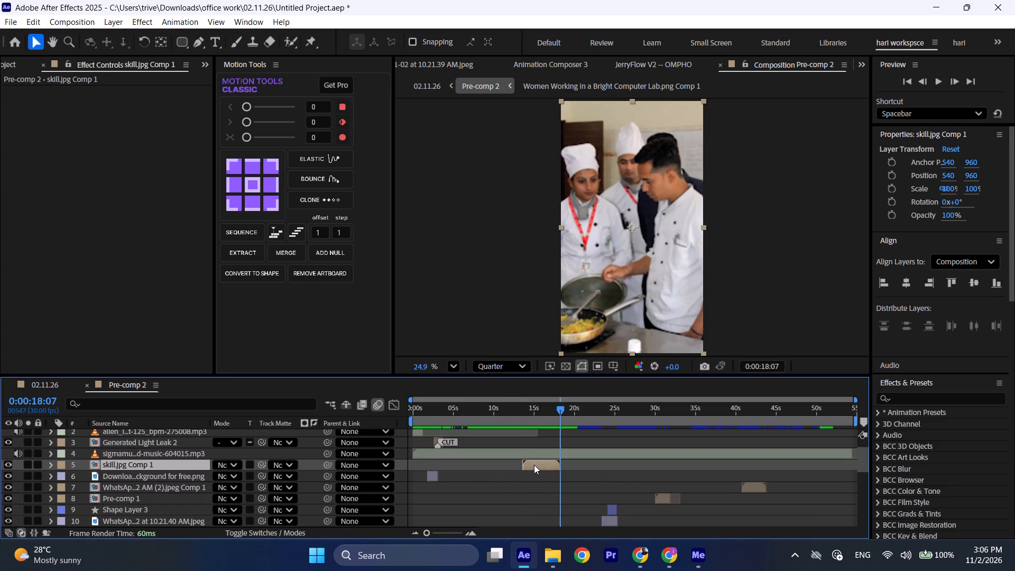
key(z)
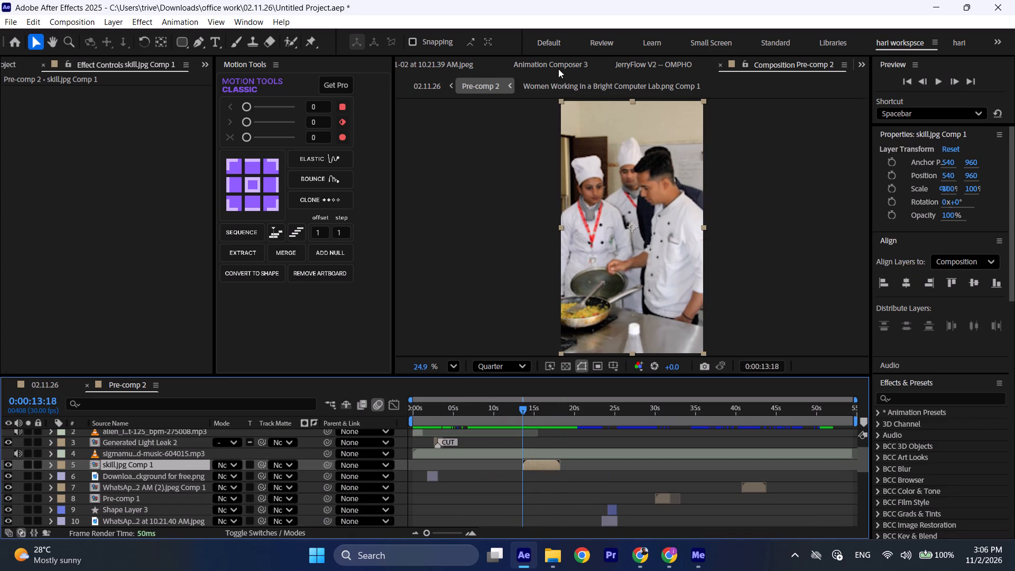
click(558, 69)
double_click(804, 210)
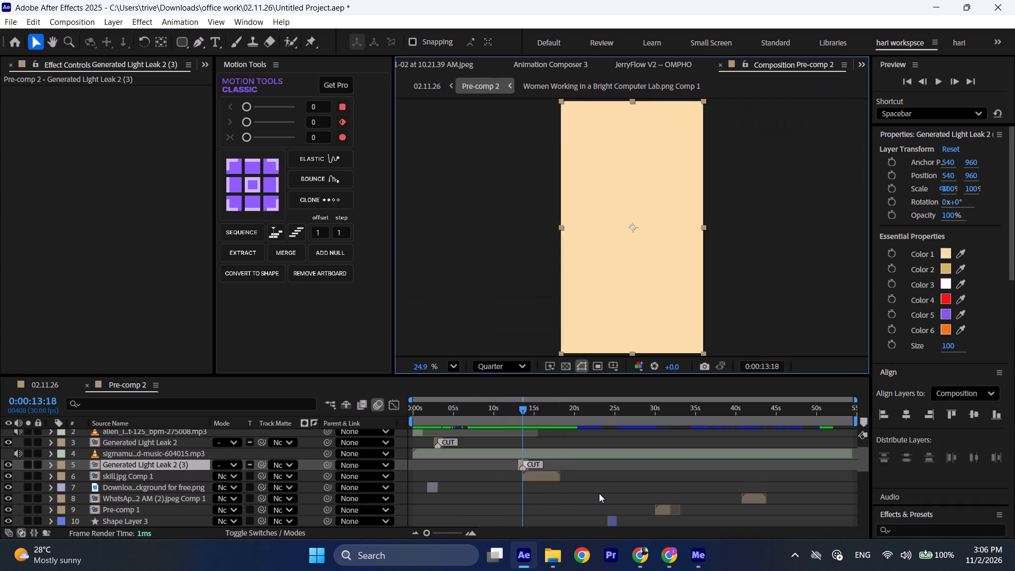
Add the Generated Light Leak 2 transition at the start of the college graduate image layer, at 0:00:32:17.
drag(541, 410, 622, 419)
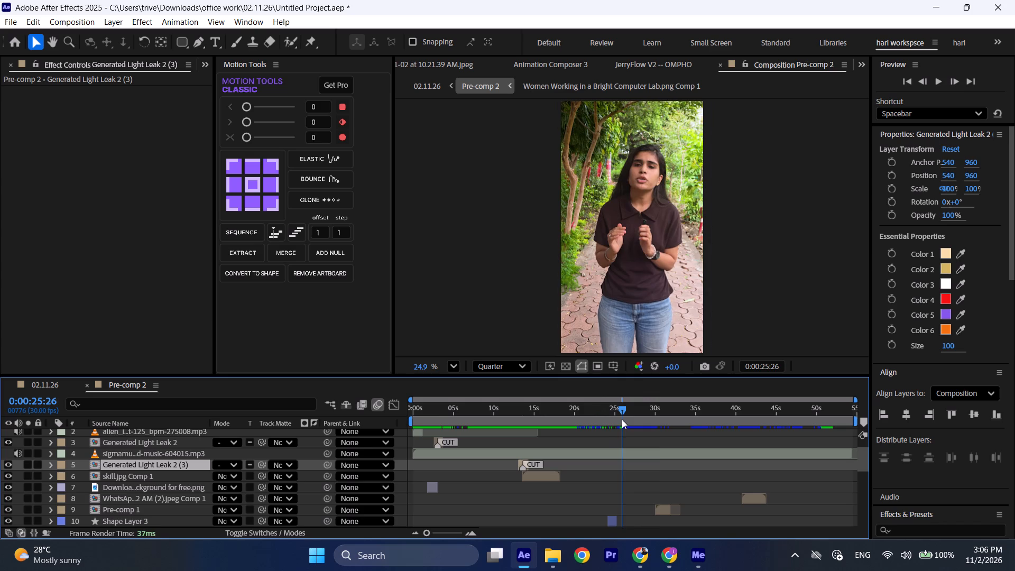
drag(622, 419, 690, 421)
scroll(691, 459, up, 2)
click(683, 437)
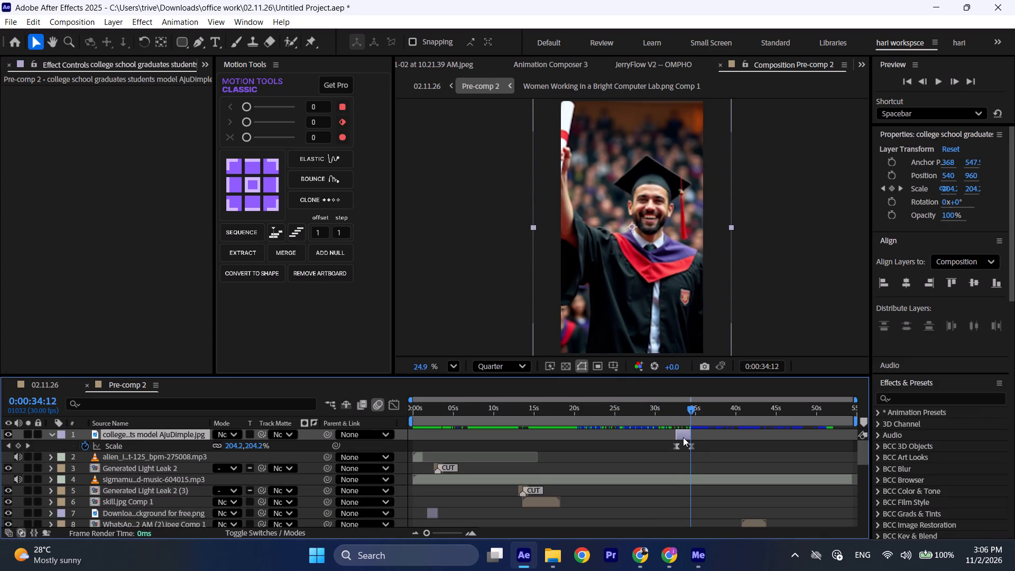
key(z)
click(529, 69)
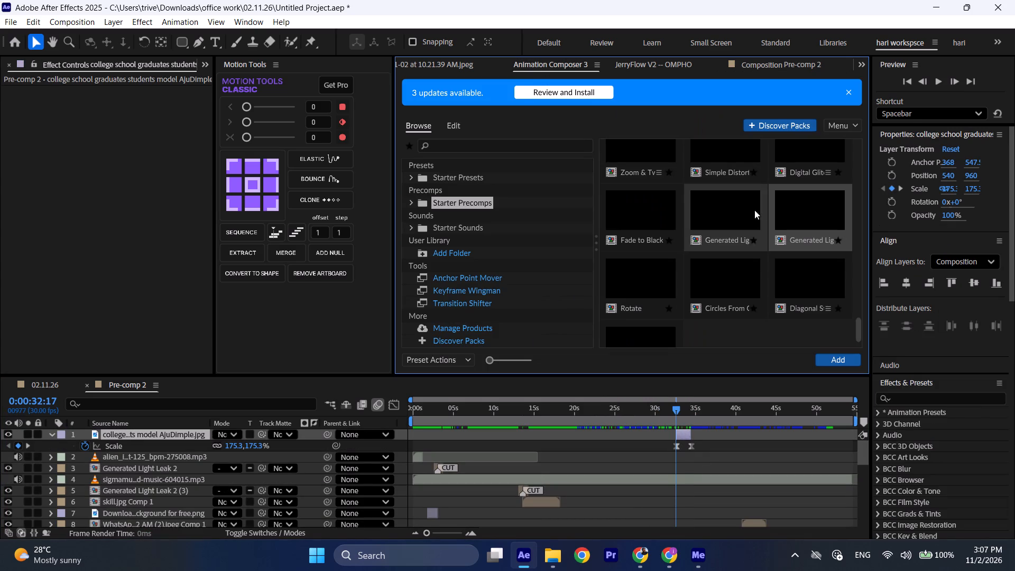
double_click(796, 209)
Add the Generated Light Leak 2 transition at the start of the DCST54 image layer, at 0:00:44:28.
drag(676, 412, 718, 414)
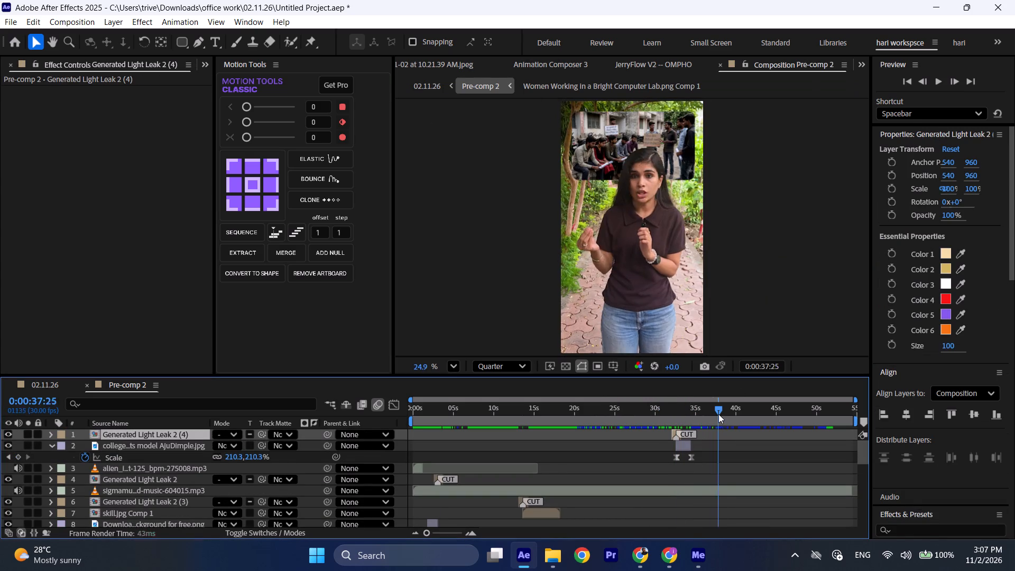
drag(718, 414, 718, 415)
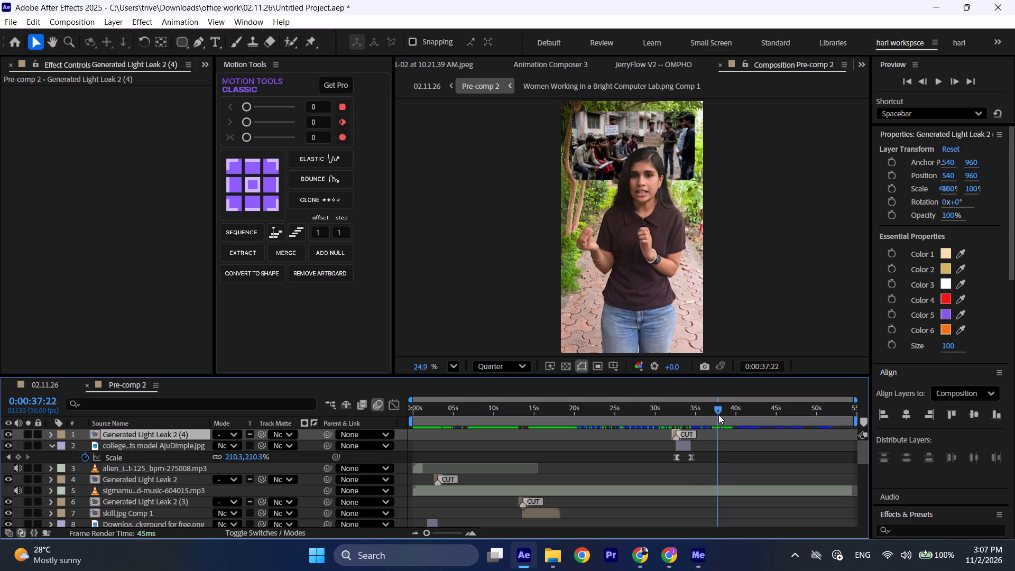
drag(718, 415, 781, 415)
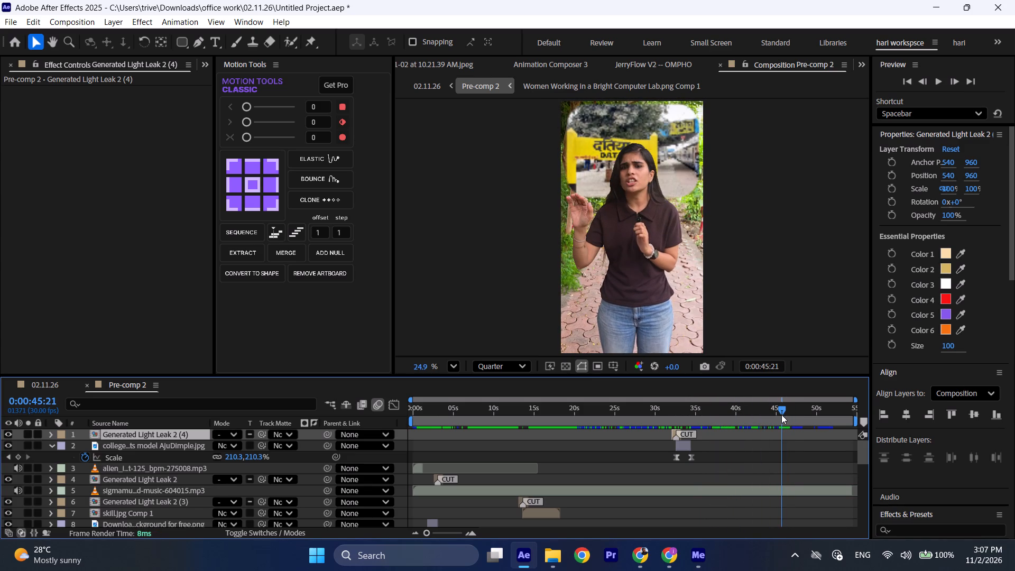
scroll(785, 458, up, 3)
scroll(776, 454, down, 5)
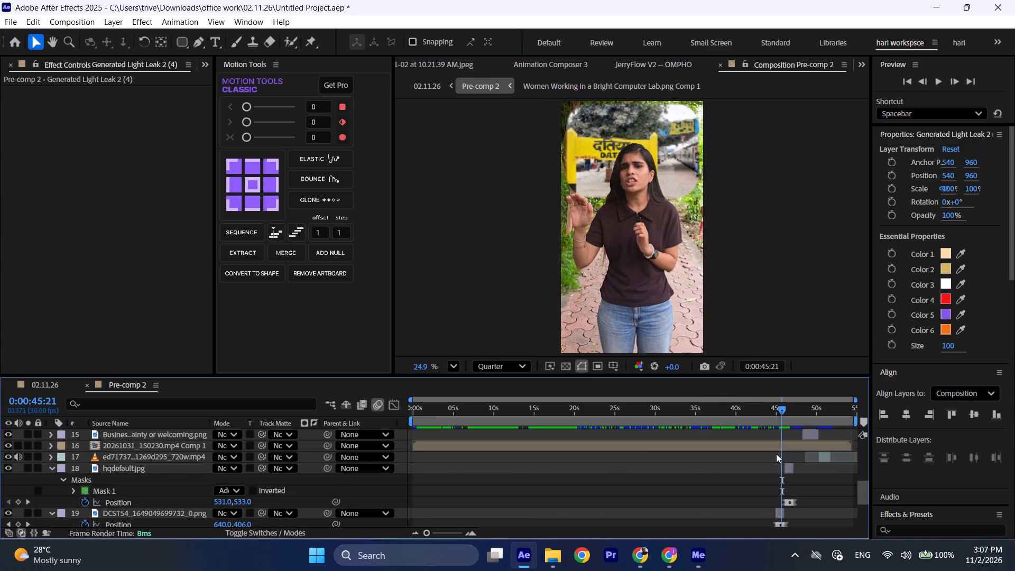
scroll(776, 454, down, 1)
click(778, 484)
key(z)
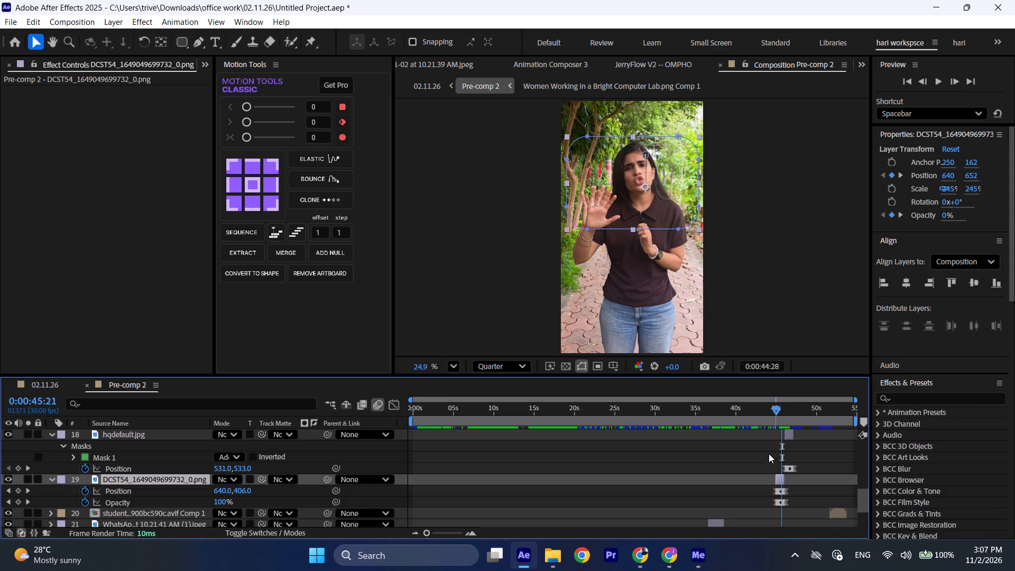
click(566, 60)
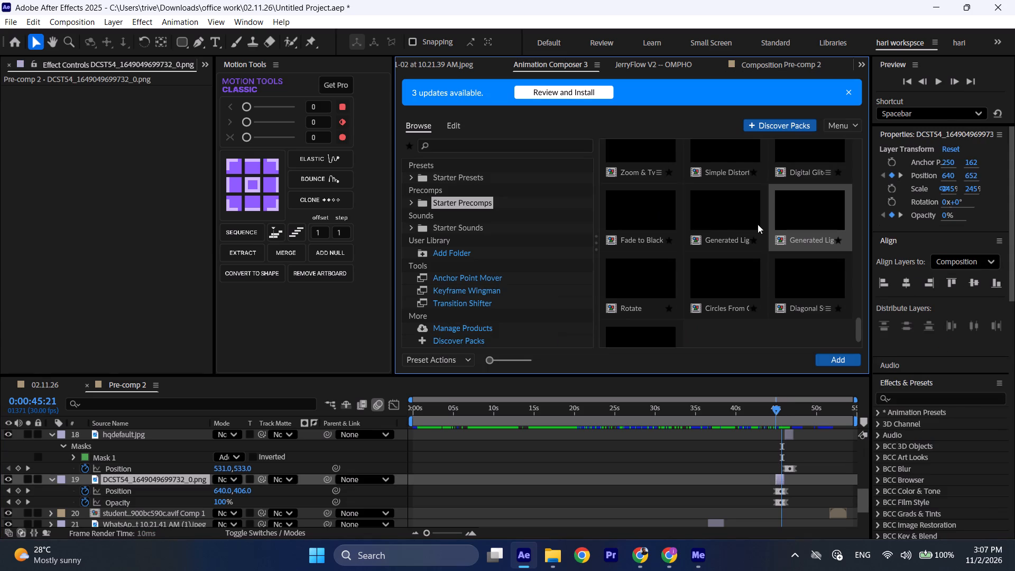
double_click(793, 217)
Scrub through Pre-comp 2 toward its end and back to the computer-lab insert to review the inserts and transitions.
drag(778, 413, 801, 412)
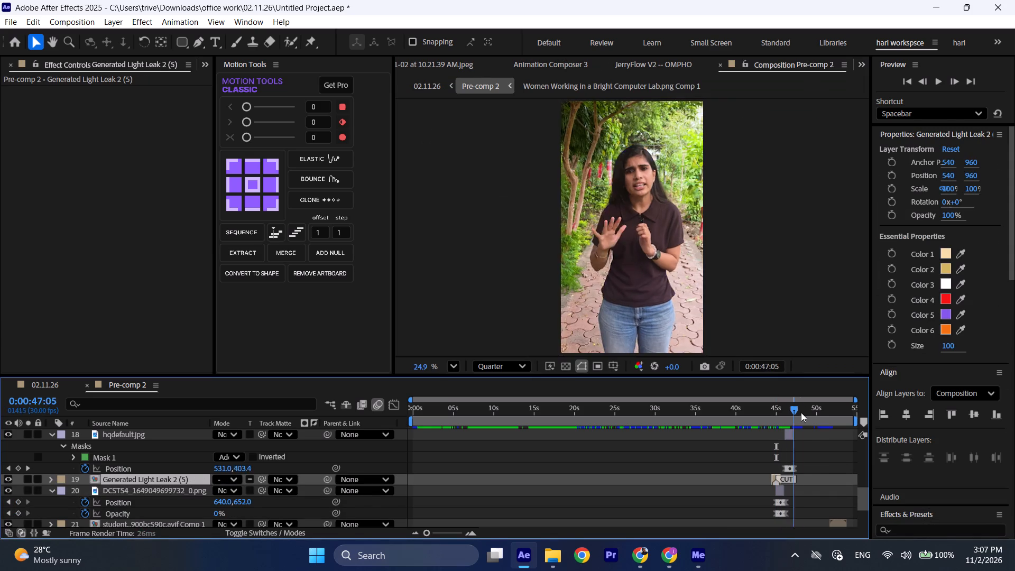
drag(801, 412, 798, 417)
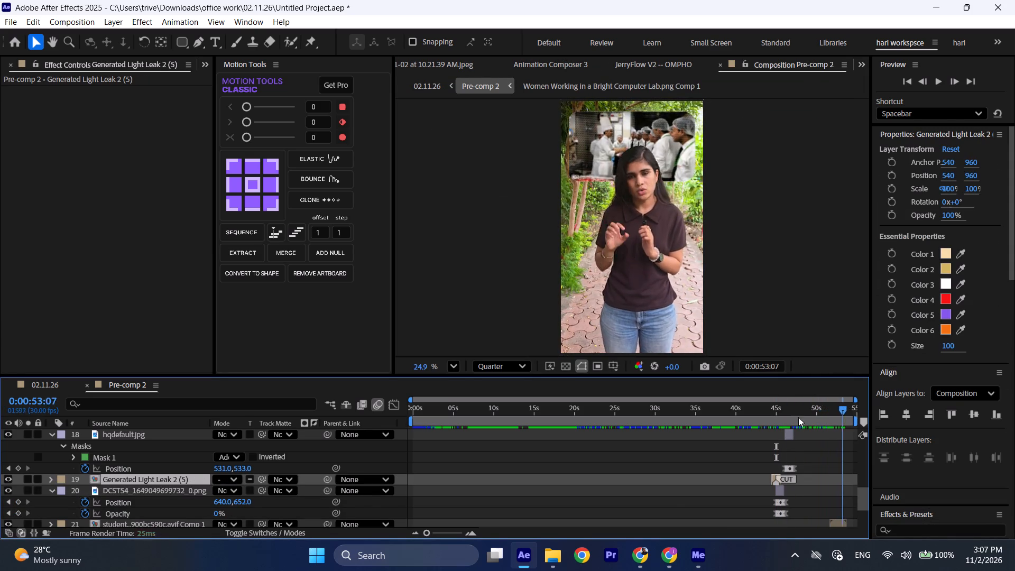
drag(798, 417, 635, 428)
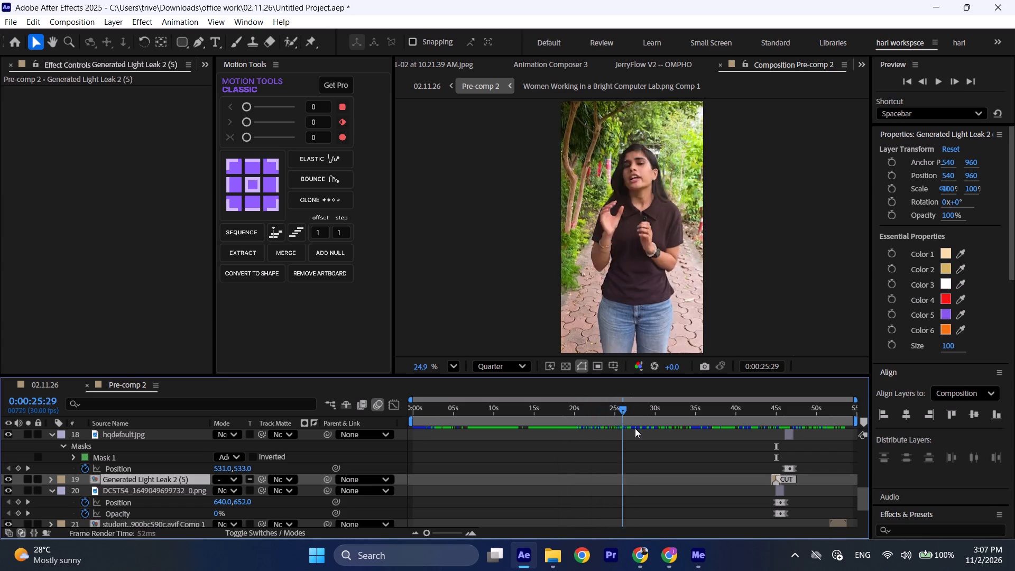
drag(635, 428, 576, 424)
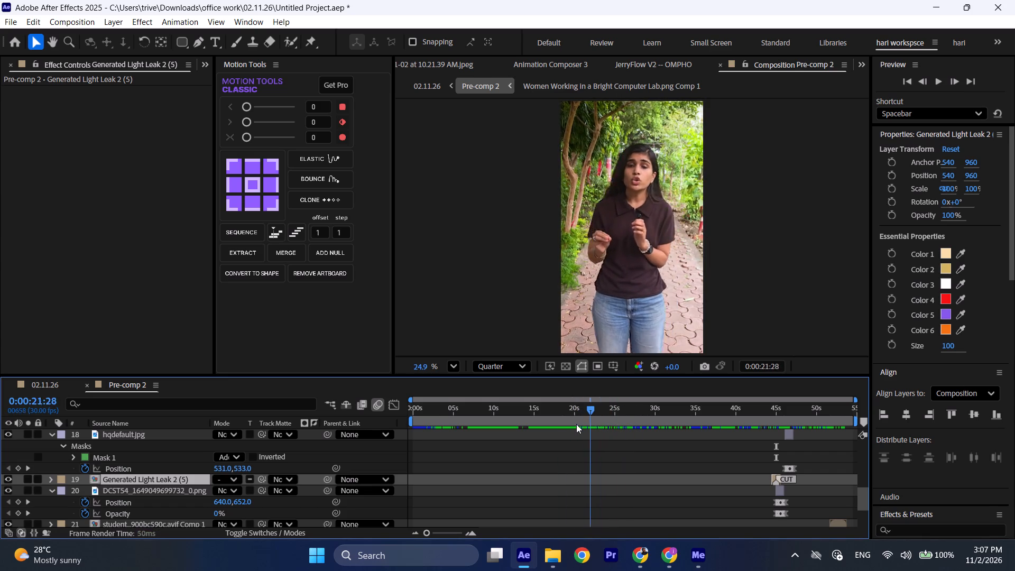
drag(576, 424, 468, 416)
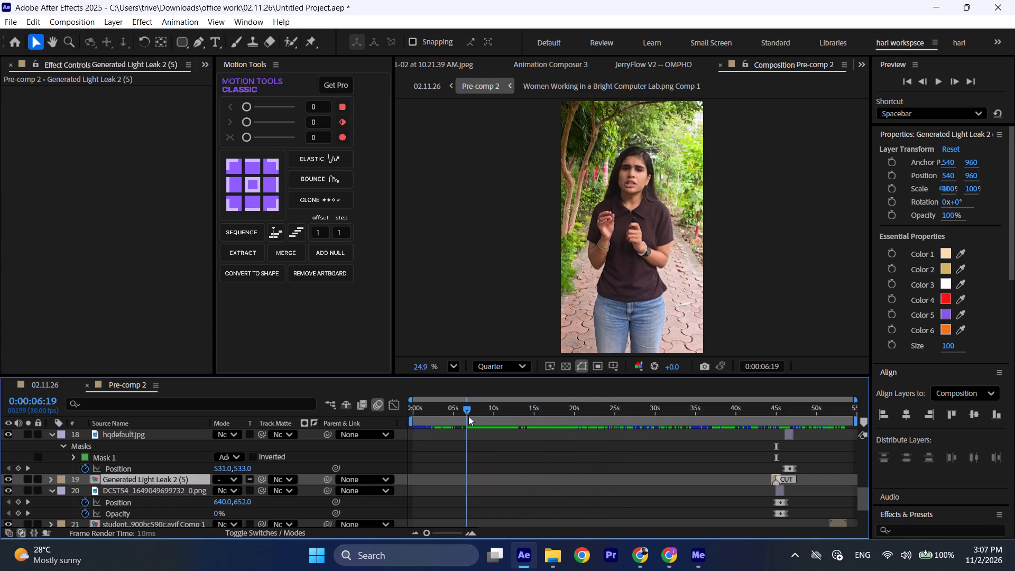
drag(468, 416, 443, 416)
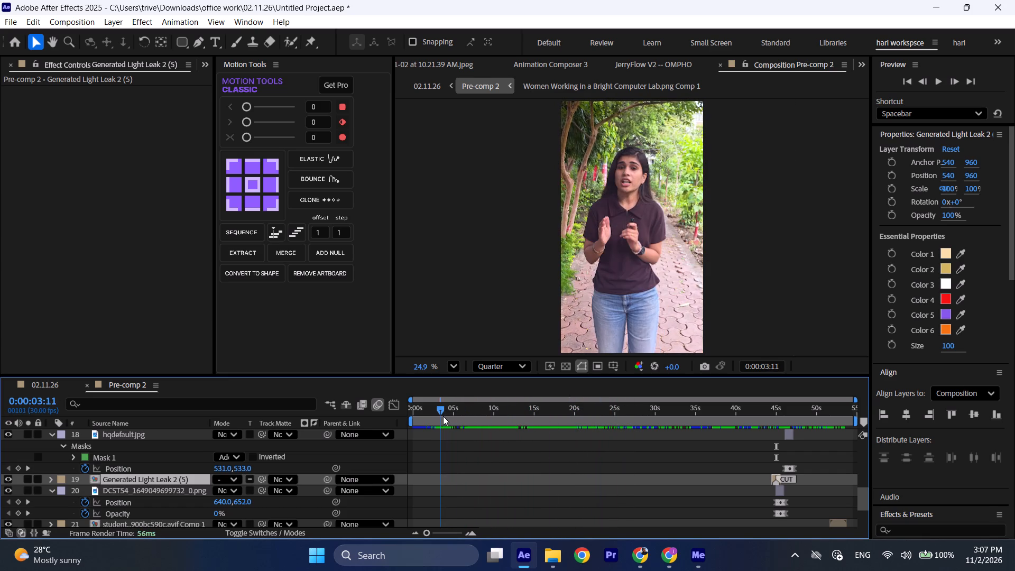
drag(443, 416, 451, 417)
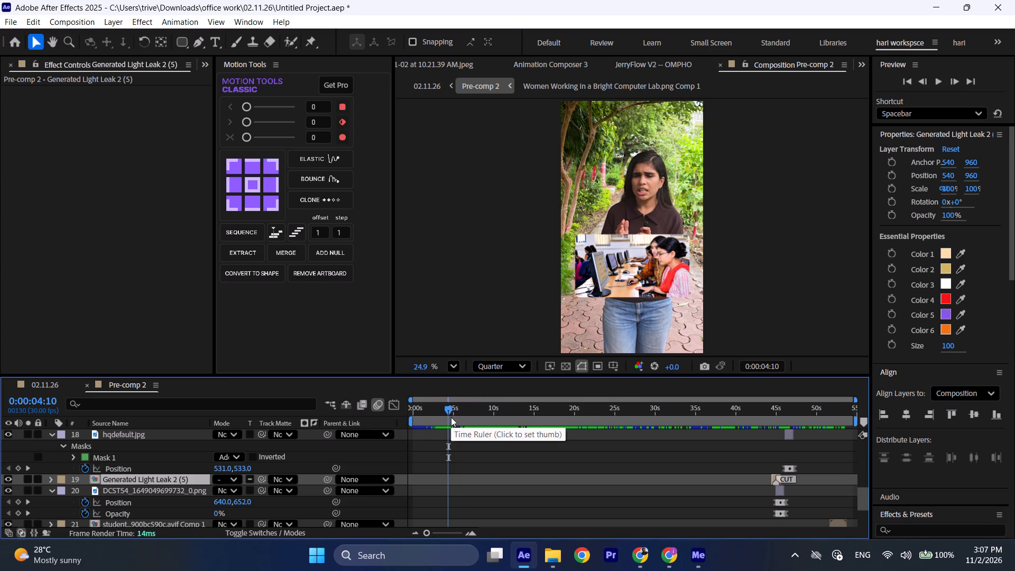
Add the Mouse Click 01.wav starter sound at the start of the red SCAM stamp layer, at 0:00:01:23.
scroll(473, 456, up, 4)
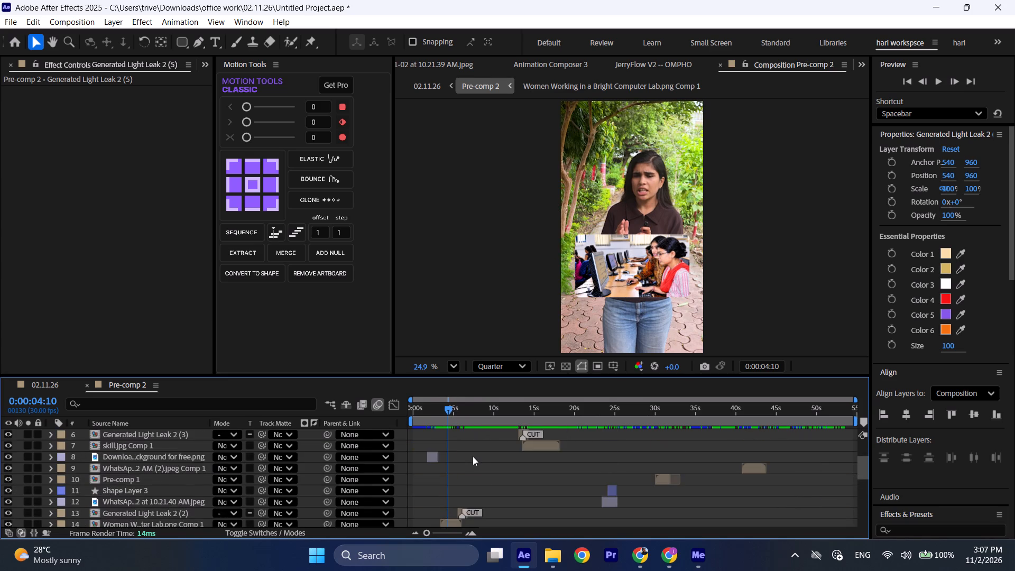
scroll(473, 456, down, 1)
scroll(466, 455, up, 3)
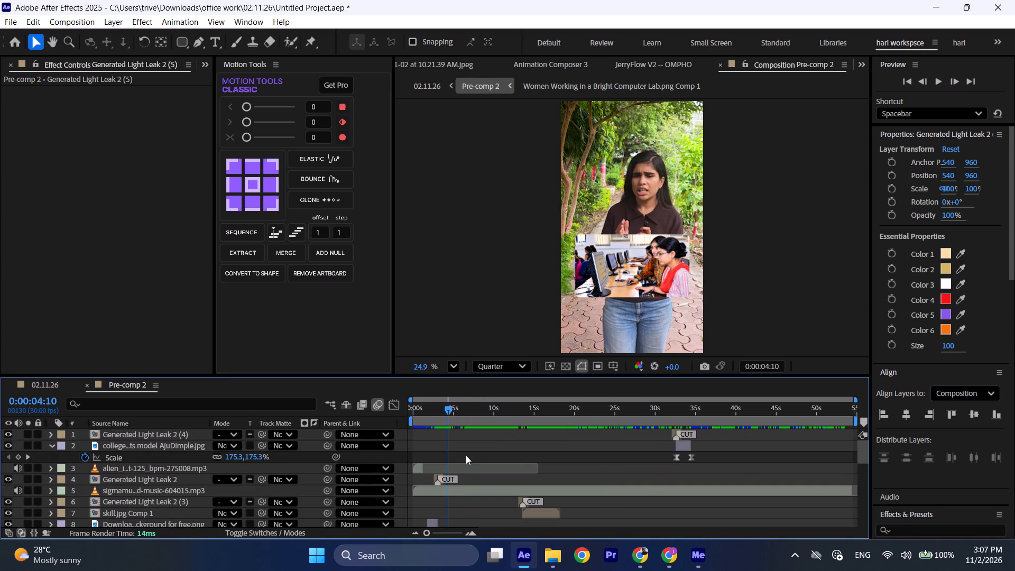
drag(432, 412, 426, 412)
key(space)
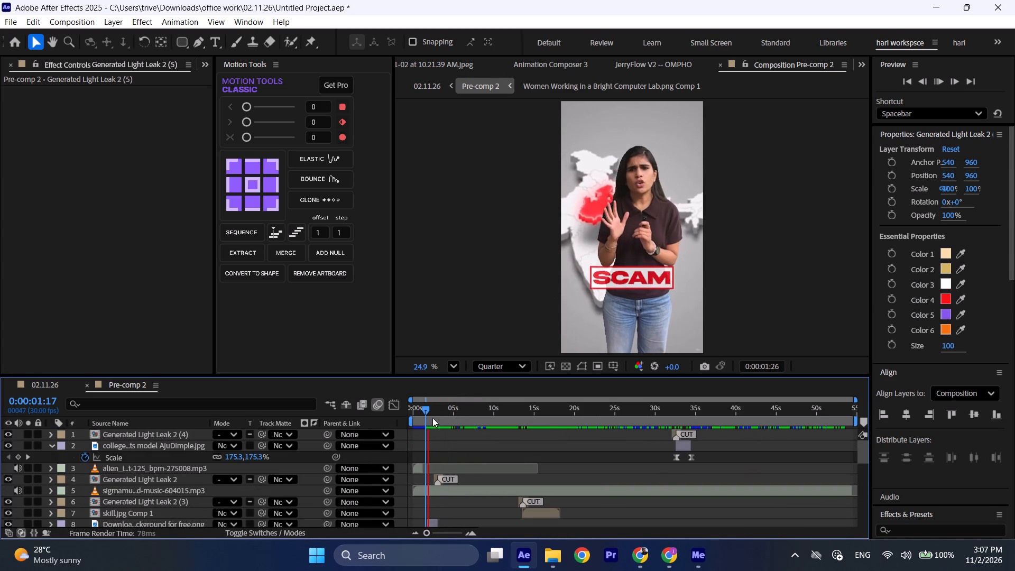
key(space)
scroll(445, 446, down, 1)
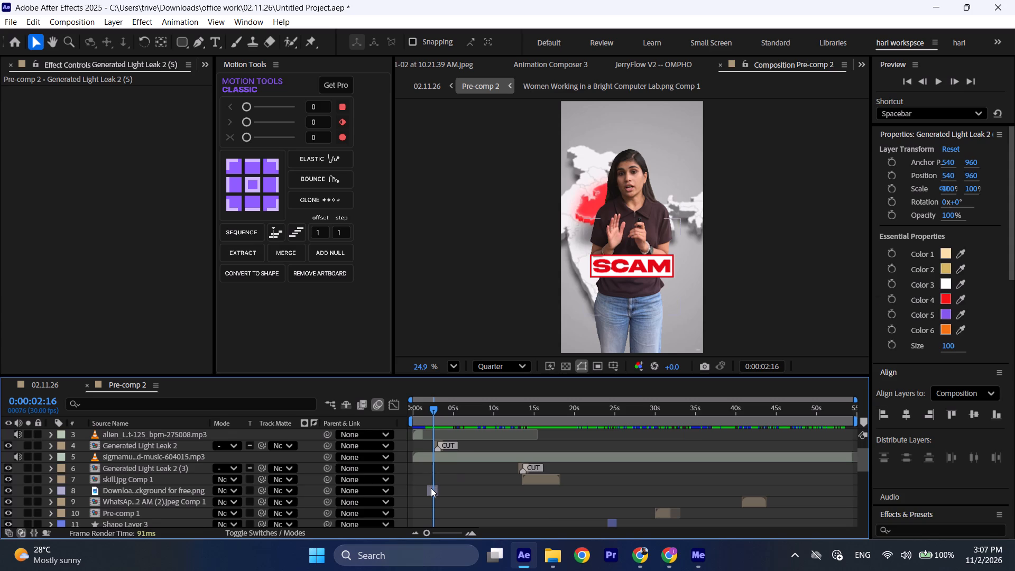
click(431, 488)
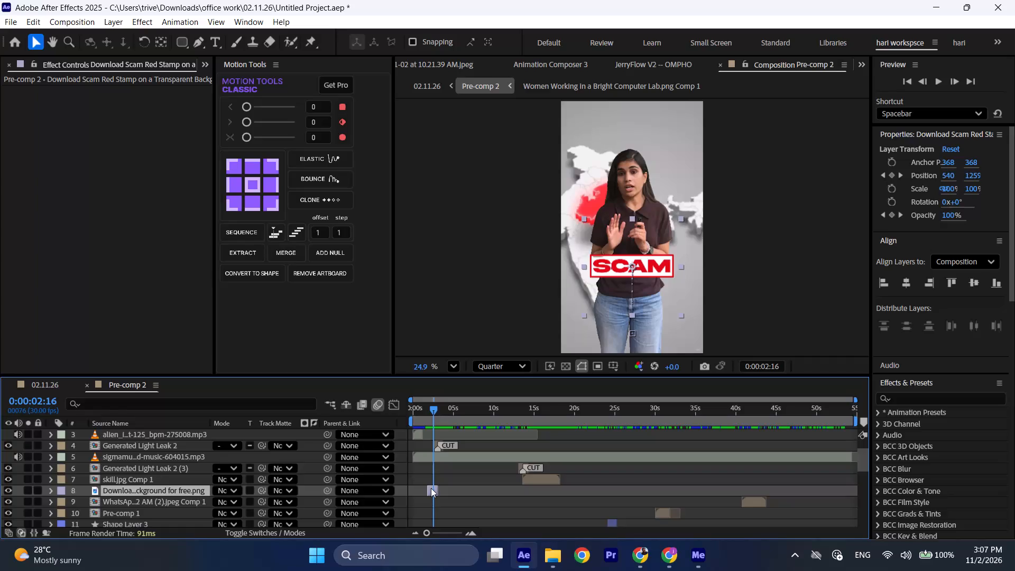
key(z)
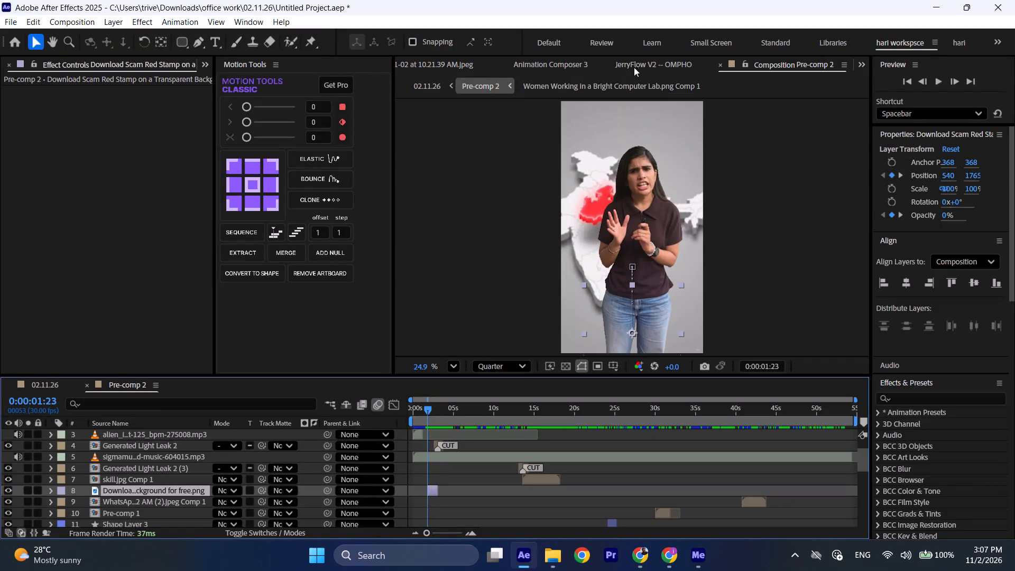
click(568, 62)
click(418, 229)
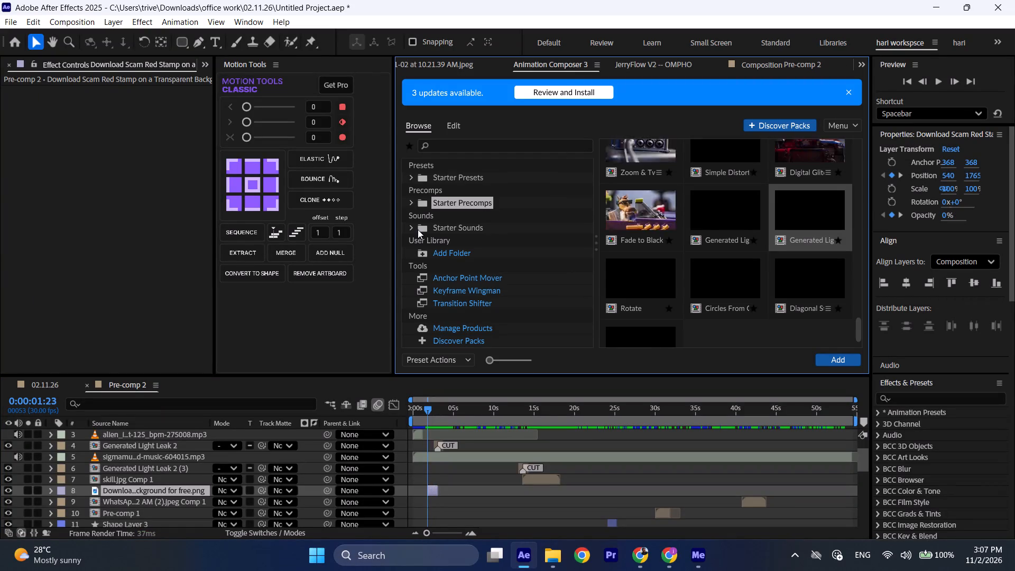
click(427, 226)
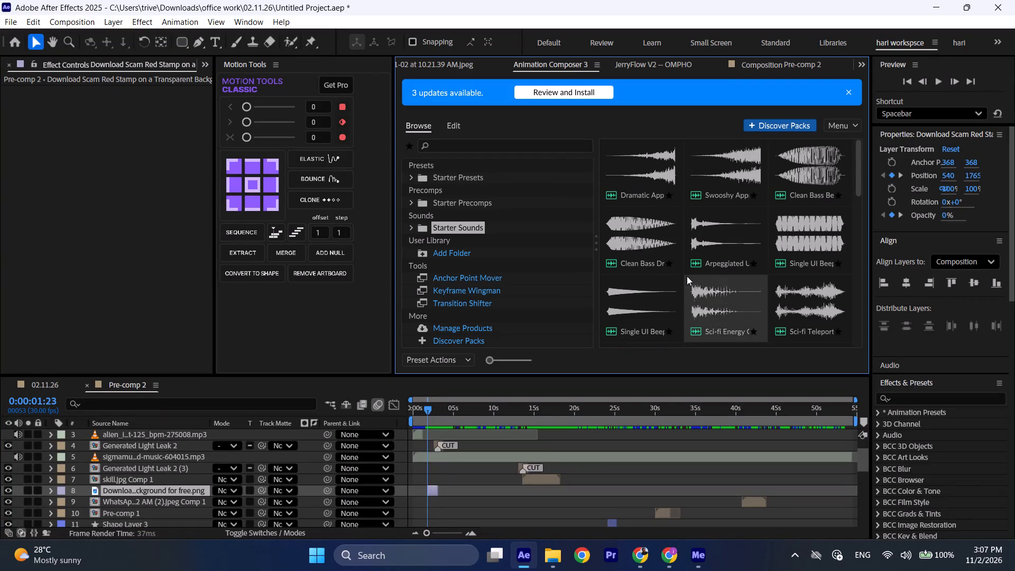
scroll(687, 276, down, 3)
click(628, 309)
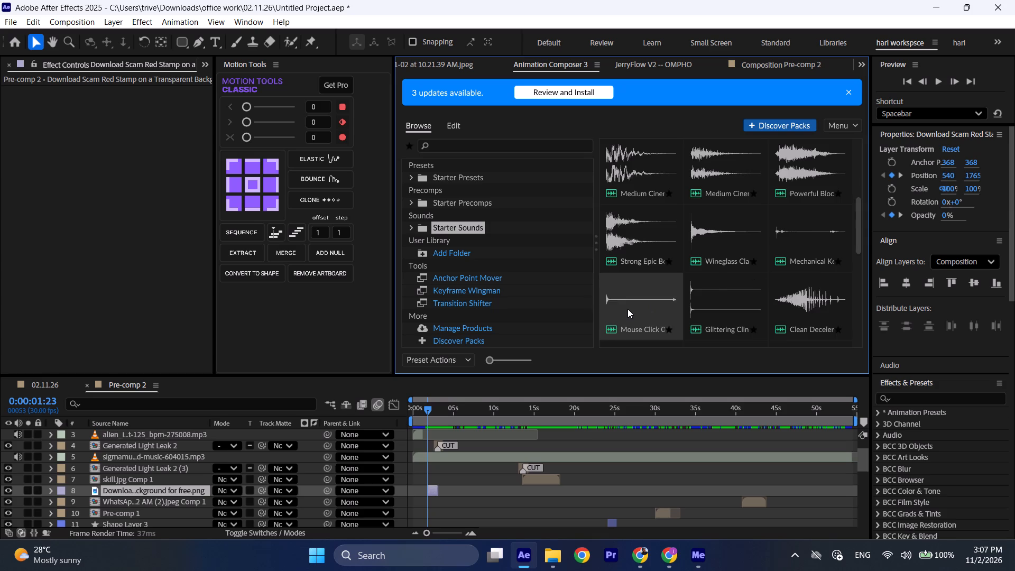
click(825, 358)
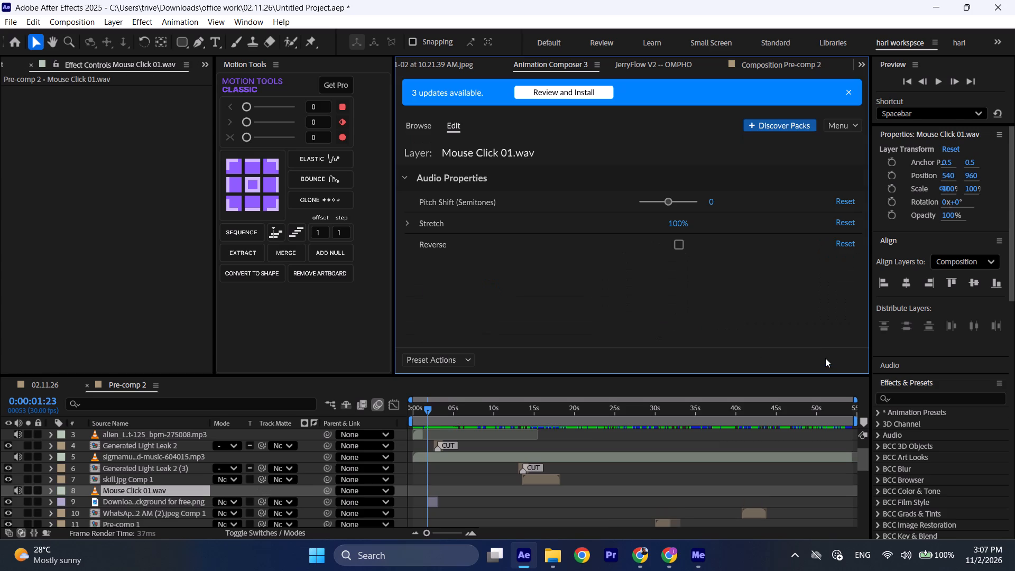
Copy the Mouse Click 01.wav layer and place the copy at the start of the computer-lab insert, at 0:00:03:13.
scroll(456, 480, down, 1)
click(450, 482)
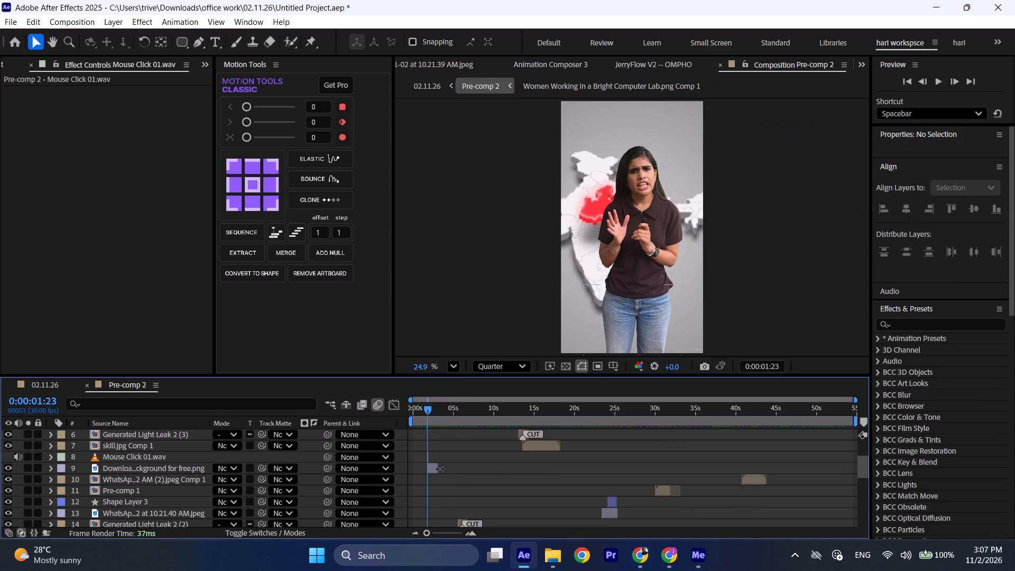
click(433, 456)
key(ctrl+c)
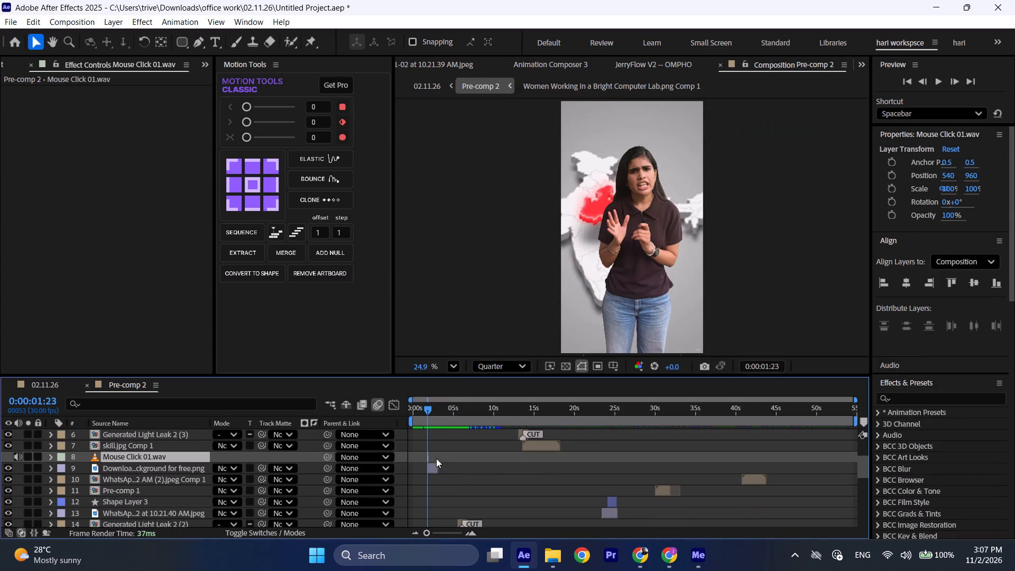
scroll(471, 489, down, 3)
scroll(471, 489, up, 1)
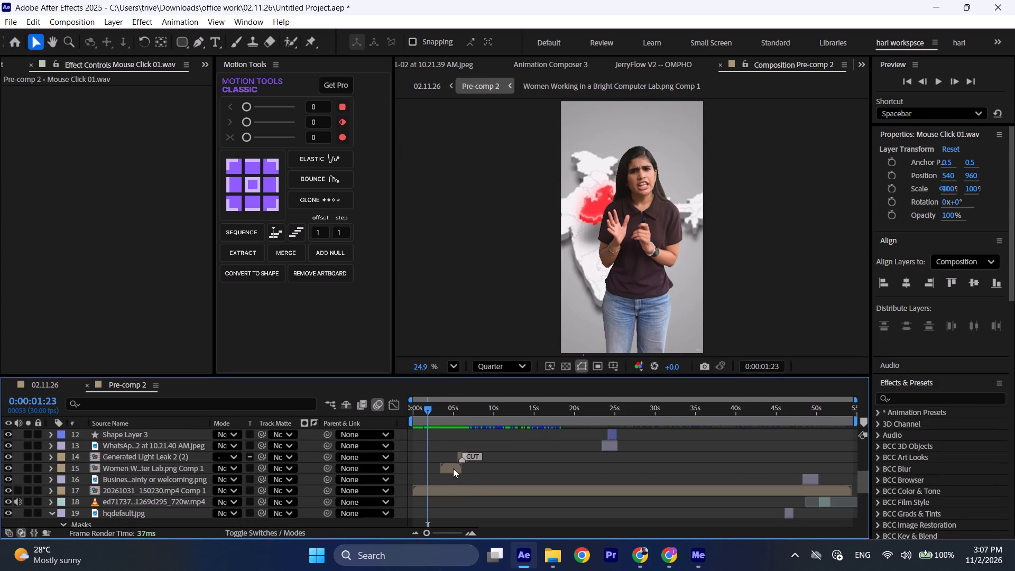
click(451, 471)
key(z)
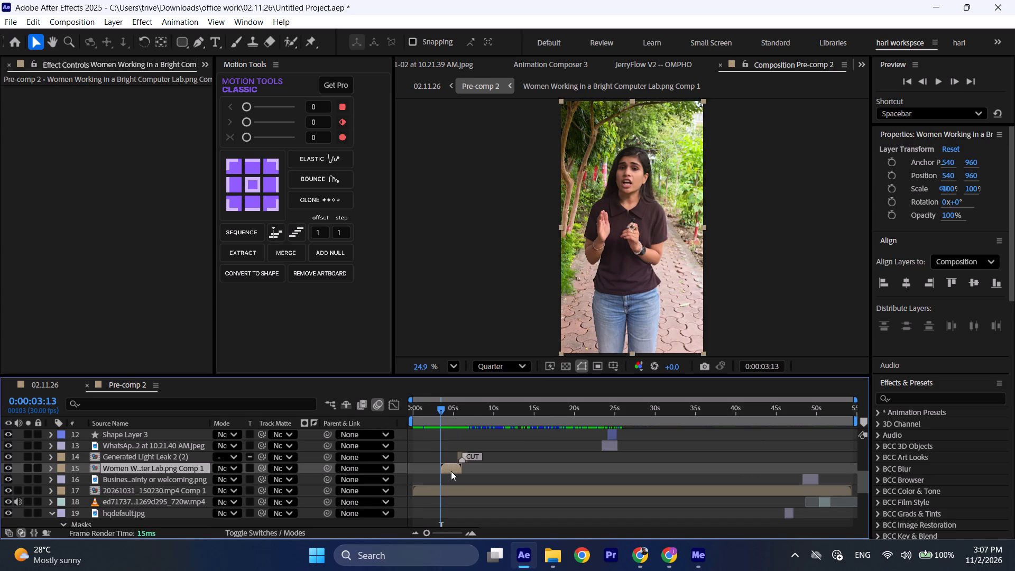
key(ctrl+v)
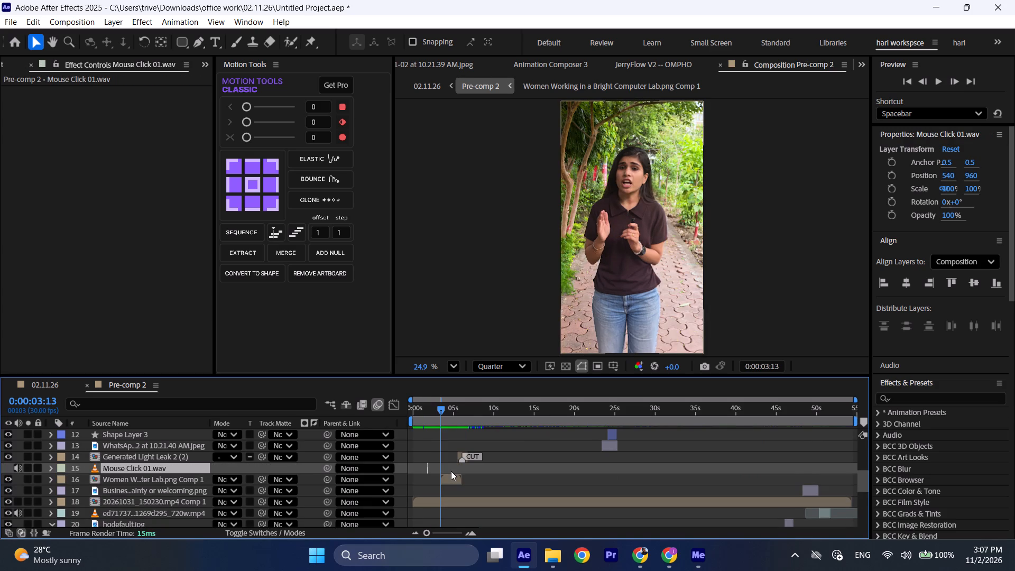
key(q)
Paste another Mouse Click 01.wav copy above the MPCON logo image layer and align it to that layer's start, at 0:00:07:06.
scroll(486, 490, up, 3)
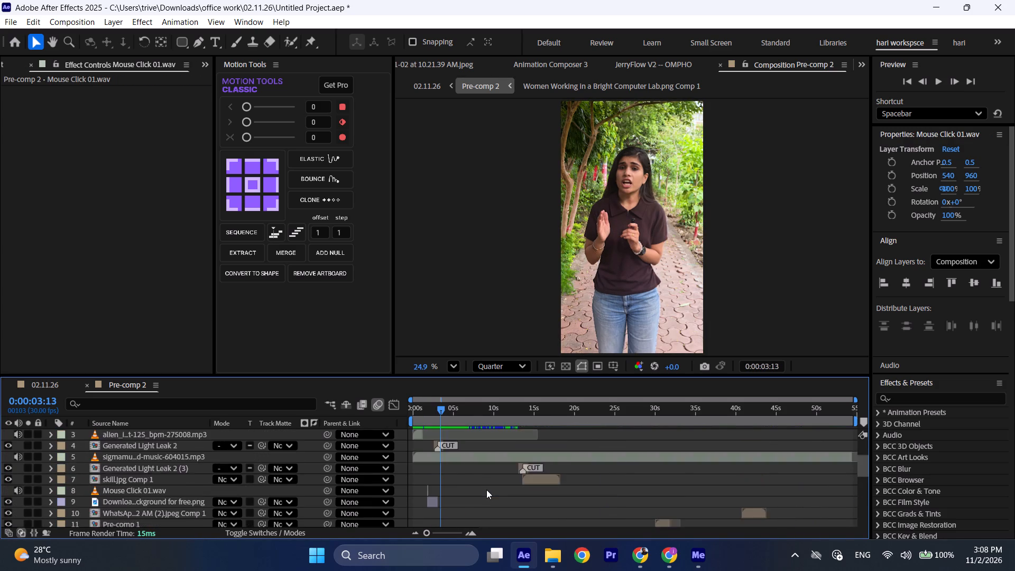
scroll(486, 490, up, 4)
scroll(486, 490, down, 4)
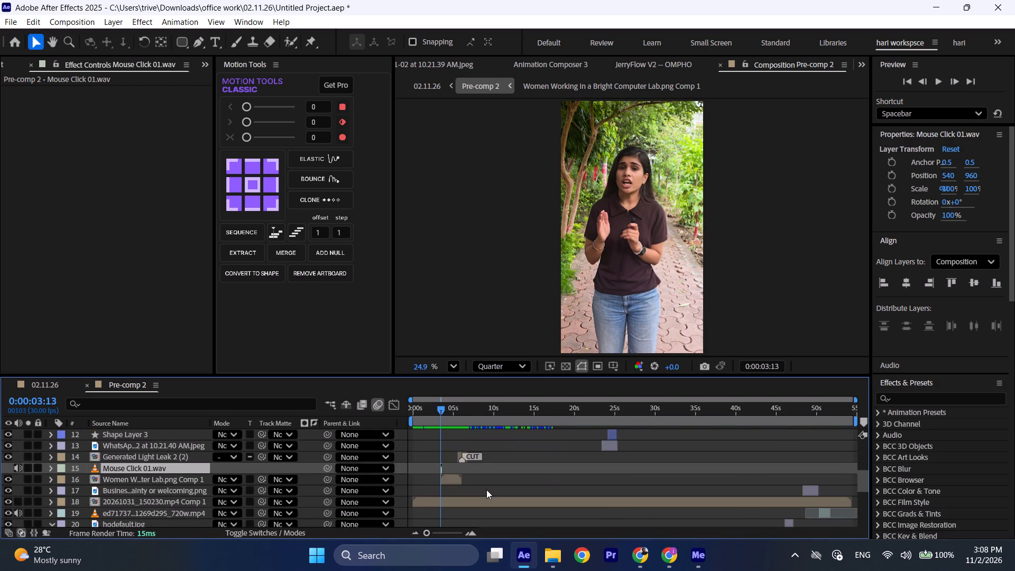
scroll(486, 490, down, 4)
scroll(486, 490, up, 1)
scroll(486, 490, down, 1)
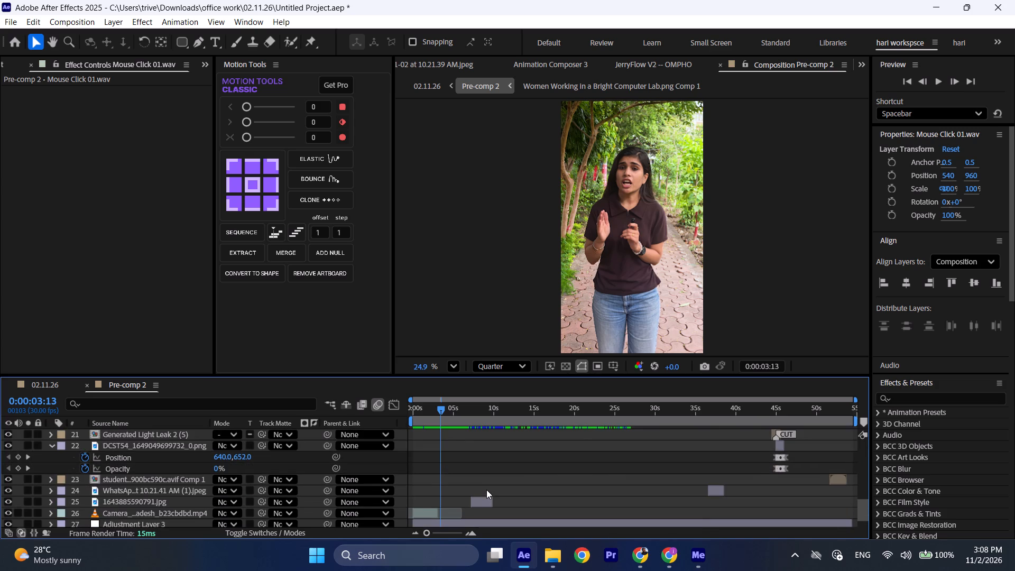
drag(447, 407, 462, 407)
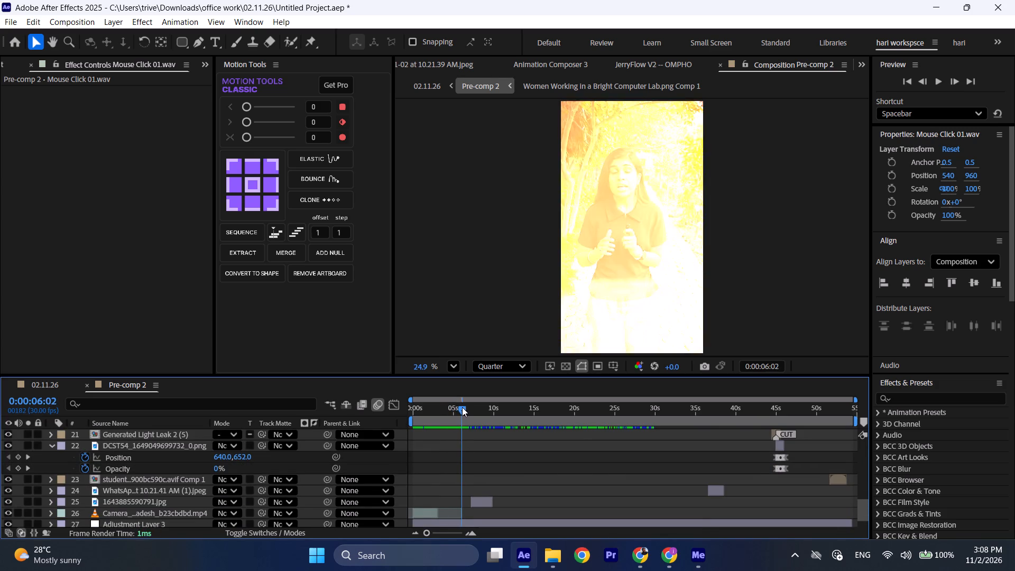
drag(462, 407, 477, 408)
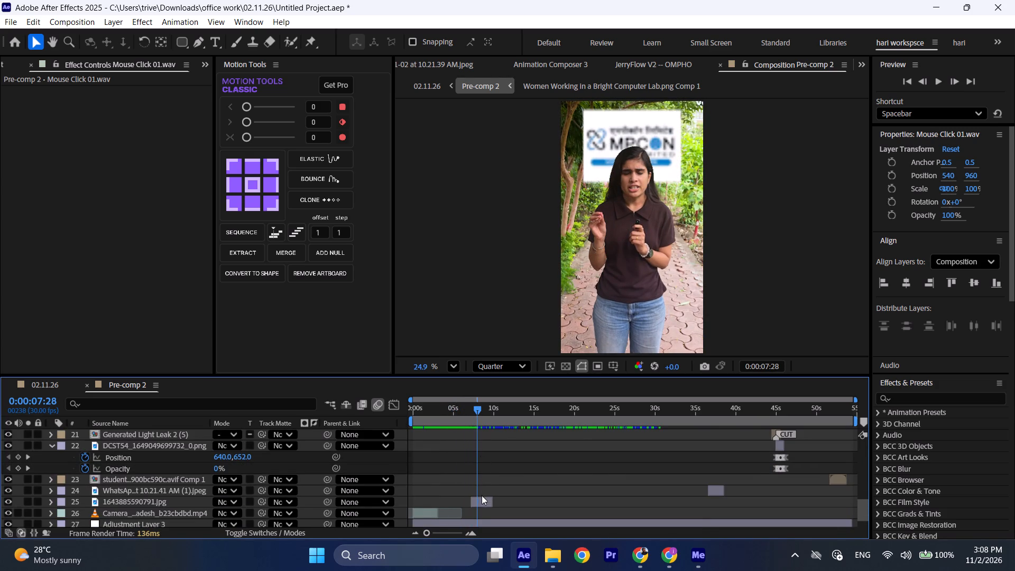
click(481, 501)
key(ctrl+v)
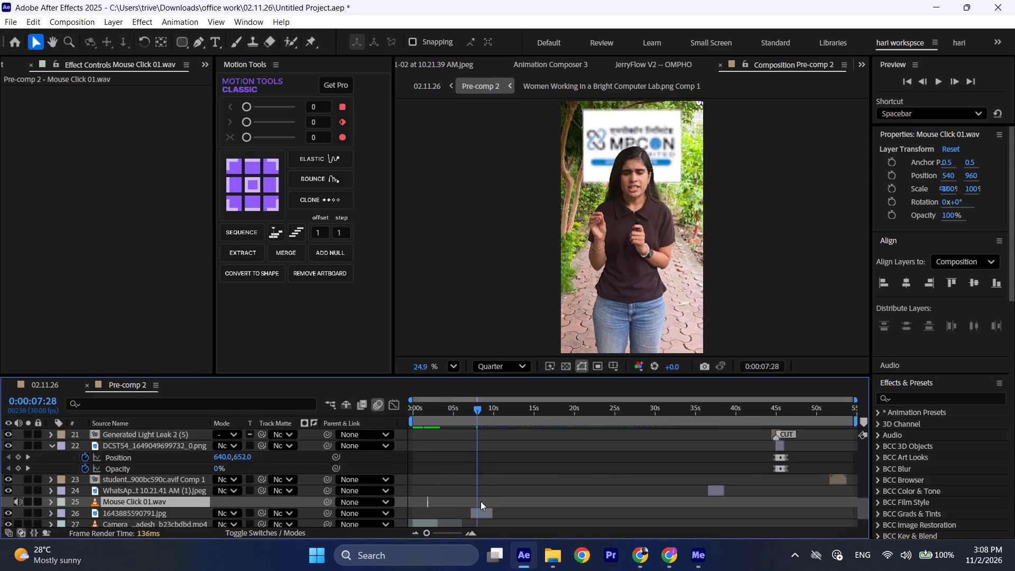
key(q)
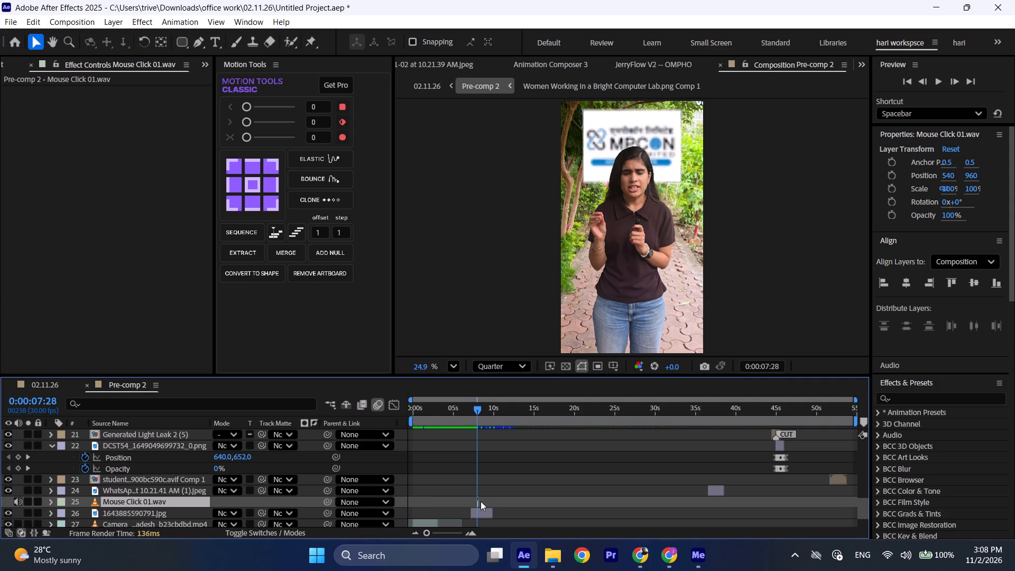
click(474, 509)
key(z)
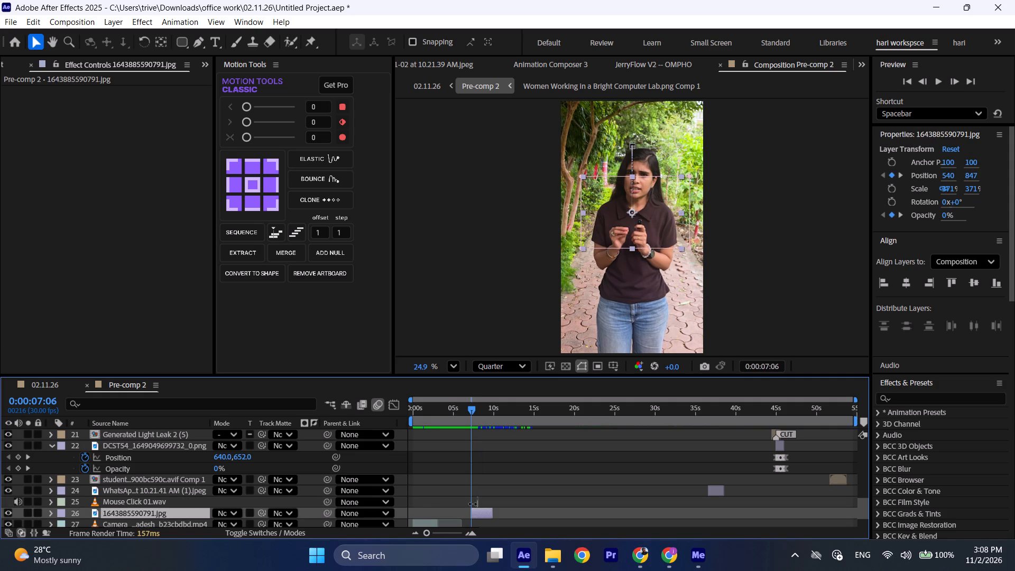
click(473, 504)
key(q)
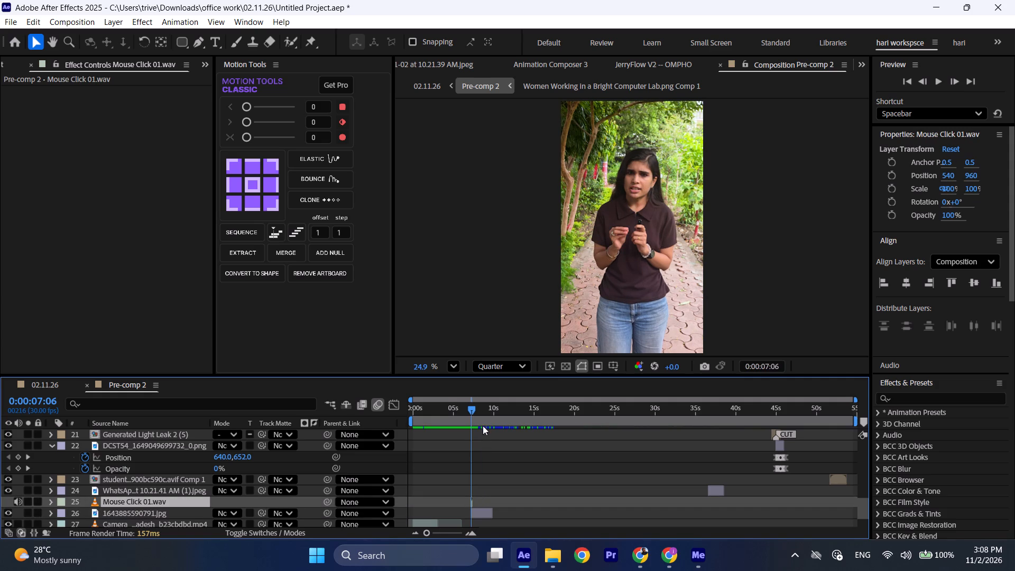
Paste a Mouse Click 01.wav copy at the start of the skill.jpg Comp 1 chef insert, at 0:00:13:18.
drag(471, 407, 500, 407)
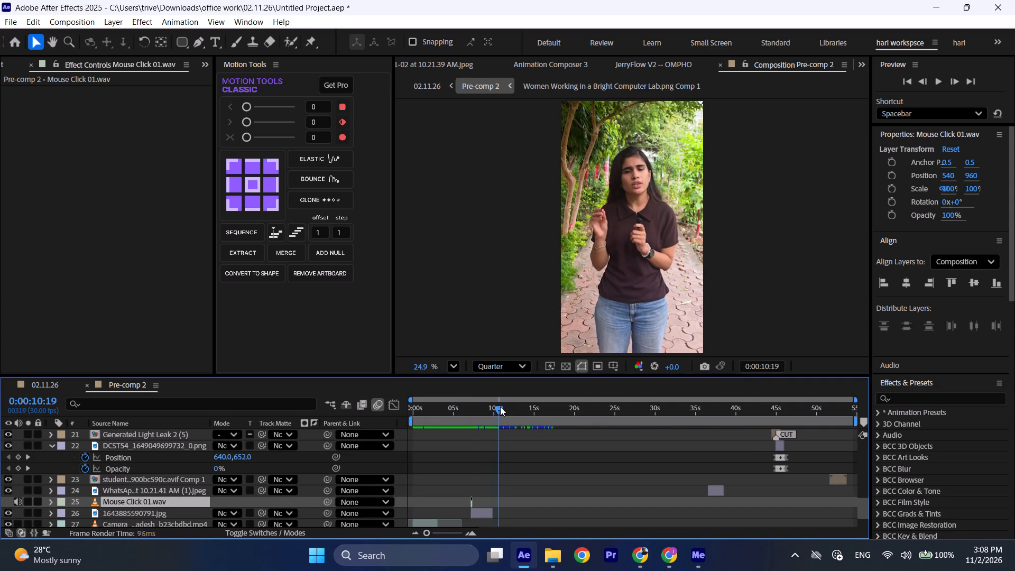
drag(500, 407, 527, 410)
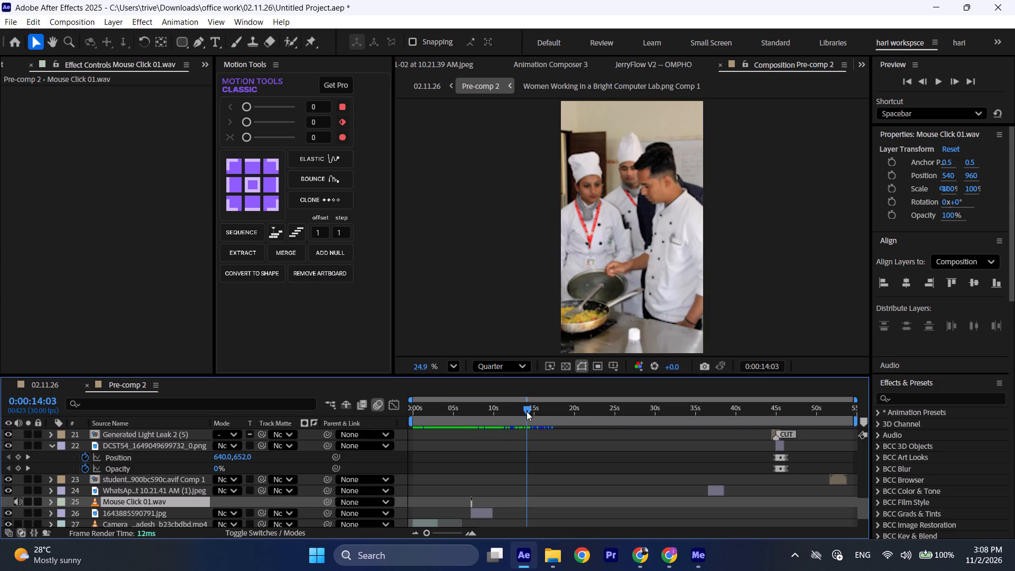
scroll(523, 470, up, 6)
click(533, 445)
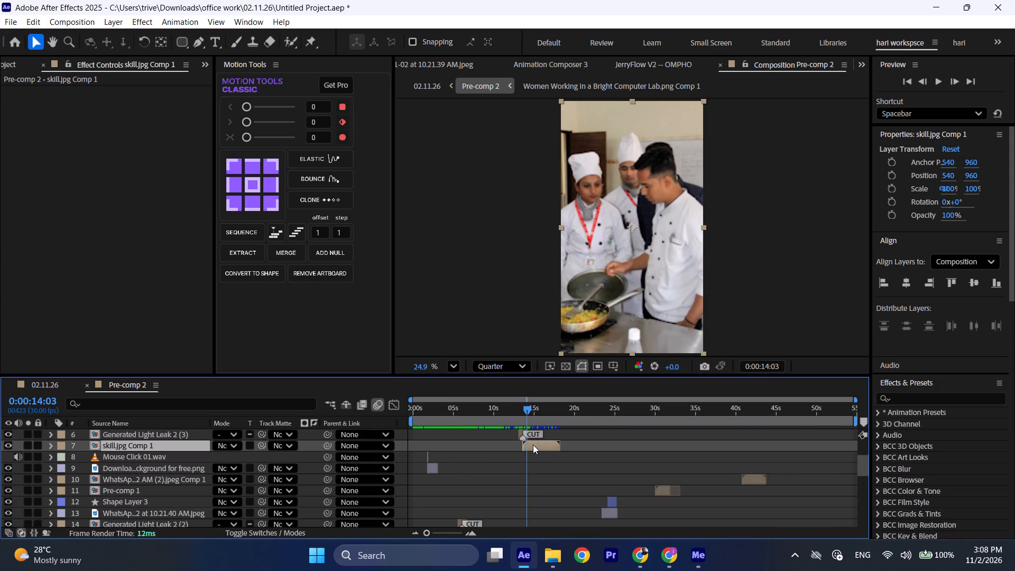
key(z)
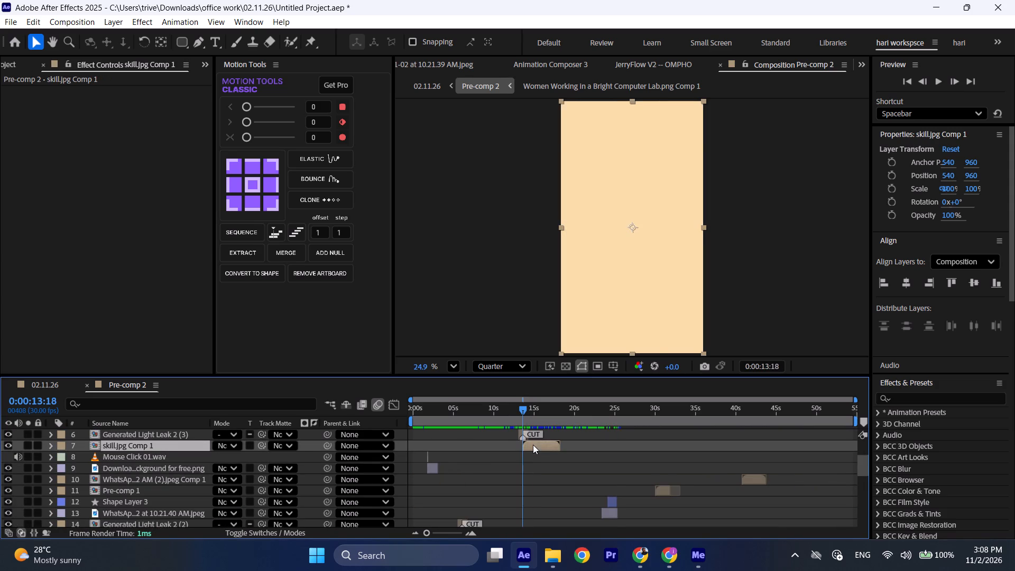
key(ctrl+v)
key(q)
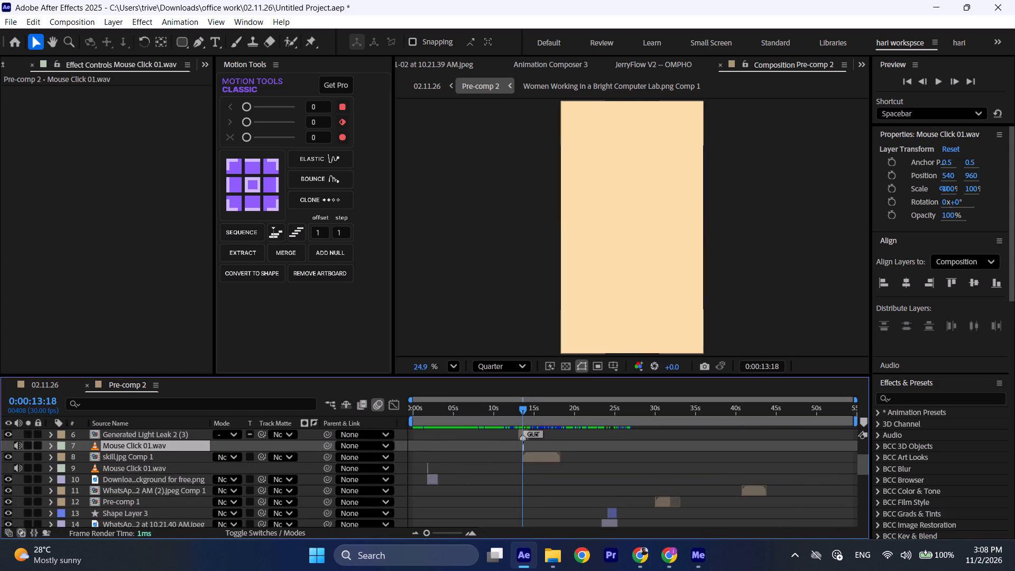
Add the Mouse Click 01.wav sound from Animation Composer at the start of the Pre-comp 1 document insert, at 0:00:30:02.
drag(528, 410, 588, 413)
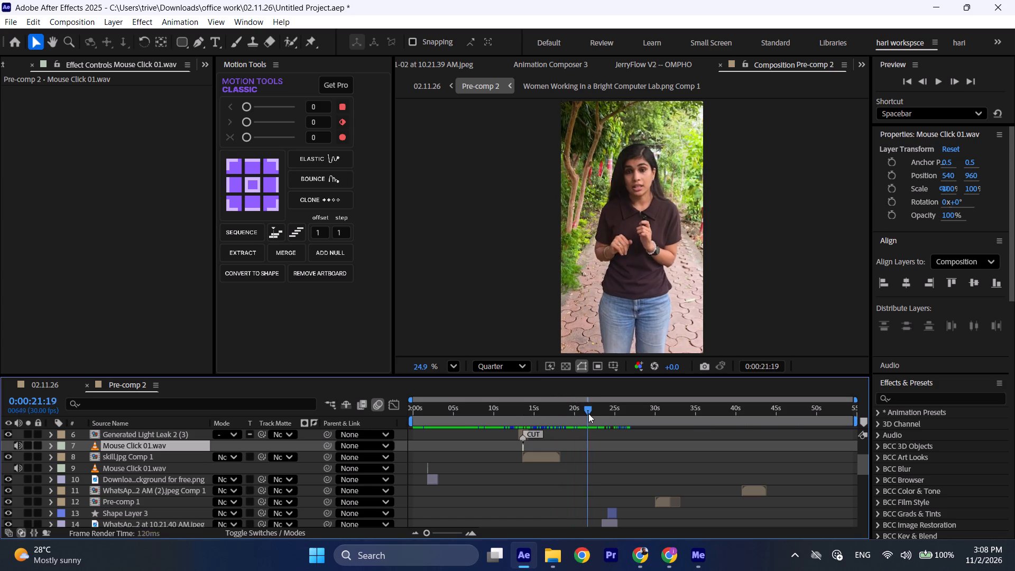
drag(588, 413, 607, 416)
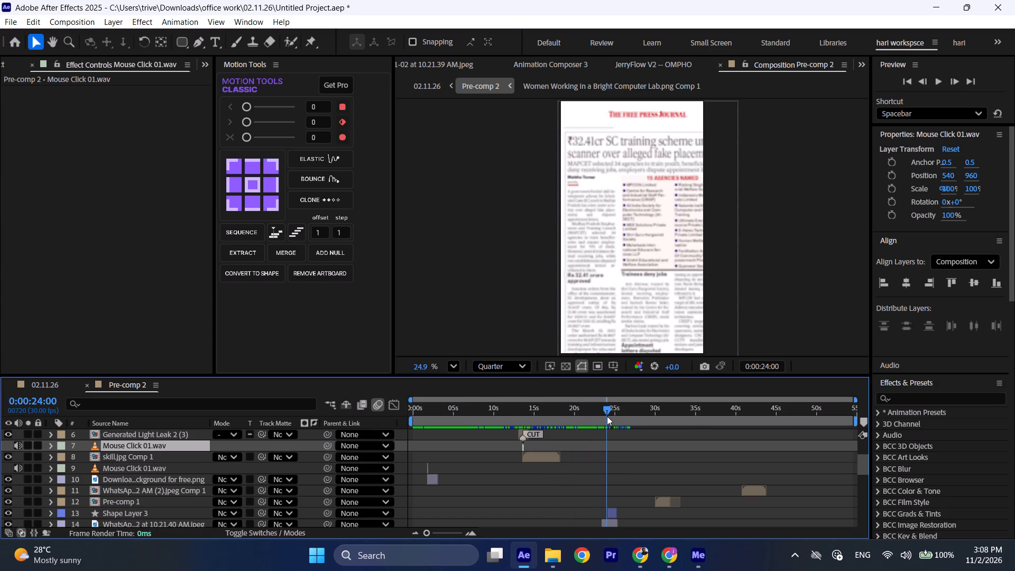
drag(607, 416, 661, 416)
click(668, 506)
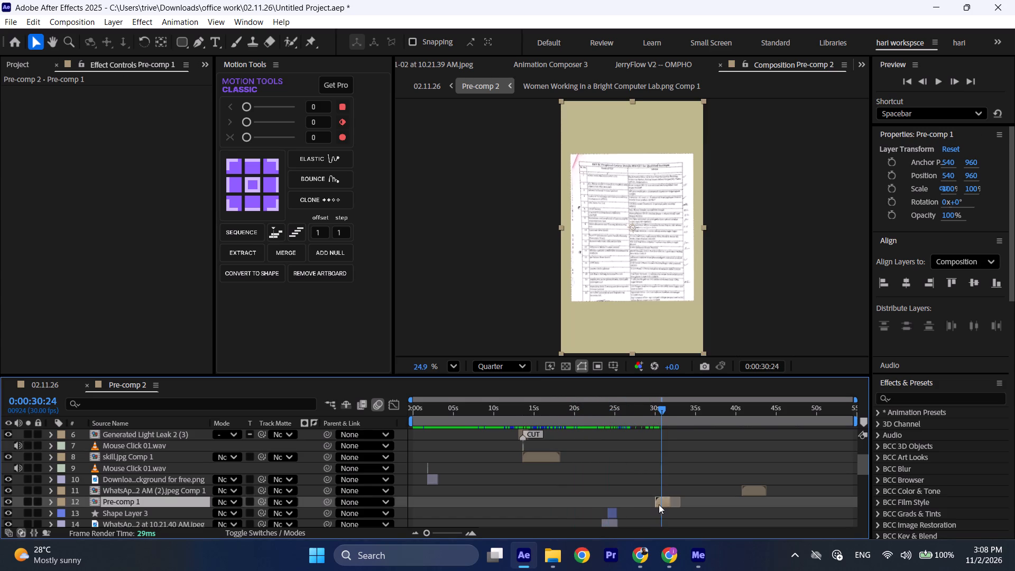
key(z)
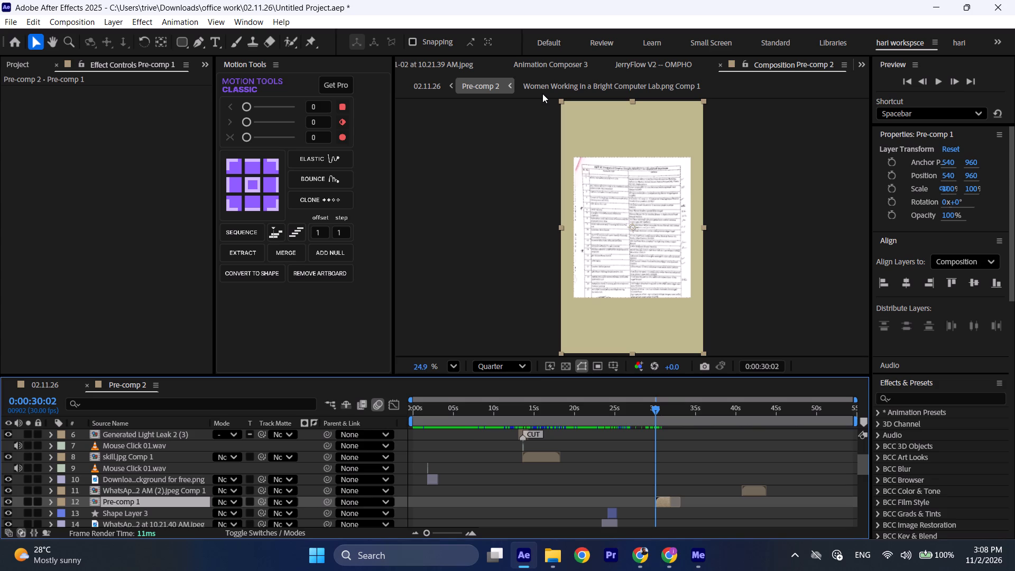
click(540, 63)
click(827, 358)
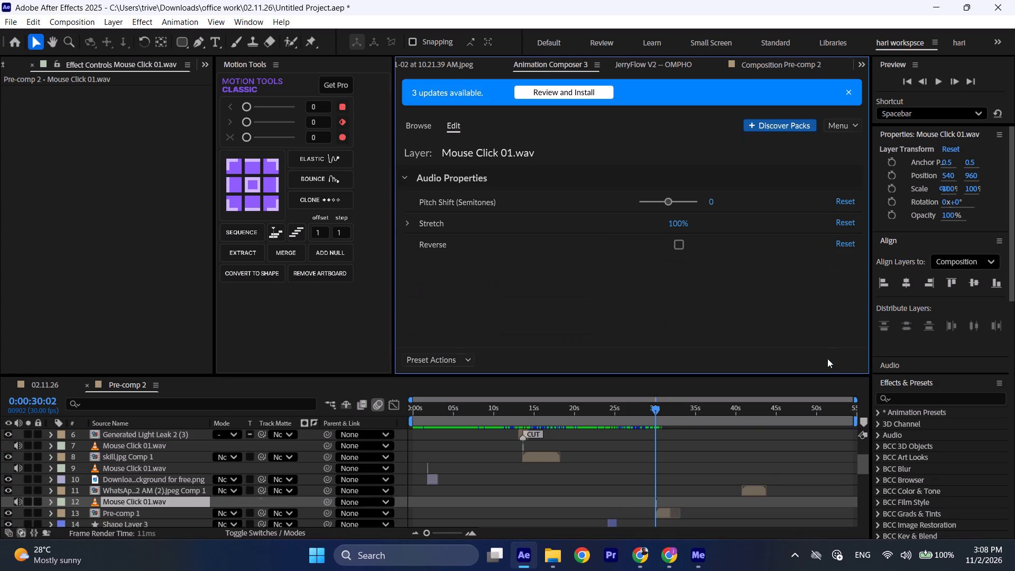
Add the Mouse Click 01.wav sound from Animation Composer at the start of the college graduates image insert, at 0:00:32:17.
drag(660, 413, 673, 412)
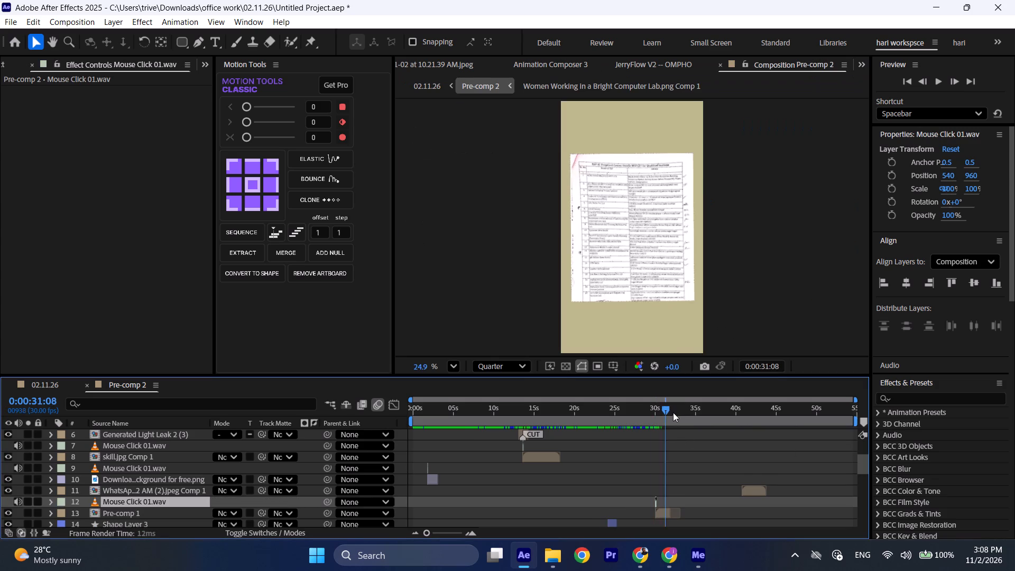
drag(673, 412, 690, 412)
scroll(694, 442, up, 2)
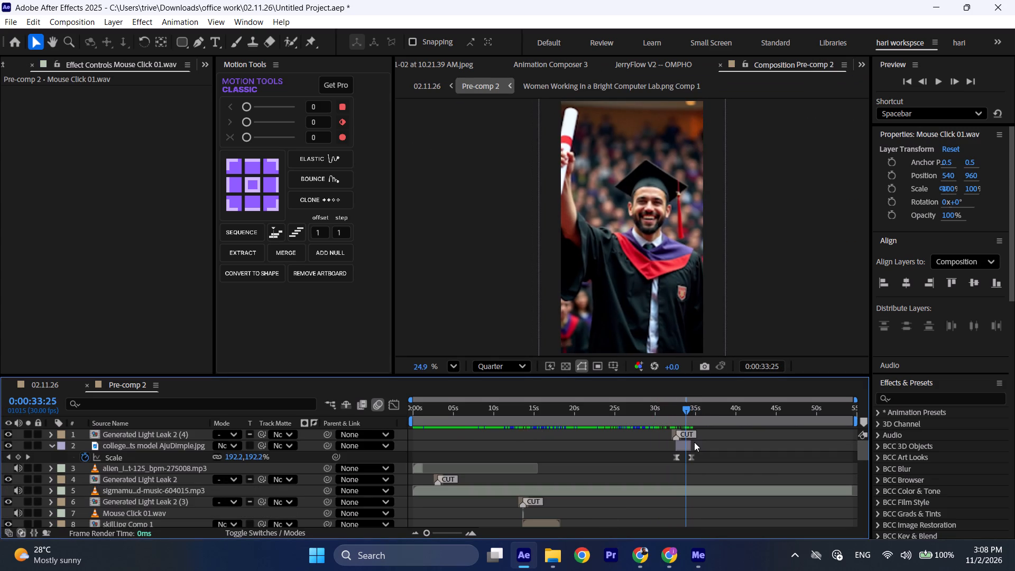
scroll(694, 442, up, 1)
click(691, 444)
key(z)
click(556, 61)
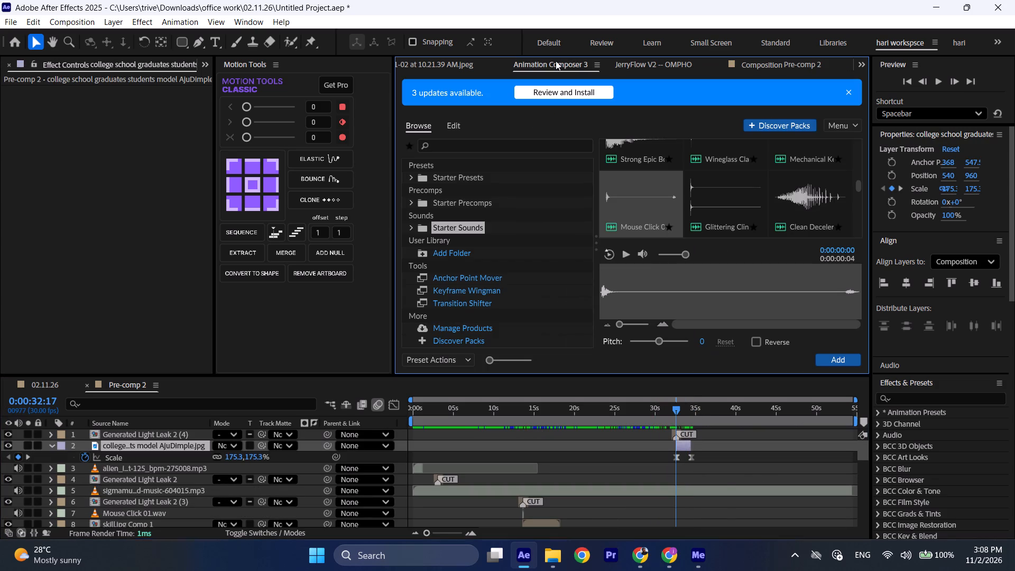
click(838, 358)
Add the Mouse Click 01.wav sound at the start of the student protest insert, WhatsApp image 10.21.41 AM (1).jpeg, at 0:00:36:17.
drag(678, 407, 716, 413)
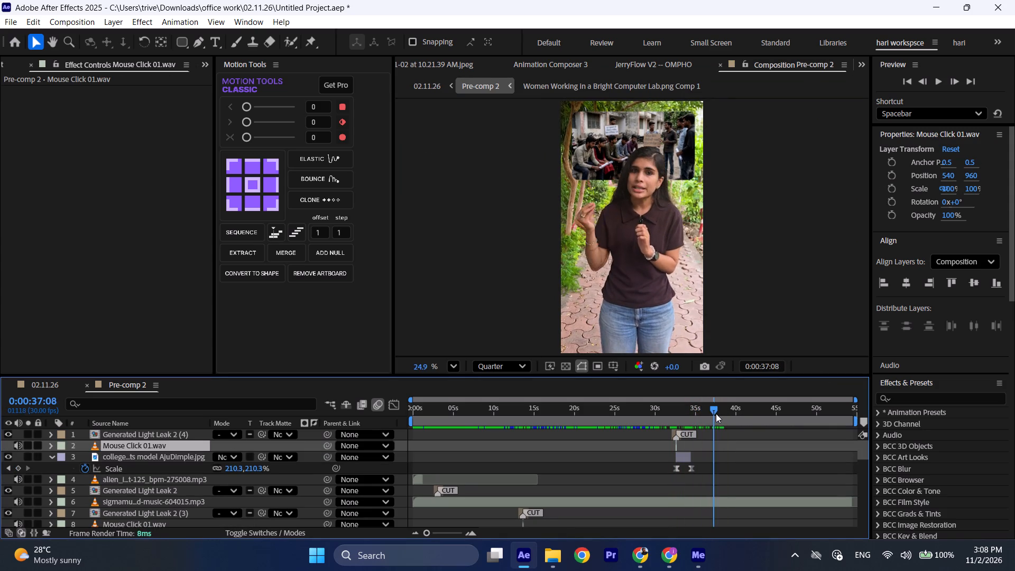
drag(716, 413, 714, 413)
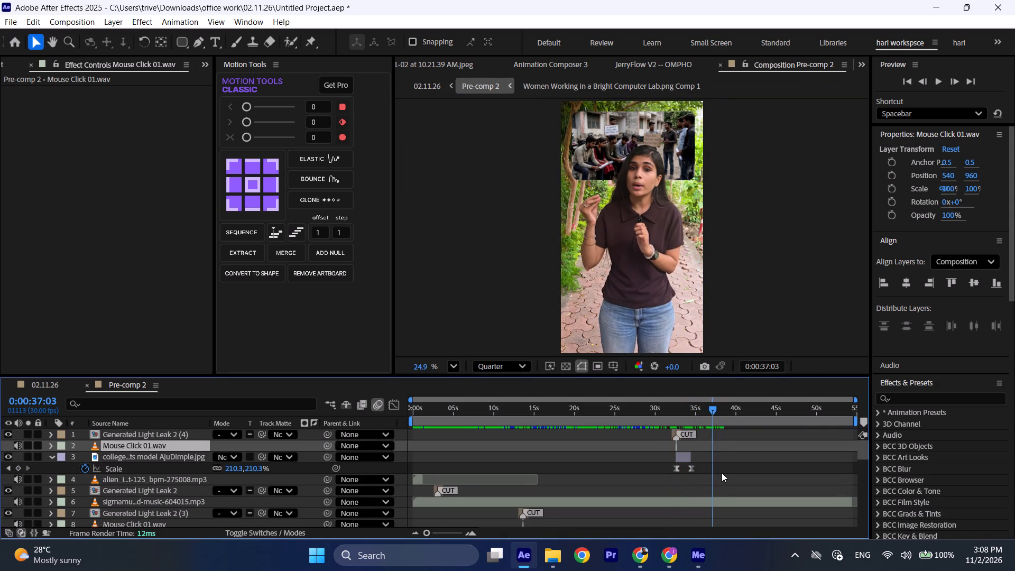
scroll(722, 473, down, 2)
click(714, 410)
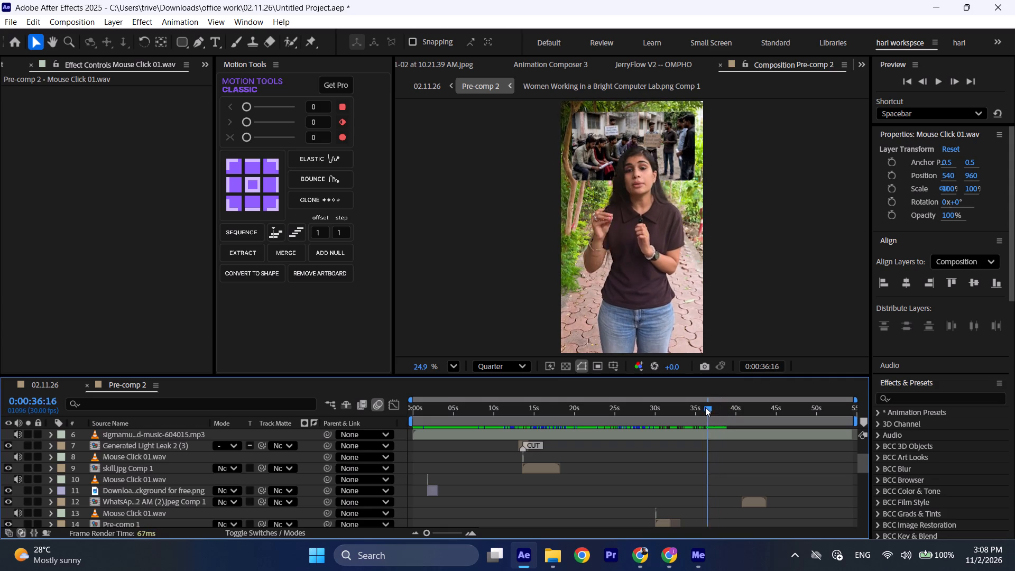
scroll(715, 438, up, 2)
scroll(715, 439, down, 4)
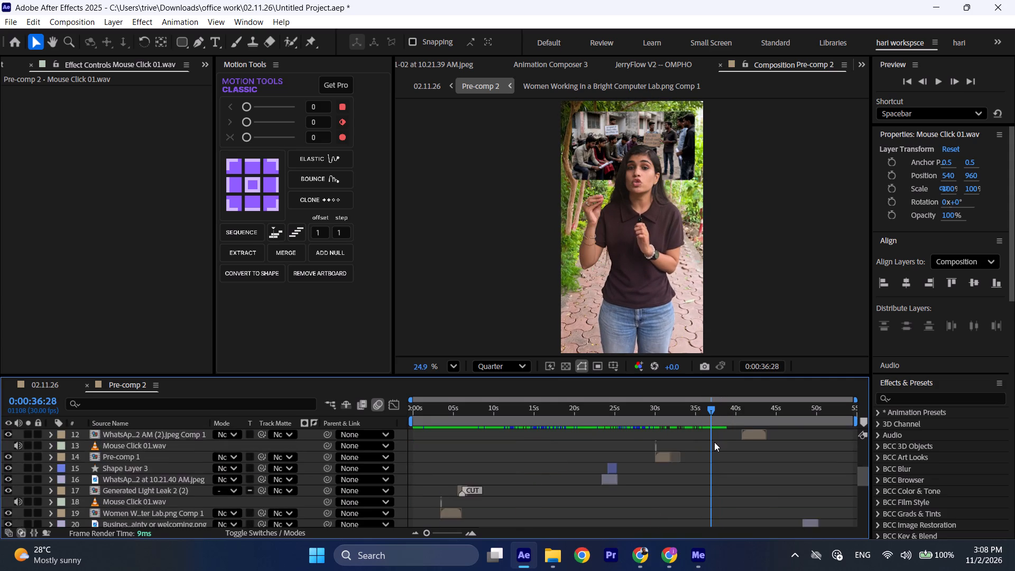
scroll(714, 442, down, 6)
click(718, 459)
key(z)
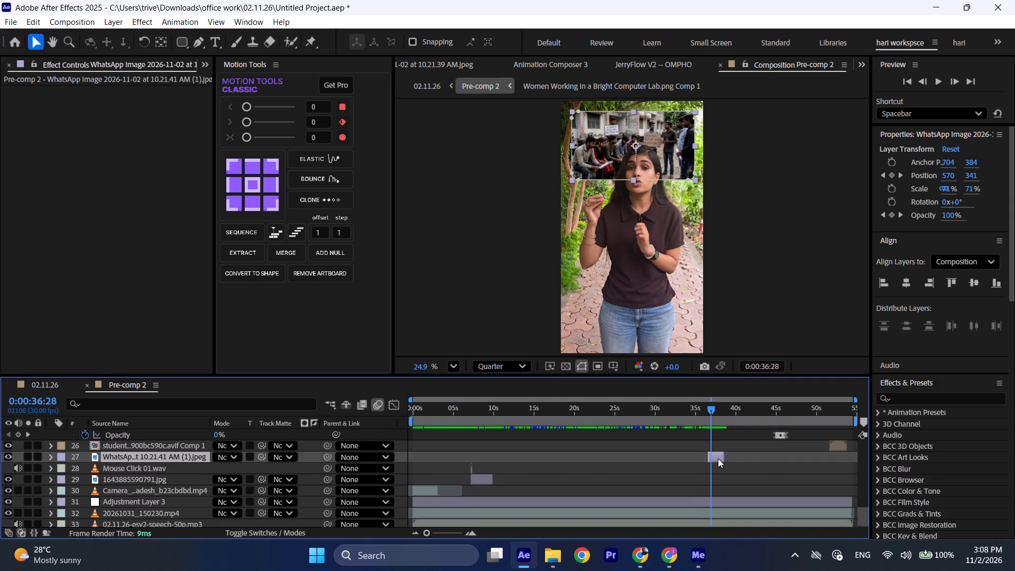
click(560, 61)
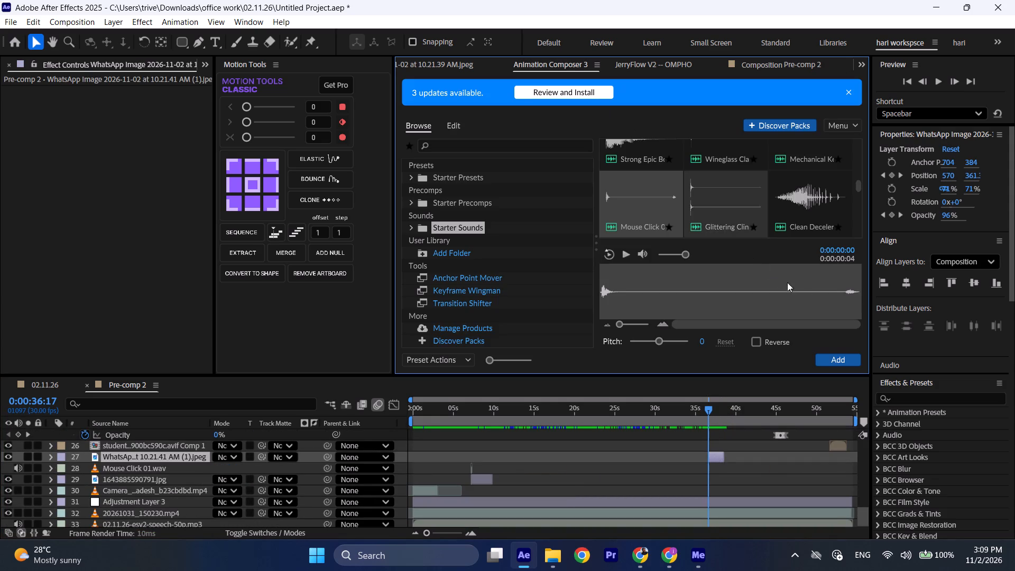
click(836, 356)
Add the Mouse Click 01.wav sound at the start of the WhatsApp image (2).jpeg Comp 1 letter insert, at 0:00:40:23.
drag(712, 411, 719, 413)
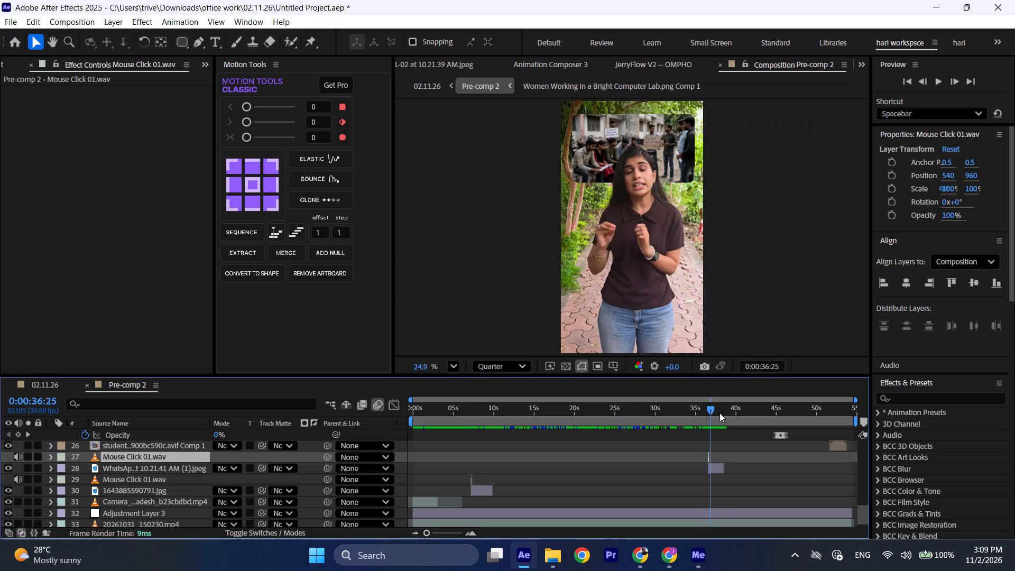
drag(719, 413, 740, 419)
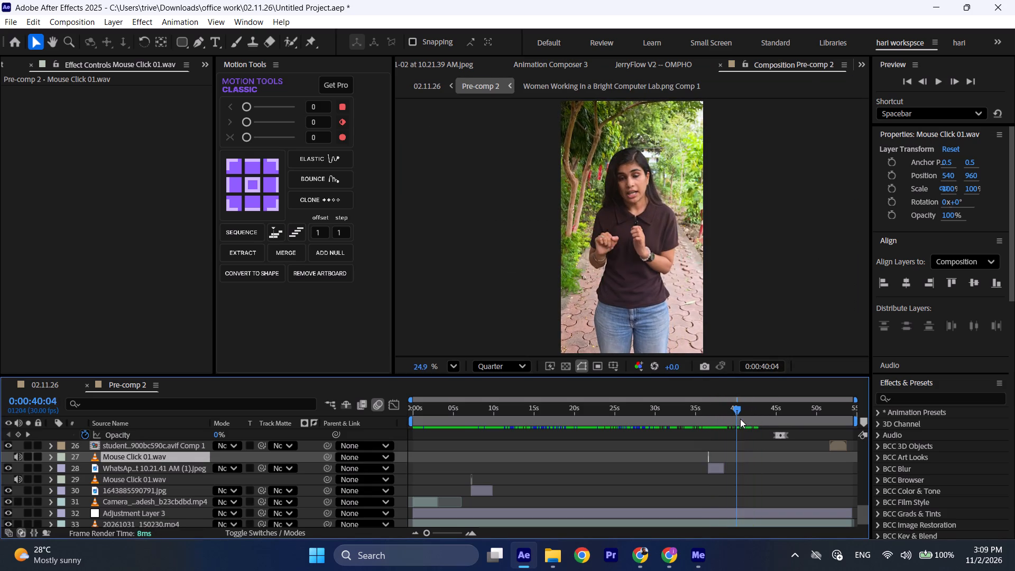
drag(740, 419, 750, 421)
scroll(750, 447, up, 7)
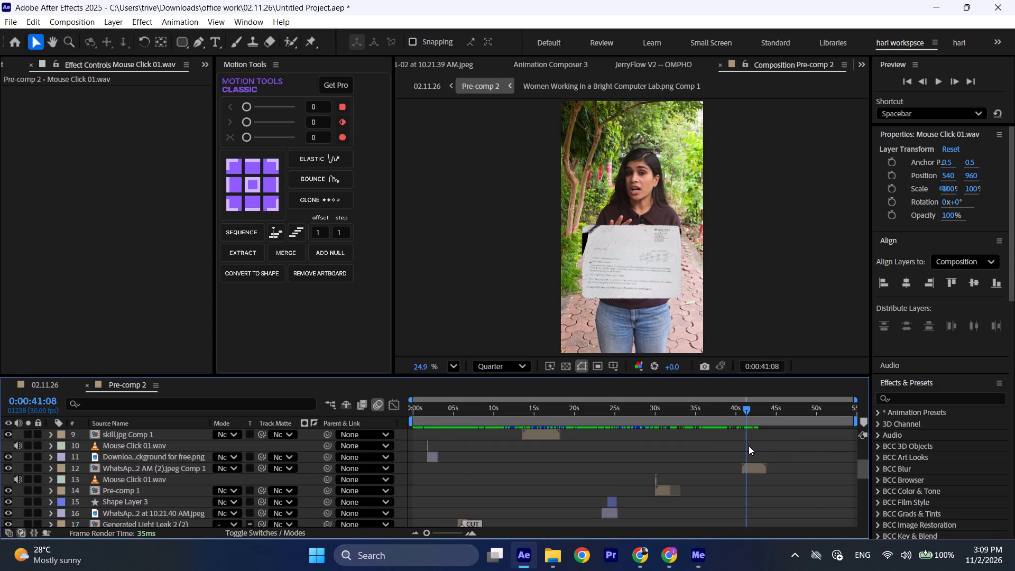
click(752, 465)
key(z)
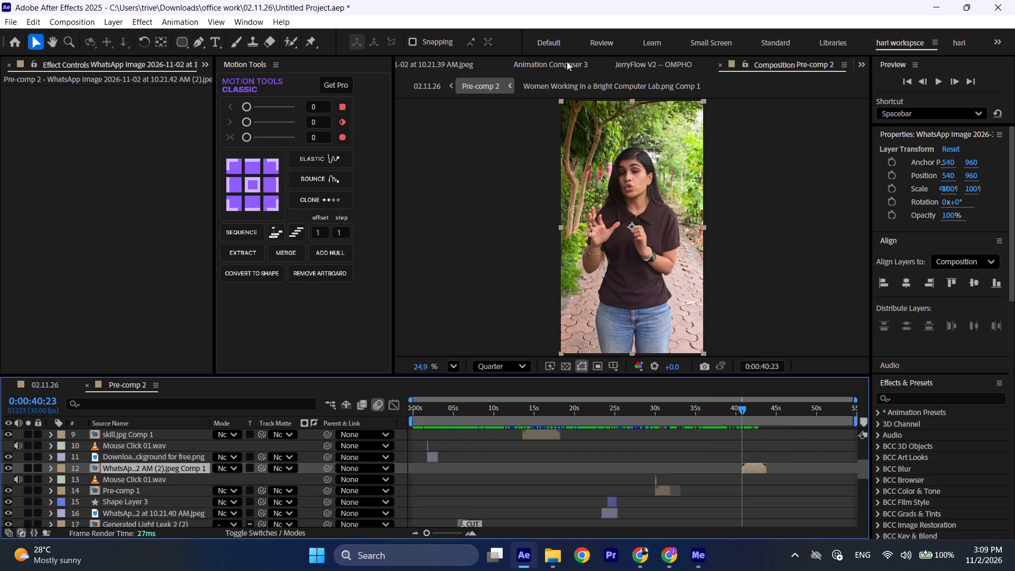
click(567, 61)
click(827, 362)
Add the Mouse Click 01.wav sound at the start of the DCST54 railway station sign insert, at 0:00:44:28.
drag(739, 412, 770, 417)
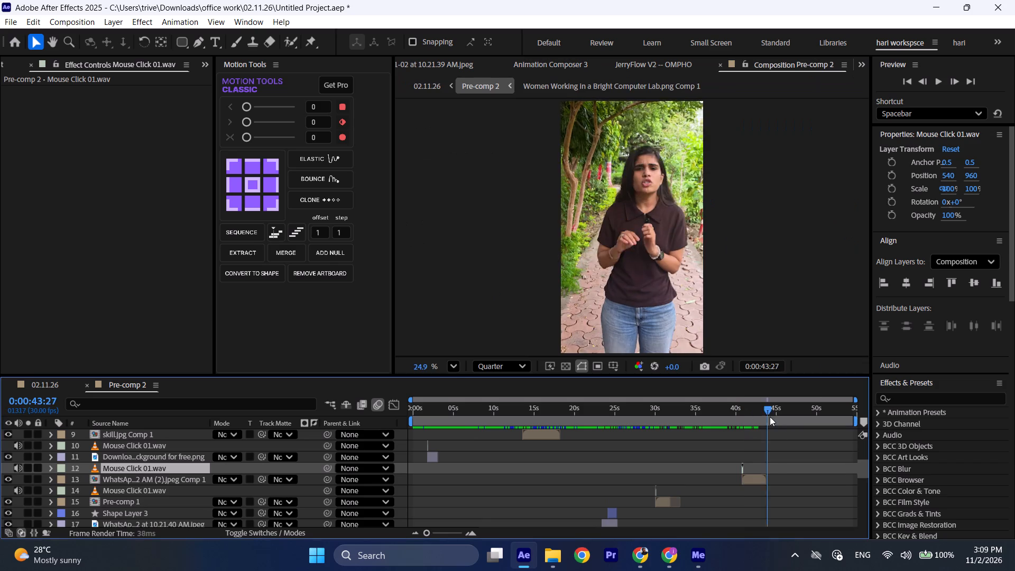
drag(770, 417, 771, 419)
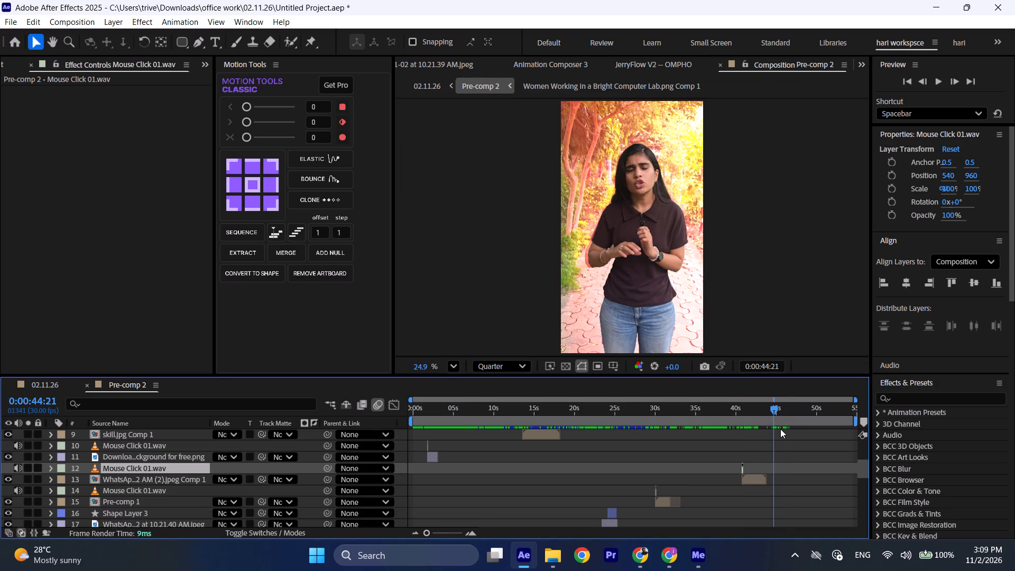
click(776, 412)
scroll(785, 471, down, 5)
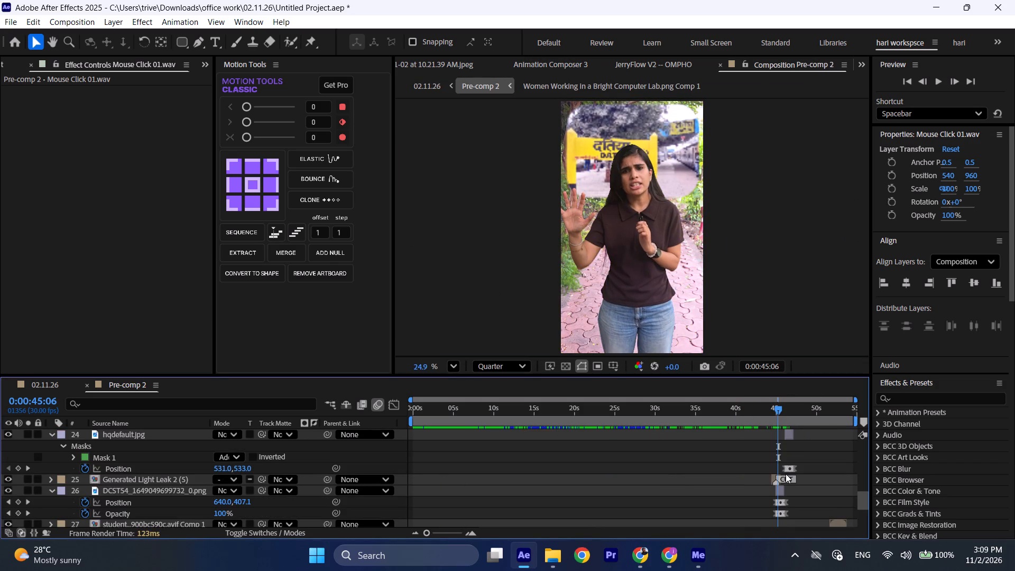
click(786, 495)
key(z)
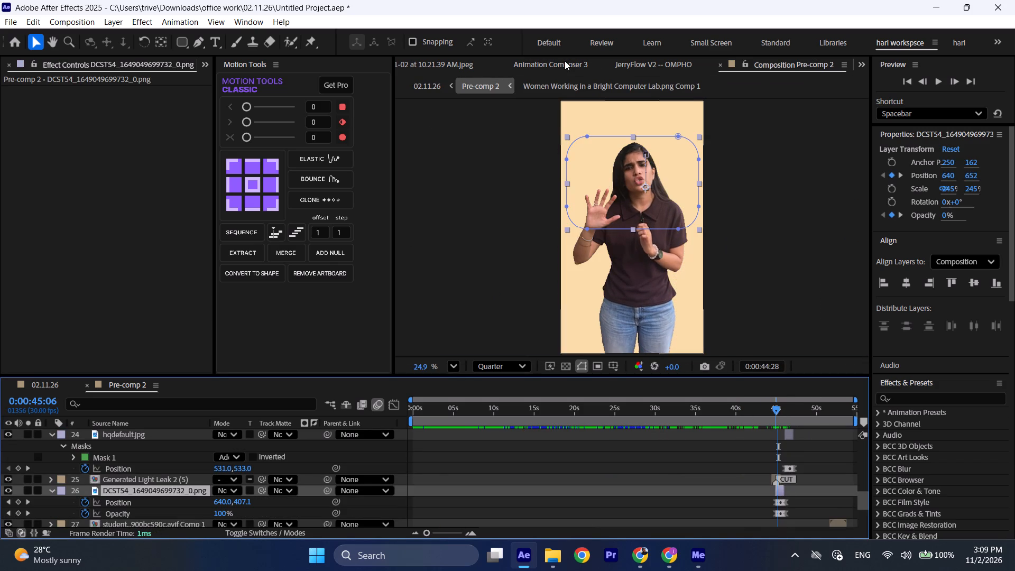
click(565, 61)
click(827, 360)
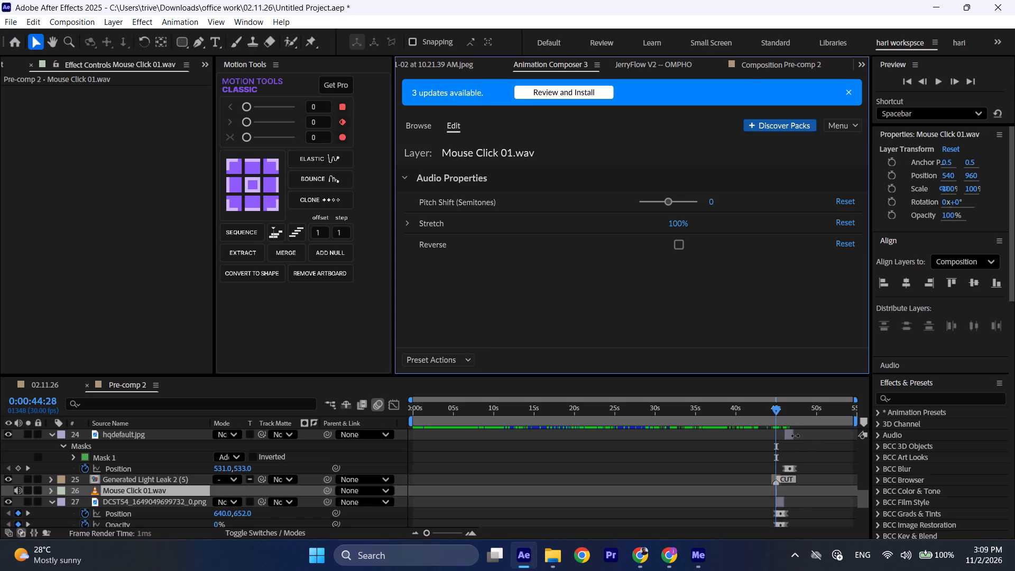
Add the Mouse Click 01.wav sound at the start of the hqdefault.jpg insert.
click(795, 436)
key(z)
click(533, 63)
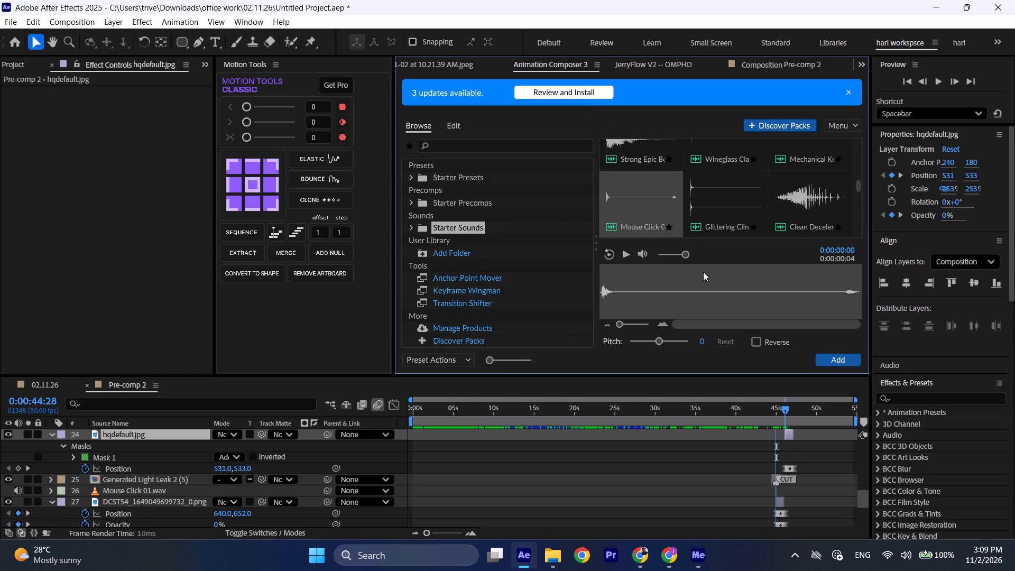
click(830, 358)
Add the Mouse Click 01.wav sound at the start of the businessman with open arms PNG insert.
drag(788, 412, 801, 415)
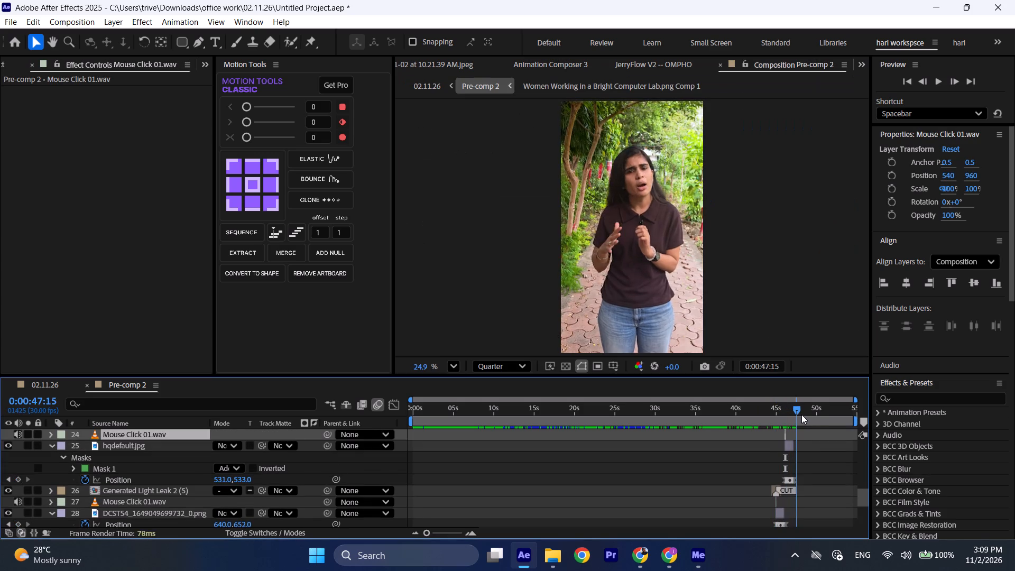
drag(801, 415, 817, 419)
scroll(822, 431, up, 2)
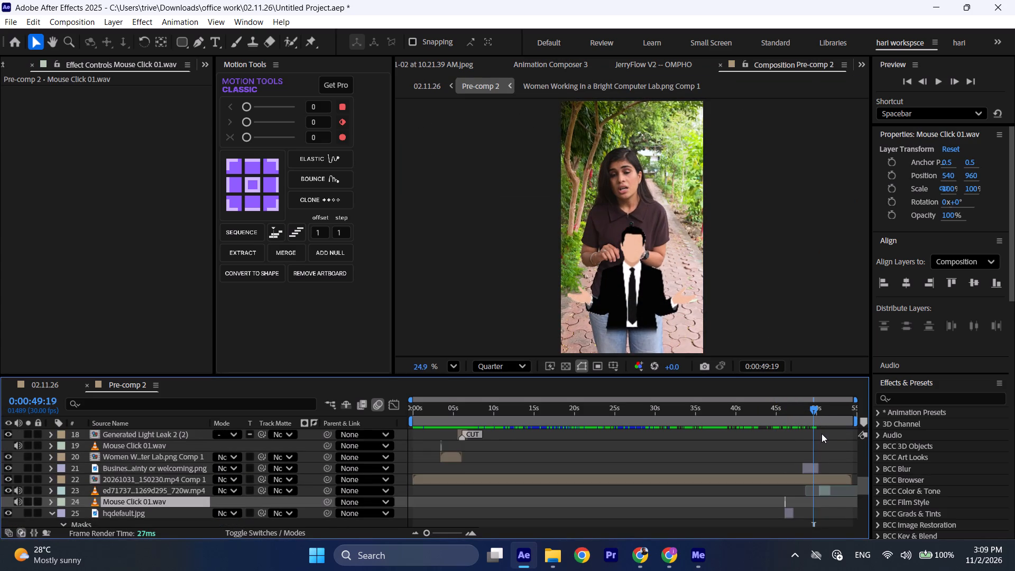
click(812, 464)
key(z)
click(559, 66)
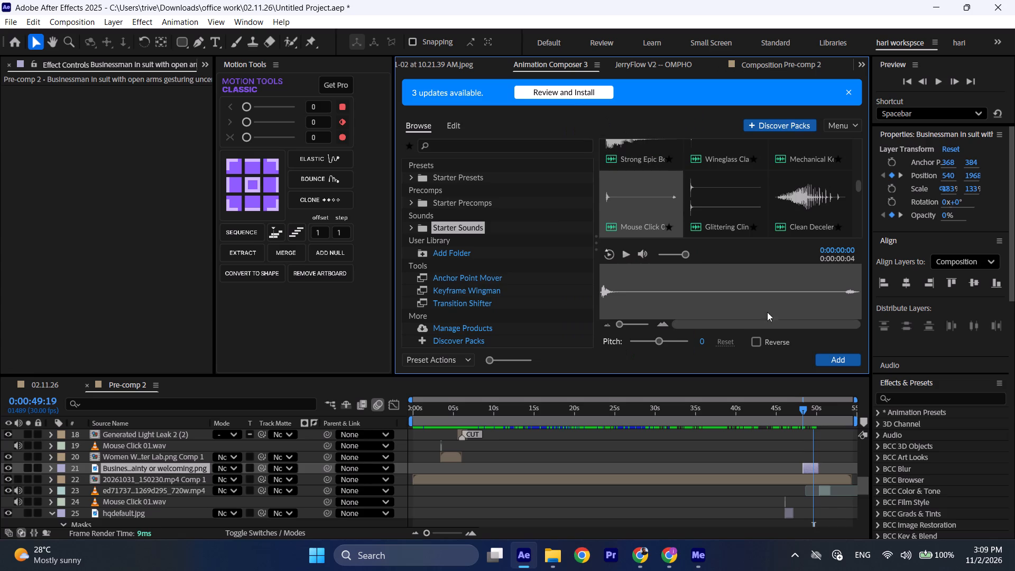
click(832, 360)
Add the Mouse Click 01.wav sound at the start of the student avif Comp 1 insert, at 0:00:51:21.
drag(809, 415, 829, 421)
drag(828, 418, 846, 421)
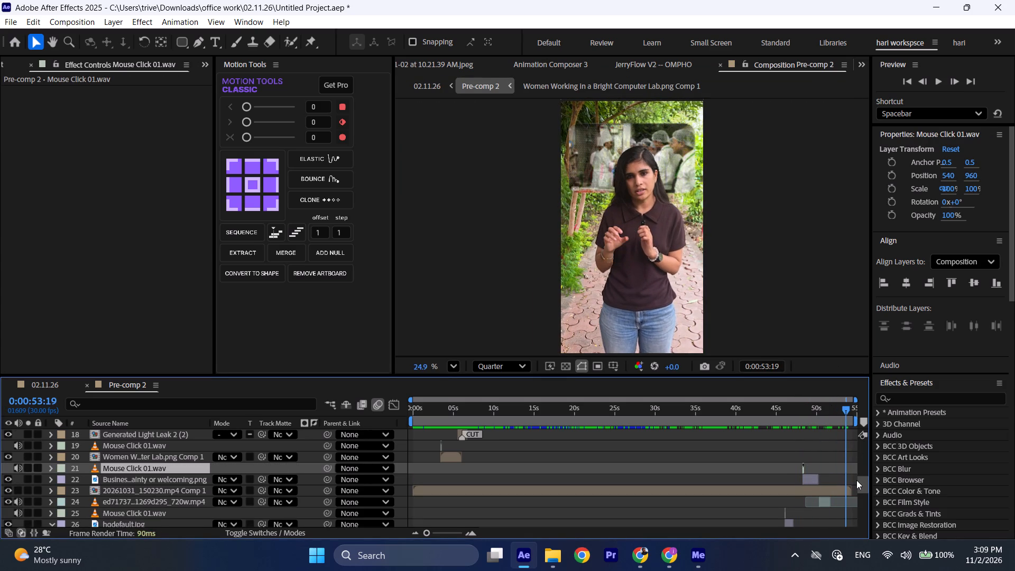
scroll(856, 480, down, 4)
click(834, 485)
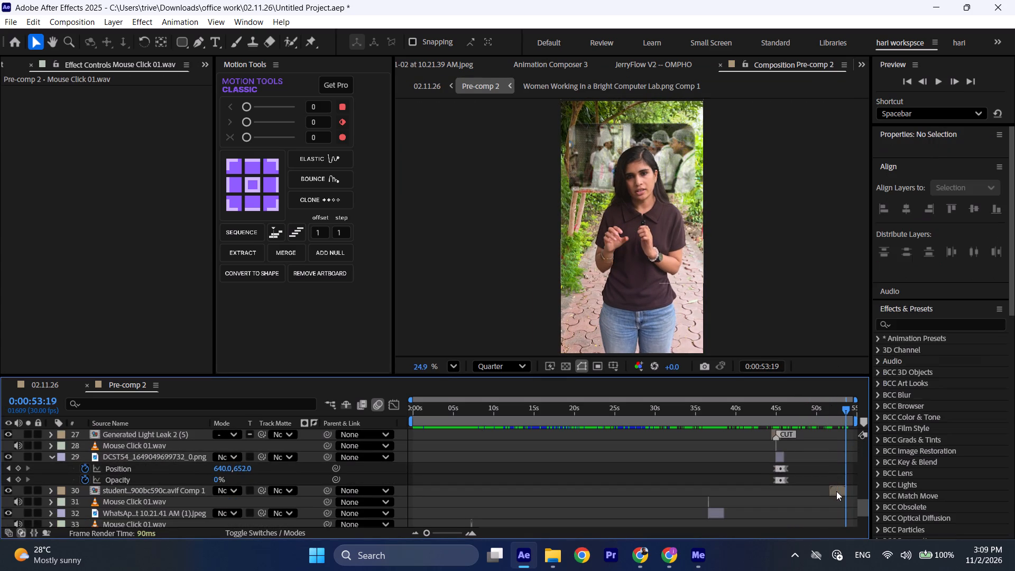
click(836, 491)
key(z)
click(546, 63)
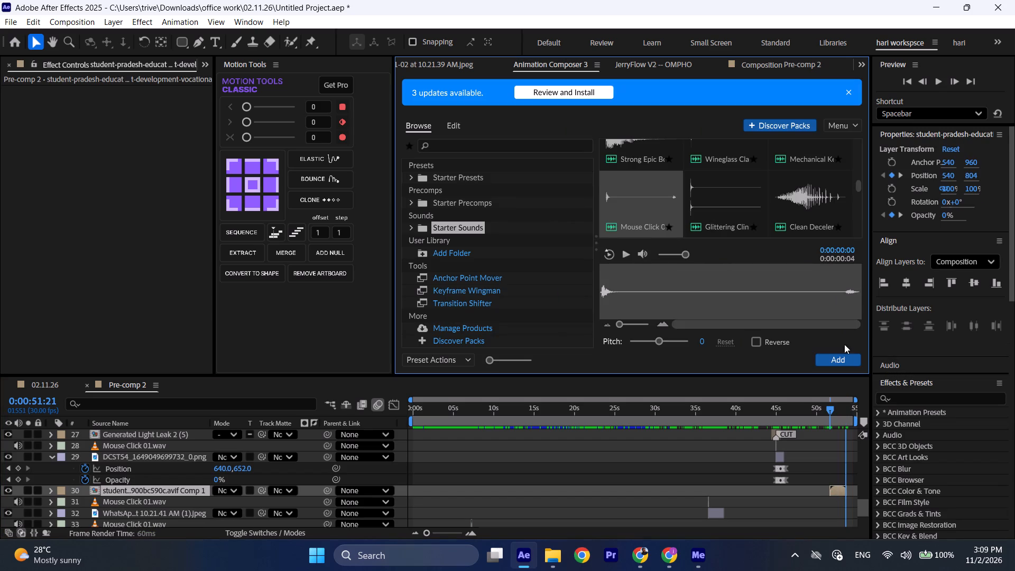
click(839, 360)
Add the Soft Slide 02 - Short 02.wav sound at the start of the newspaper article insert, at 0:00:23:12, and preview it.
drag(833, 406, 726, 417)
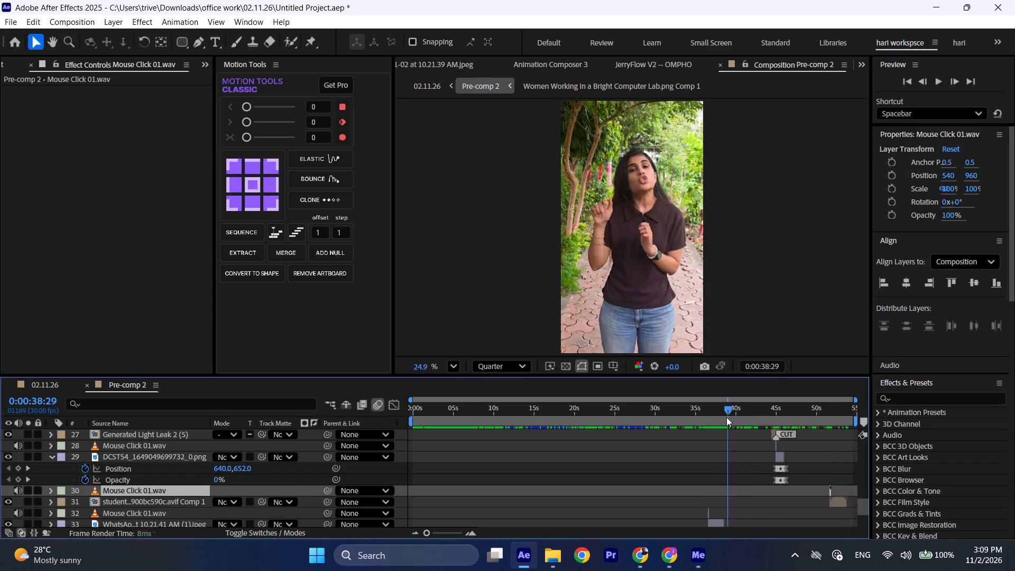
drag(726, 417, 597, 414)
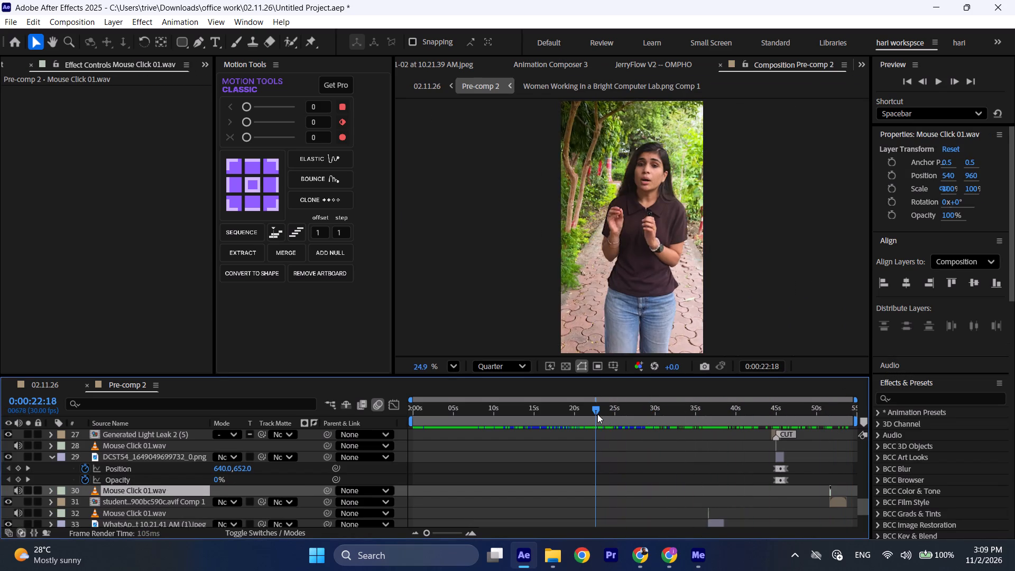
drag(597, 414, 617, 416)
scroll(664, 458, down, 3)
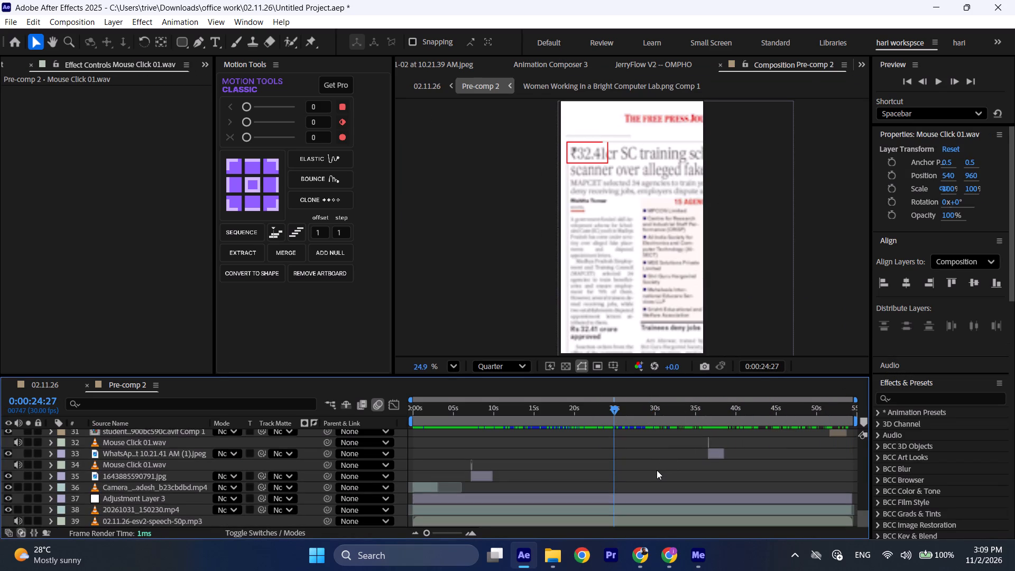
scroll(657, 470, up, 9)
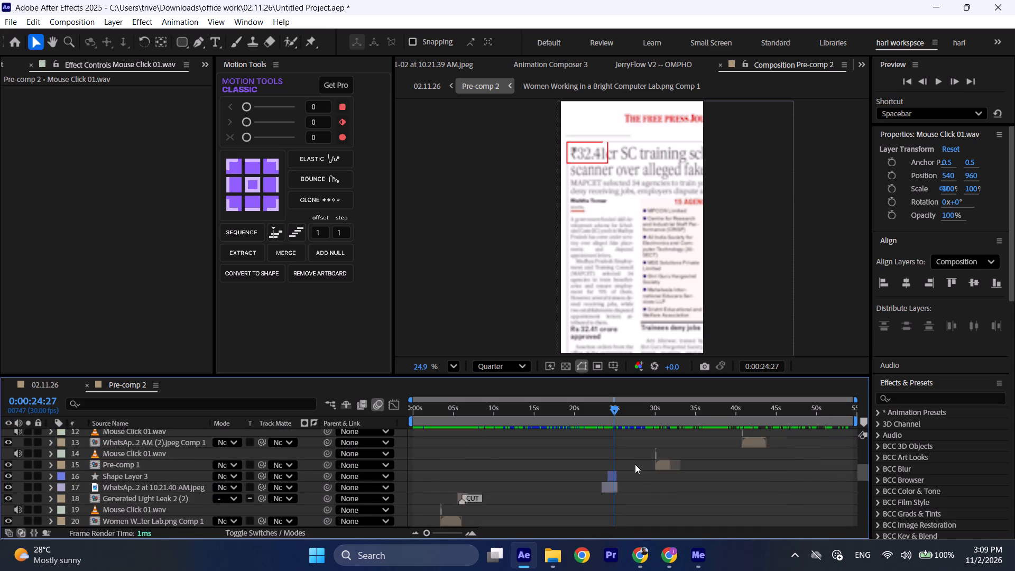
scroll(635, 464, down, 1)
click(617, 487)
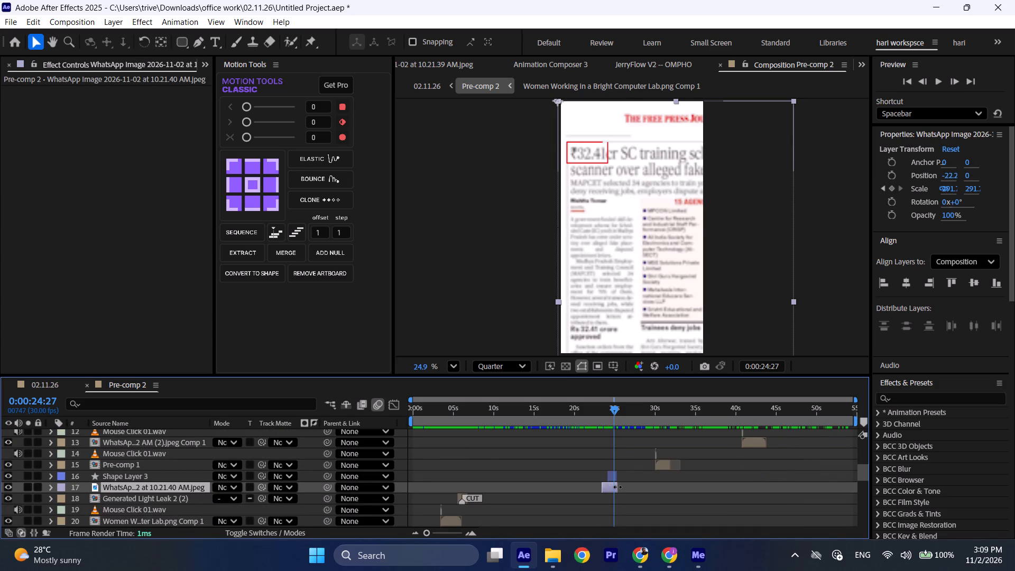
key(z)
click(560, 63)
scroll(761, 219, down, 1)
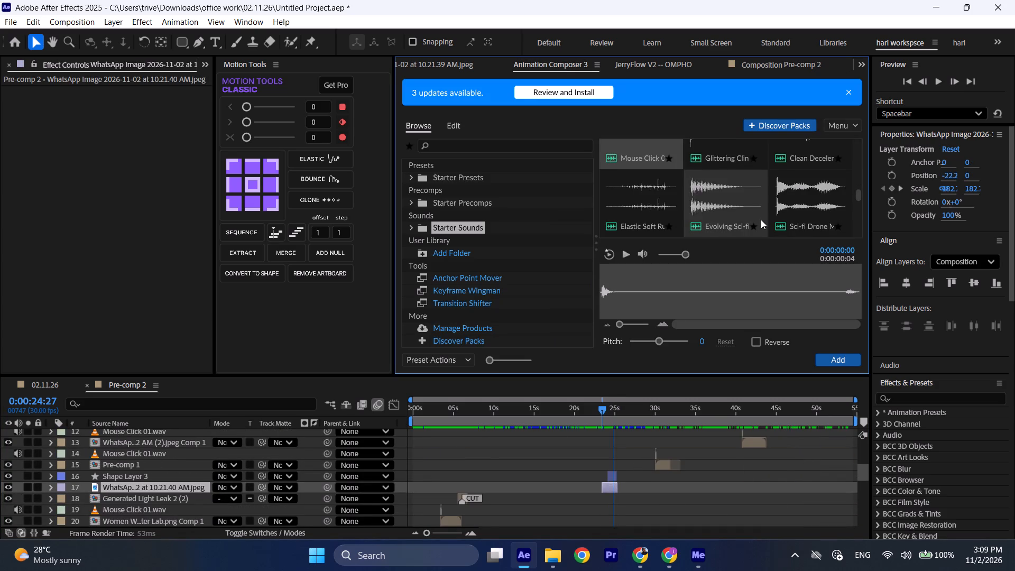
scroll(761, 219, down, 2)
click(639, 211)
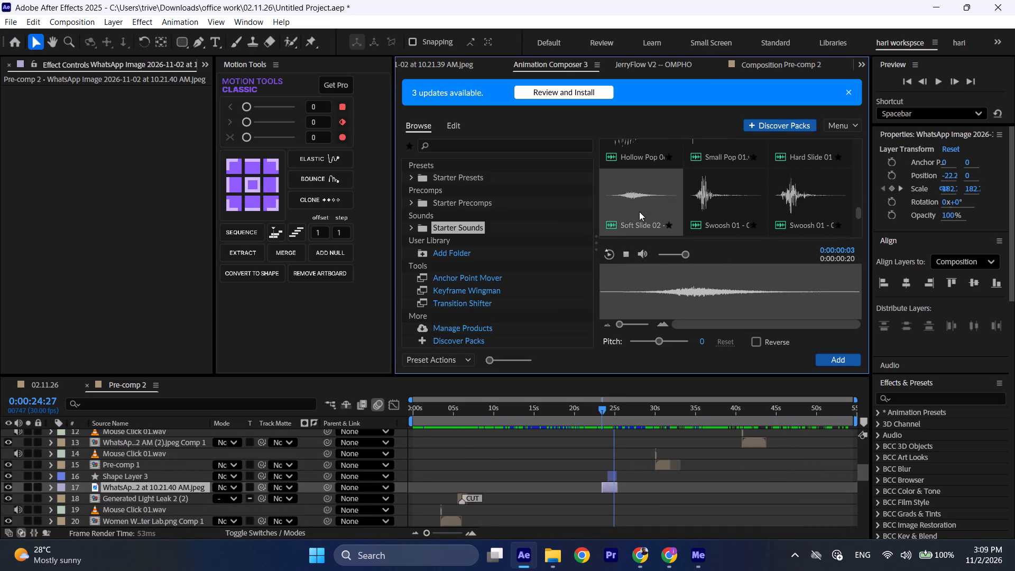
click(823, 362)
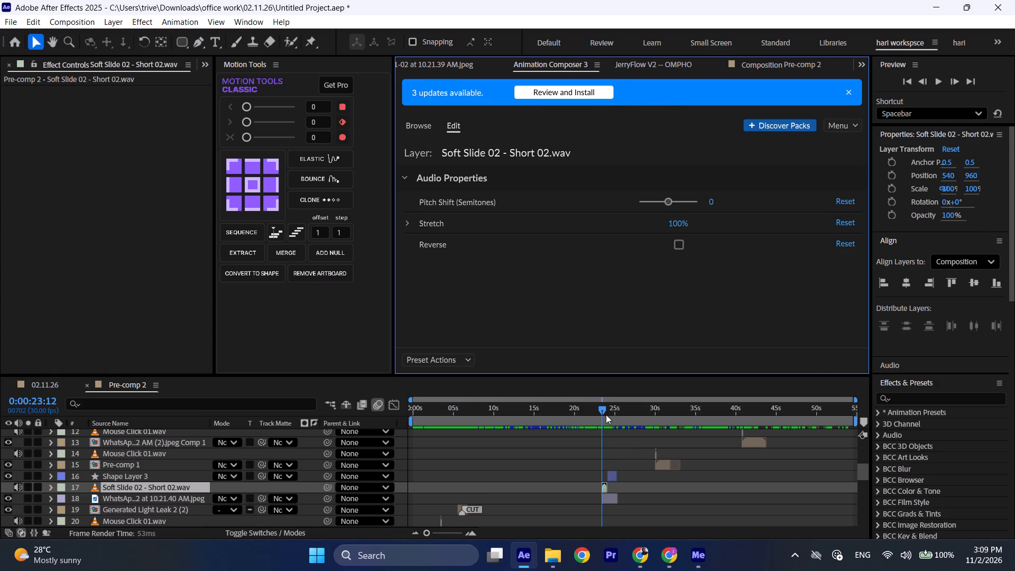
click(601, 410)
key(space)
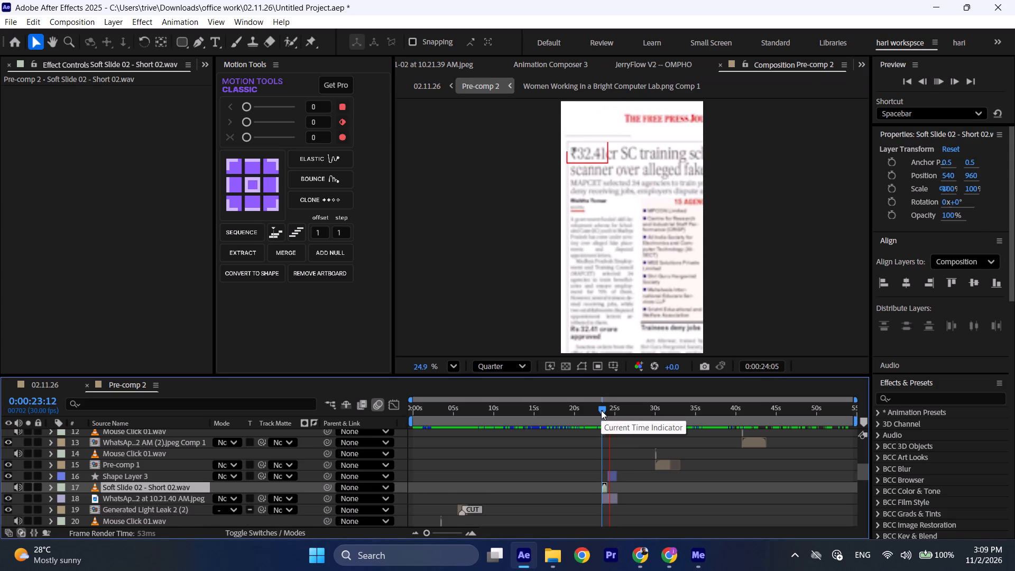
key(space)
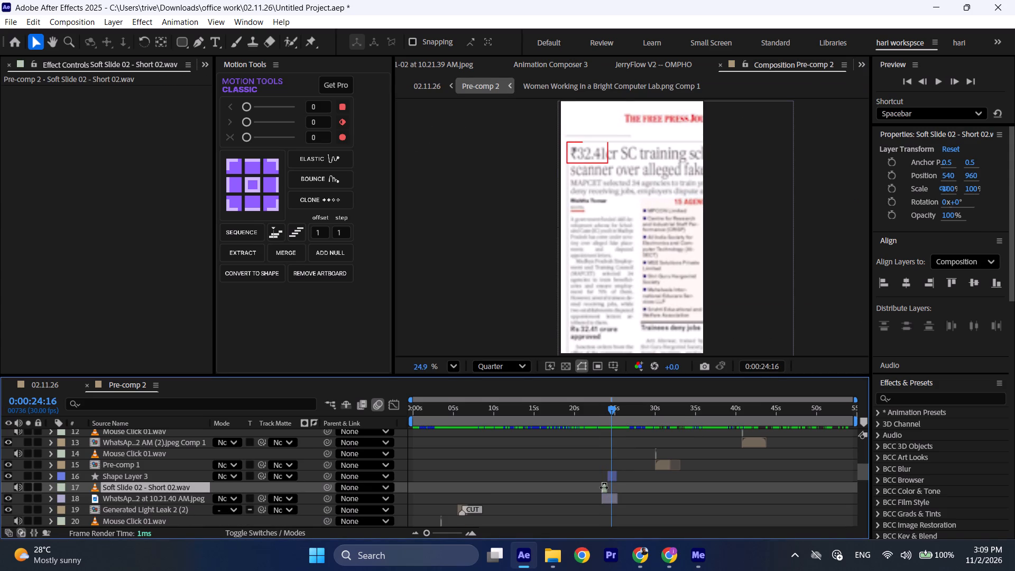
Move the Soft Slide 02 - Short 02.wav layer directly below the newspaper image layer in the layer order.
click(623, 514)
key(ctrl+shift+c)
key(ctrl+shift+c)
key(ctrl+shift+c)
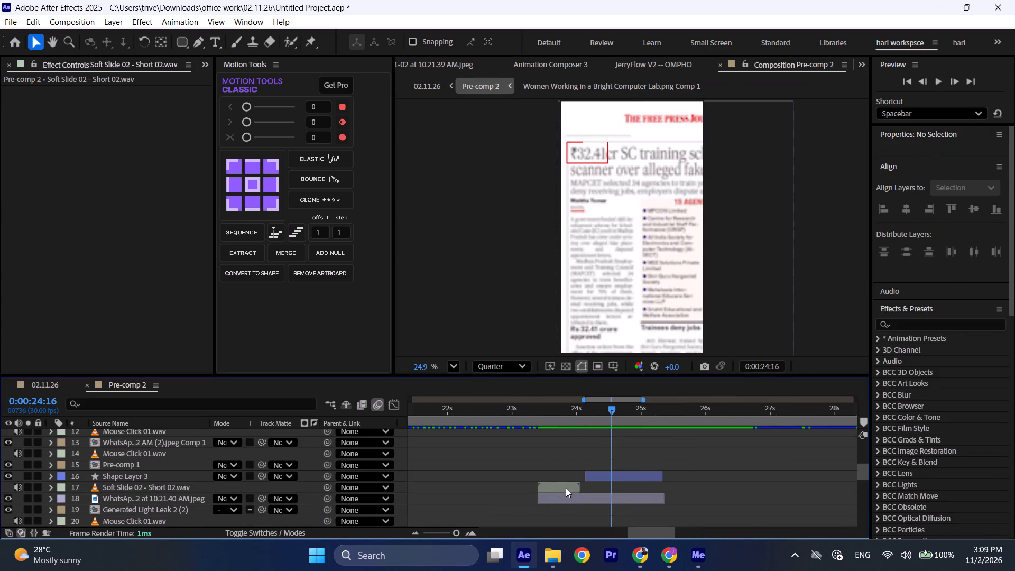
click(562, 486)
drag(196, 489, 196, 503)
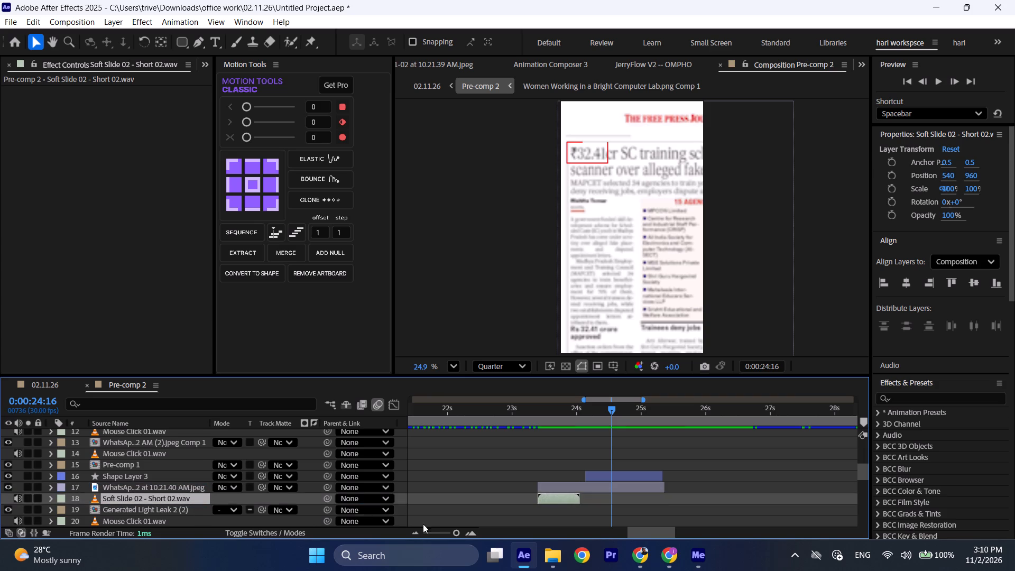
Shift the Soft Slide 02 - Short 02.wav sound to start at about 0:00:23:22, and preview the newspaper insert with it.
drag(552, 499, 573, 499)
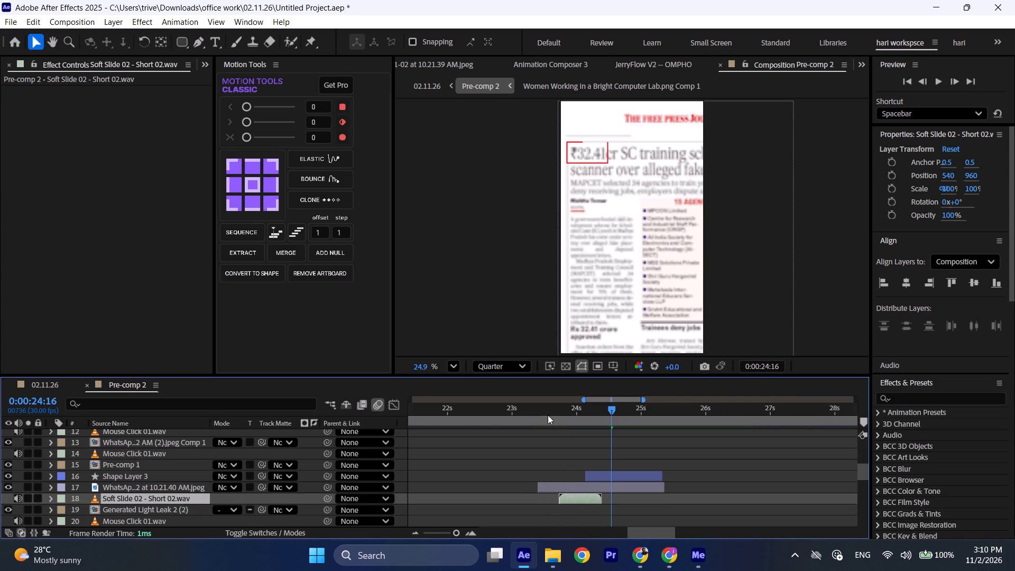
click(547, 404)
key(space)
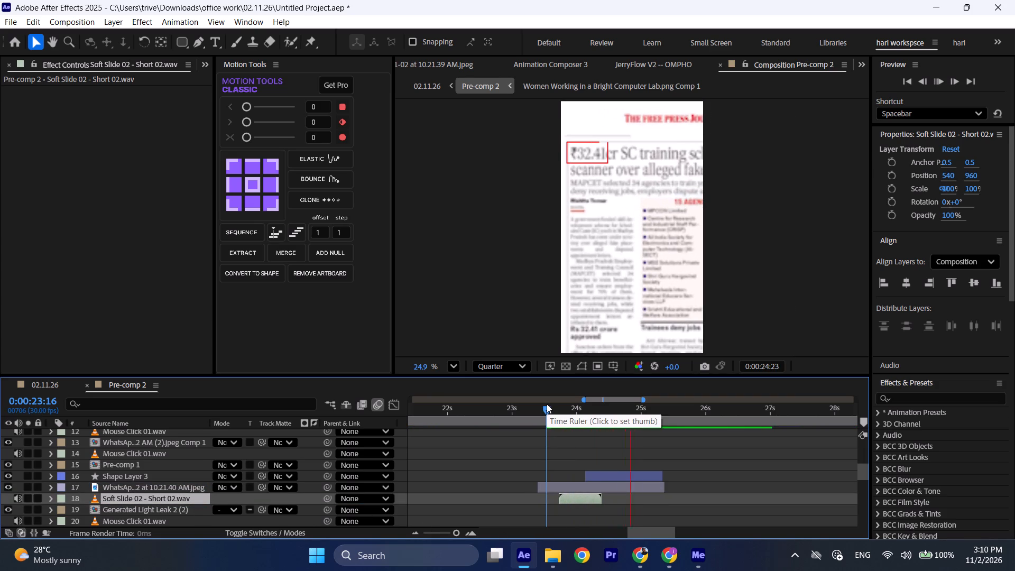
key(space)
Play Pre-comp 2 from the beginning to check how the opening looks and sounds.
key(ctrl+shift+x)
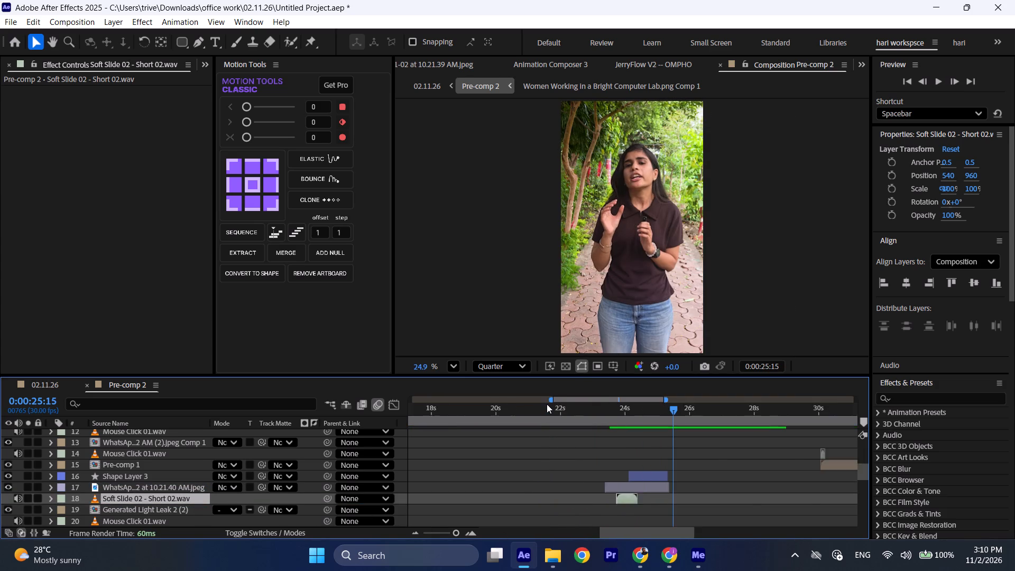
key(ctrl+shift+x)
key(ctrl+shift+x)
key(ctrl+shift+x)
key(ctrl+shift+x)
key(ctrl+shift+x)
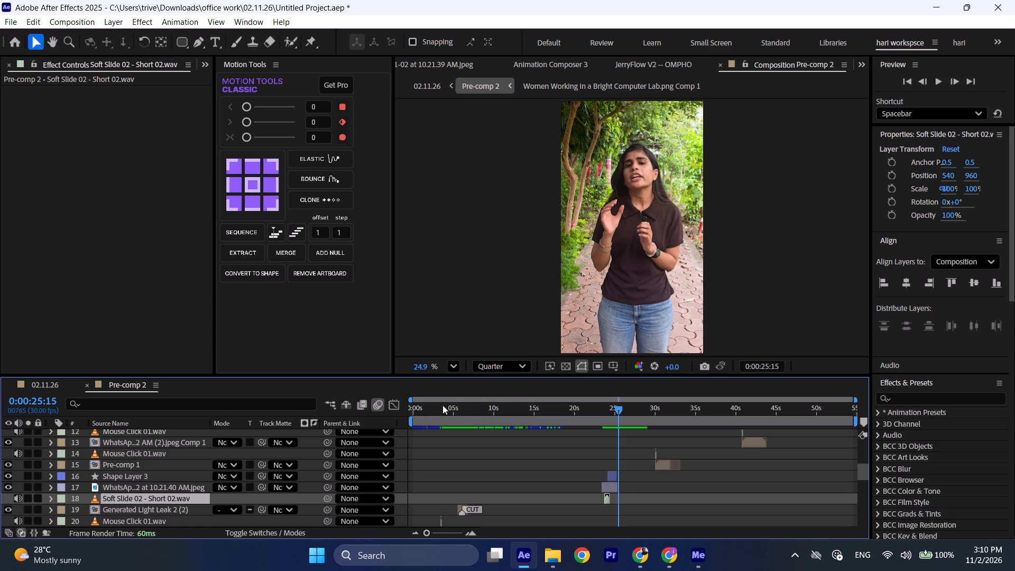
drag(438, 406, 400, 413)
key(space)
click(42, 385)
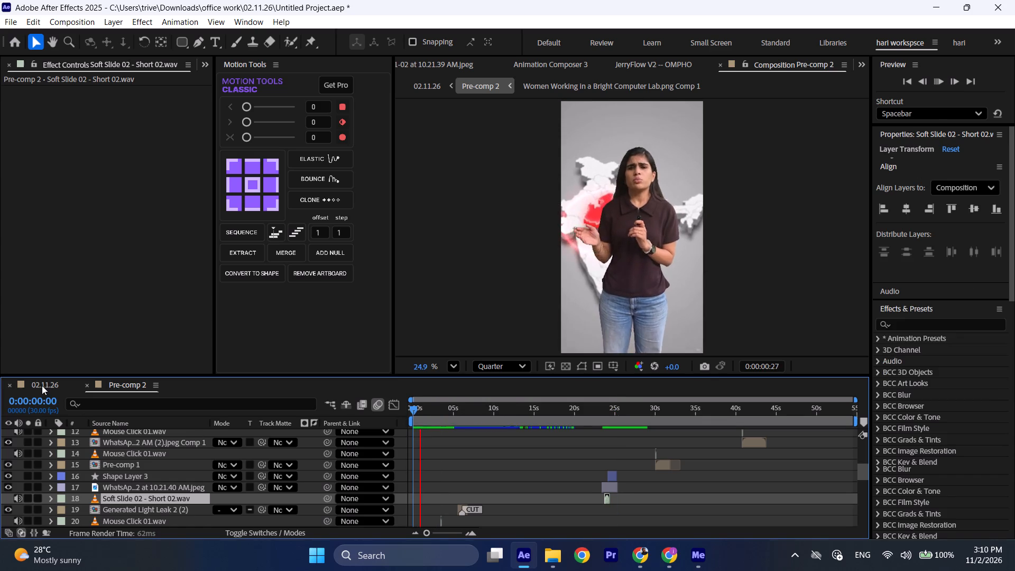
click(131, 388)
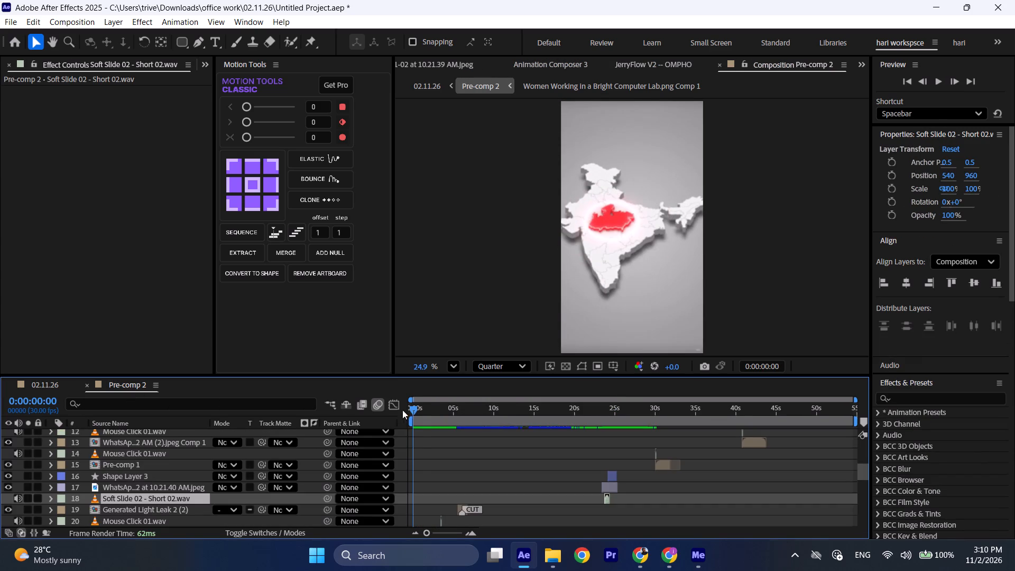
drag(422, 408, 400, 408)
key(space)
key(space)
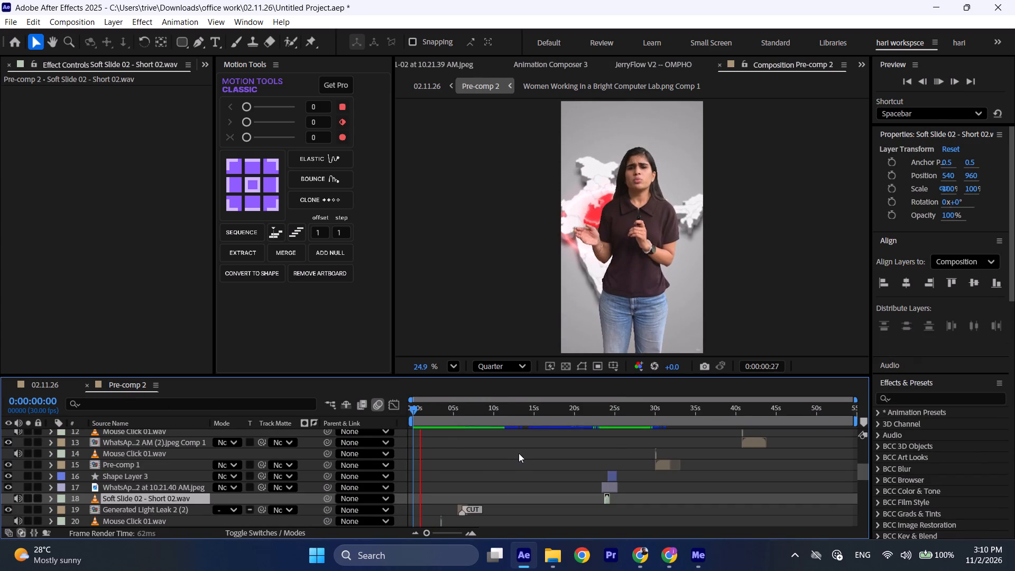
Check the Audio Levels of the sigmamusicart background music layer.
scroll(519, 453, down, 15)
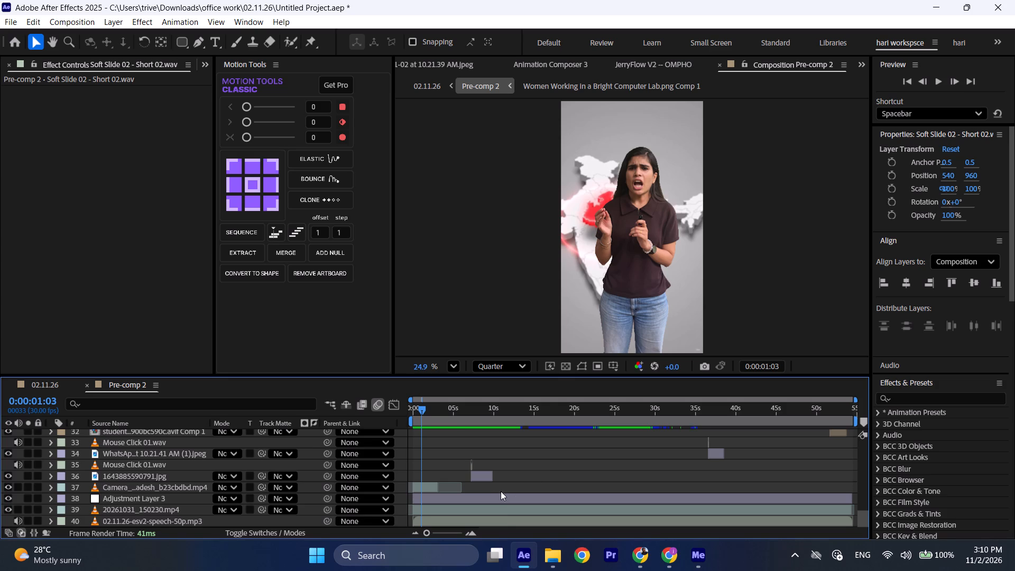
scroll(508, 510, up, 15)
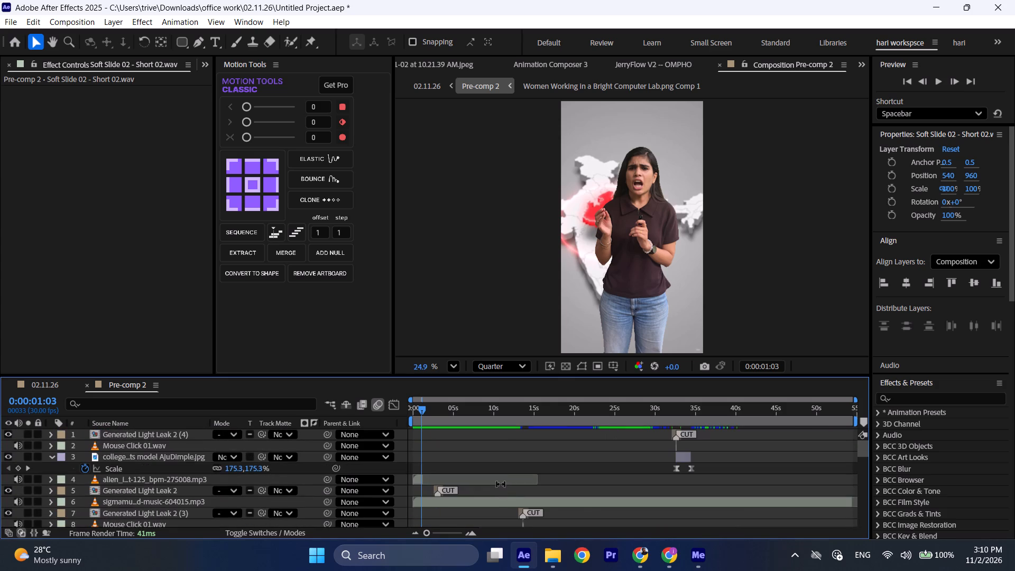
click(502, 500)
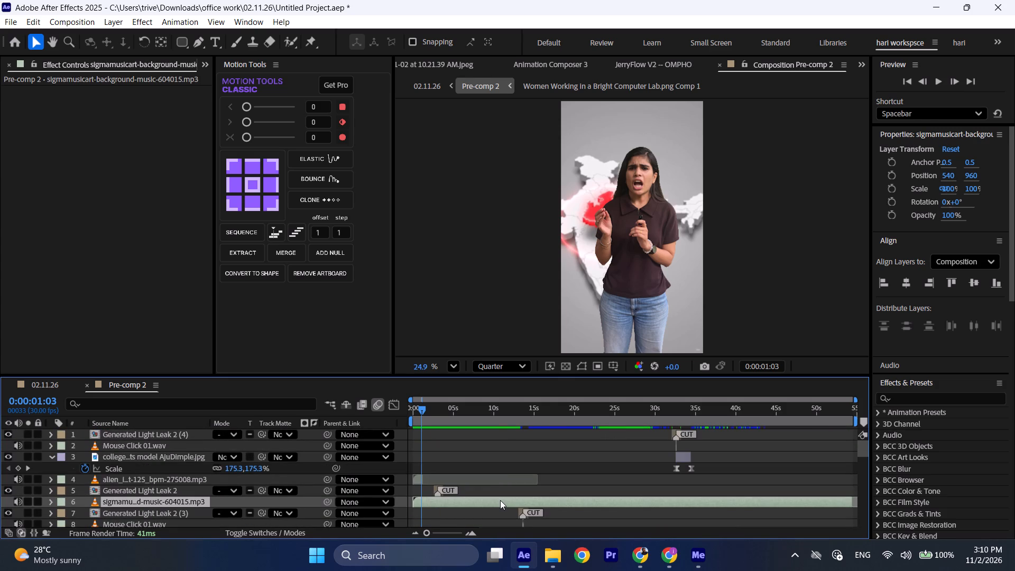
key(l)
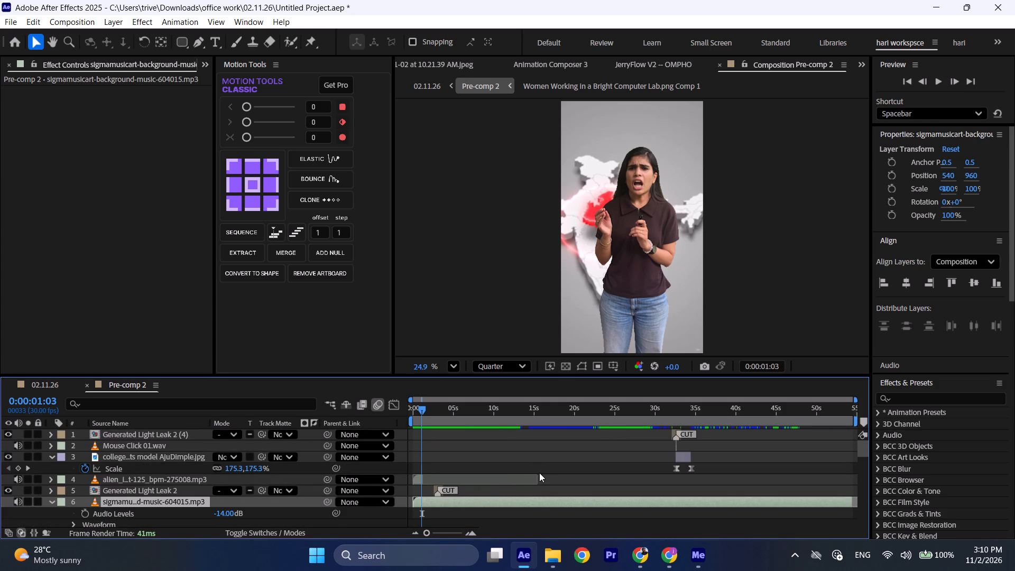
key(l)
Review Pre-comp 2 from the beginning again, checking the timing around the women-in-computer-lab insert.
drag(438, 406, 384, 408)
key(space)
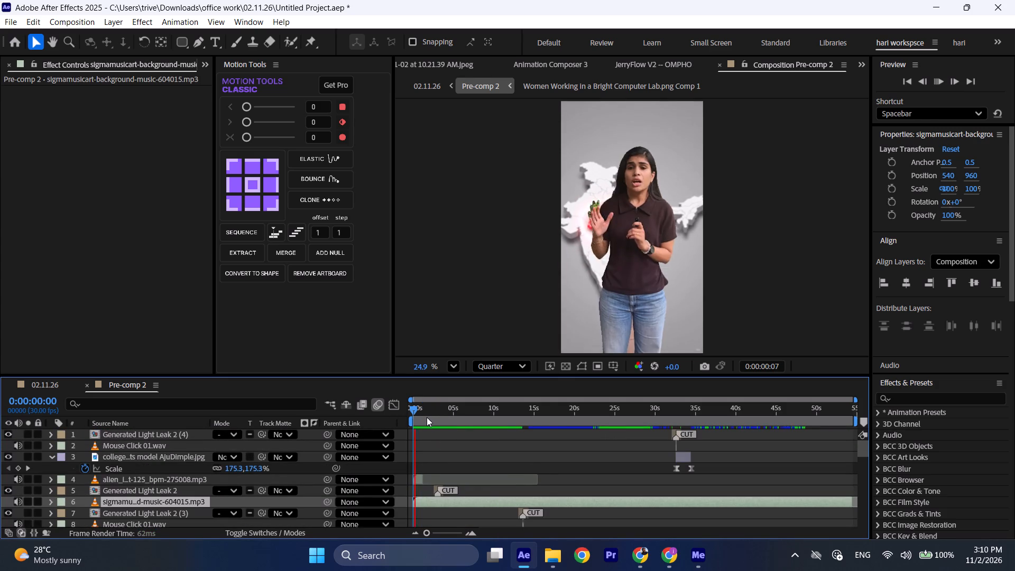
key(ctrl+a)
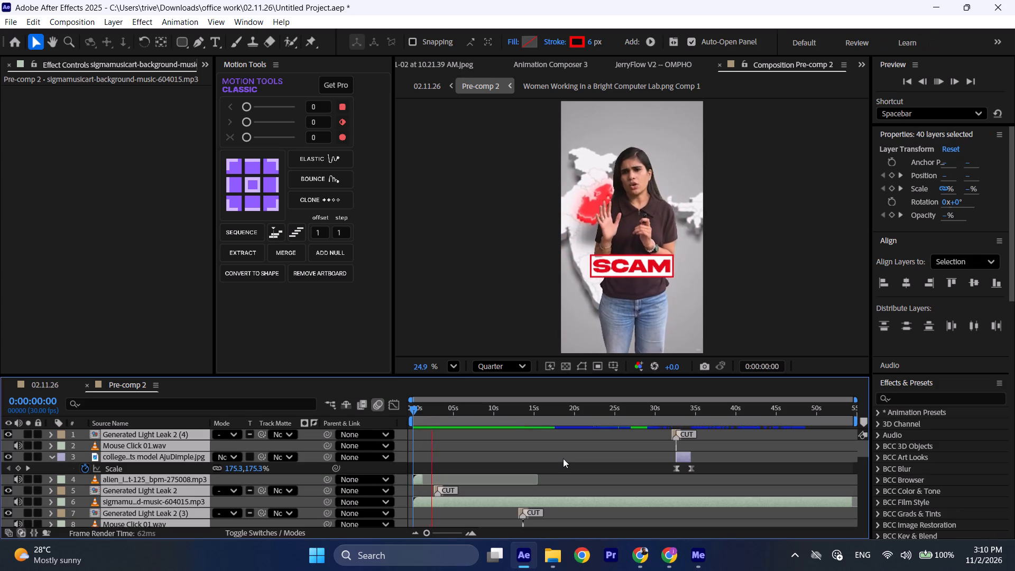
text(tt)
click(563, 458)
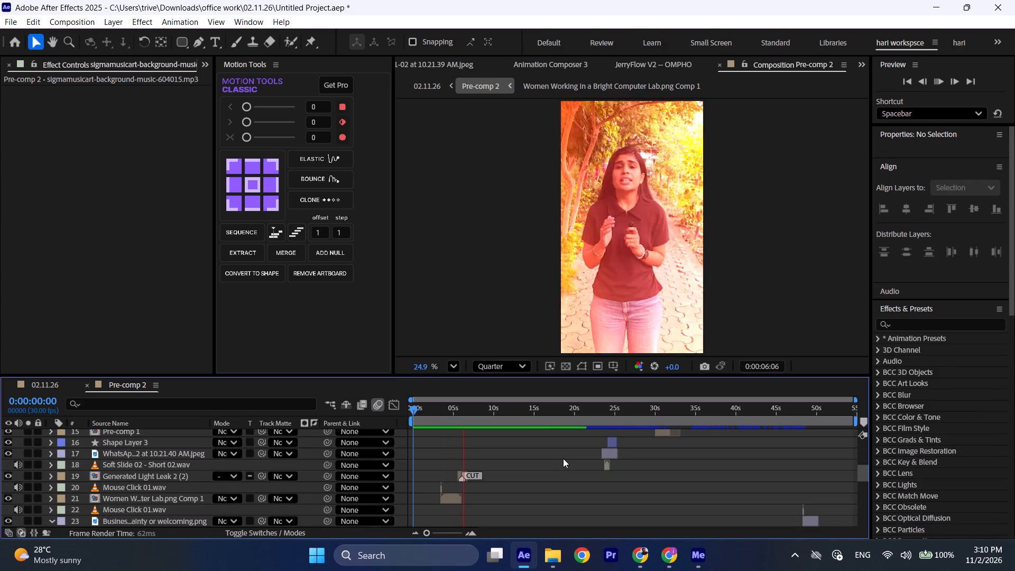
drag(458, 408, 448, 407)
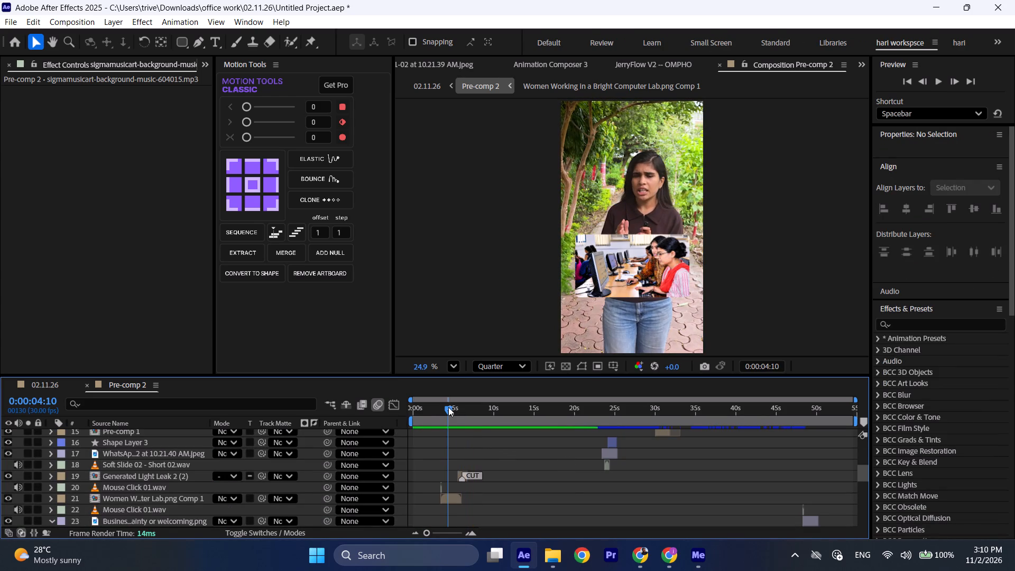
drag(448, 407, 445, 406)
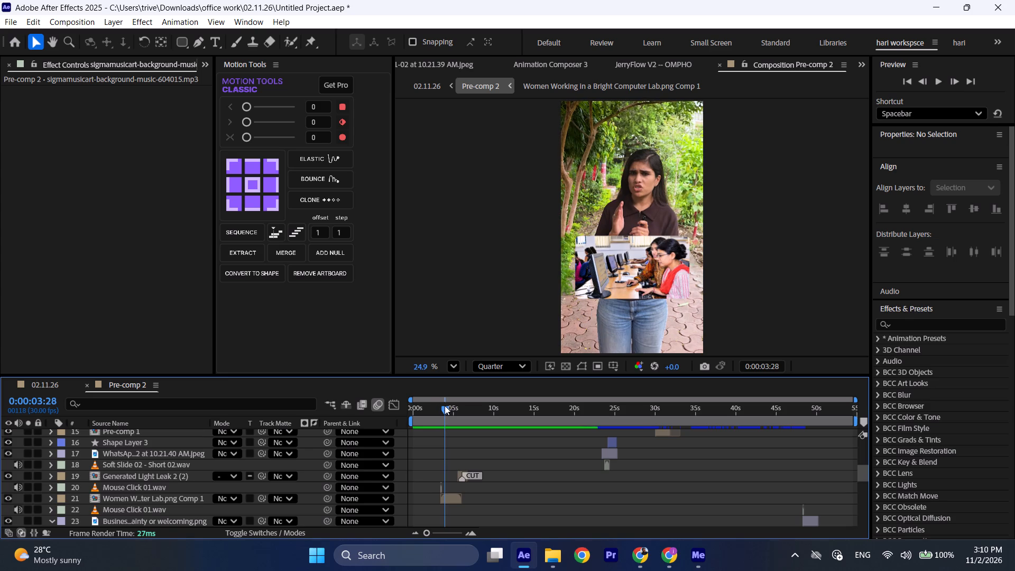
drag(445, 406, 403, 408)
key(space)
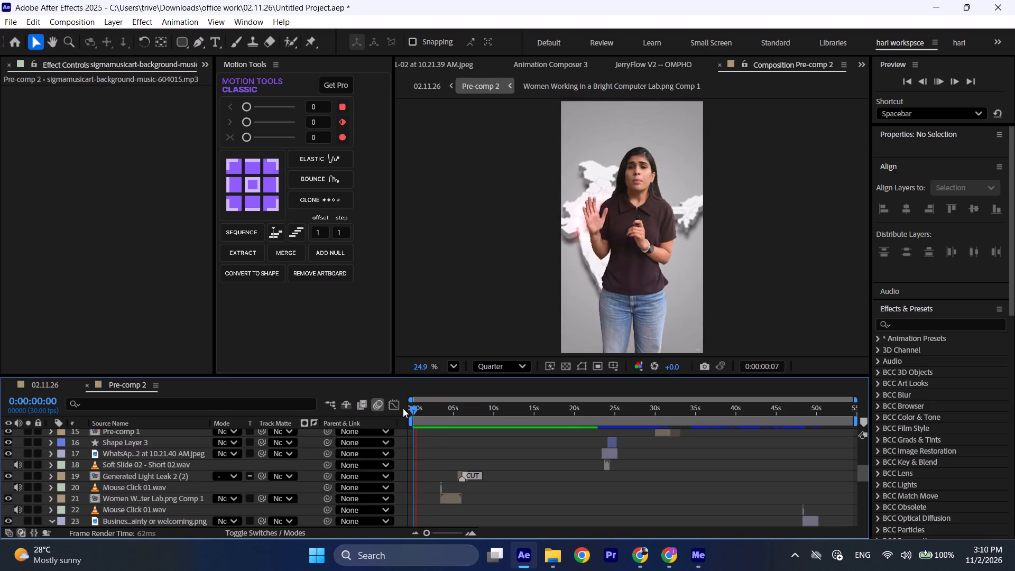
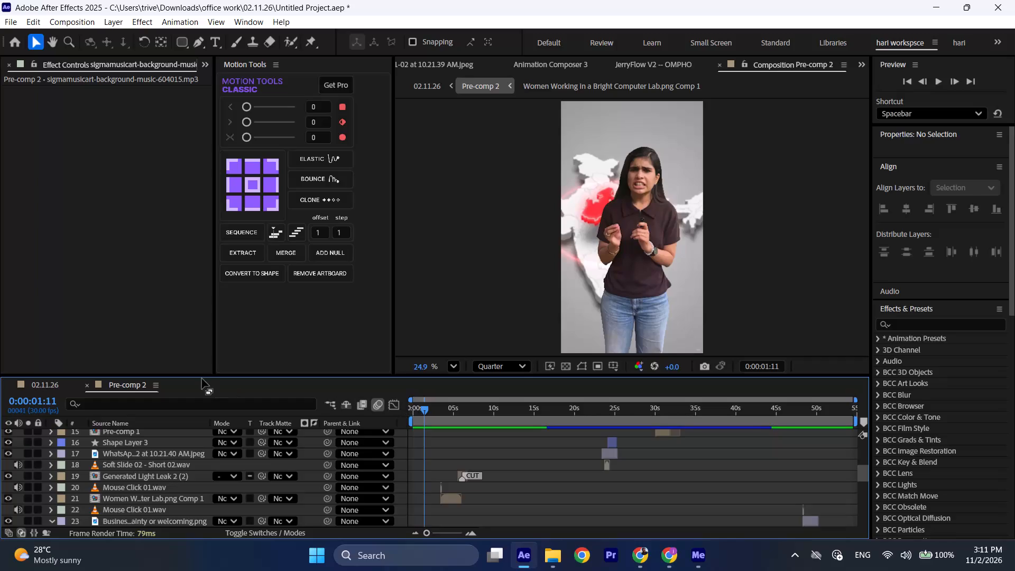
Play Pre-comp 2 in short stretches from 0:00:01:11 to about 0:00:10:09, checking the SCAM title, computer-lab insert and logo insert.
click(533, 508)
key(space)
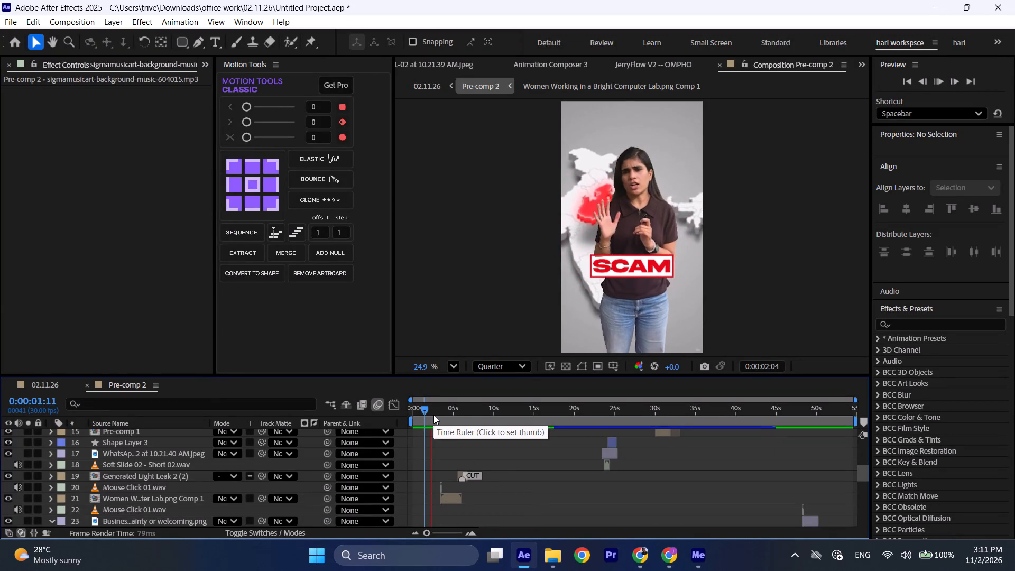
key(space)
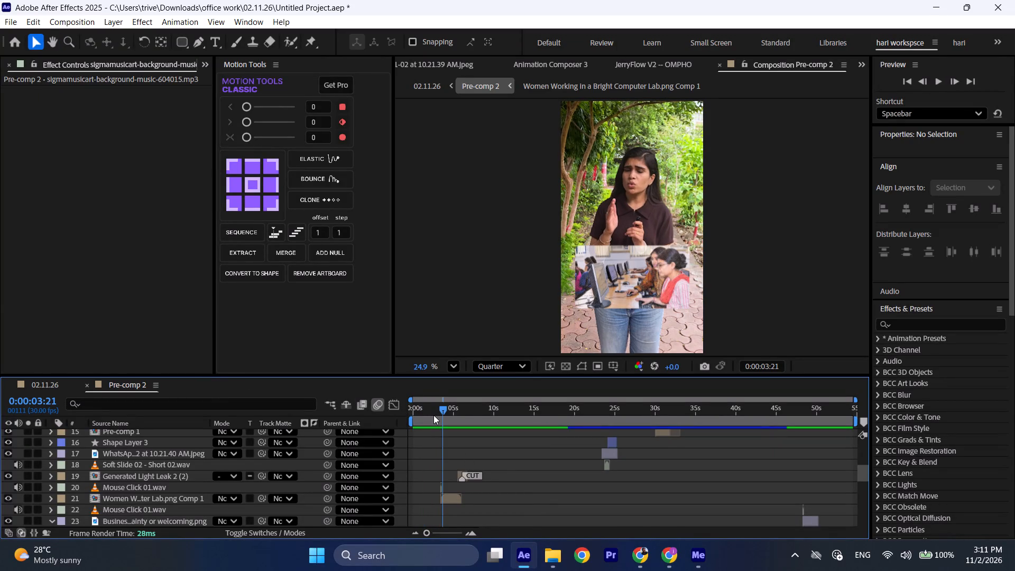
key(space)
key(space)
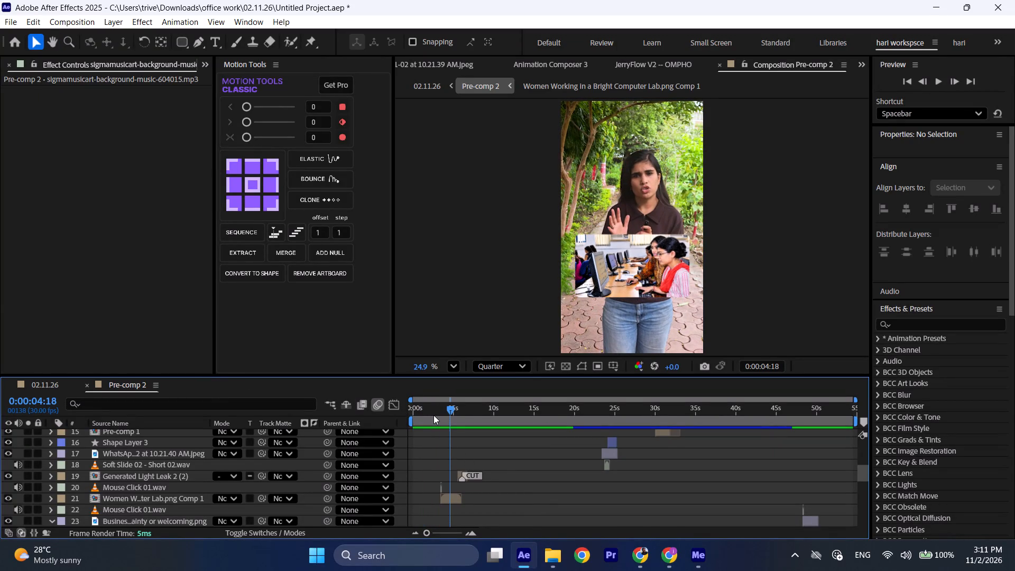
key(space)
key(space)
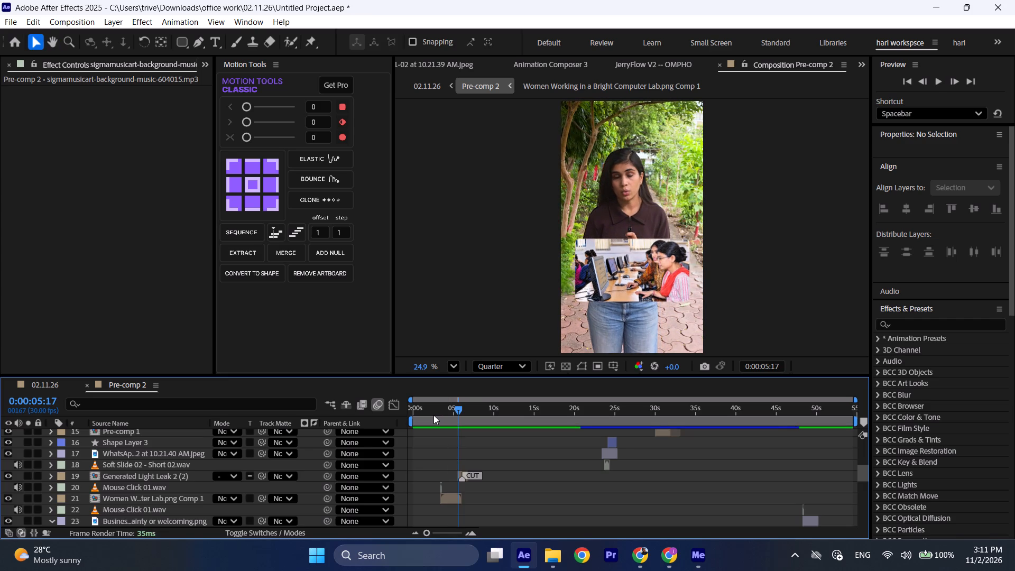
key(space)
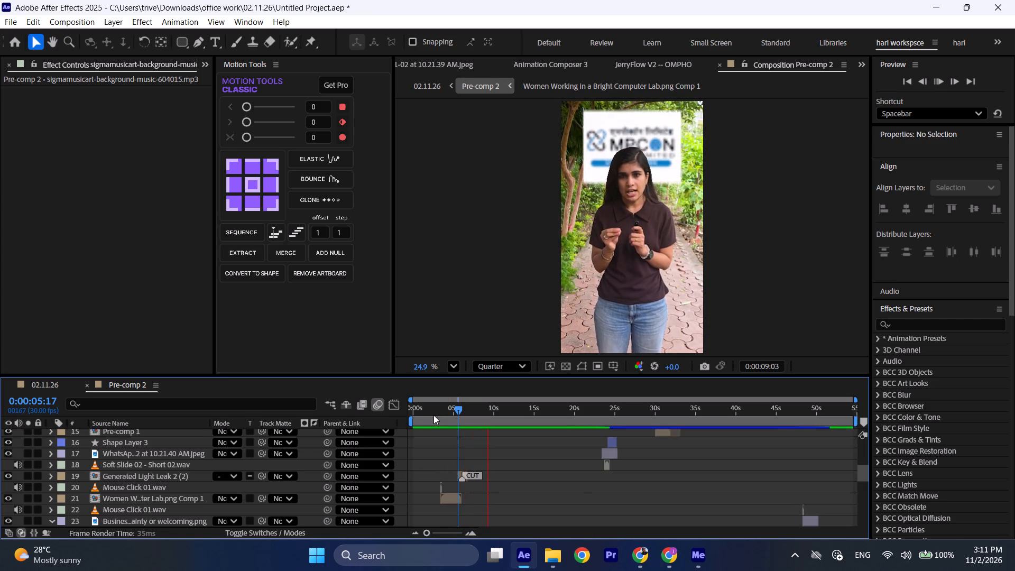
key(space)
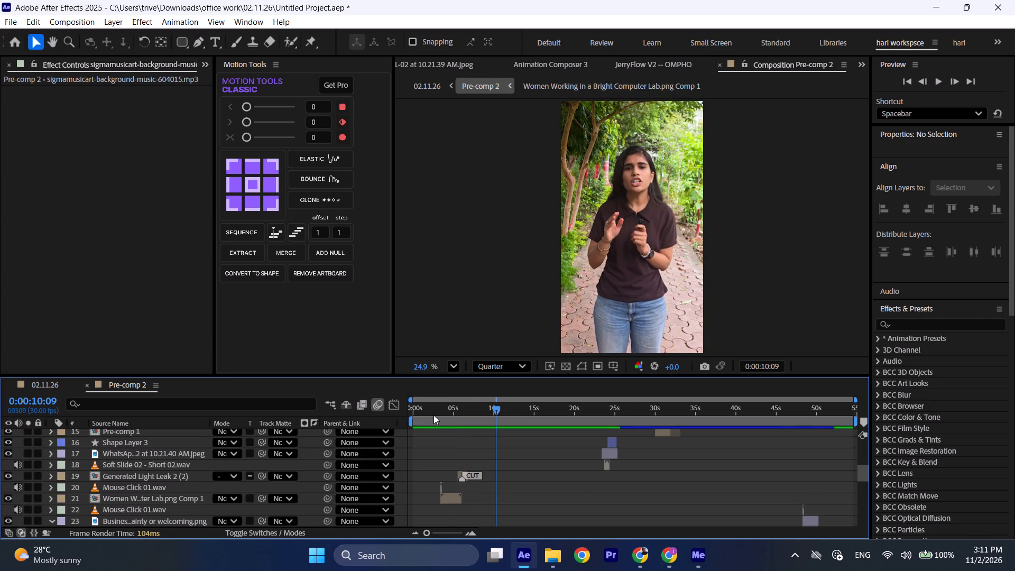
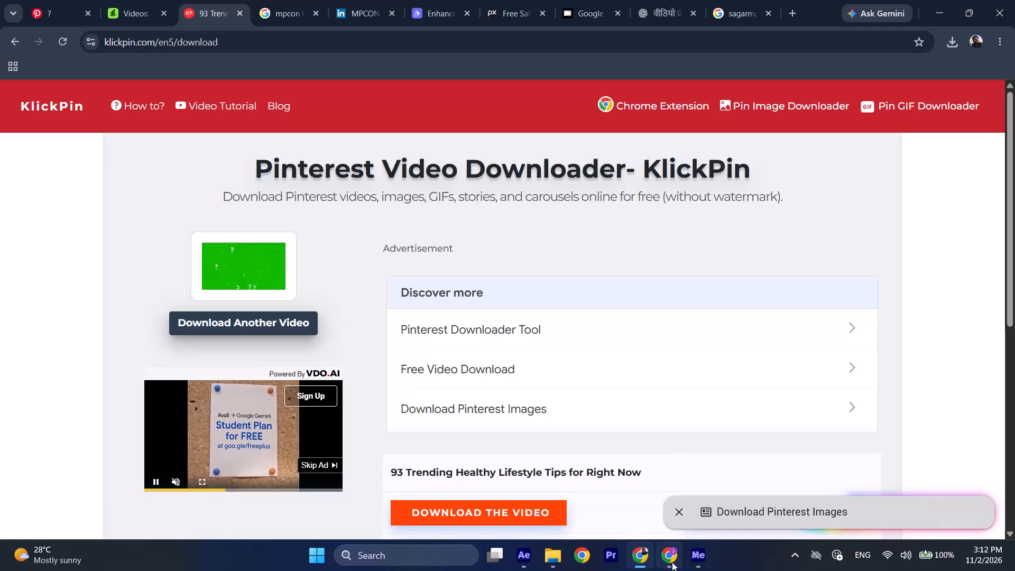
Switch to the other Chrome window, where the ChatGPT image chat is open, and open a new browser tab.
click(672, 562)
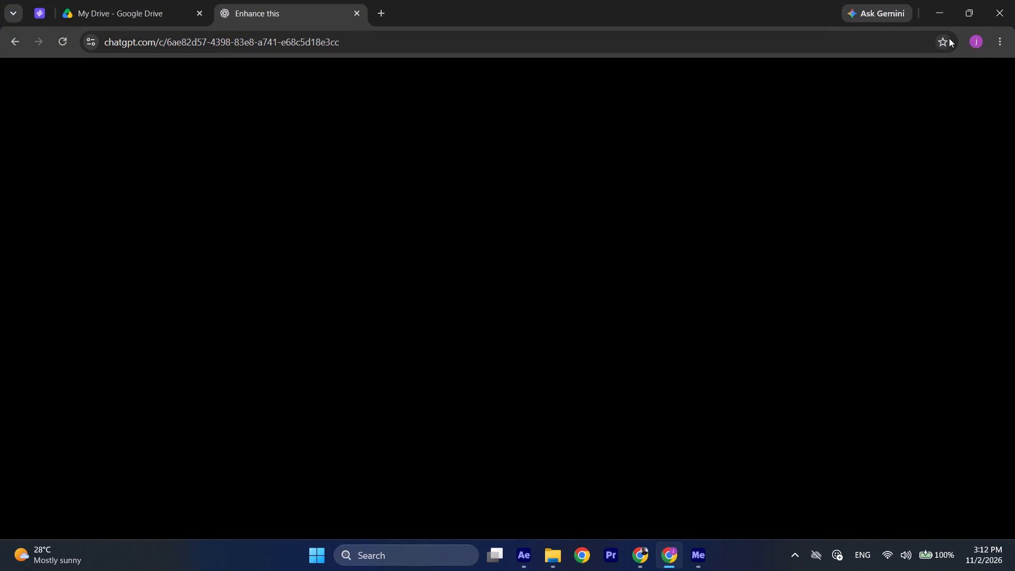
click(376, 12)
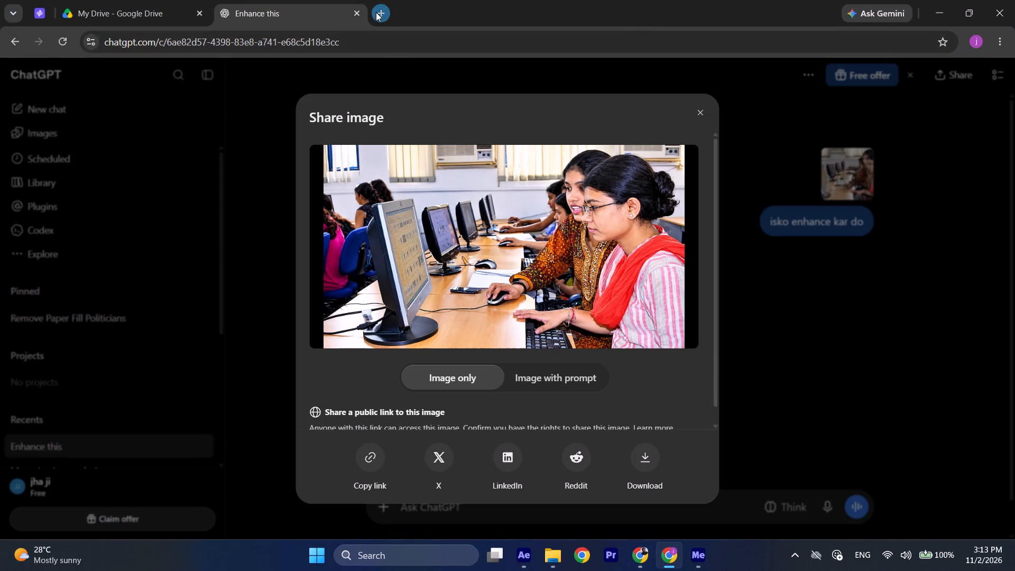
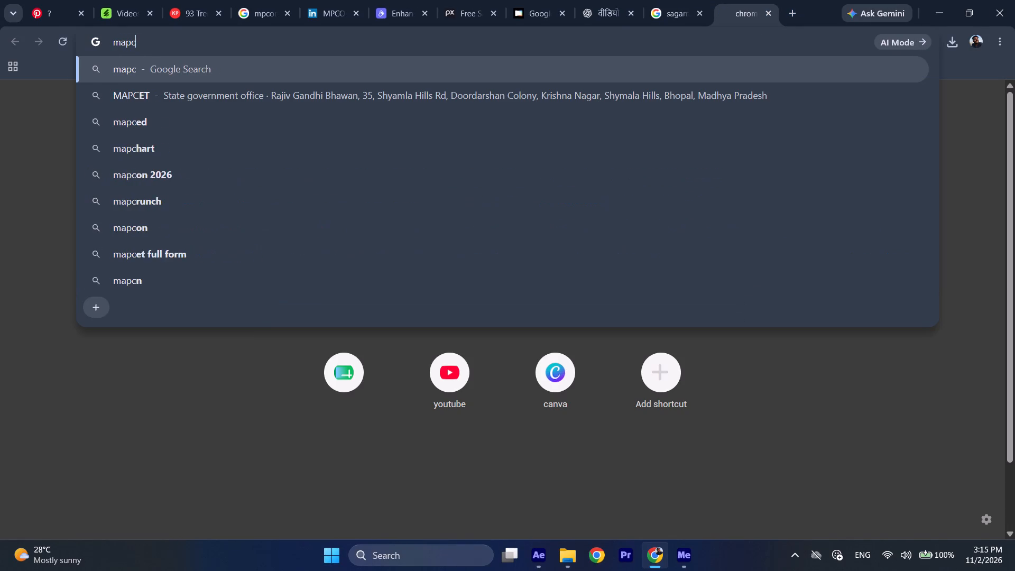
Search the web for mapcet in the new Chrome tab.
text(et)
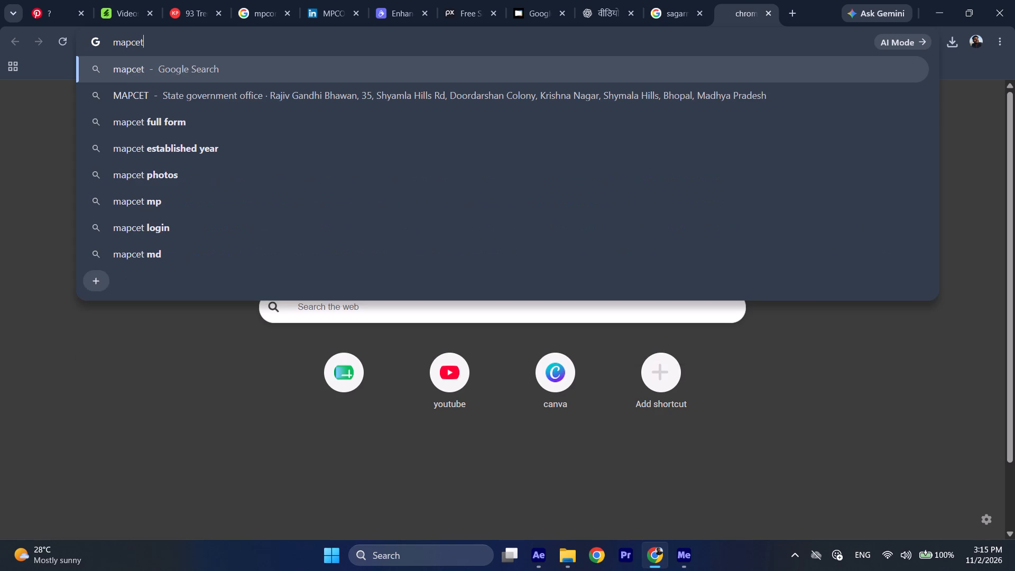
Search Google for MAPCET using the suggestion for the state government office in Bhopal.
click(404, 99)
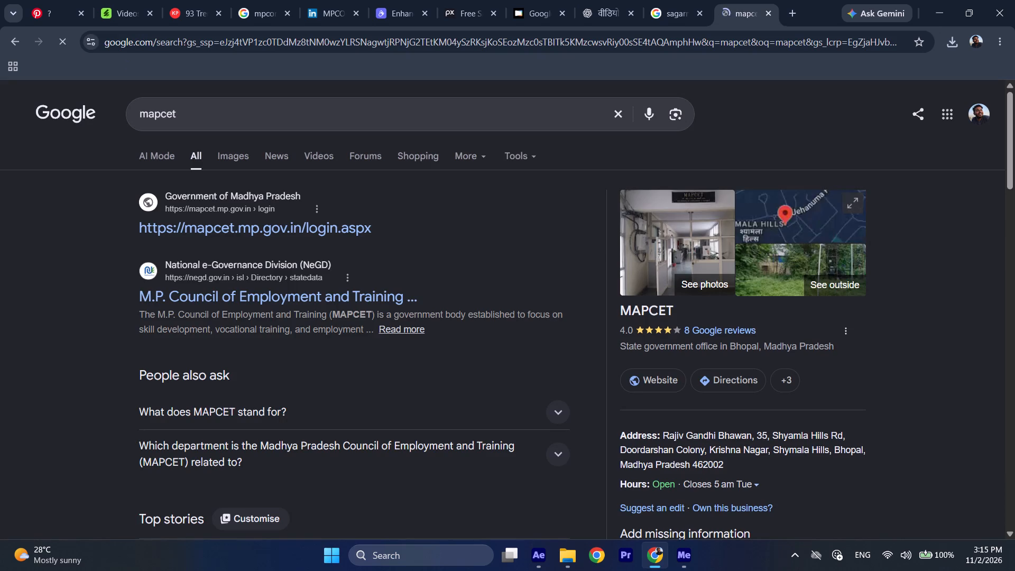
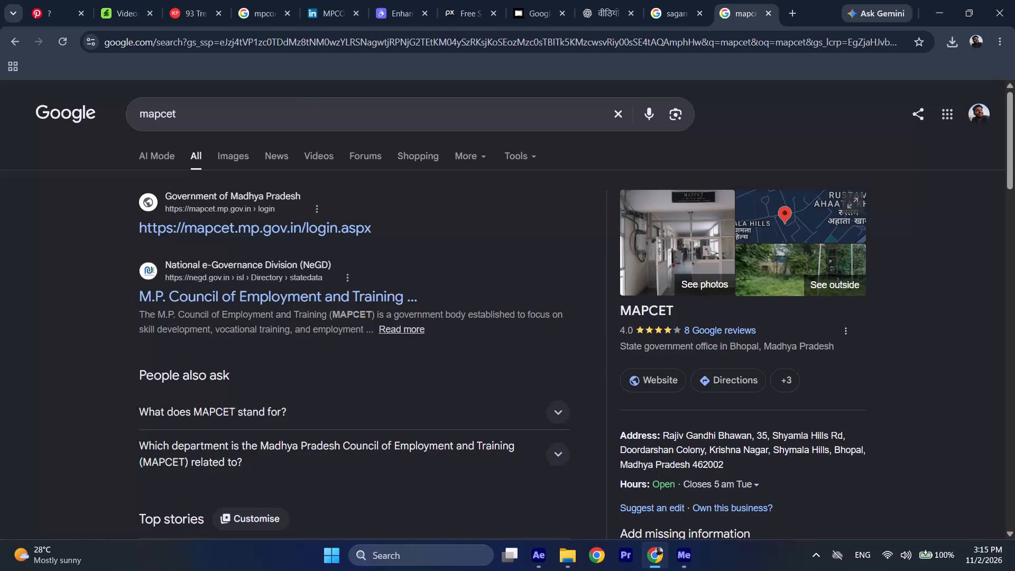
Look through the Google search results for MAPCET.
scroll(344, 202, down, 3)
scroll(353, 229, up, 4)
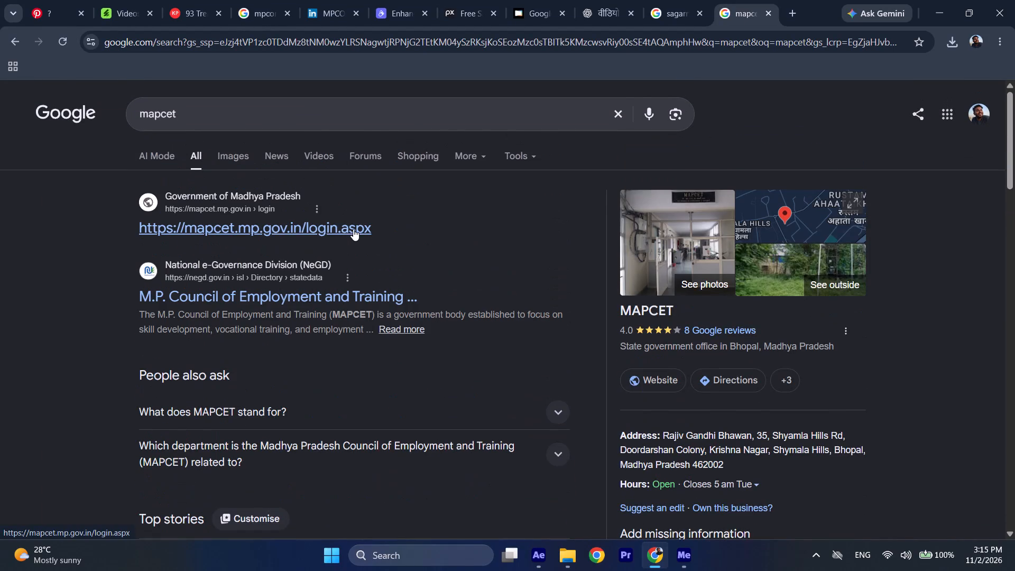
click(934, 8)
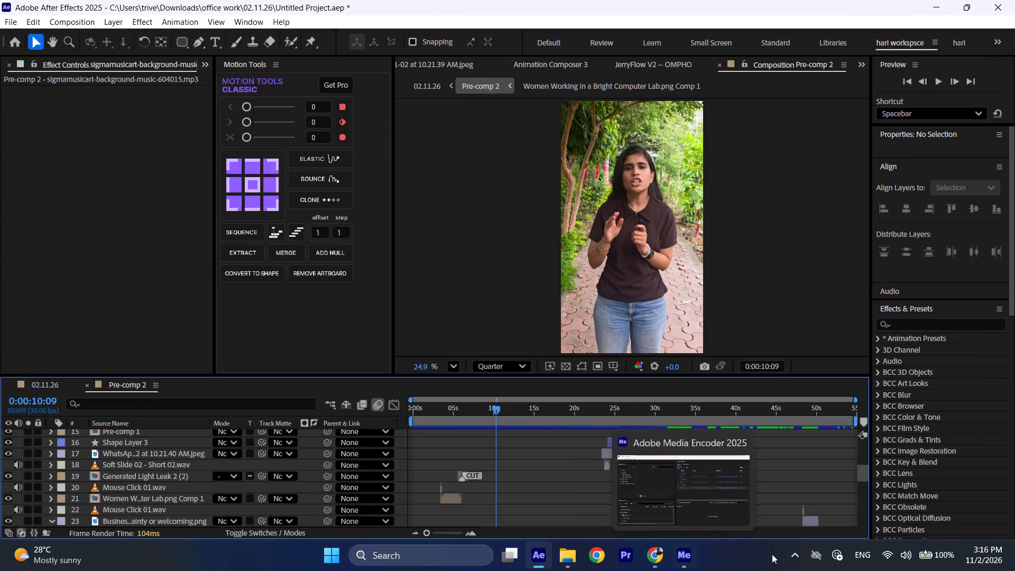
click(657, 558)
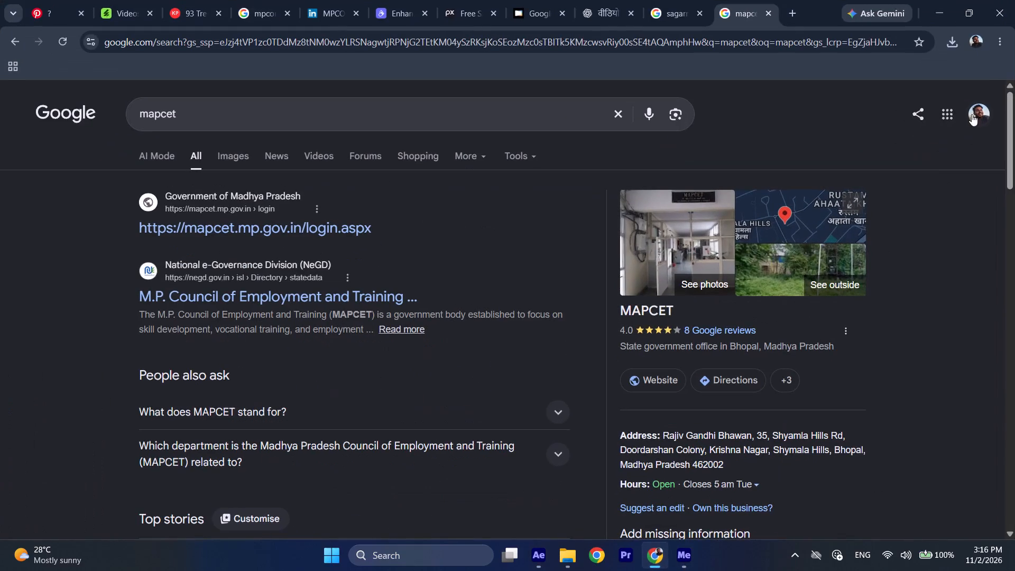
Switch to the Chrome profile labelled jha.
click(973, 42)
click(793, 391)
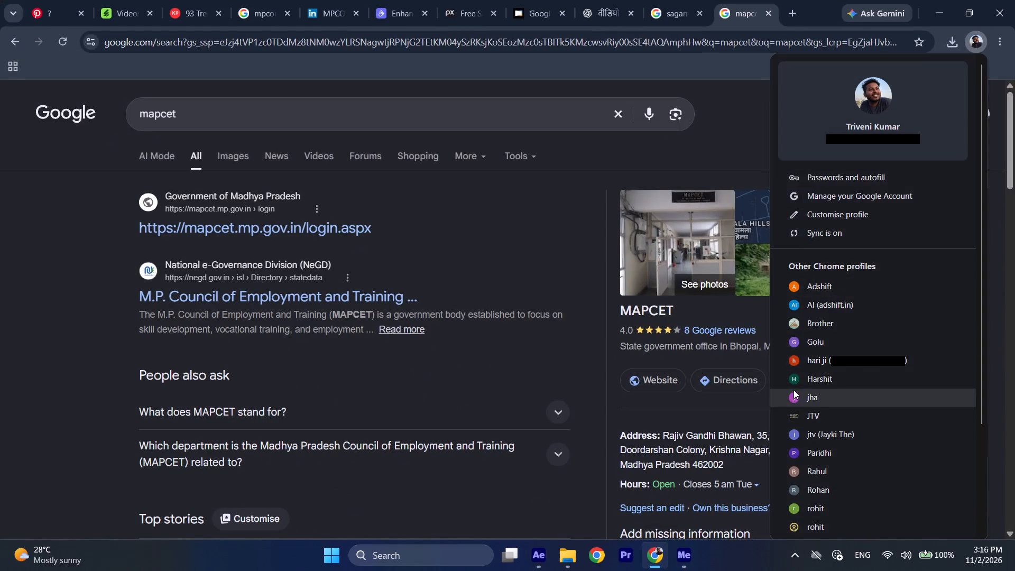
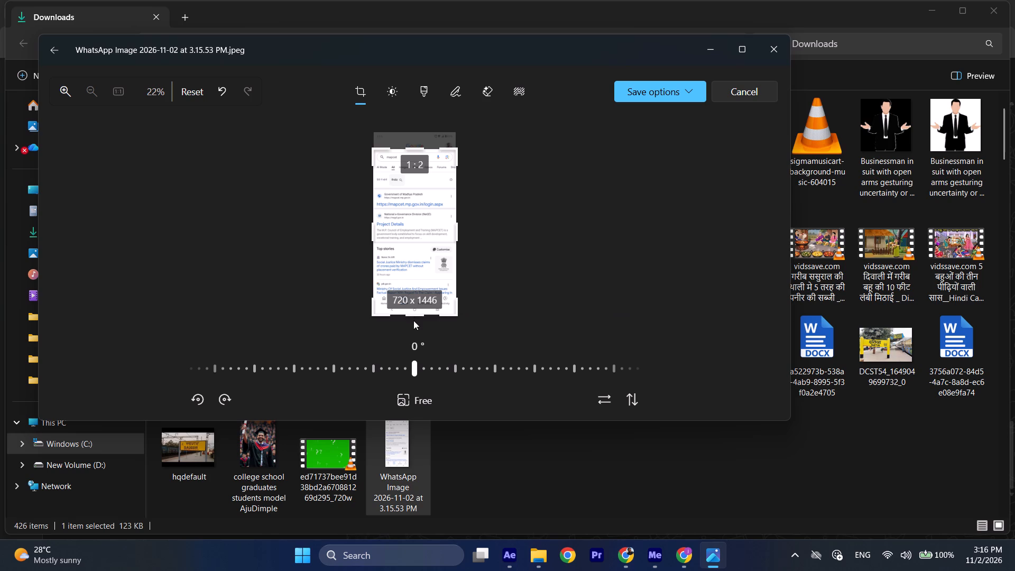
Crop the bottom of the MAPCET search screenshot to 720 x 1362, save it over the original JPEG and close it.
click(494, 260)
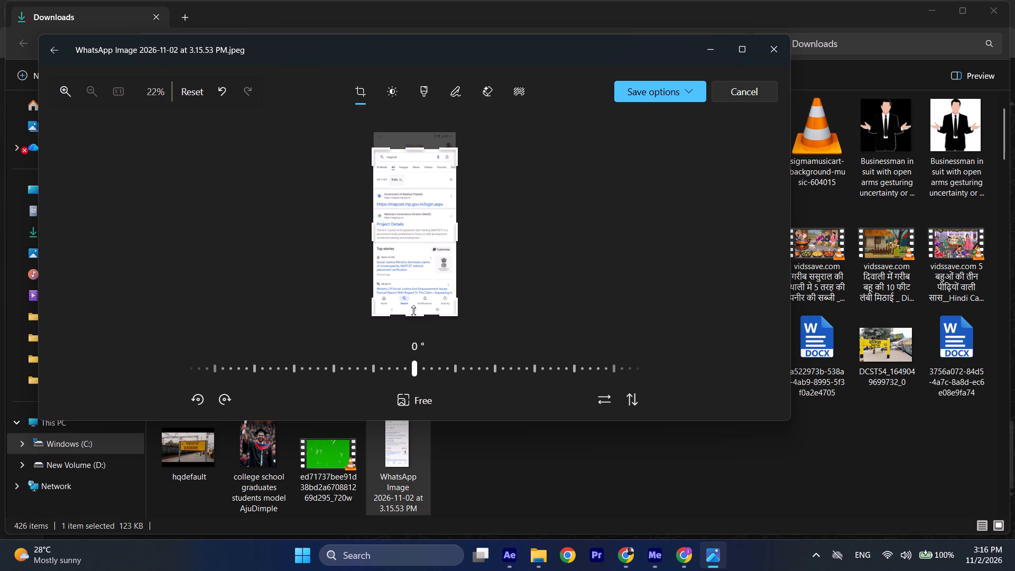
drag(412, 318, 416, 308)
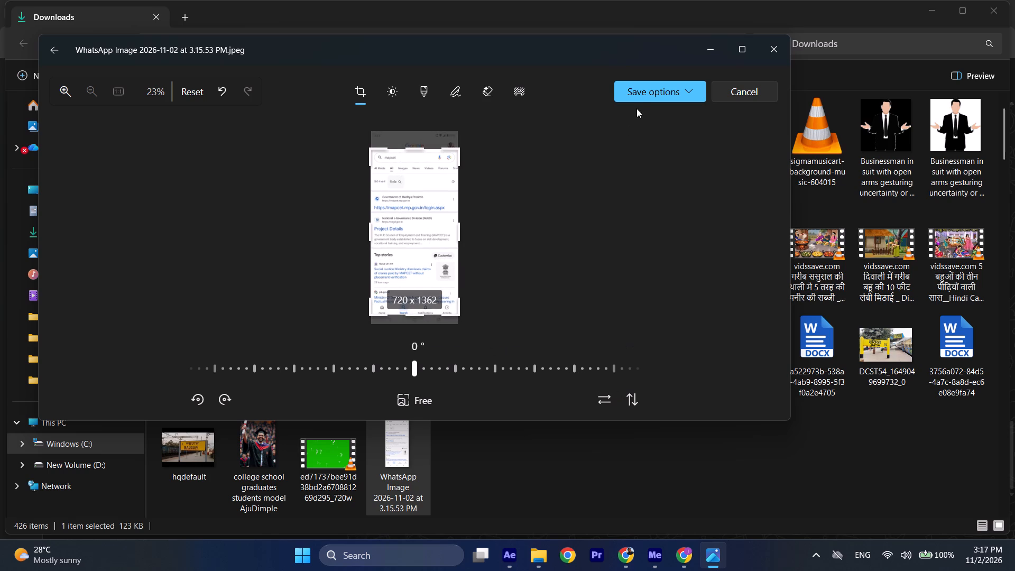
click(643, 98)
click(646, 116)
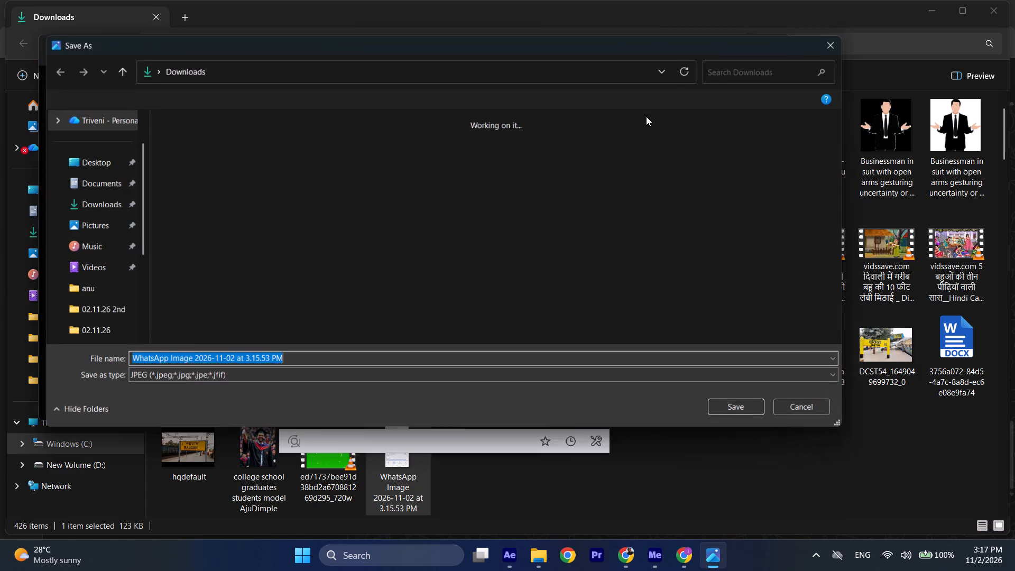
click(746, 404)
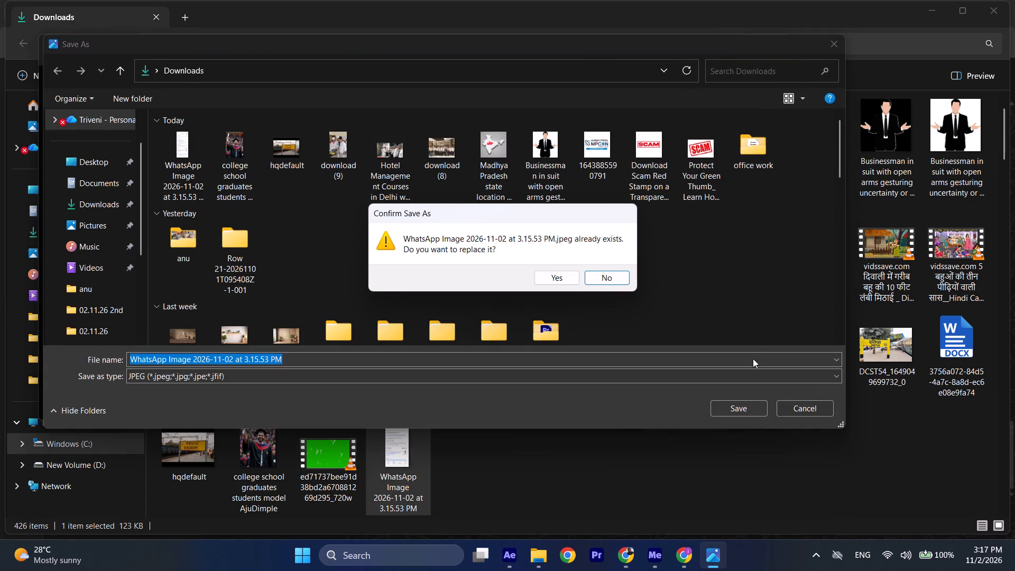
click(568, 282)
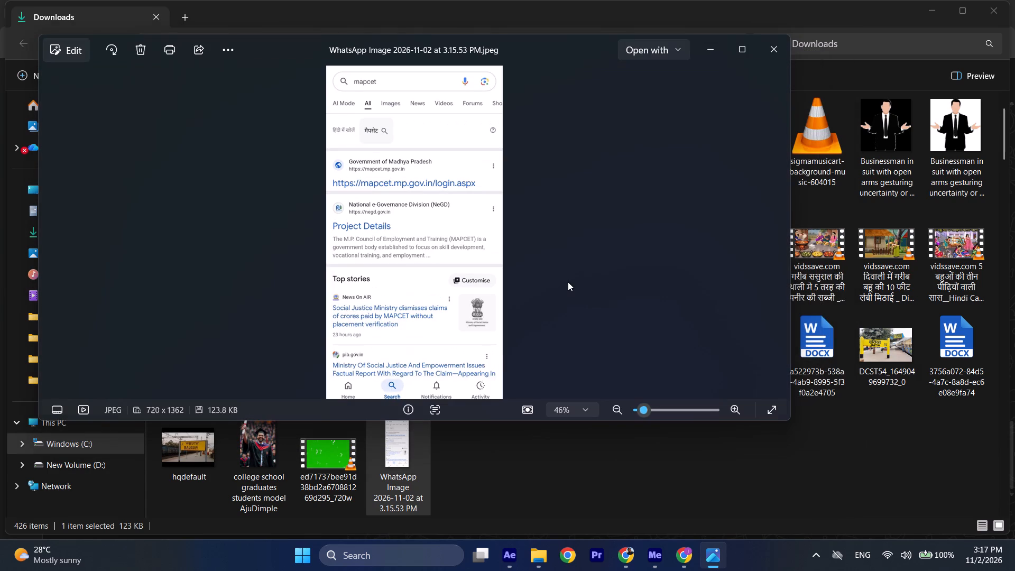
click(763, 47)
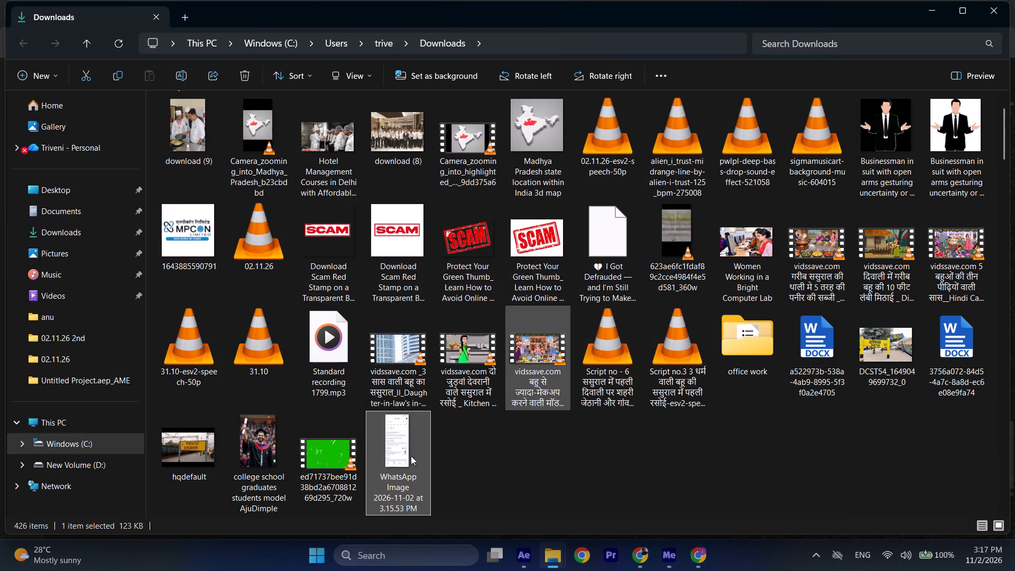
Add the cropped MAPCET screenshot from Downloads to After Effects as the top layer of Pre-comp 2 and hide it.
click(52, 233)
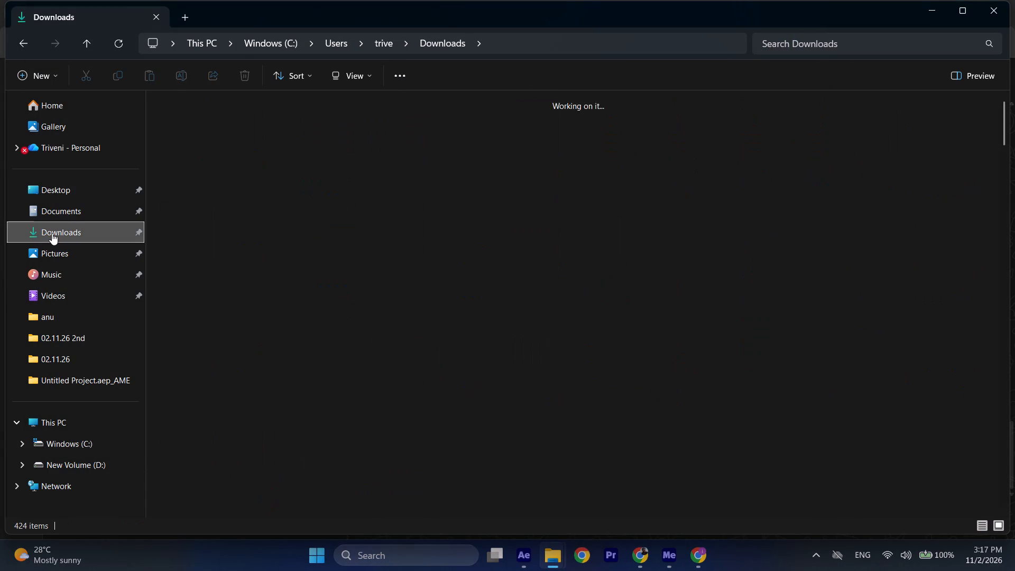
drag(191, 146, 520, 565)
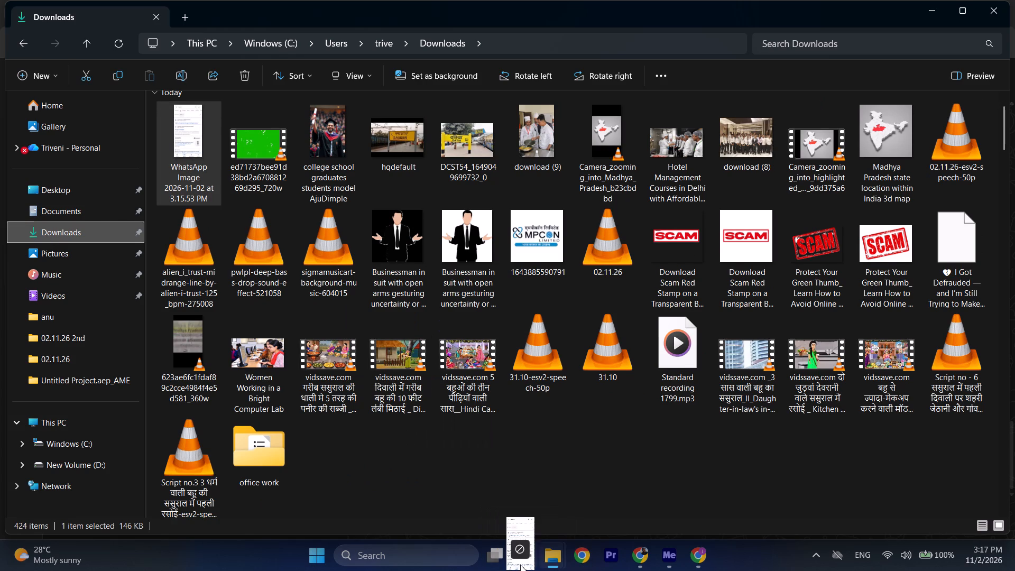
drag(520, 565, 529, 482)
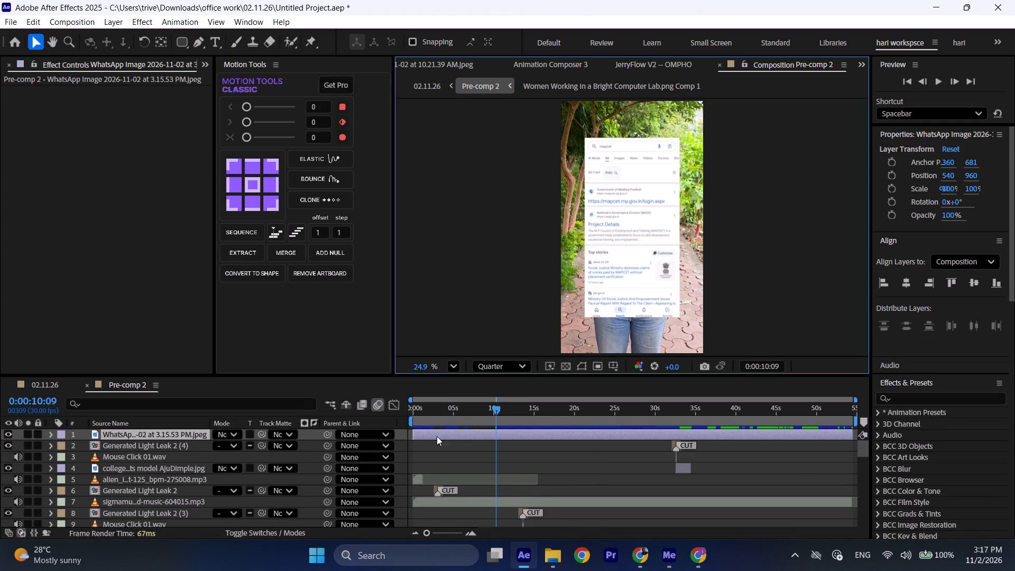
click(9, 436)
Split the hidden MAPCET screenshot layer at 0:00:07:06, where the MPCON logo insert starts, and delete the earlier part.
drag(534, 413, 541, 413)
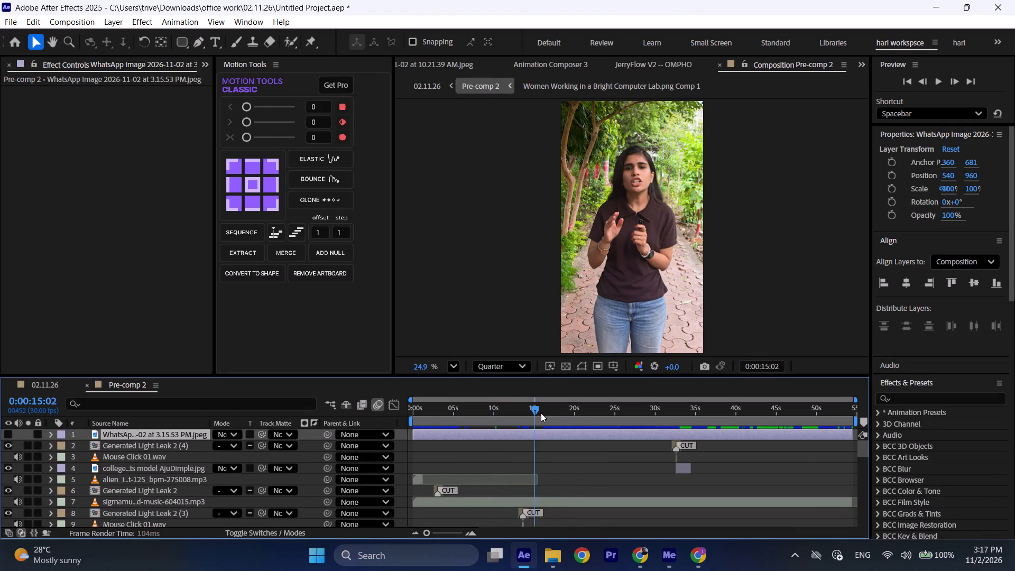
drag(541, 413, 553, 417)
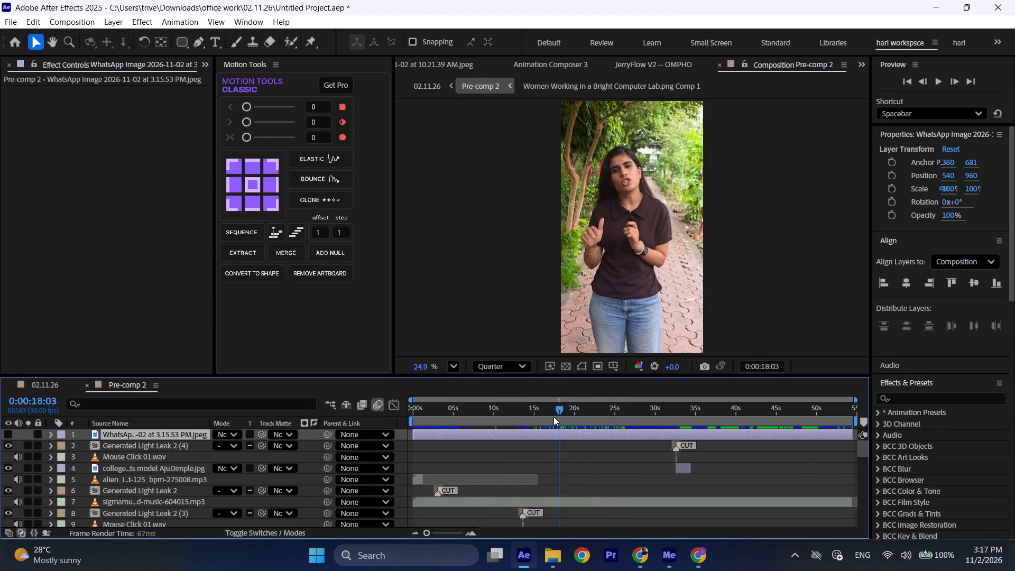
drag(553, 417, 535, 417)
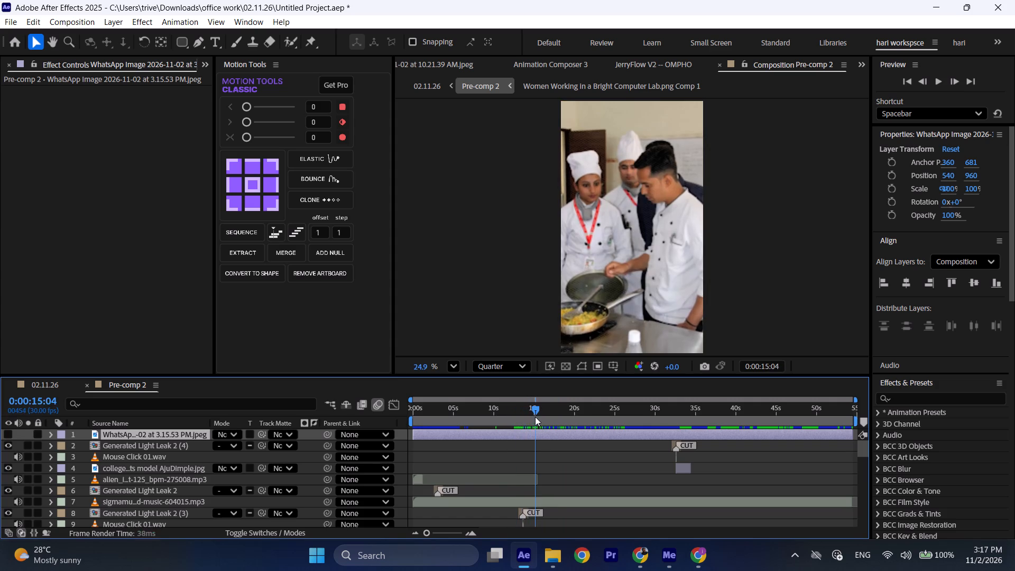
drag(535, 417, 475, 415)
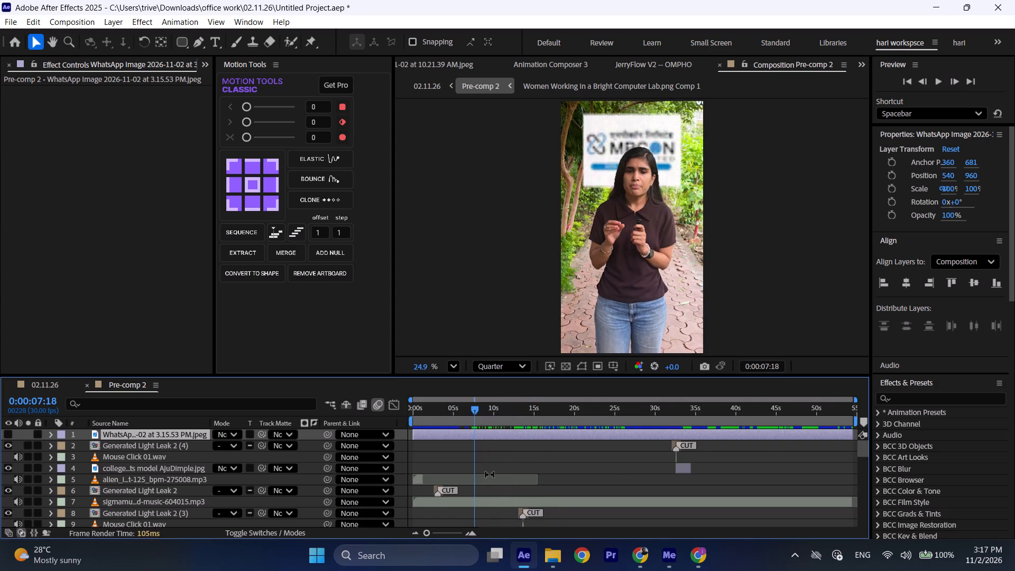
scroll(490, 475, down, 15)
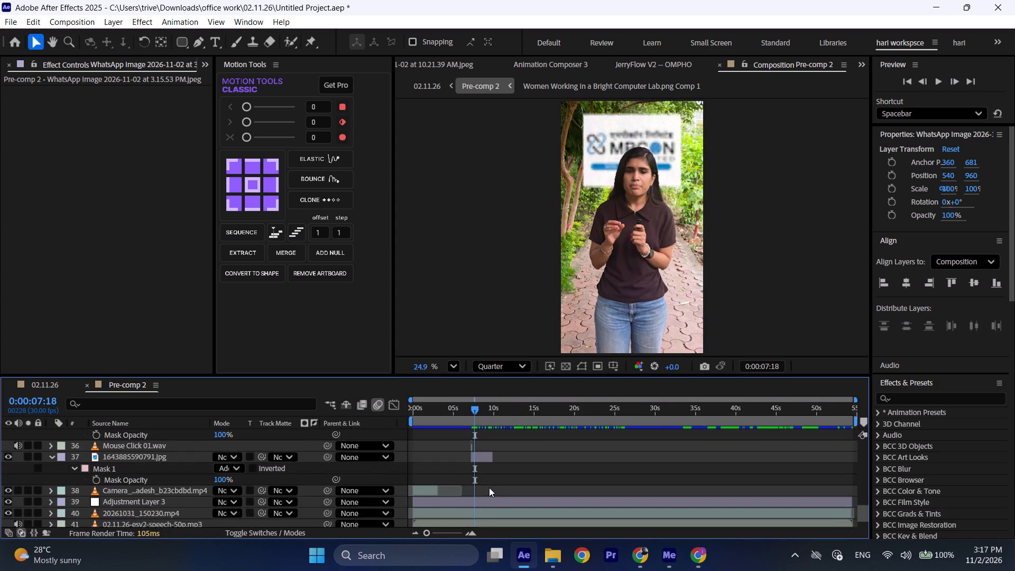
click(483, 454)
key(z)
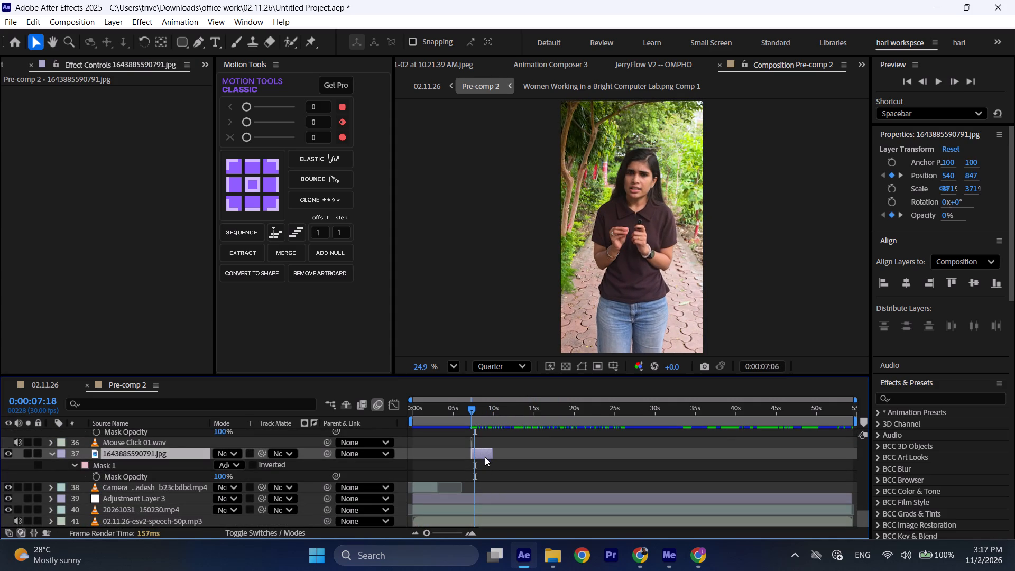
scroll(485, 457, up, 14)
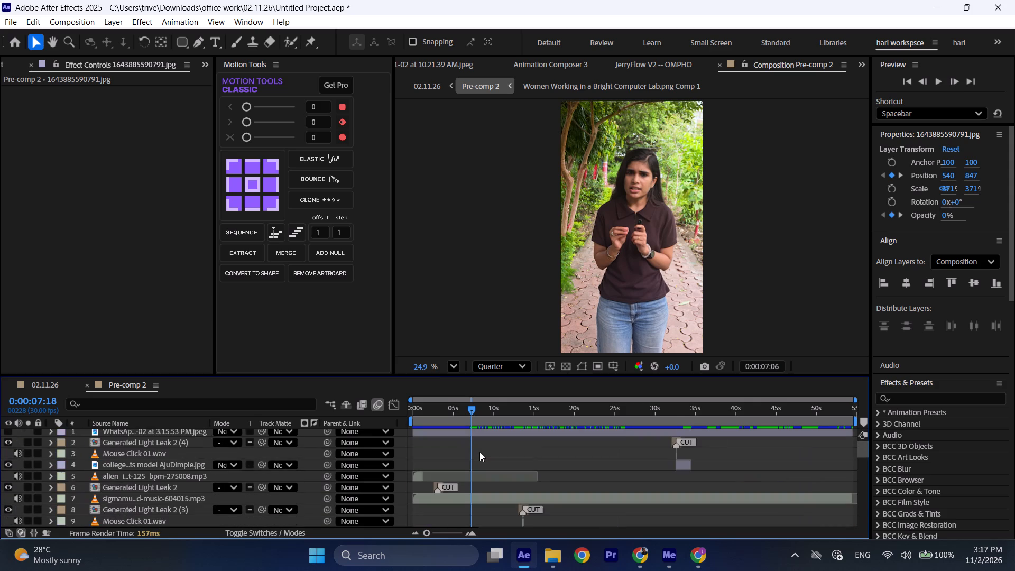
scroll(479, 452, up, 3)
click(480, 432)
key(ctrl+shift+d)
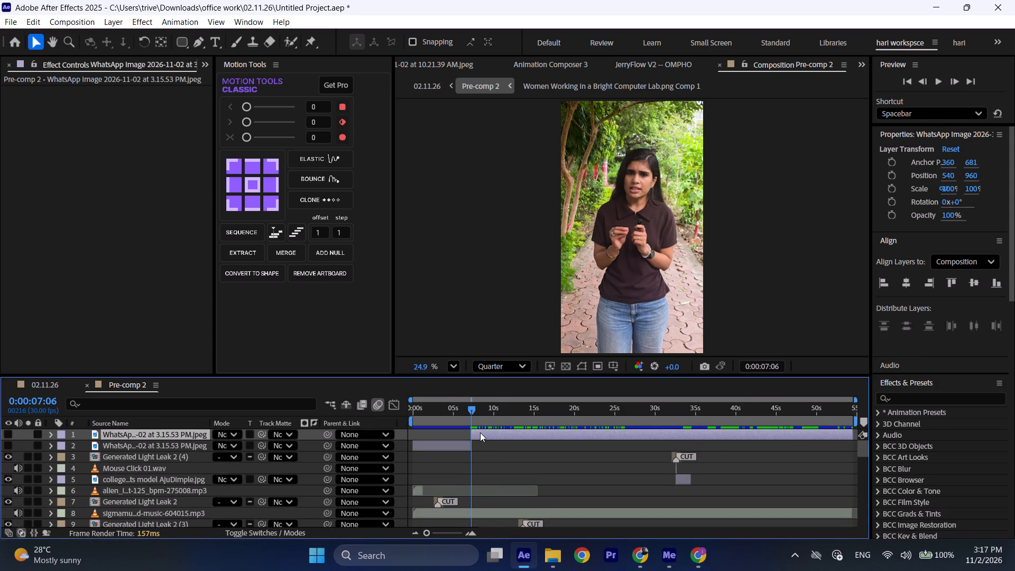
click(480, 444)
click(468, 447)
key(BackSpace)
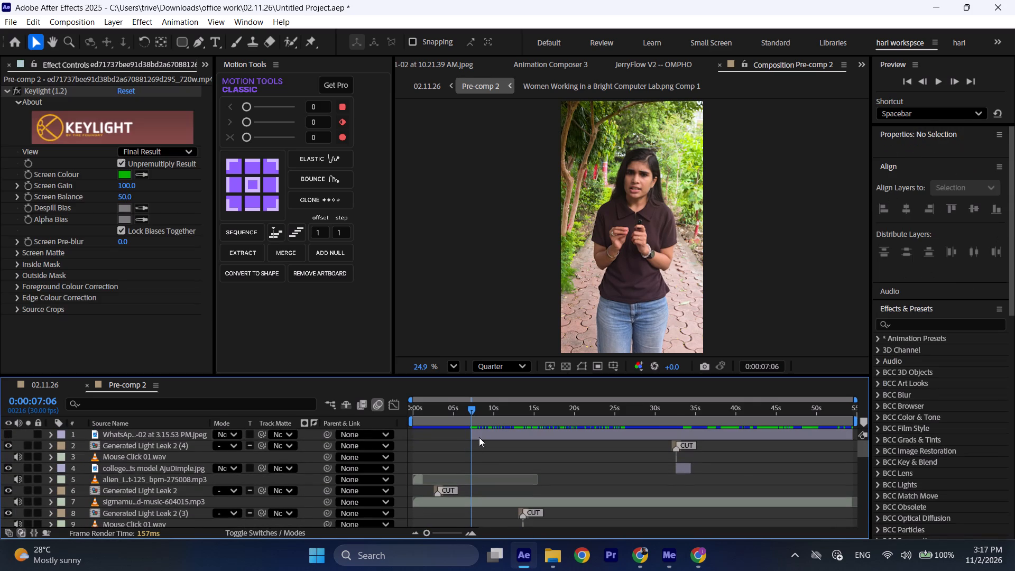
Select the remaining MAPCET screenshot layer and scrub forward from 0:00:07:06 through the logo insert.
click(479, 437)
drag(483, 409, 486, 409)
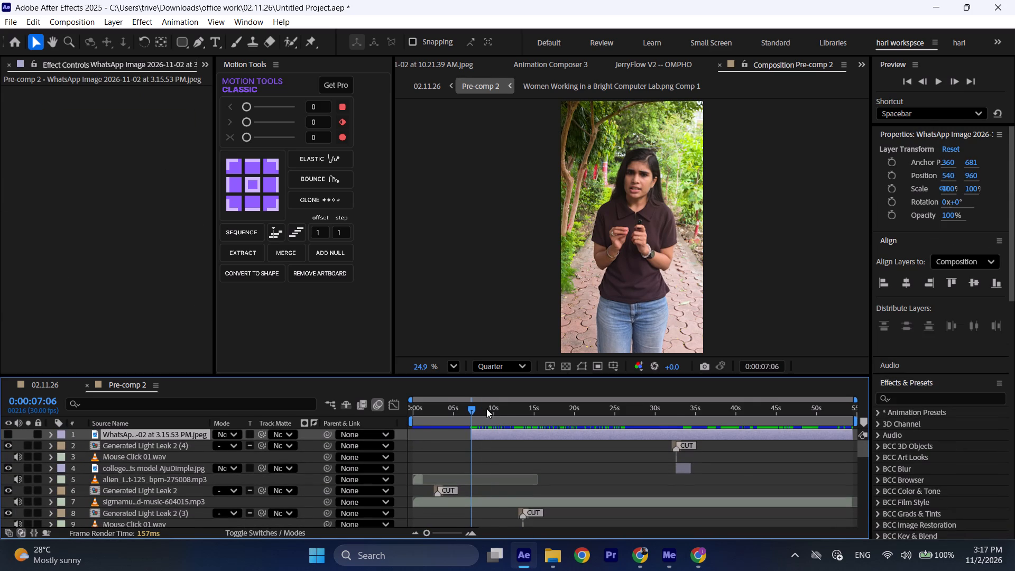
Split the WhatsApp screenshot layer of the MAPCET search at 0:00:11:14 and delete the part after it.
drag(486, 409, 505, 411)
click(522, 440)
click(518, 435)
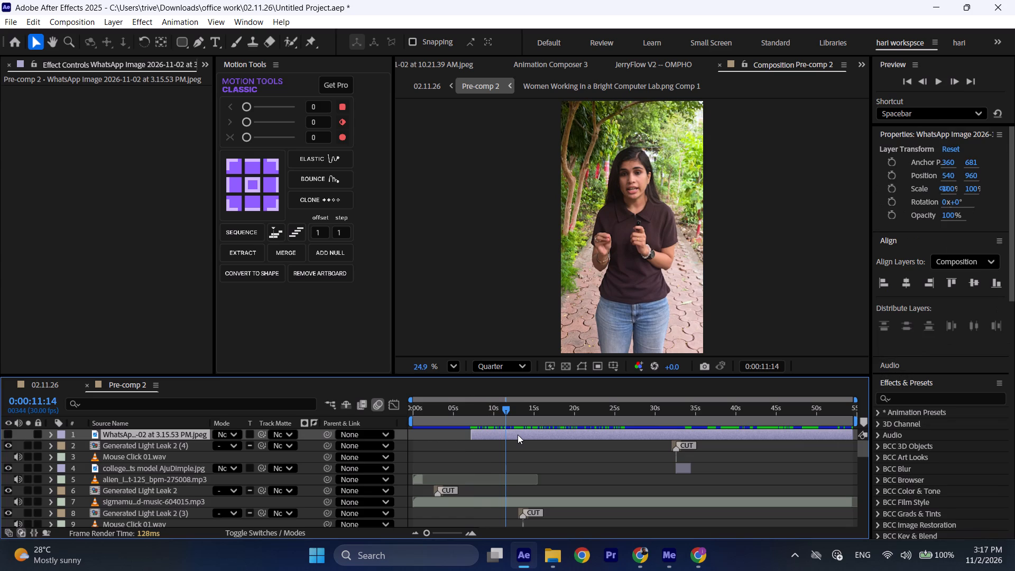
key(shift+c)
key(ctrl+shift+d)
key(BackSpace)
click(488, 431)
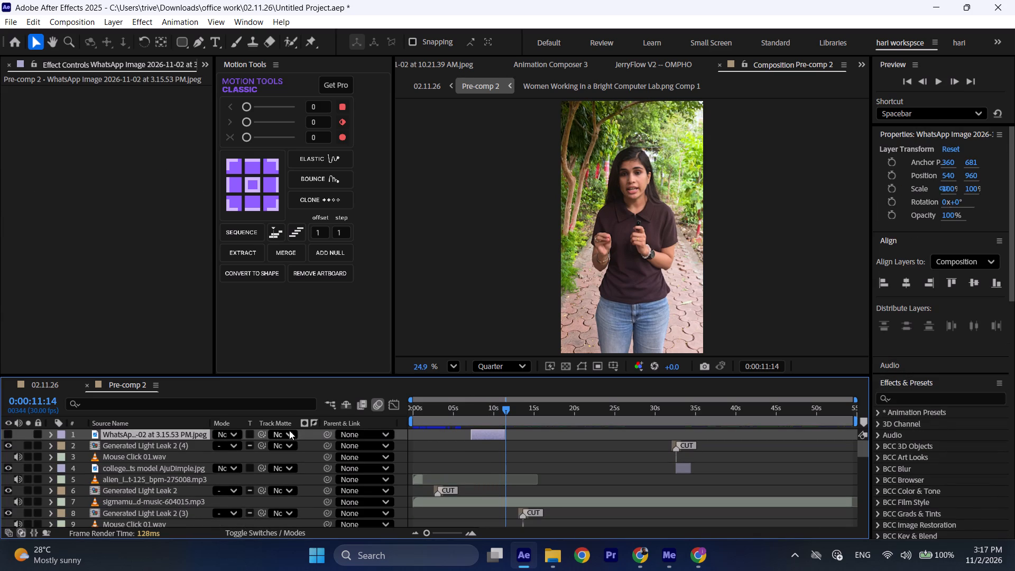
Move the MAPCET screenshot layer down the layer stack to directly above 1643885590791.jpg.
drag(189, 434, 208, 521)
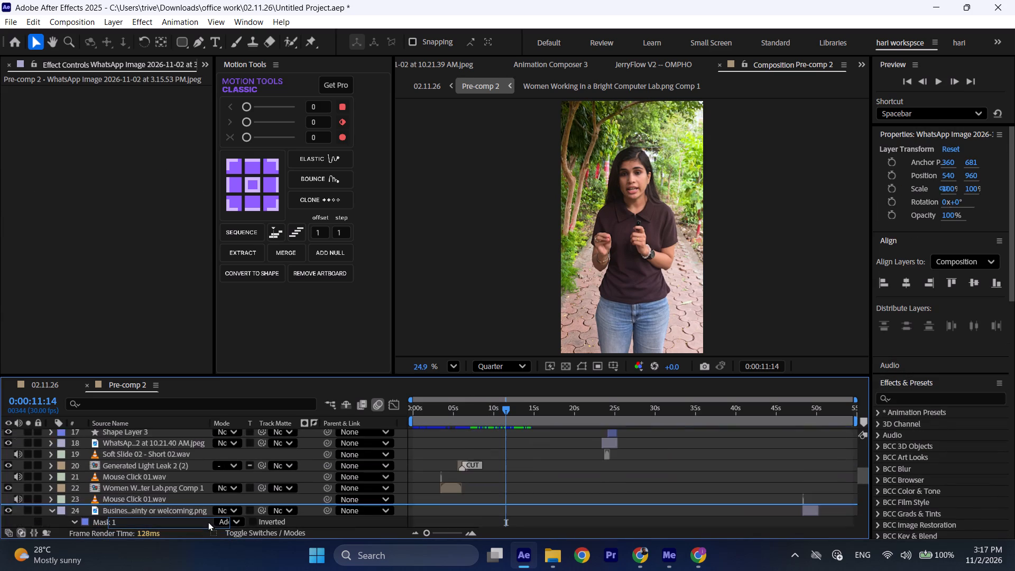
drag(208, 521, 211, 469)
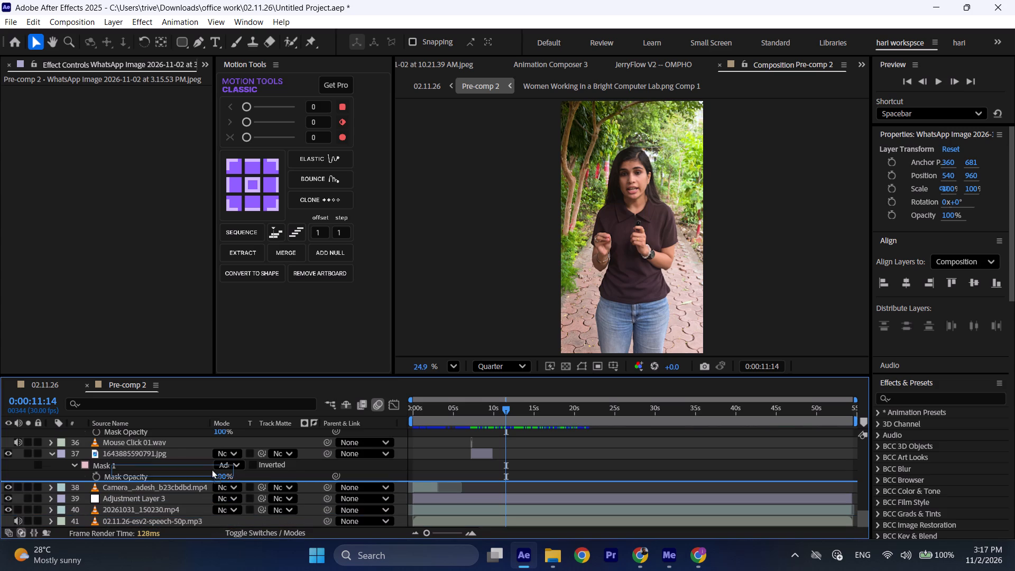
drag(211, 469, 215, 451)
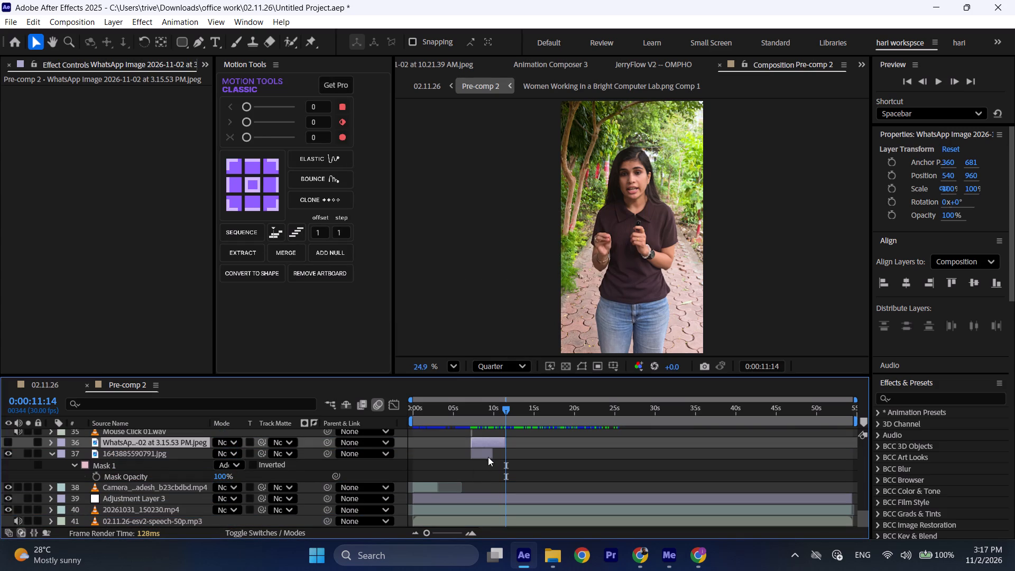
Cut the MAPCET screenshot layer at 0:00:09:27, where 1643885590791.jpg ends, and delete the remainder.
click(488, 456)
key(x)
click(491, 444)
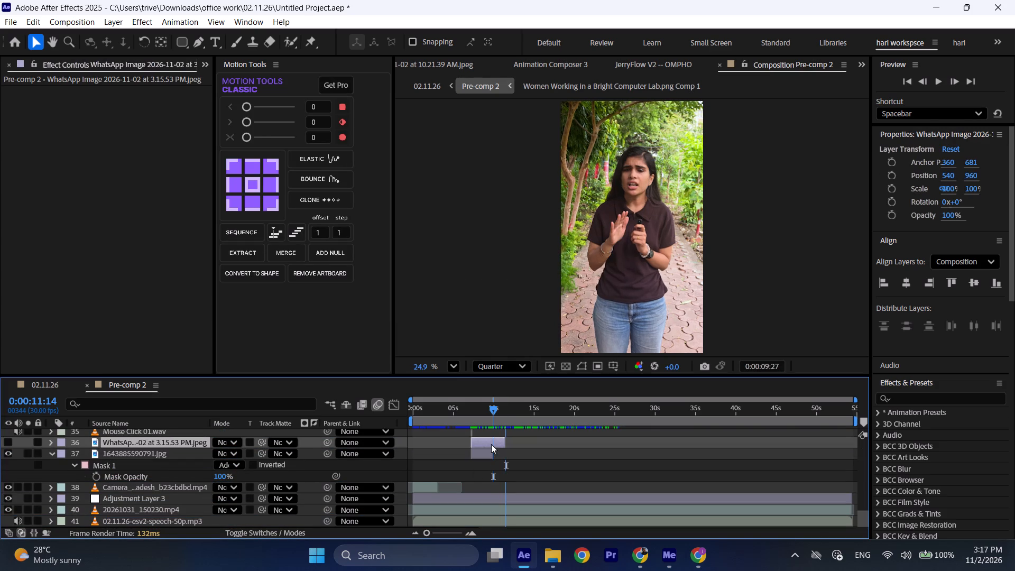
key(ctrl+shift+d)
key(BackSpace)
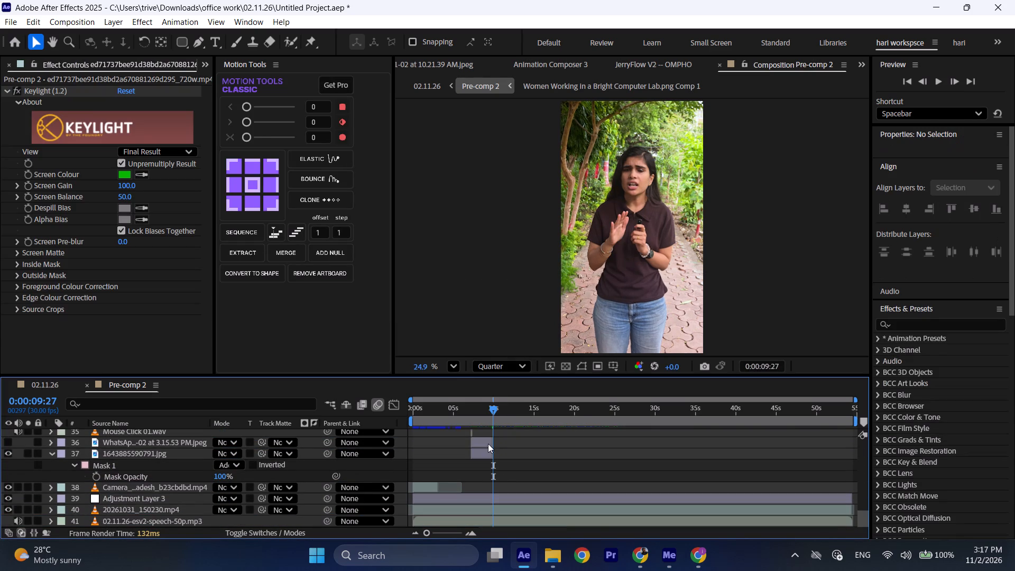
Replace the MPCON logo insert by making the MAPCET screenshot visible and deleting 1643885590791.jpg, and preview the section.
click(469, 407)
key(space)
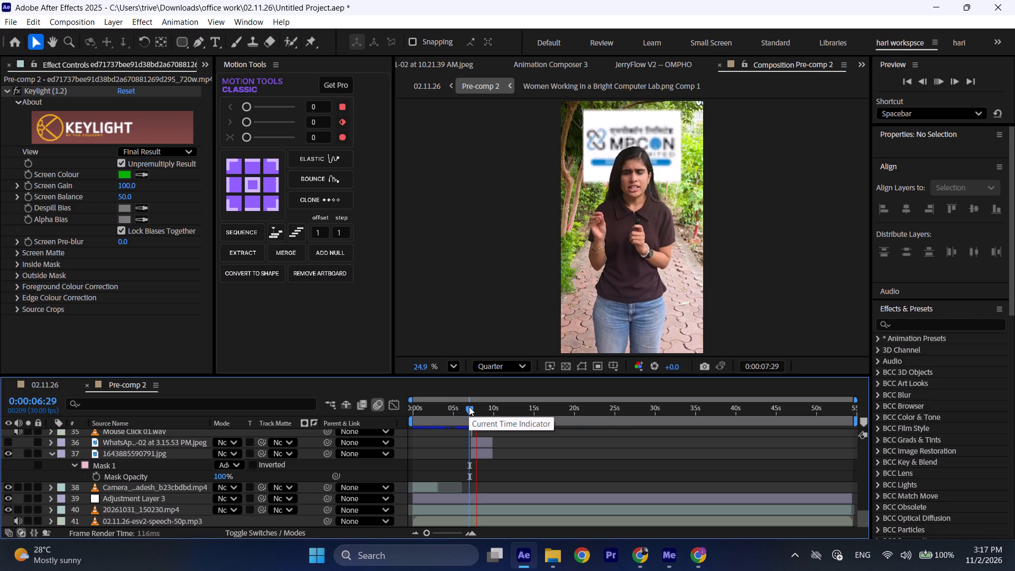
key(space)
click(479, 444)
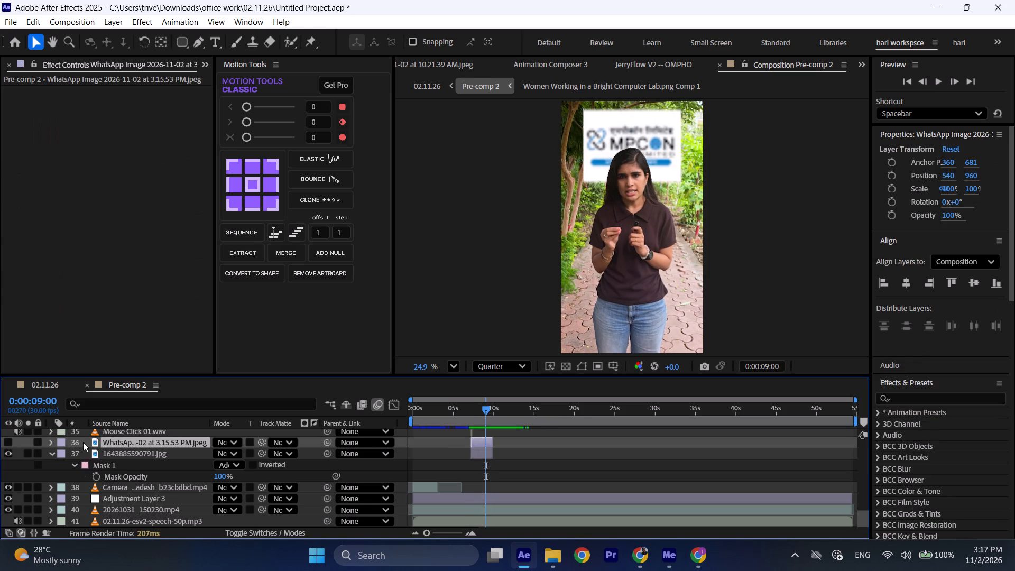
click(11, 441)
click(477, 454)
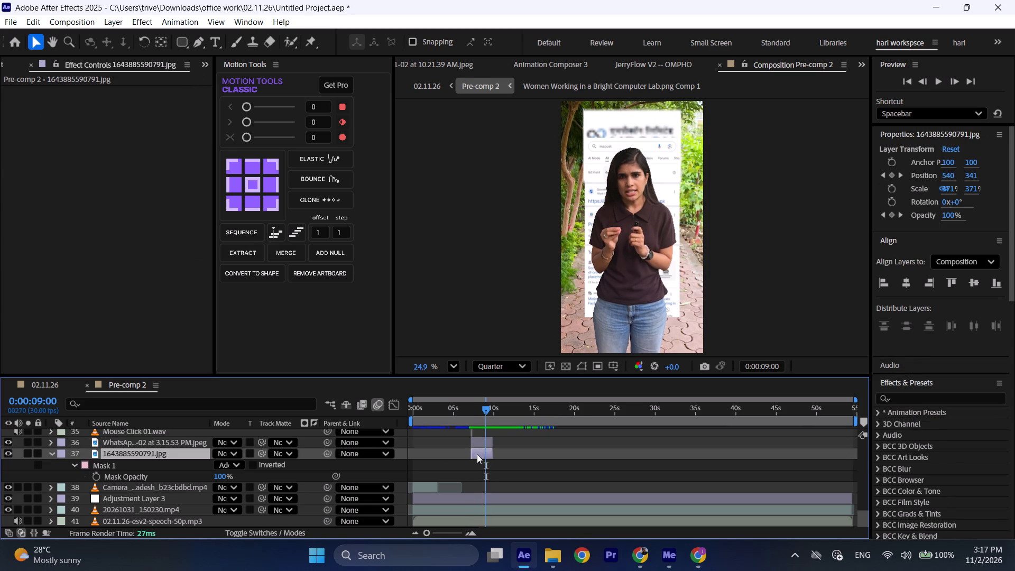
key(BackSpace)
click(472, 420)
key(space)
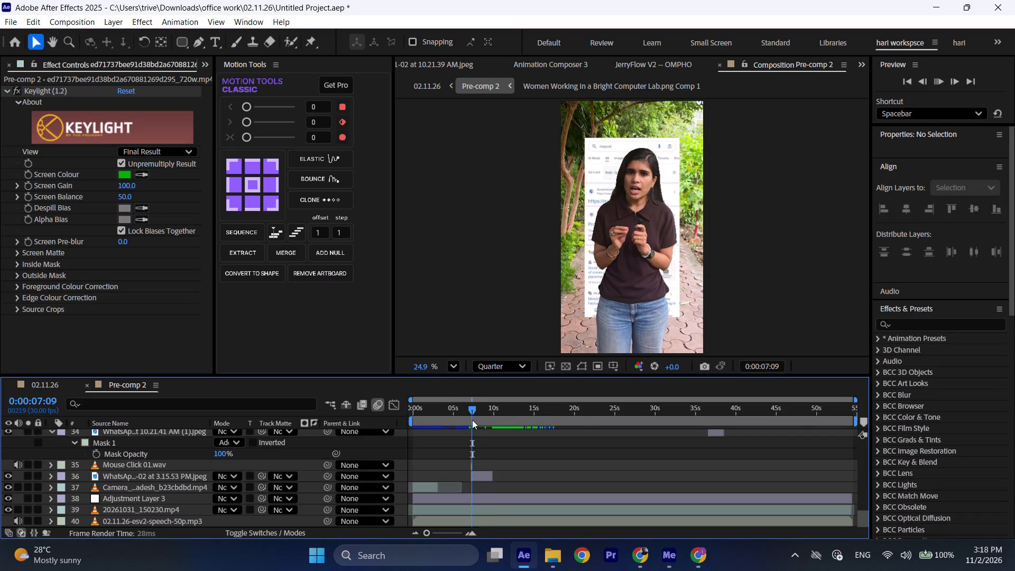
key(space)
Fit the MAPCET screenshot to the composition height and preview it behind the presenter.
click(486, 476)
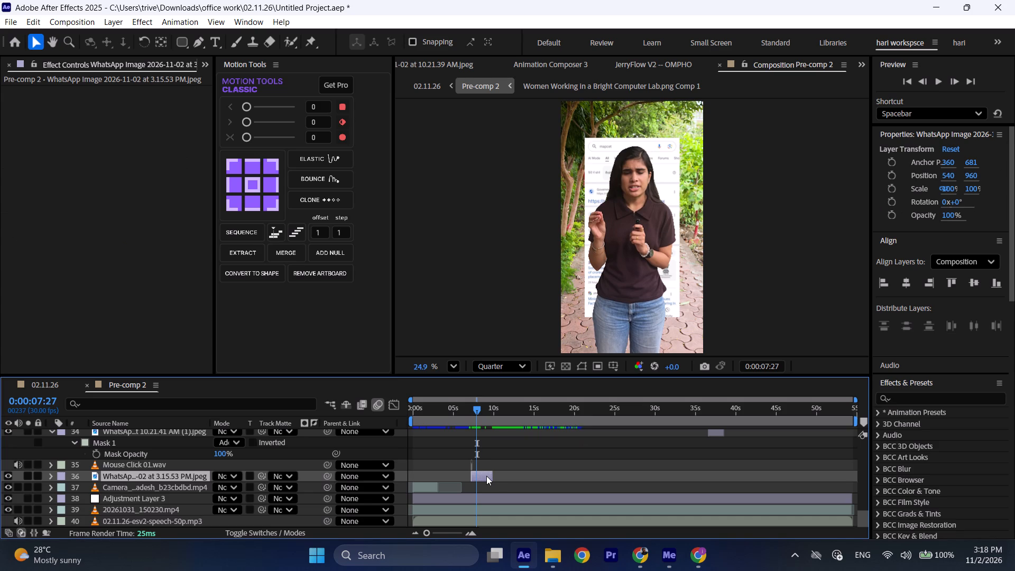
key(ctrl+alt+shift+g)
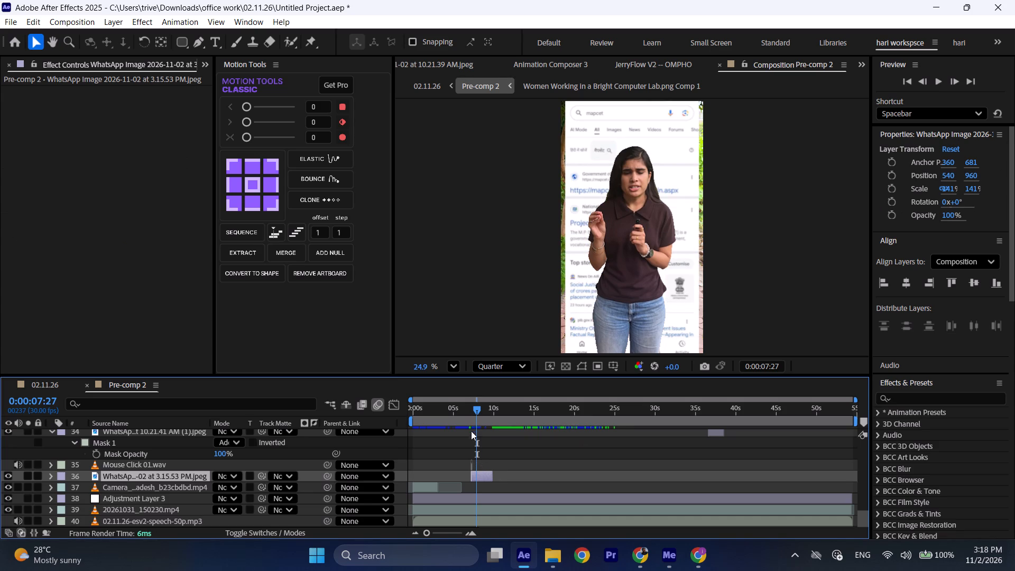
click(470, 409)
key(space)
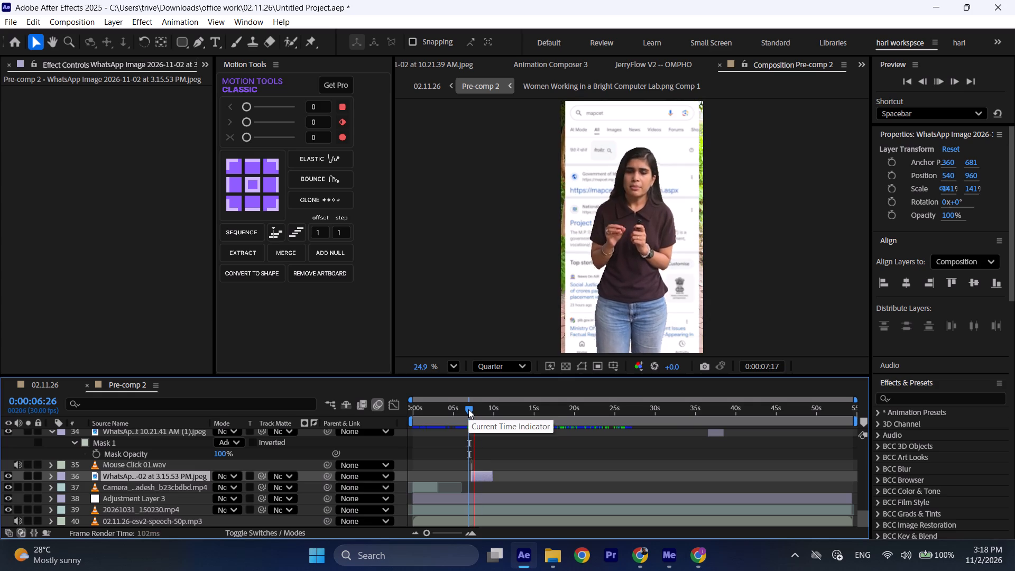
click(468, 409)
key(space)
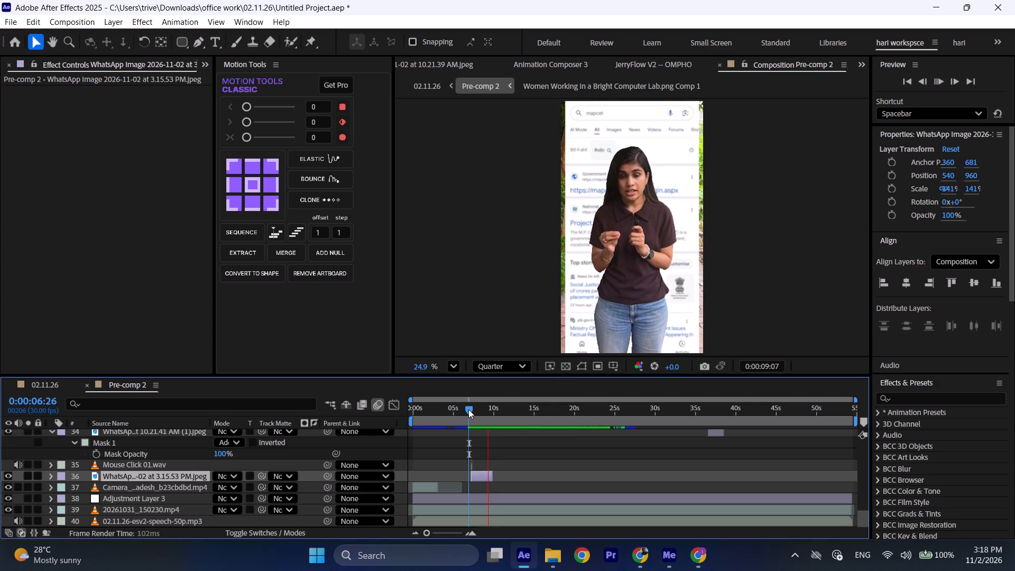
key(space)
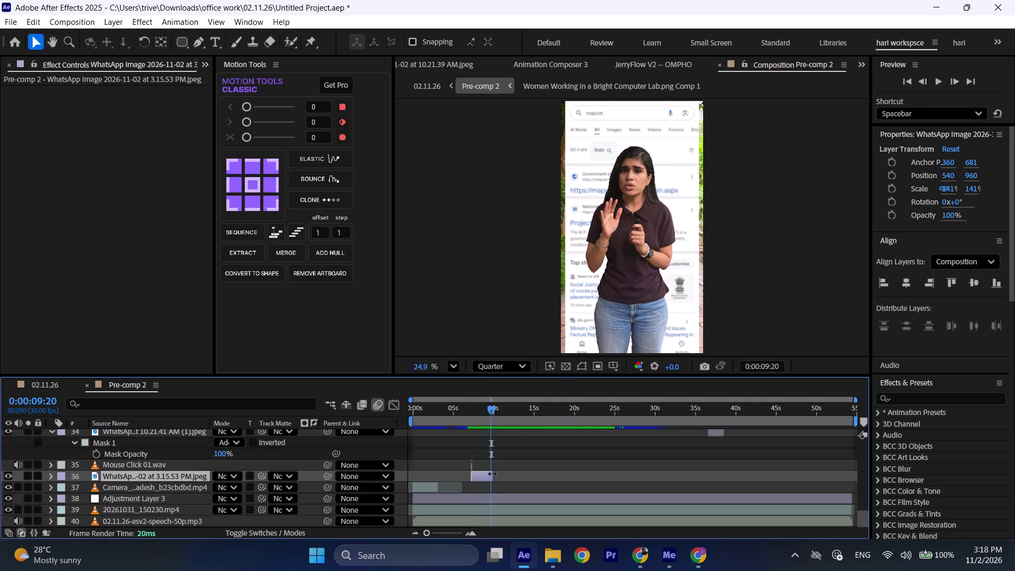
Move the MAPCET screenshot and its Mouse Click 01.wav layer together to directly above 20261031_150230.mp4 Comp 1.
click(485, 476)
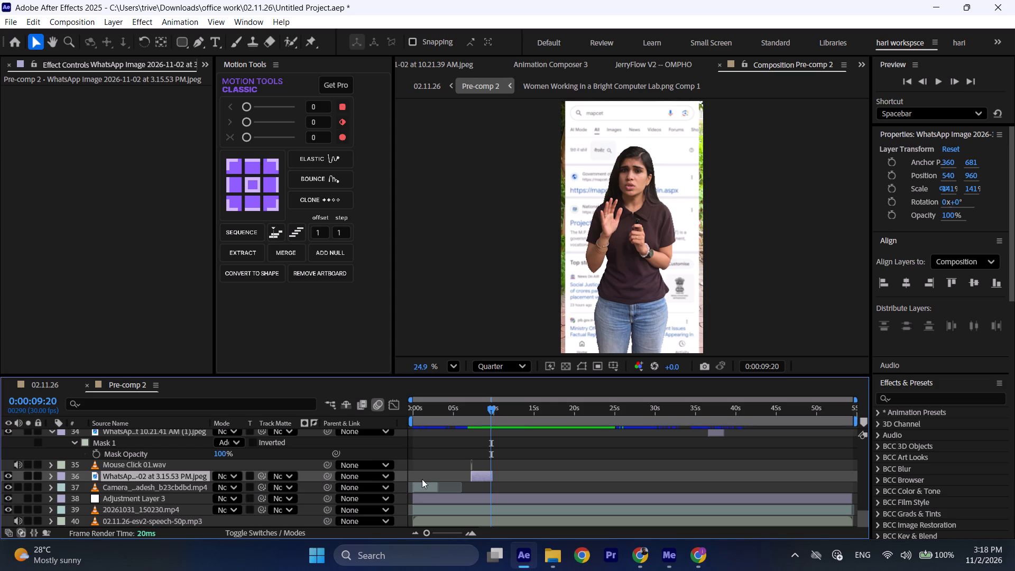
shift+click(471, 466)
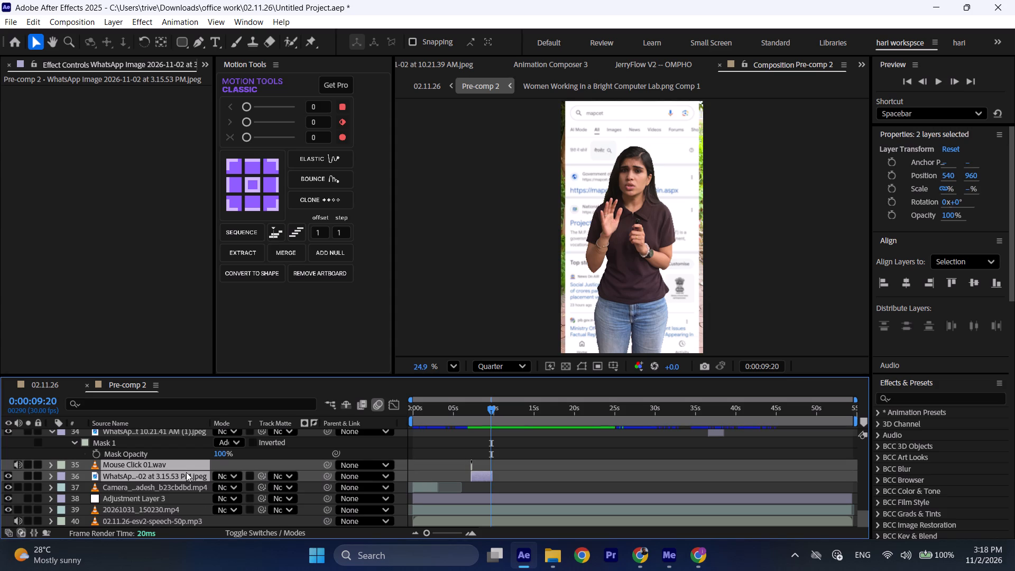
drag(181, 466, 180, 432)
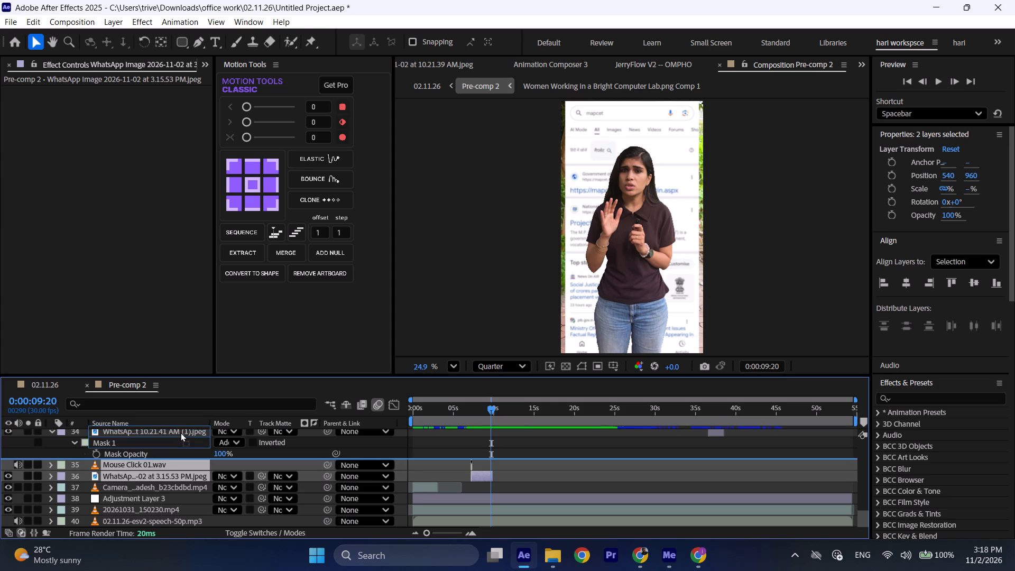
drag(180, 432, 177, 482)
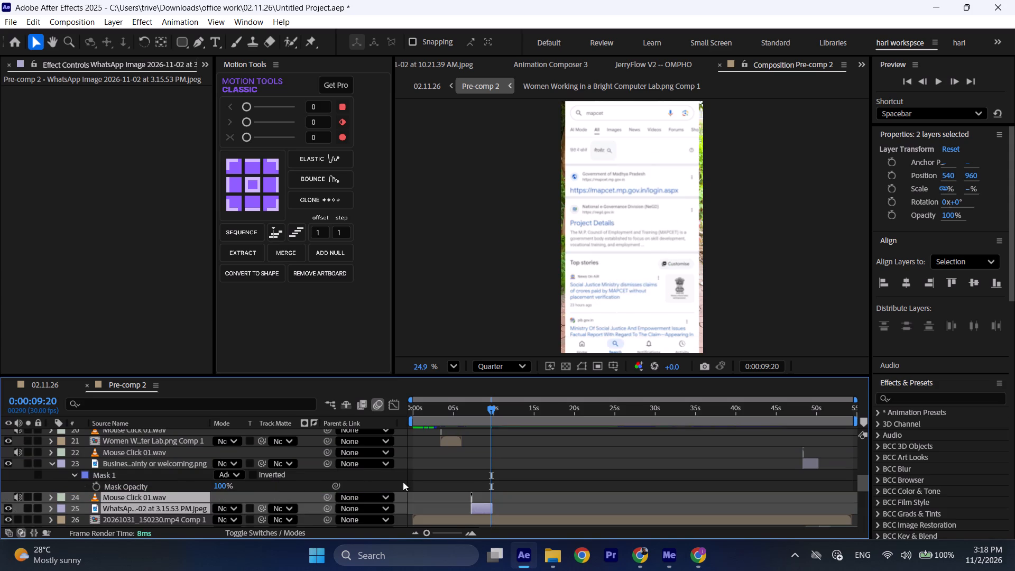
click(511, 476)
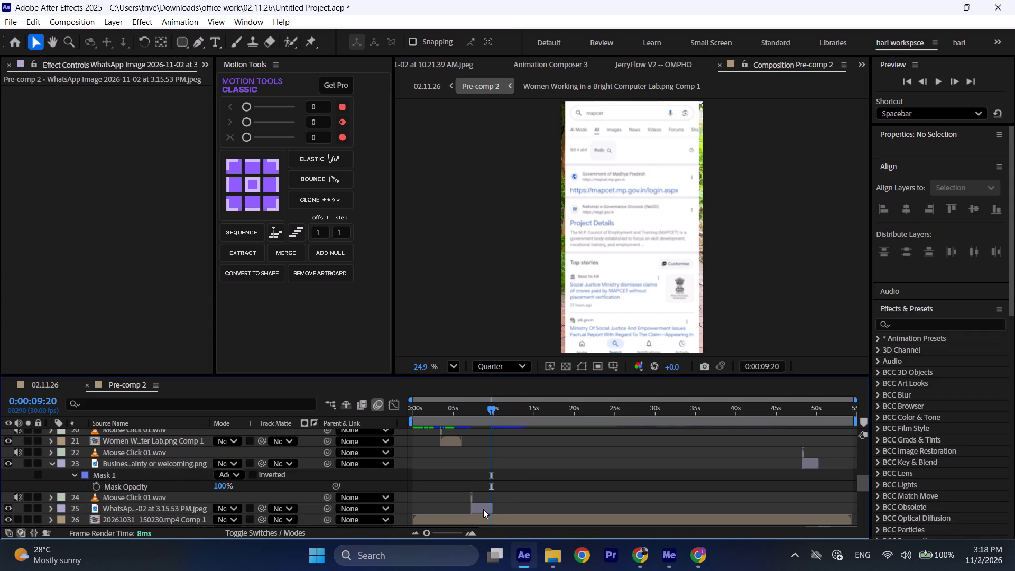
Scale the MAPCET screenshot layer up to 163% at 0:00:07:06 so it covers the frame width.
click(483, 509)
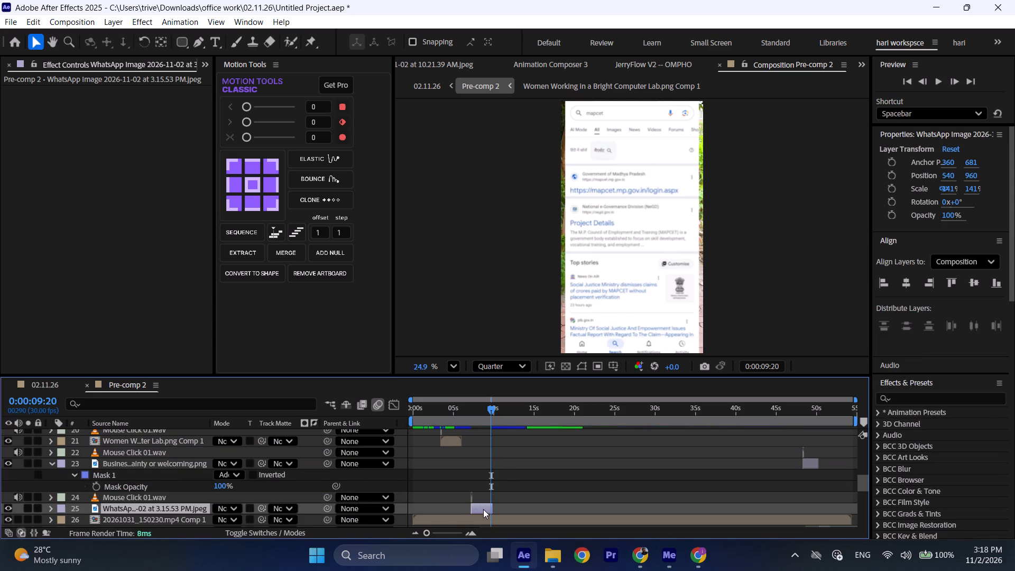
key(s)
scroll(508, 452, down, 1)
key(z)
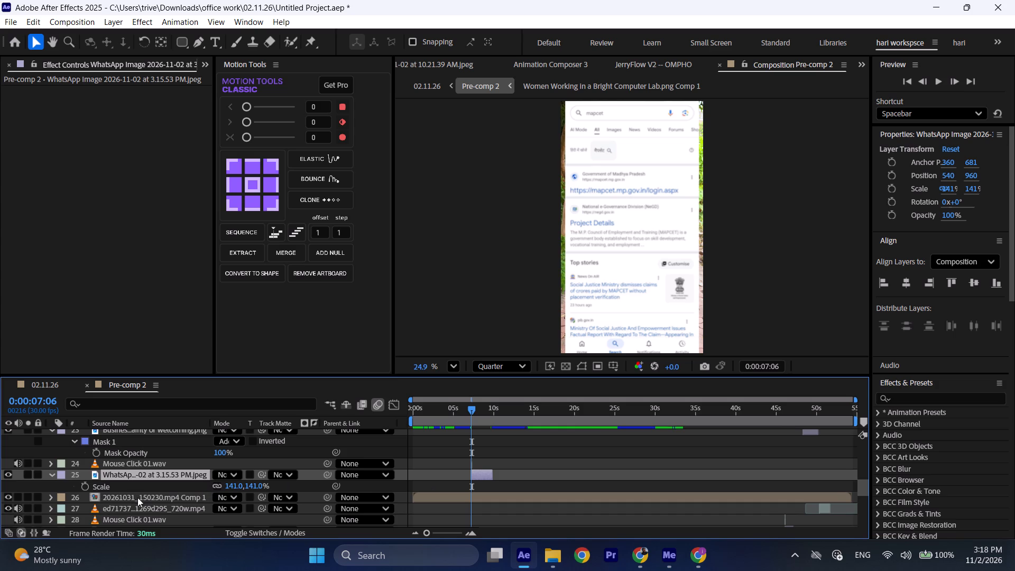
drag(229, 485, 237, 486)
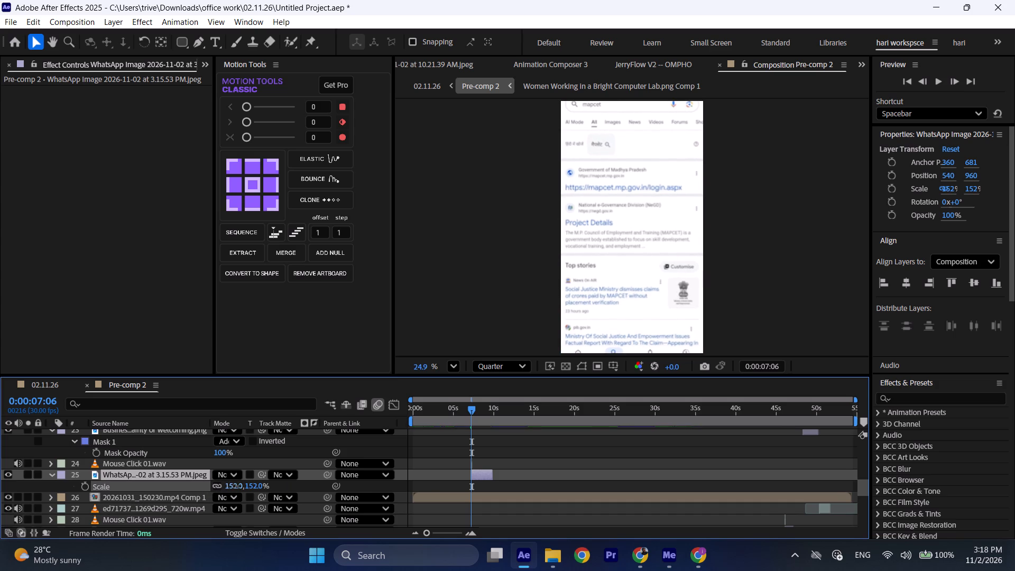
drag(237, 486, 241, 486)
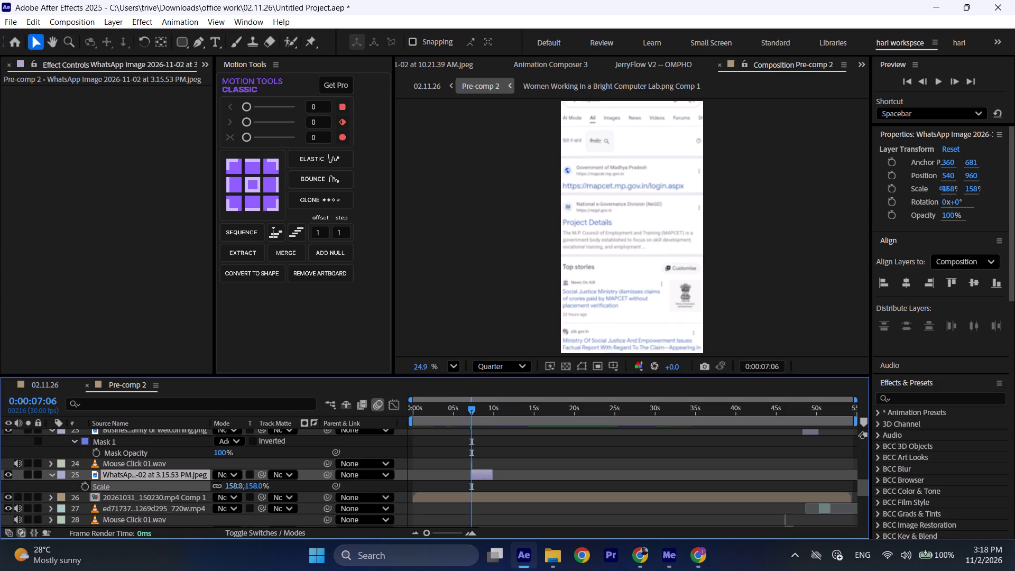
drag(241, 486, 244, 486)
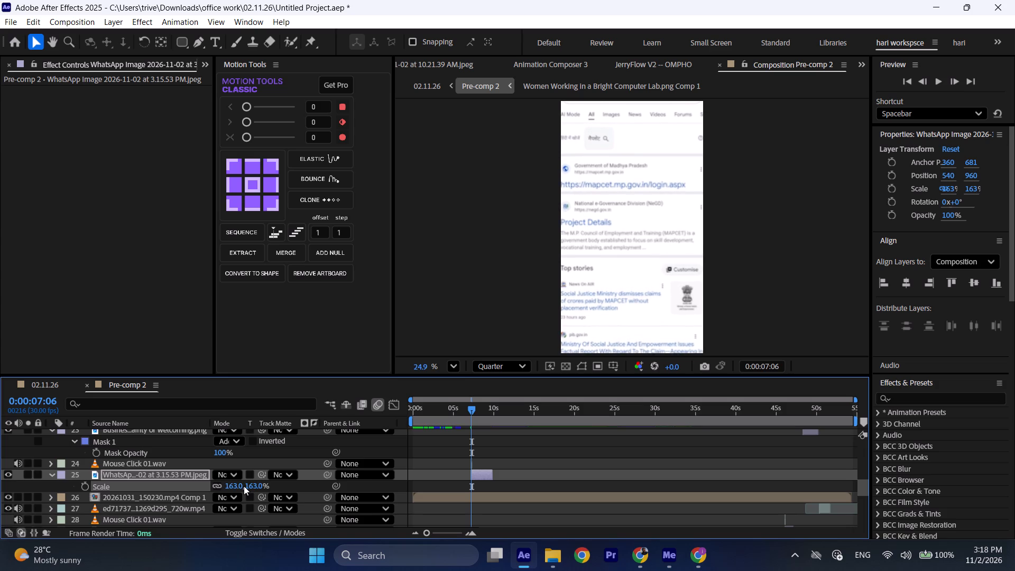
Reposition the MAPCET screenshot to 574, 1092 so the mapcet search bar sits at the top of the frame.
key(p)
drag(223, 485, 261, 486)
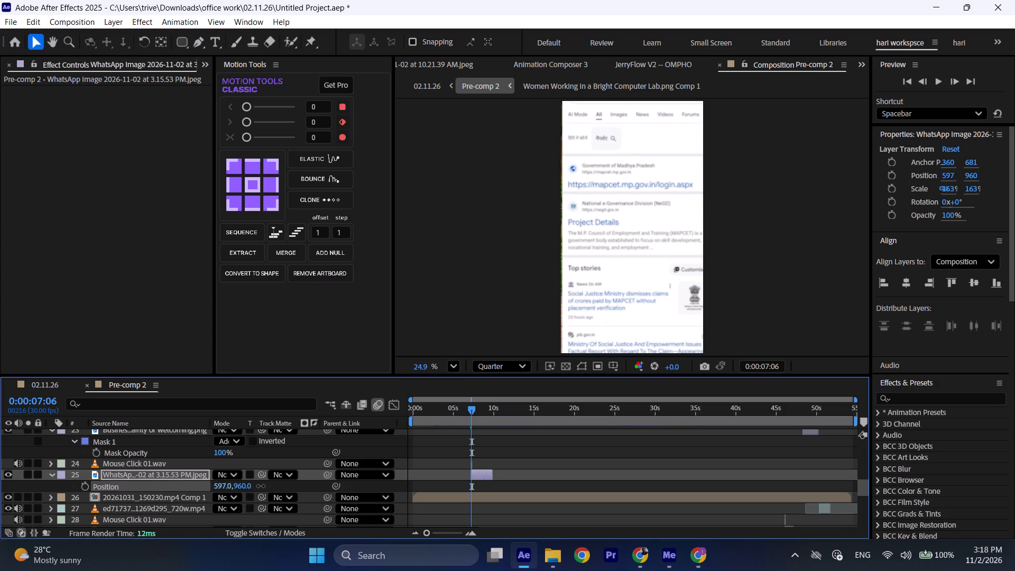
drag(261, 486, 247, 487)
drag(244, 487, 257, 488)
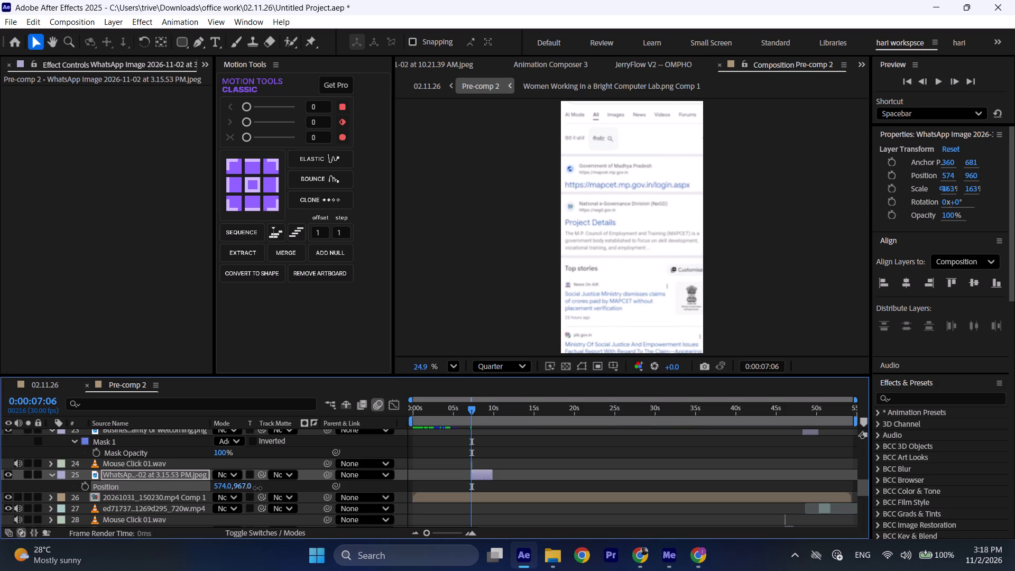
drag(257, 488, 339, 494)
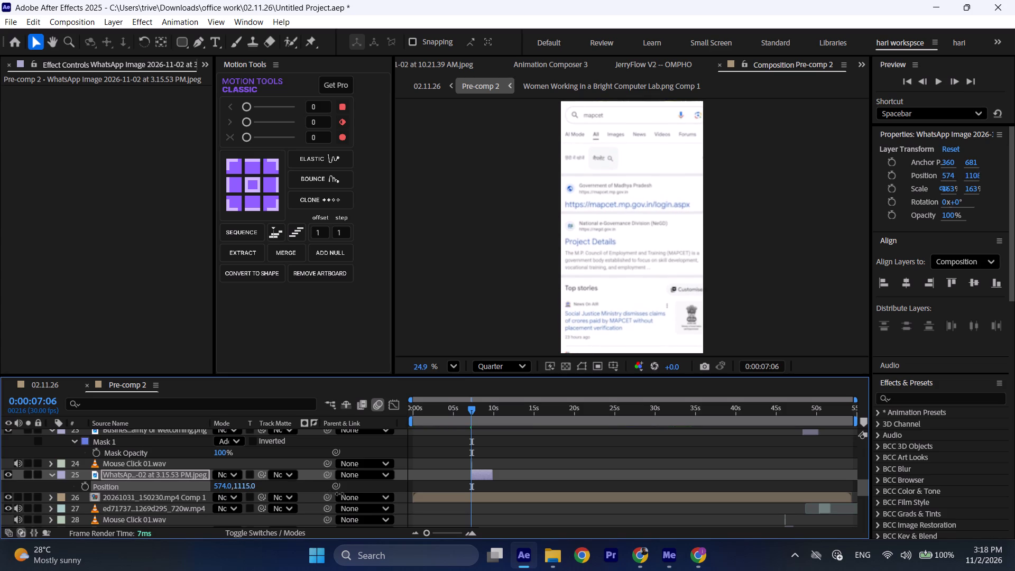
drag(339, 494, 328, 490)
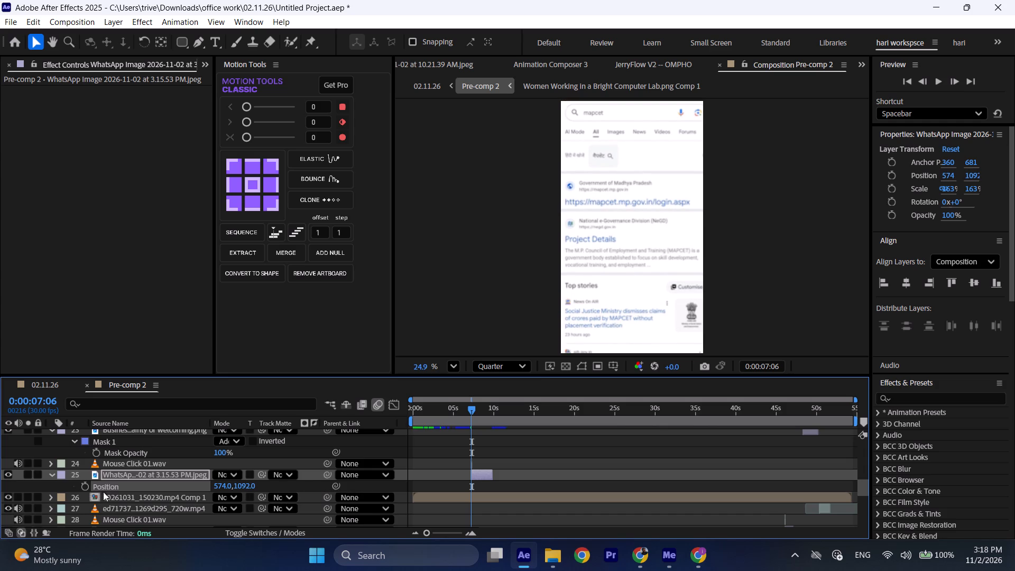
Animate the MAPCET screenshot upward with Position keyframes from 574, 1092 at 0:00:07:06 to 574, 934 at 0:00:08:06, and preview it.
click(86, 487)
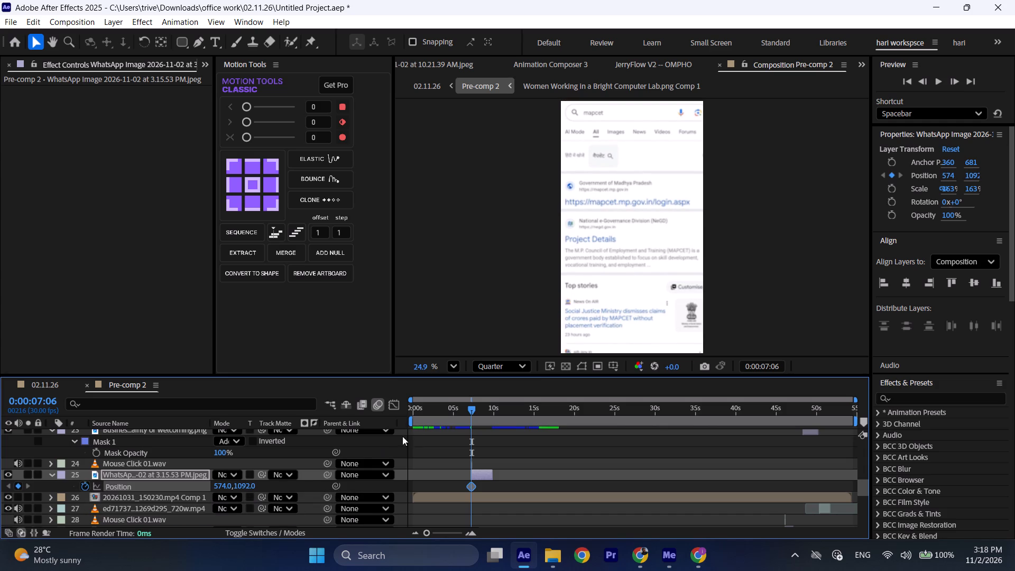
drag(472, 410, 480, 410)
drag(250, 483, 214, 483)
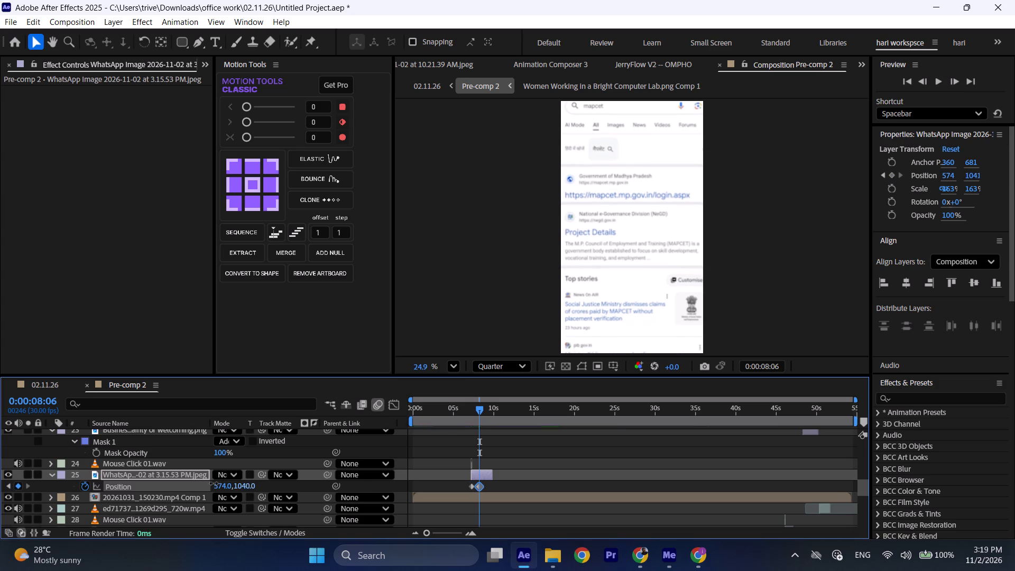
drag(214, 483, 155, 474)
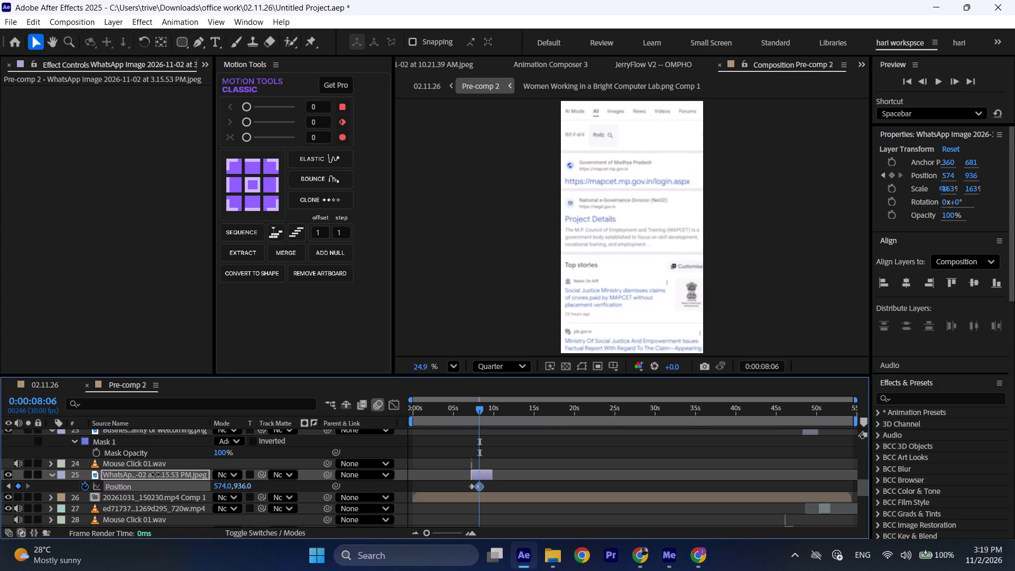
drag(155, 474, 154, 474)
click(467, 407)
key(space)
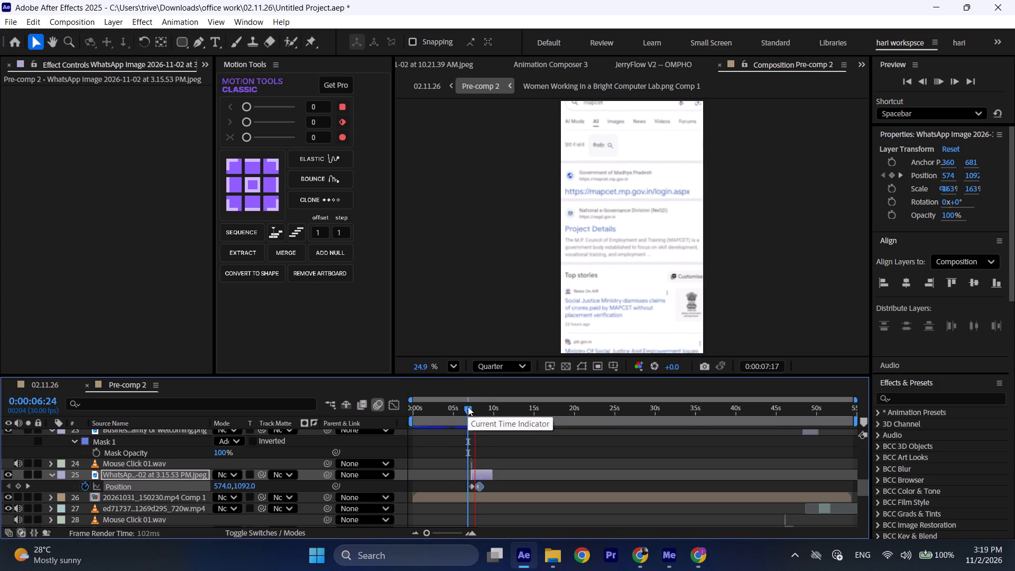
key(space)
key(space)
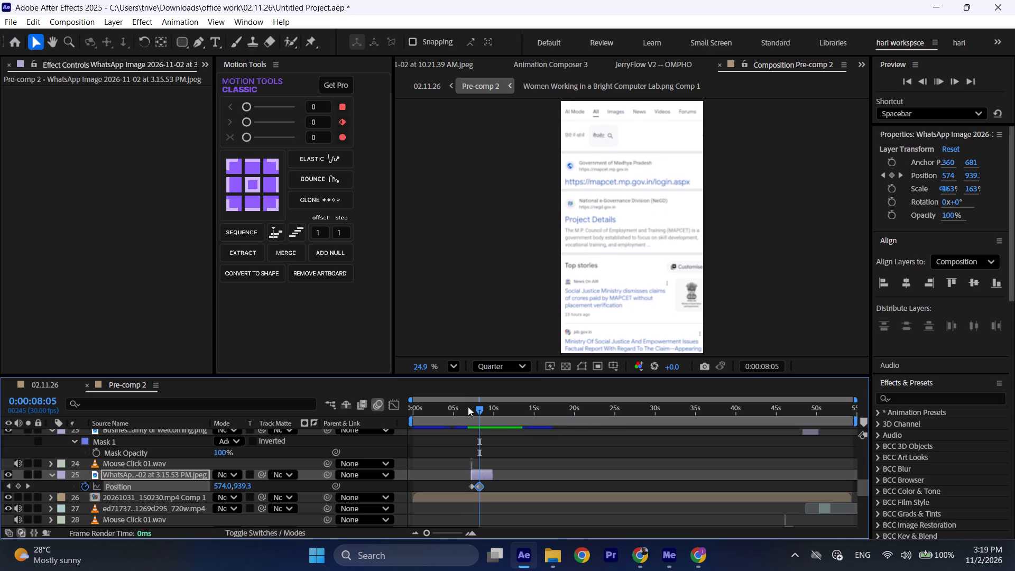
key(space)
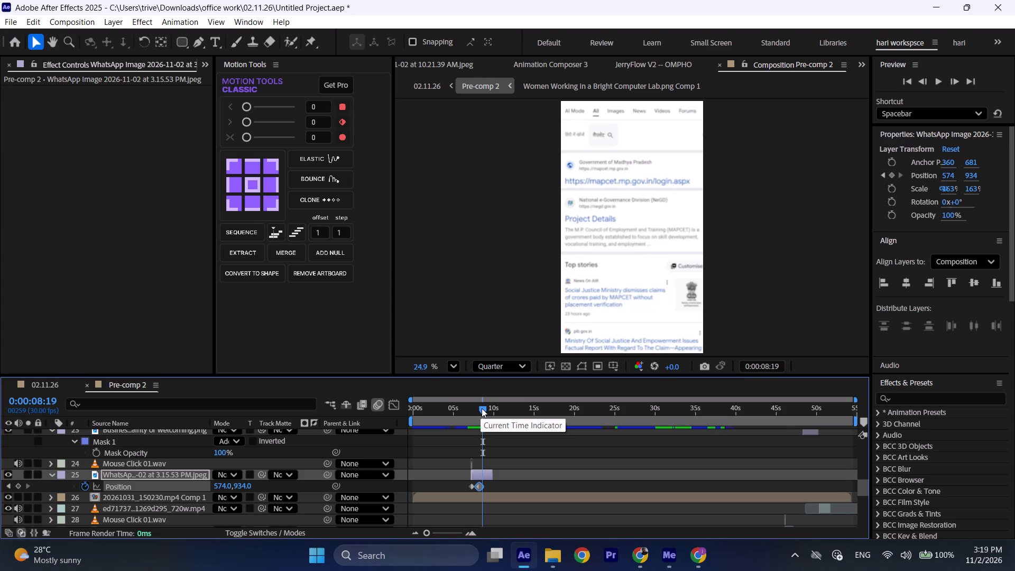
Set the MAPCET screenshot's anchor point to its top-left corner with Motion Tools.
click(236, 170)
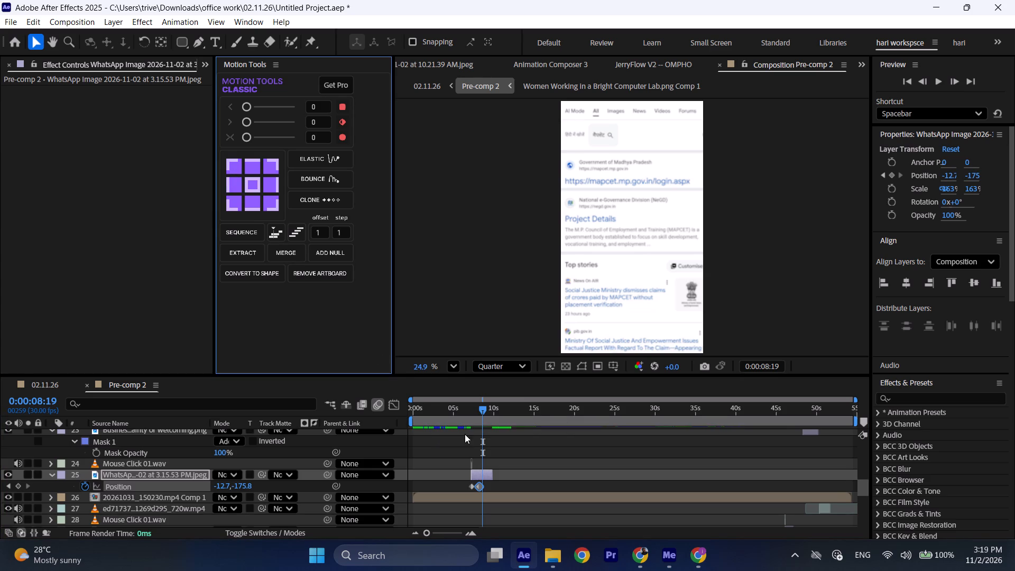
Keyframe the MAPCET screenshot's scale from 163% at 0:00:07:06 to 174% at 0:00:08:11.
key(z)
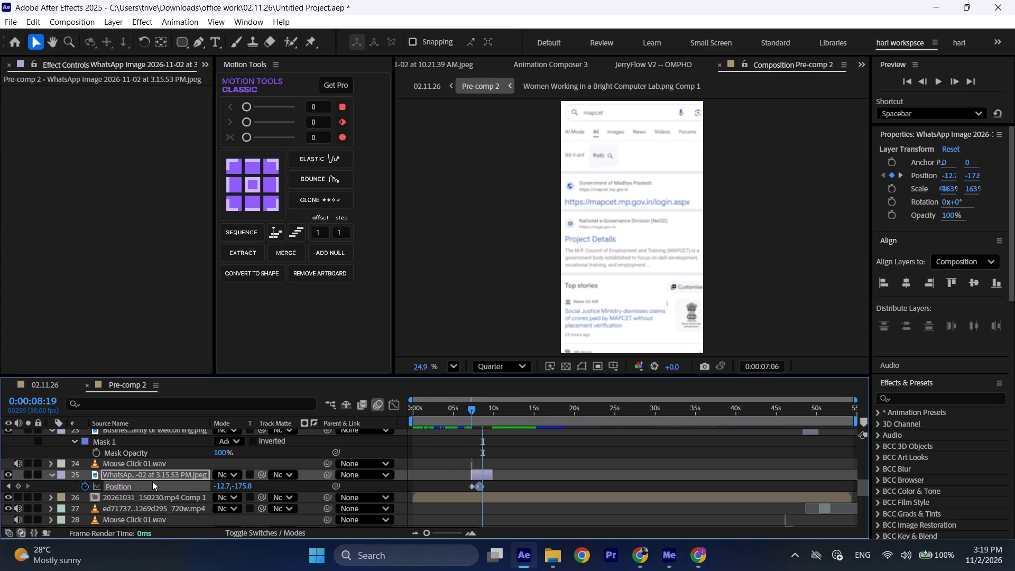
key(s)
click(84, 485)
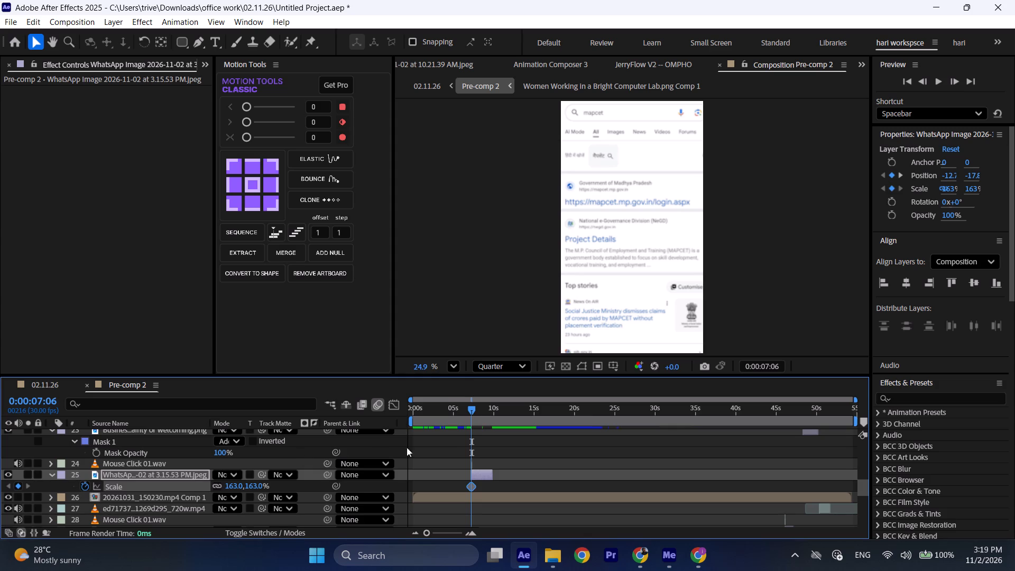
key(p)
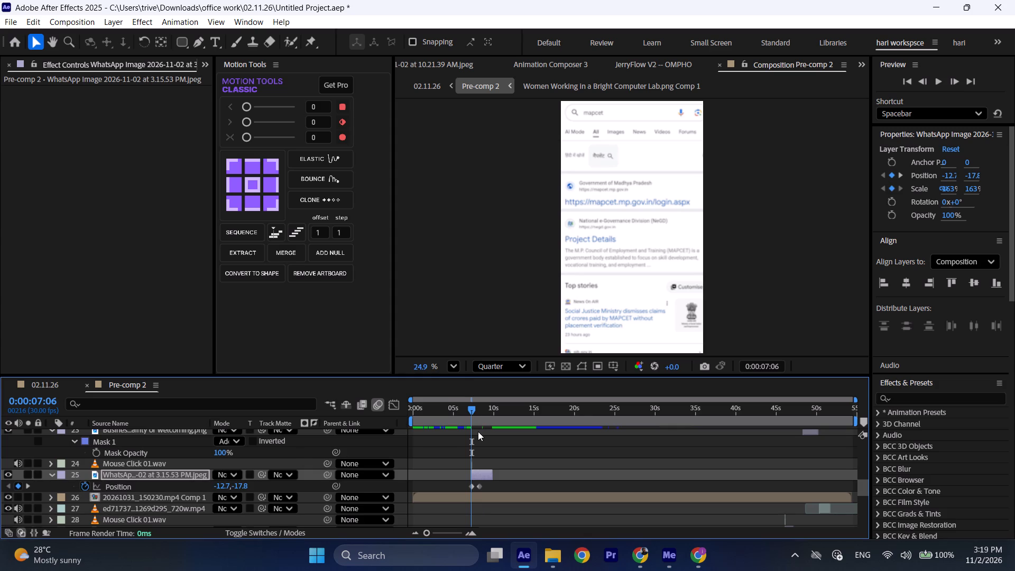
click(480, 413)
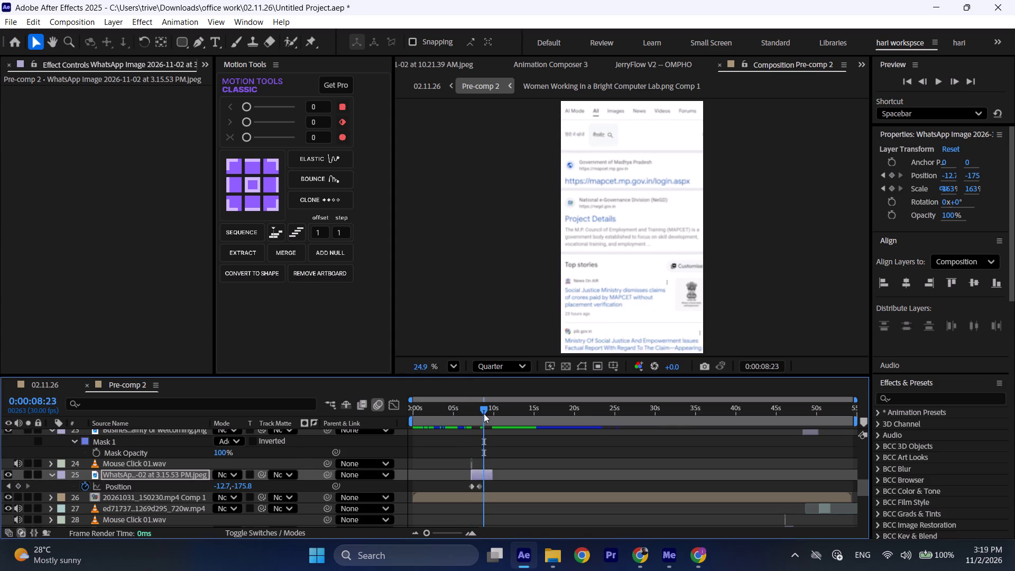
click(484, 413)
key(p)
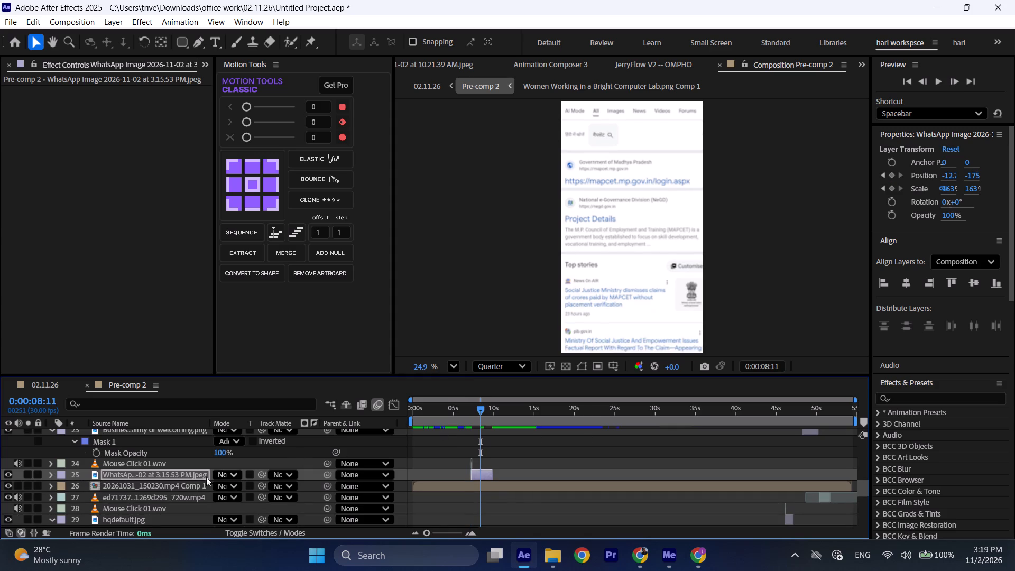
key(s)
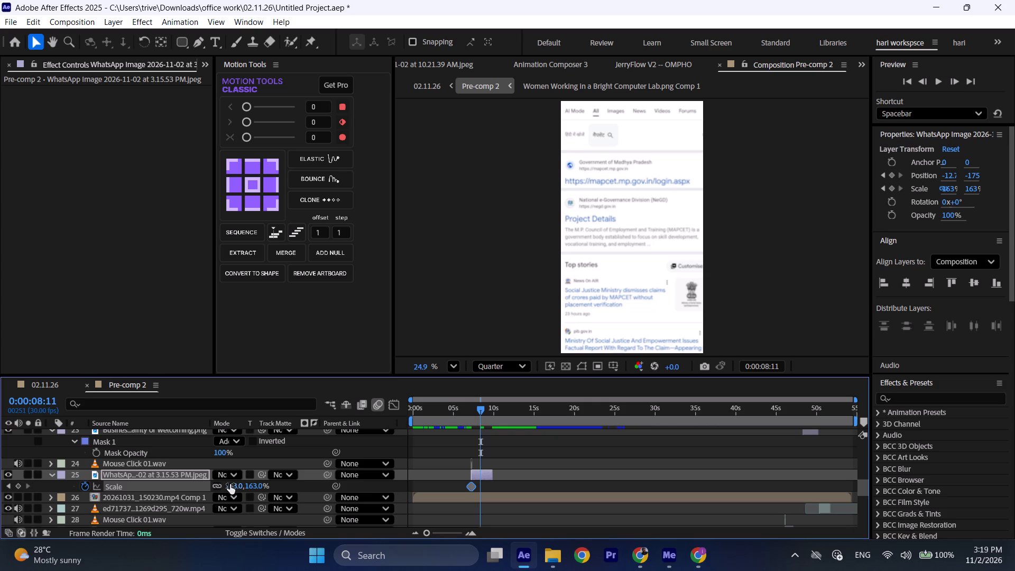
drag(232, 486, 242, 486)
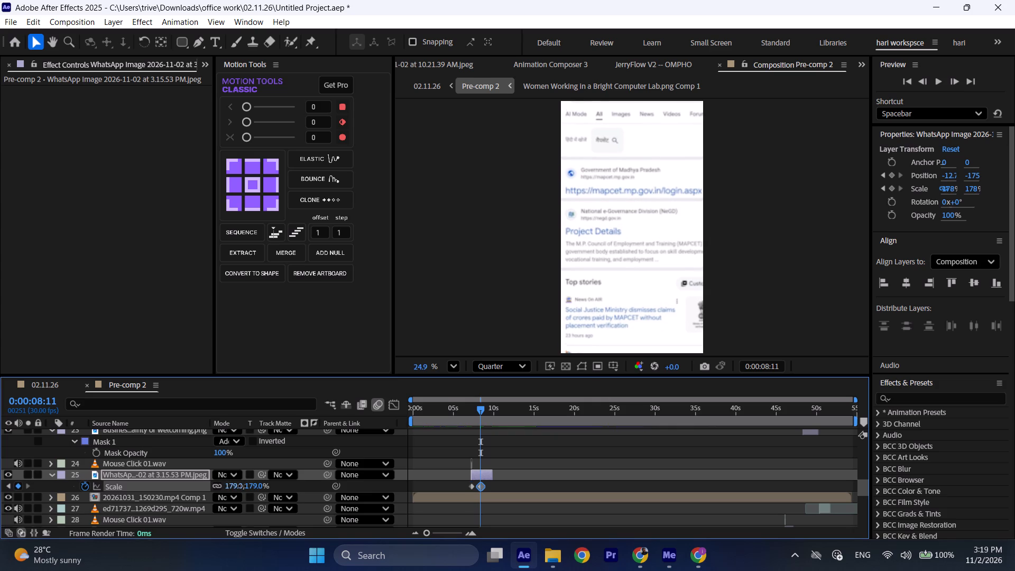
drag(242, 486, 238, 485)
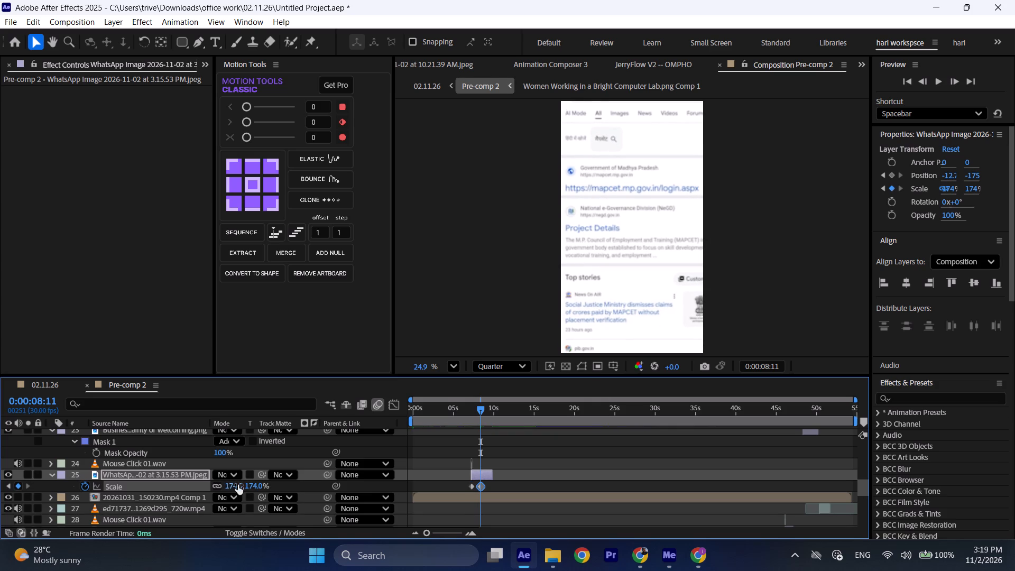
Preview the MAPCET screenshot's scale animation up to 0:00:08:23.
click(472, 410)
key(space)
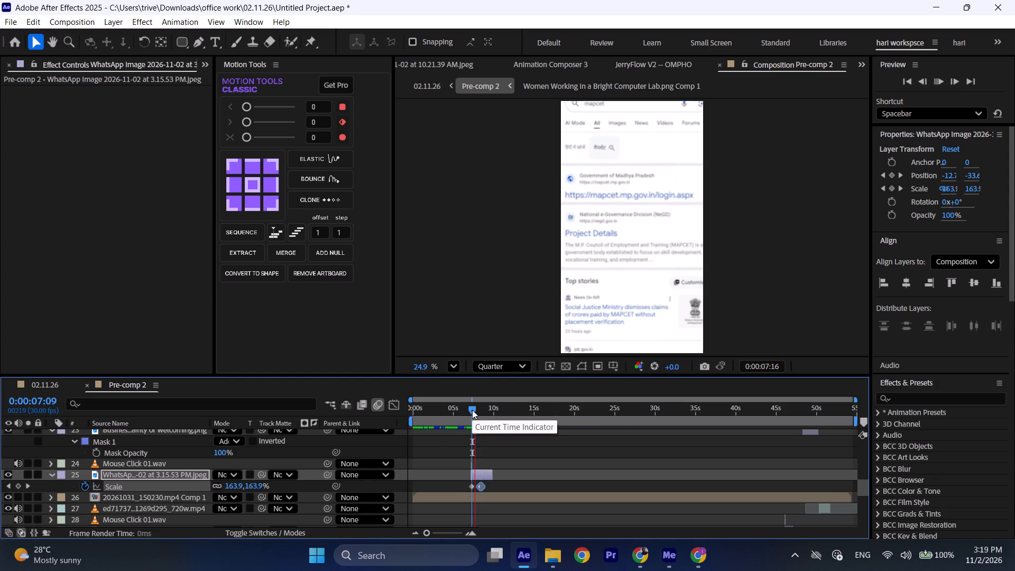
drag(478, 410, 481, 411)
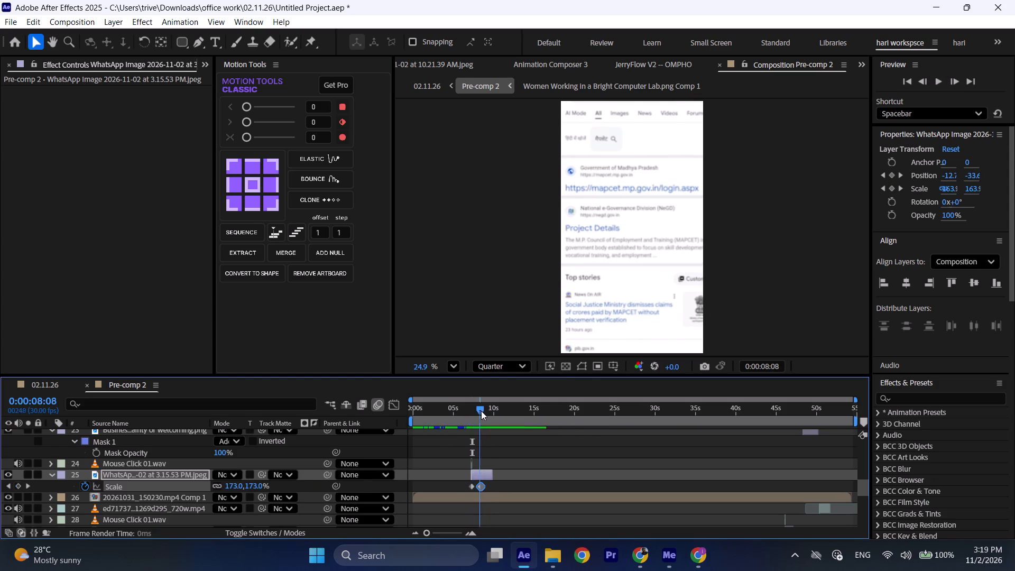
drag(481, 411, 484, 411)
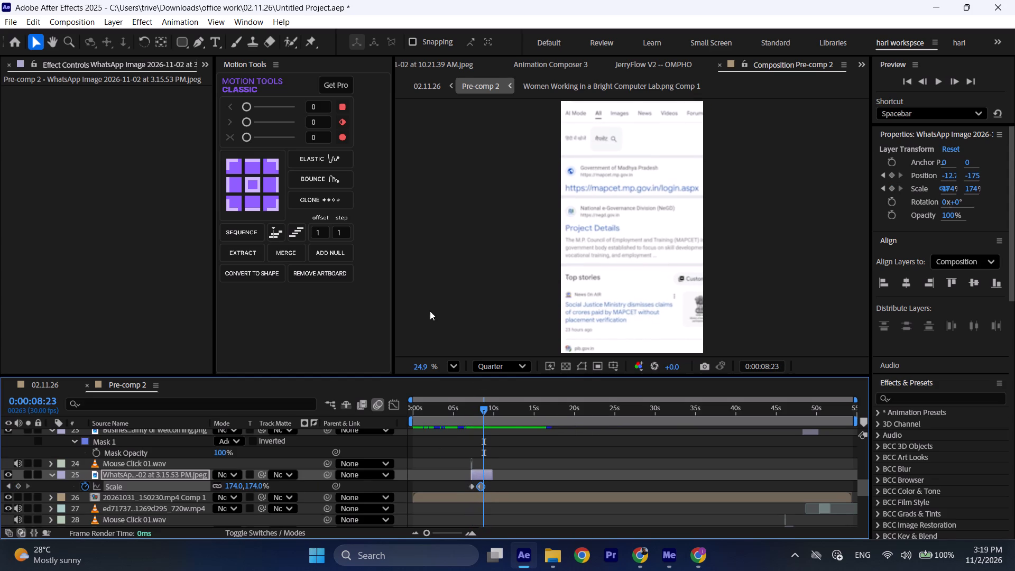
Draw an unfilled rectangle with a 6 px red stroke, about 1054 × 132 px, around the mapcet.mp.gov.in login link.
click(529, 464)
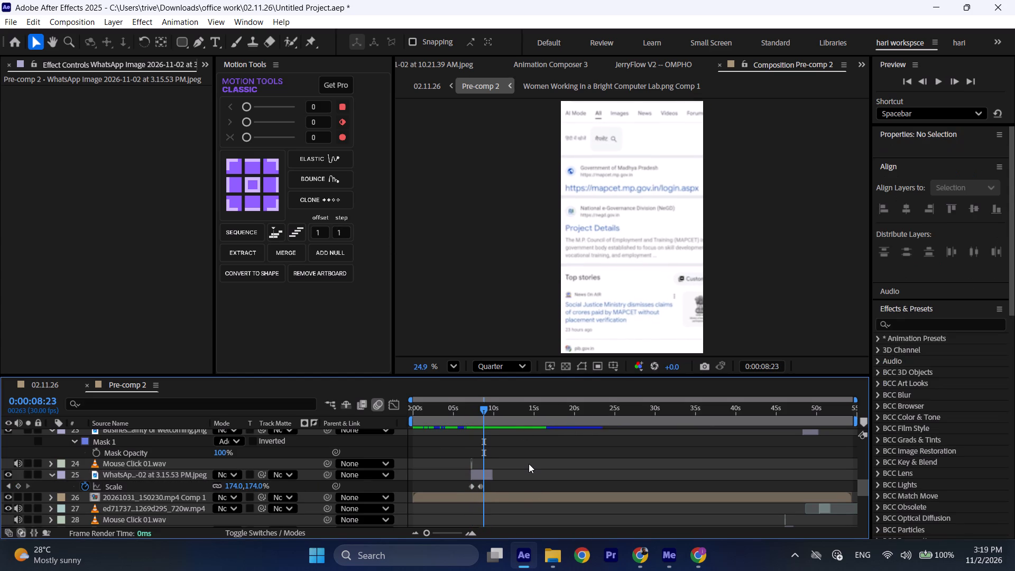
click(468, 478)
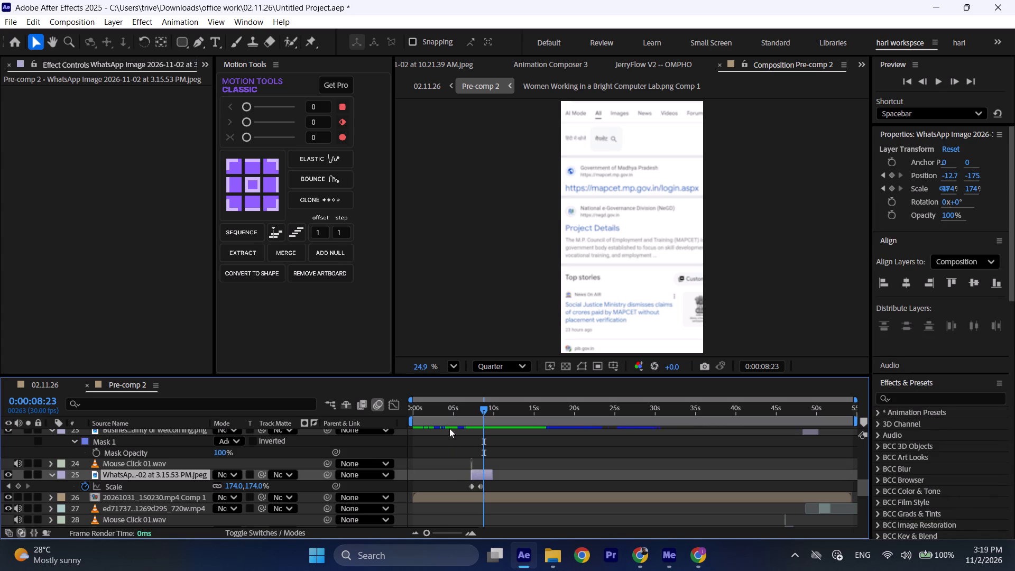
click(508, 467)
click(178, 47)
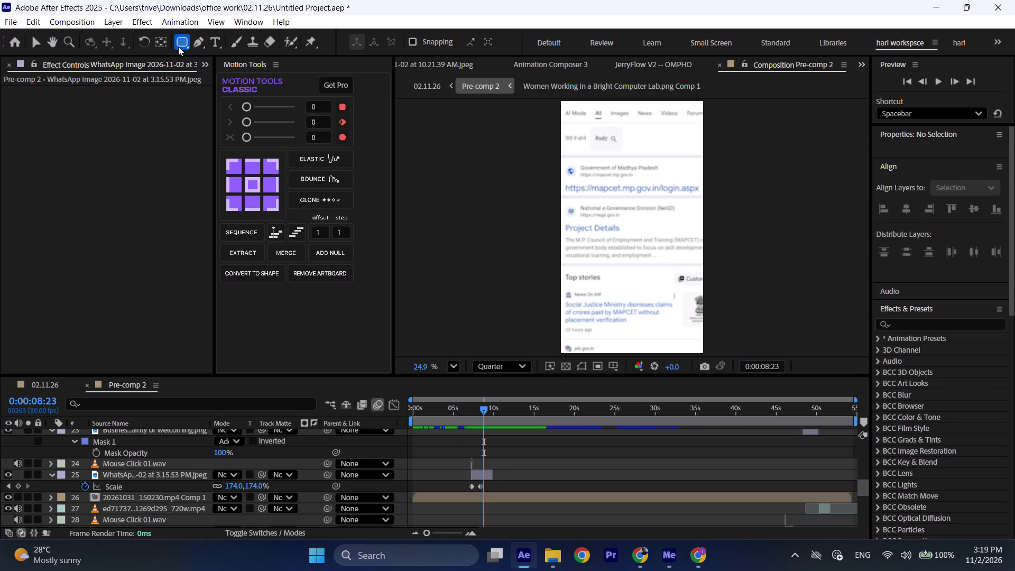
click(232, 36)
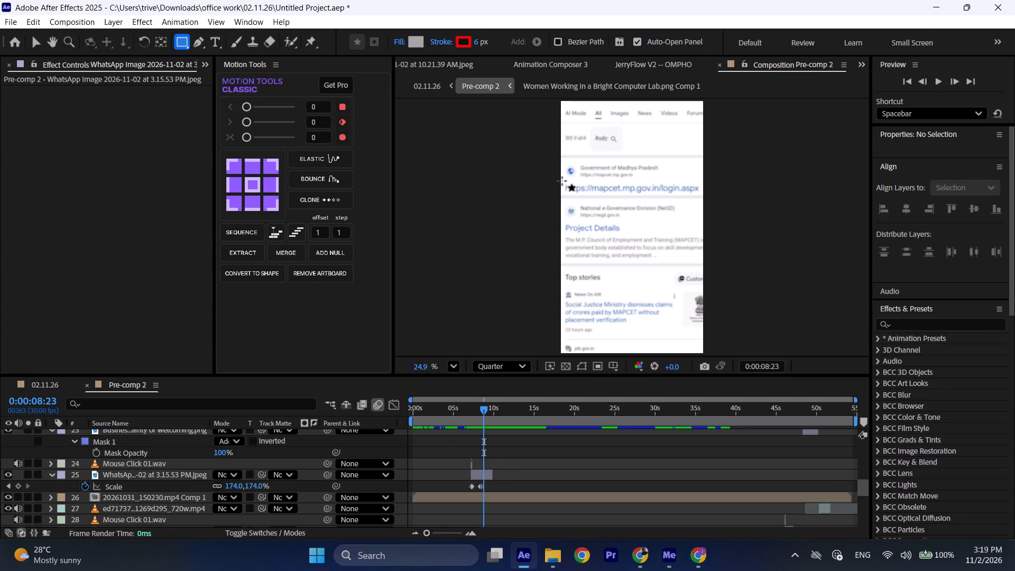
drag(562, 181, 701, 198)
click(988, 463)
click(970, 403)
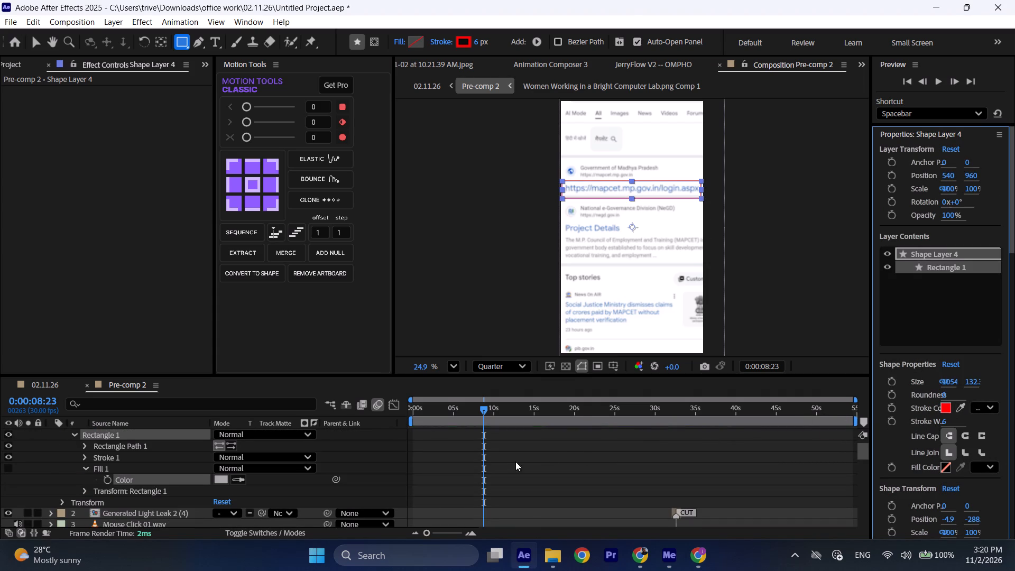
Split the rectangle's shape layer at 0:00:08:23 and delete the earlier part.
scroll(476, 473, up, 4)
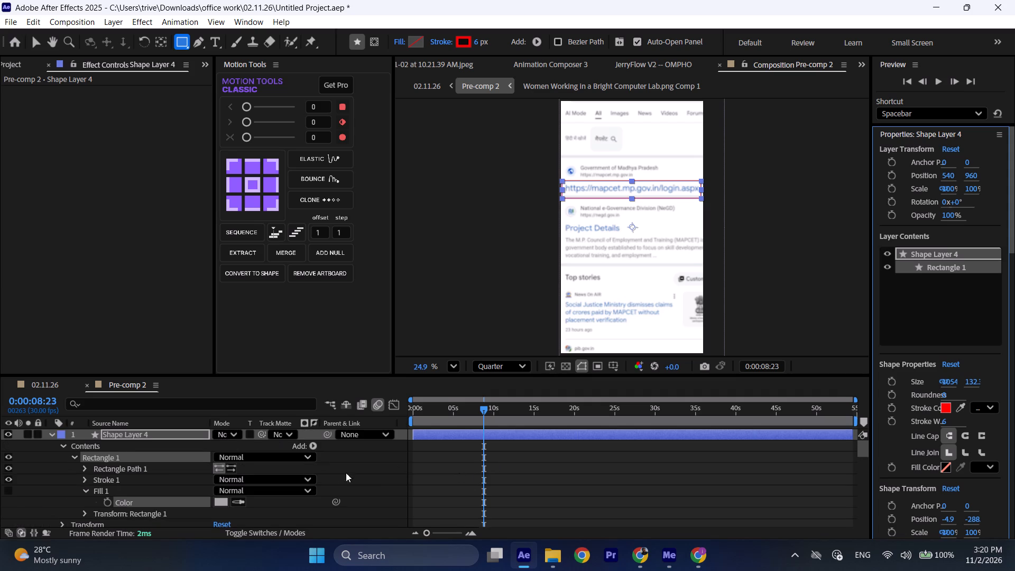
click(49, 433)
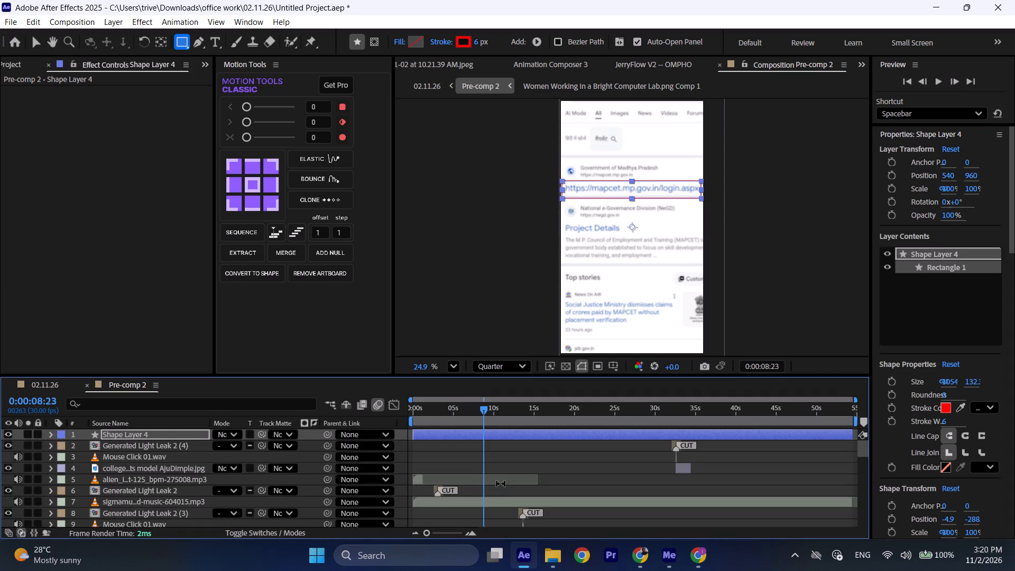
key(ctrl+shift+d)
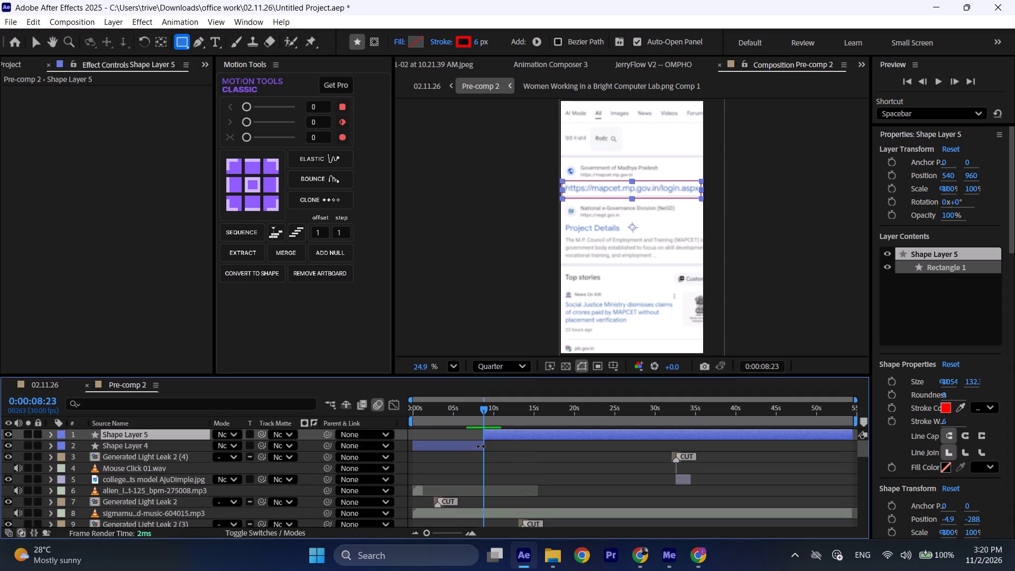
click(481, 446)
key(BackSpace)
scroll(514, 460, up, 2)
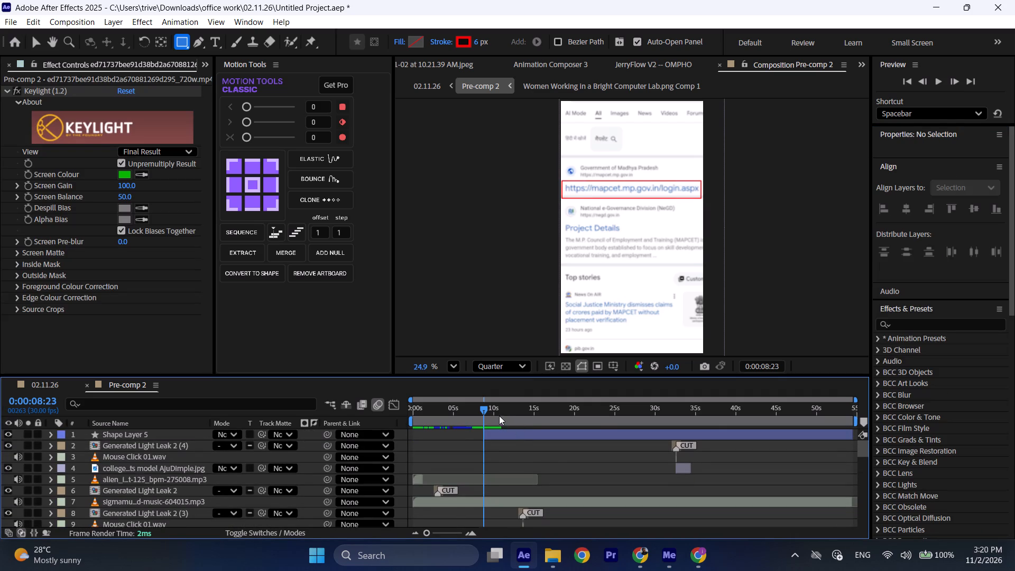
Move the rectangle layer directly above the MAPCET screenshot's Mouse Click 01.wav layer and trim its end to about 0:00:10:10.
scroll(500, 469, down, 7)
scroll(500, 469, up, 4)
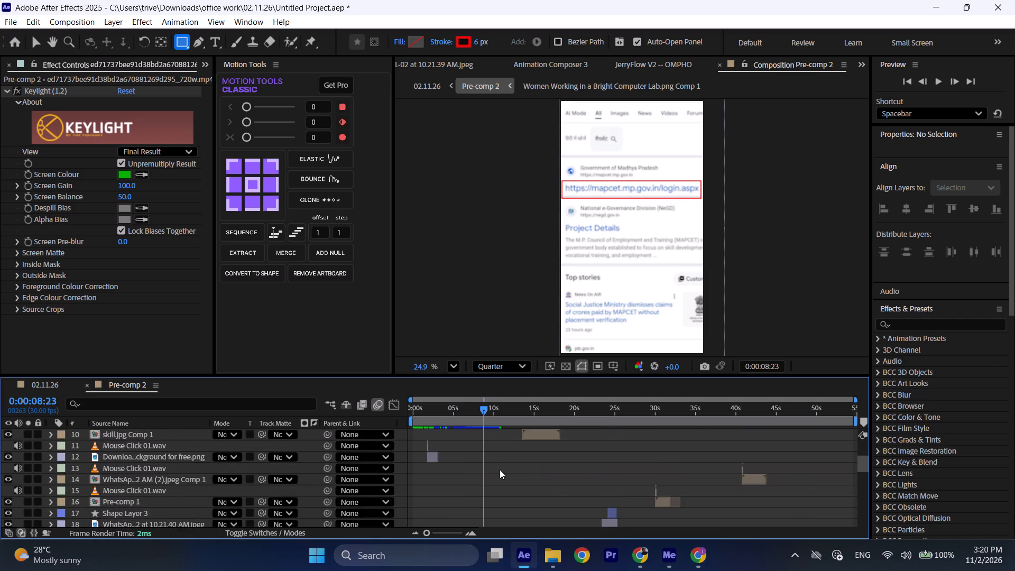
scroll(501, 459, up, 4)
click(499, 432)
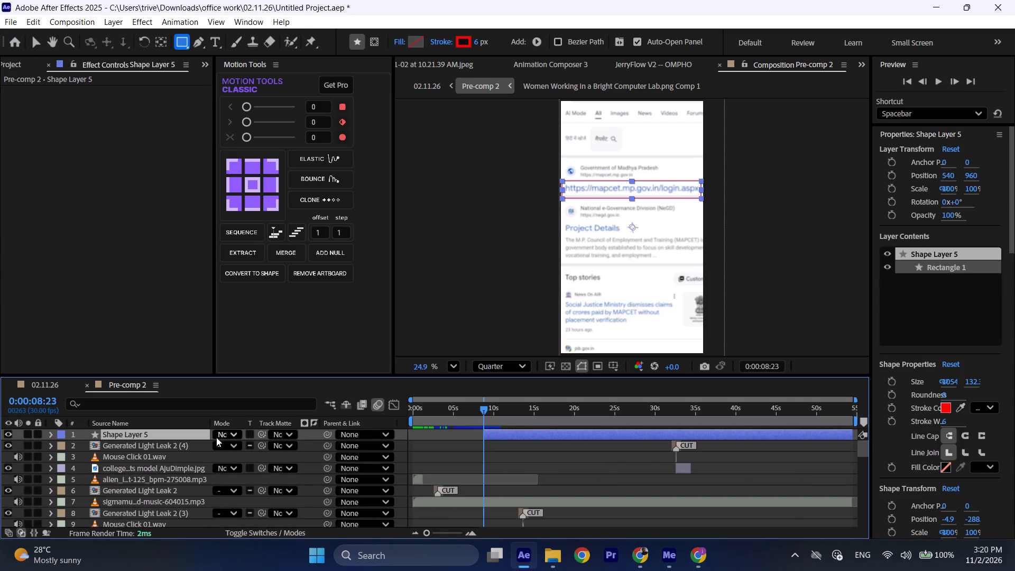
drag(202, 433, 199, 523)
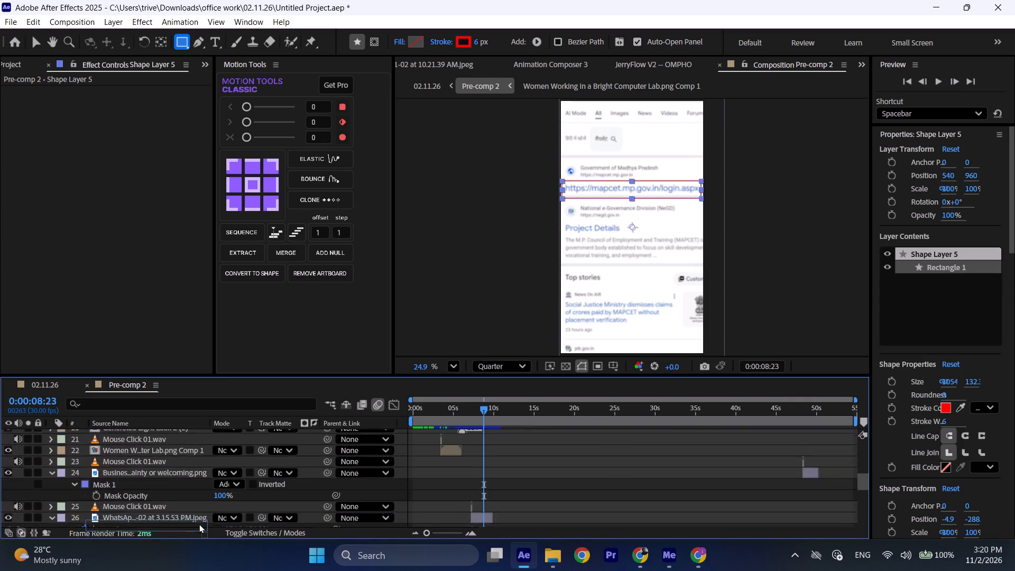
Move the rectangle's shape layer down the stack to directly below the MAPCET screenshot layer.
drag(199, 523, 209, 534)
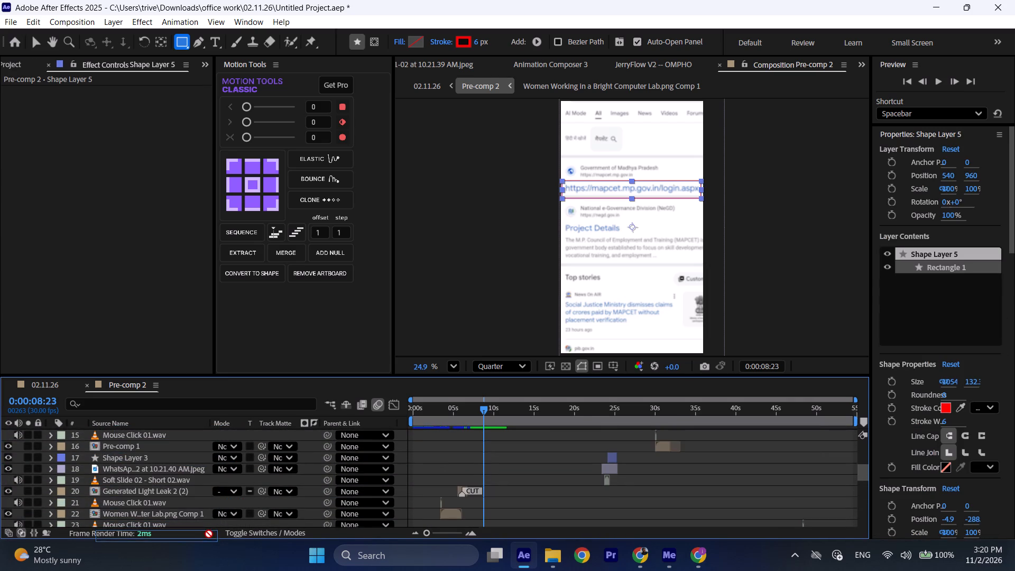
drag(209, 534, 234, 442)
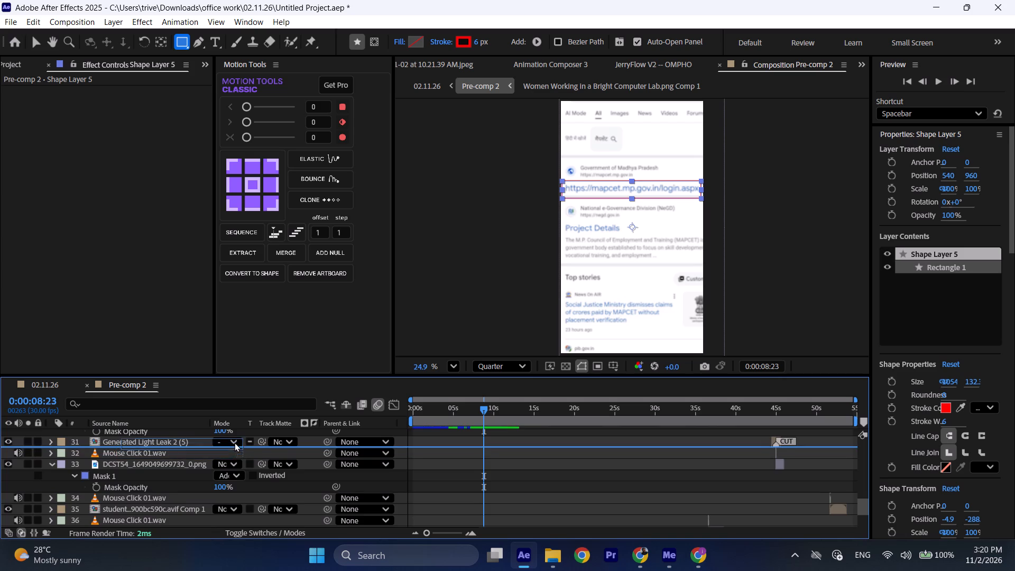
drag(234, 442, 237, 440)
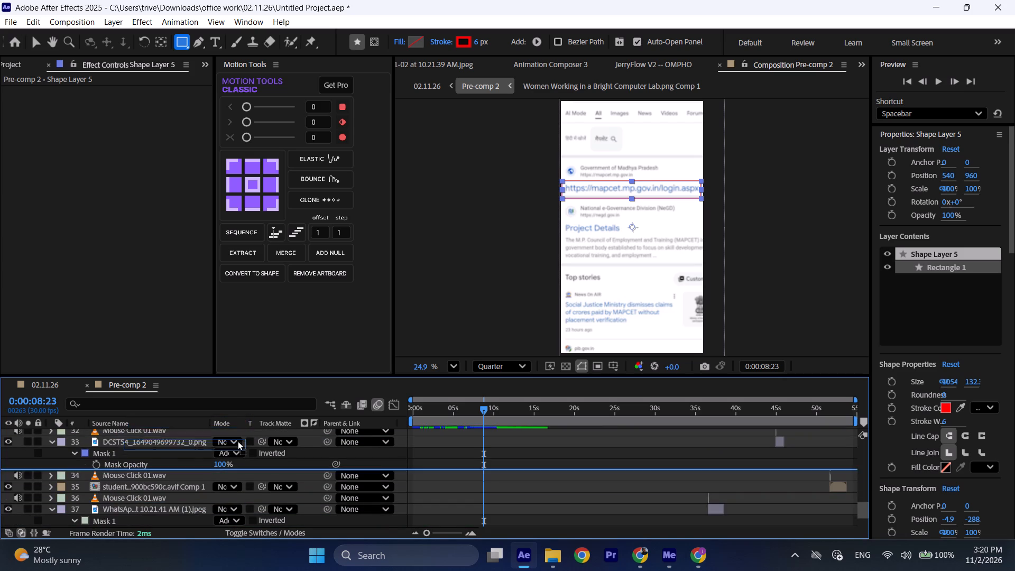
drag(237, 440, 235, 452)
Split the rectangle's shape layer at 0:00:10:10 and delete the later part.
click(470, 440)
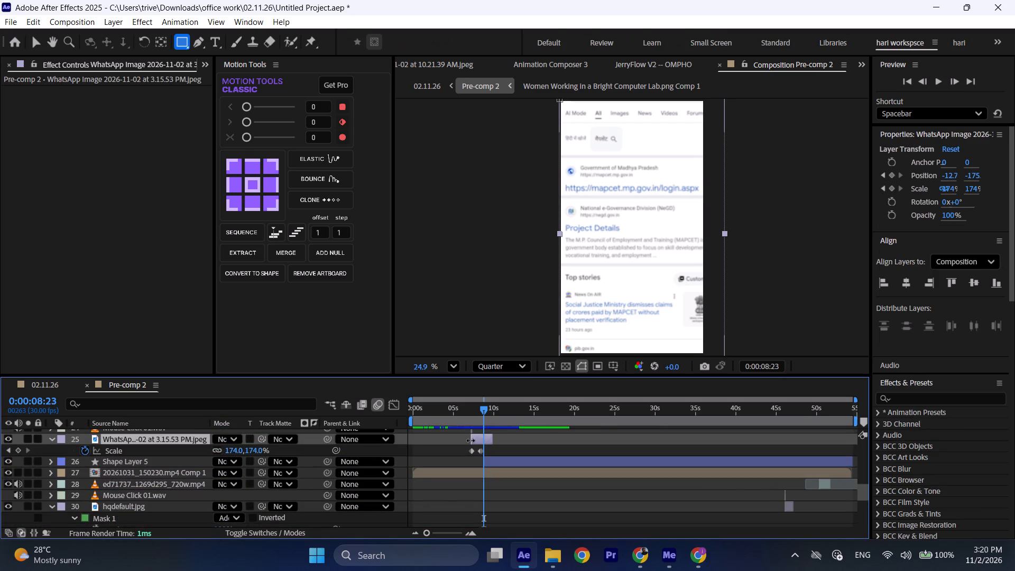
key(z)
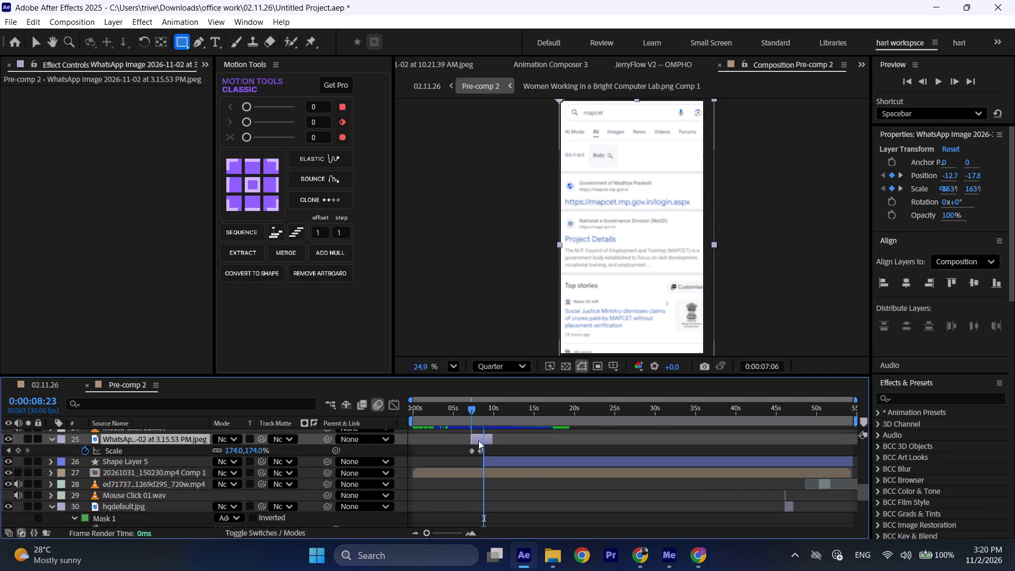
click(490, 412)
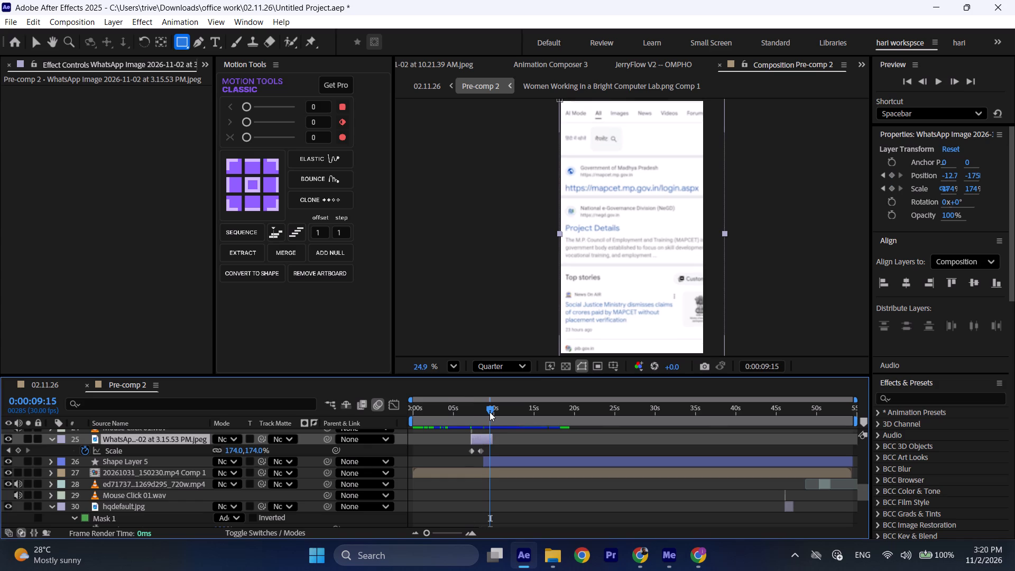
click(495, 411)
click(499, 457)
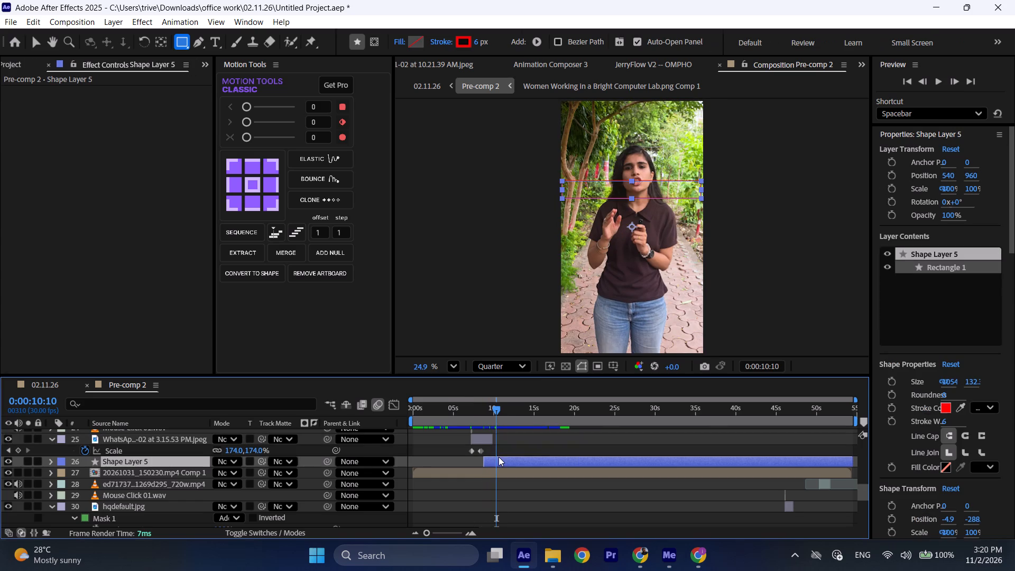
key(ctrl+shift+d)
key(BackSpace)
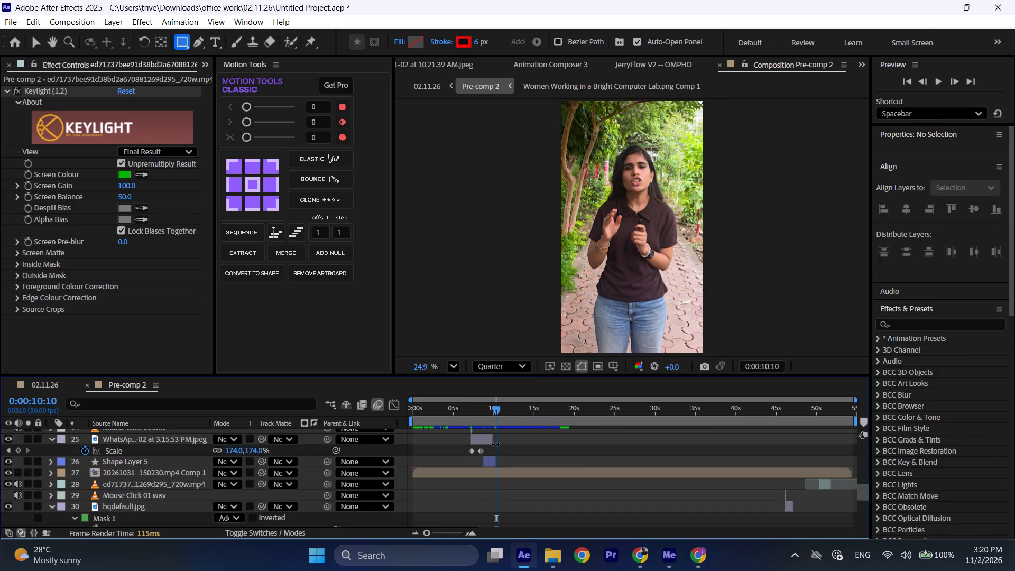
Extend the end of the MAPCET screenshot layer to 0:00:10:10.
click(493, 438)
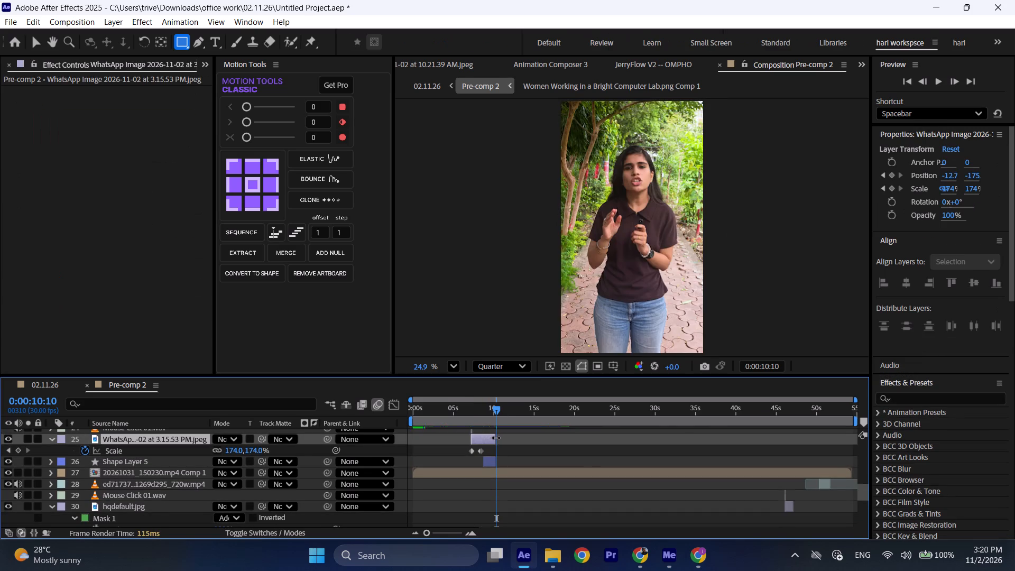
Move the rectangle layer directly above the MAPCET screenshot's Mouse Click 01.wav layer and go to the rectangle's start at 0:00:08:23.
click(487, 407)
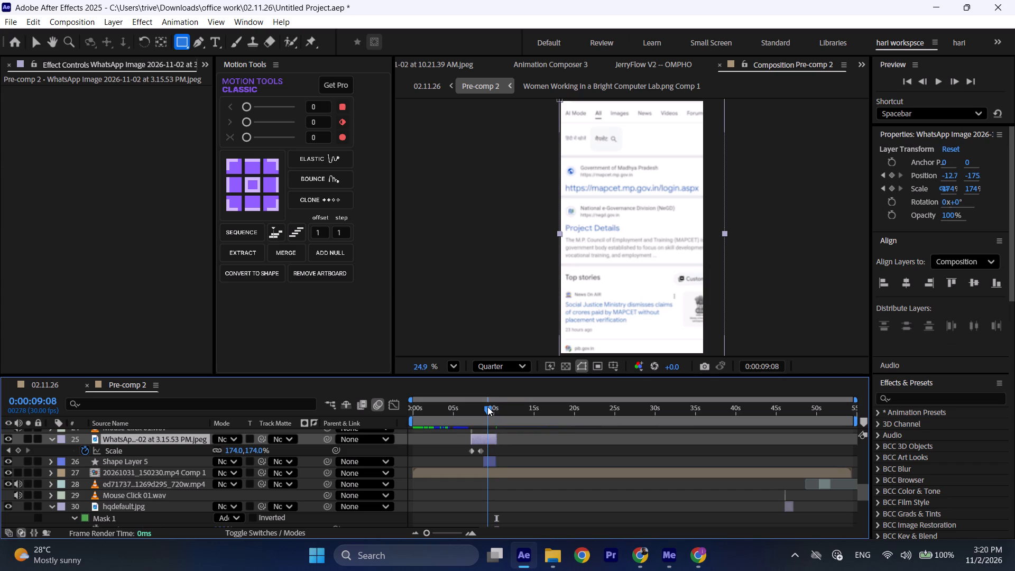
click(485, 458)
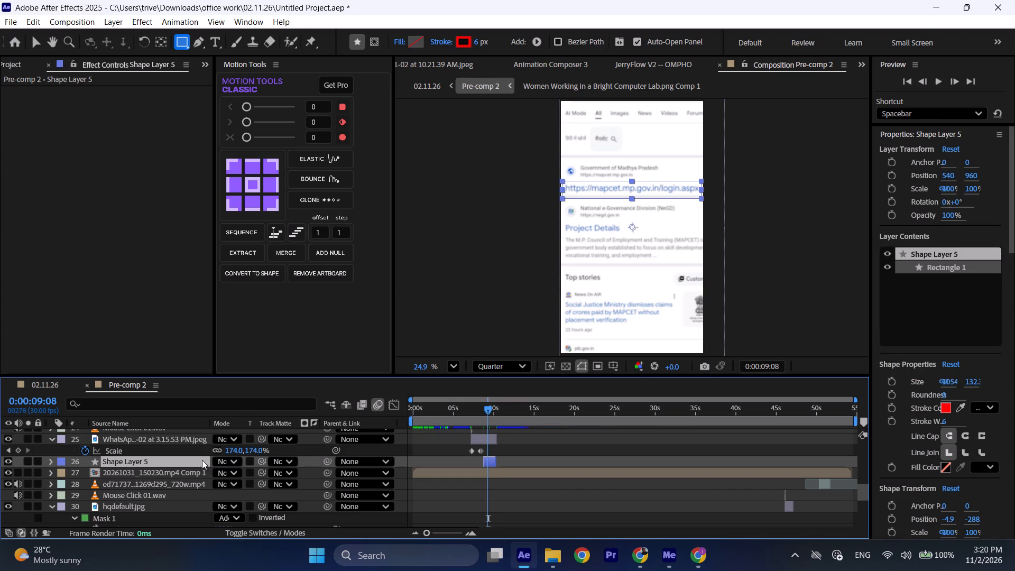
drag(202, 460, 210, 437)
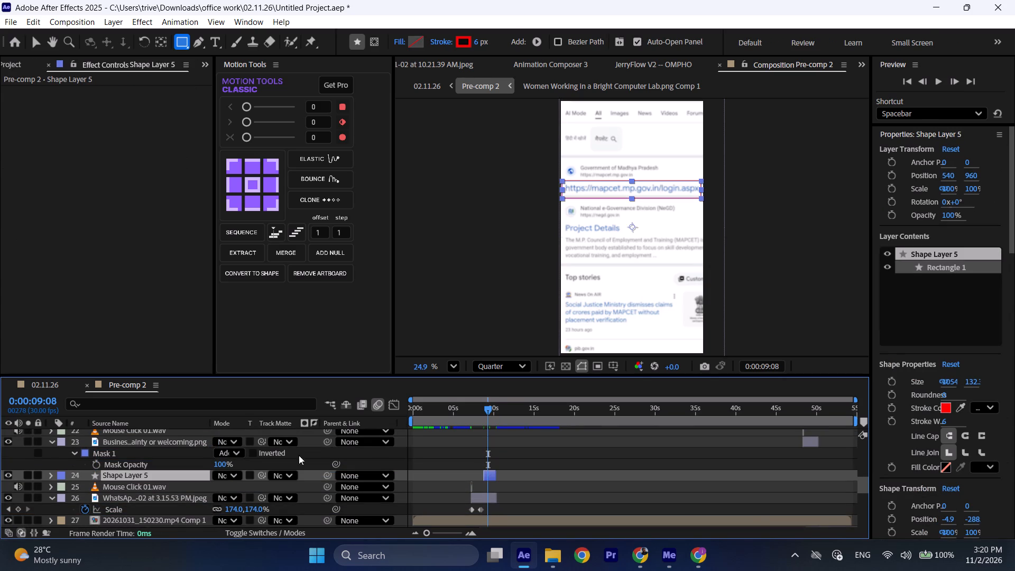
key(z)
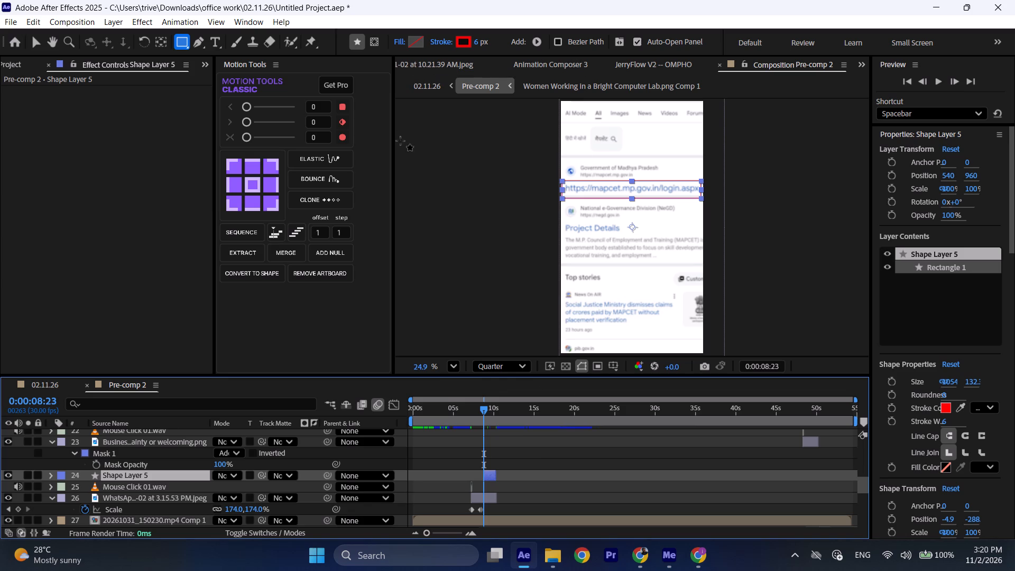
Open the trim-pack_V2.3.1 script and dock it alongside Motion Tools.
click(253, 64)
click(312, 61)
click(251, 14)
click(252, 20)
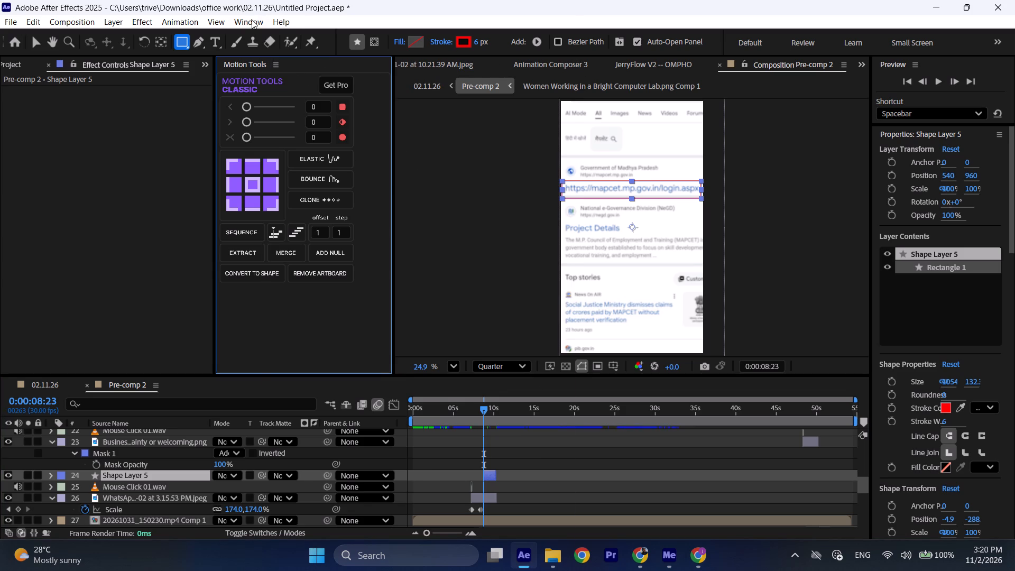
click(281, 562)
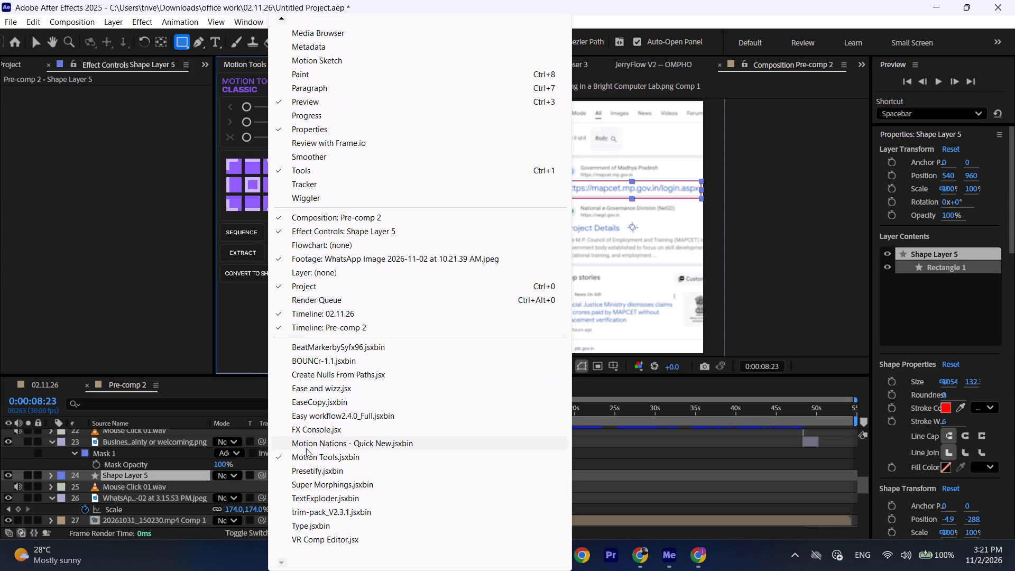
click(304, 514)
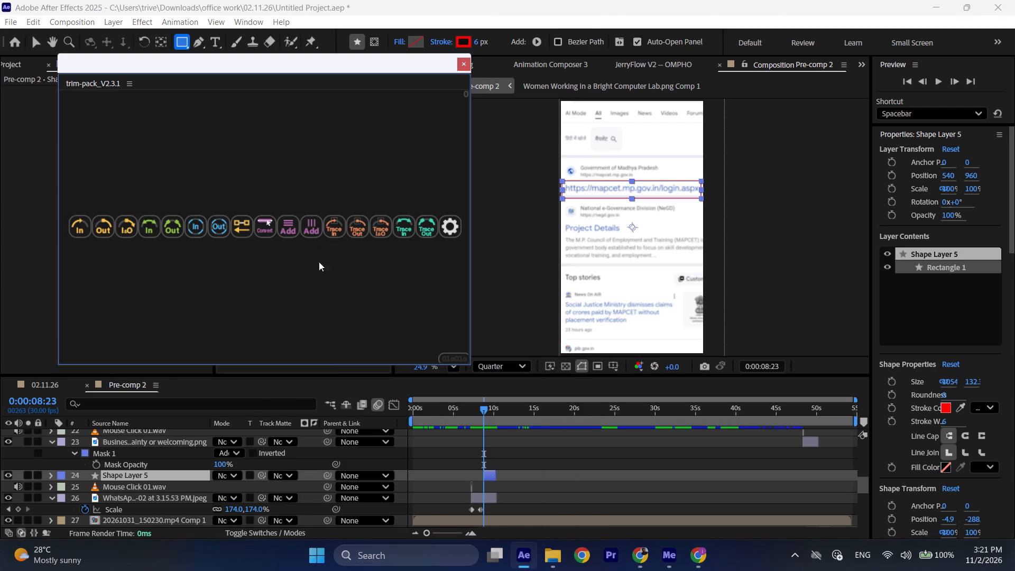
drag(301, 80, 342, 76)
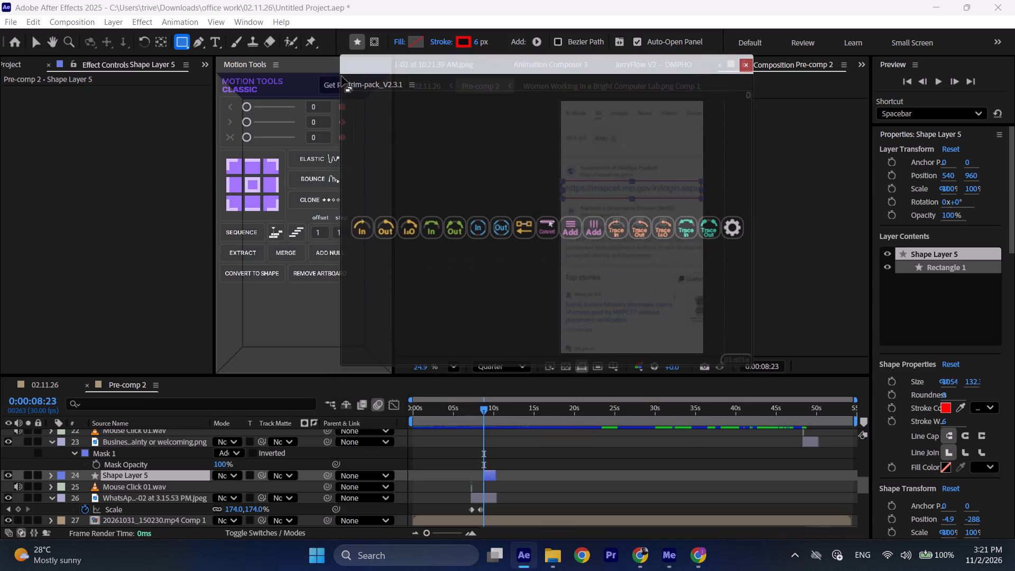
drag(342, 76, 343, 66)
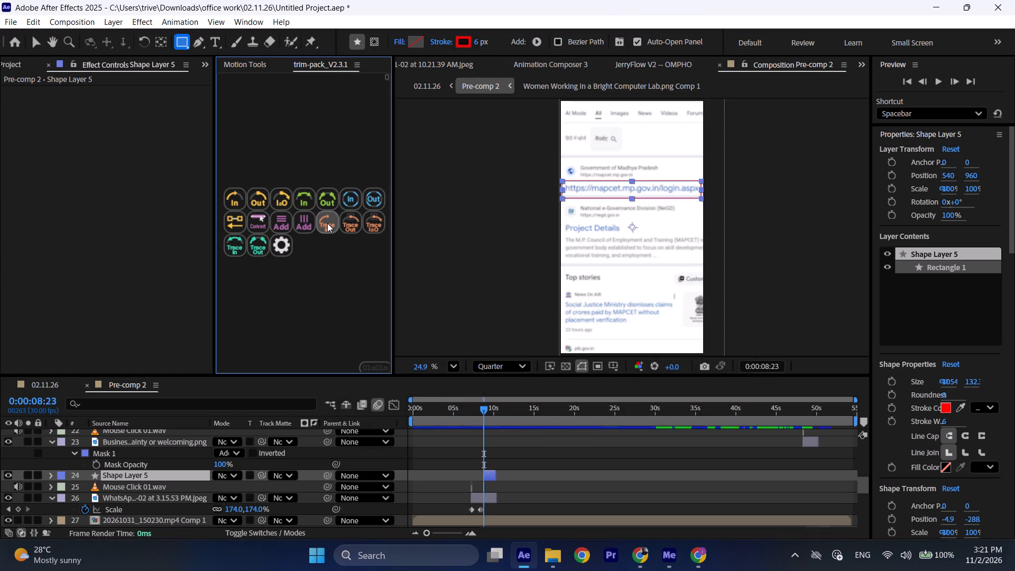
Apply trim-pack's Trace In to the rectangle layer and move its final End keyframe to about 0:00:10:07.
click(327, 223)
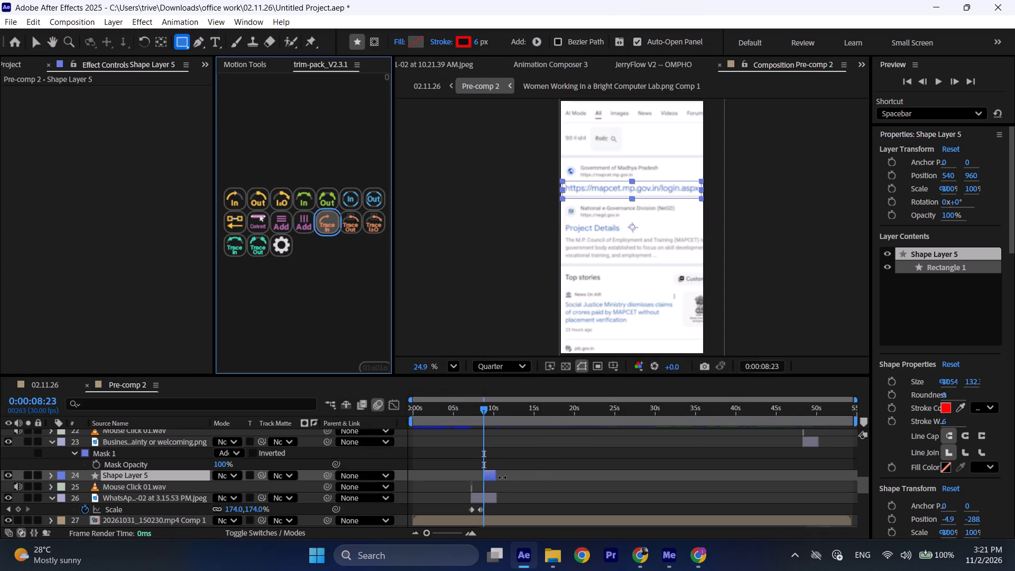
click(495, 477)
key(u)
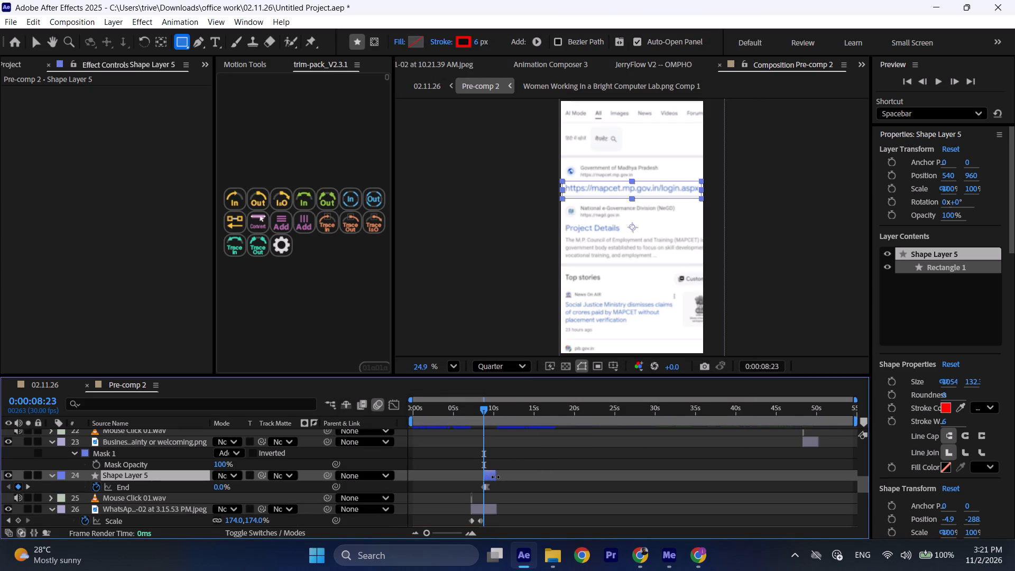
triple_click(468, 533)
click(468, 533)
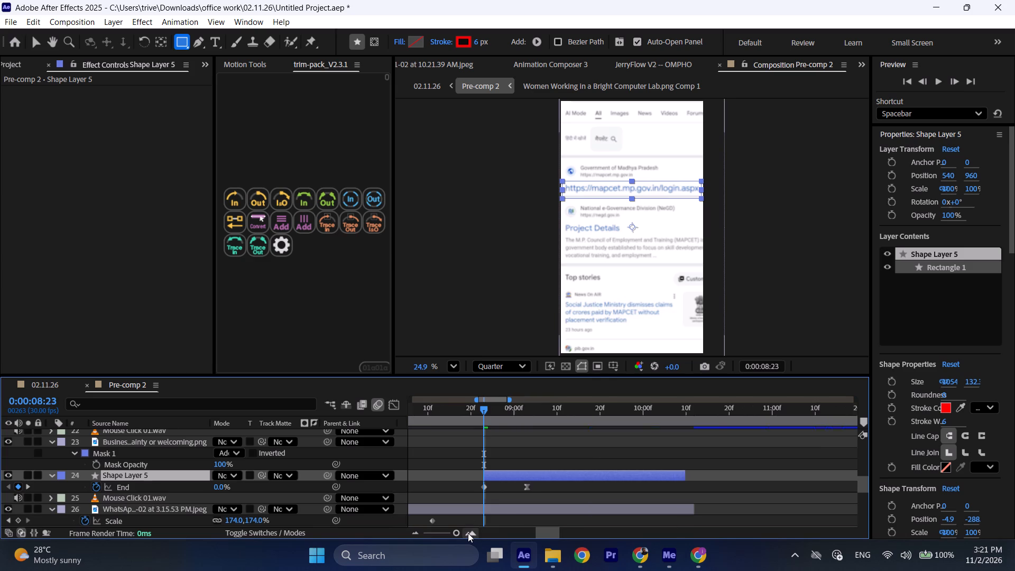
drag(528, 487, 681, 485)
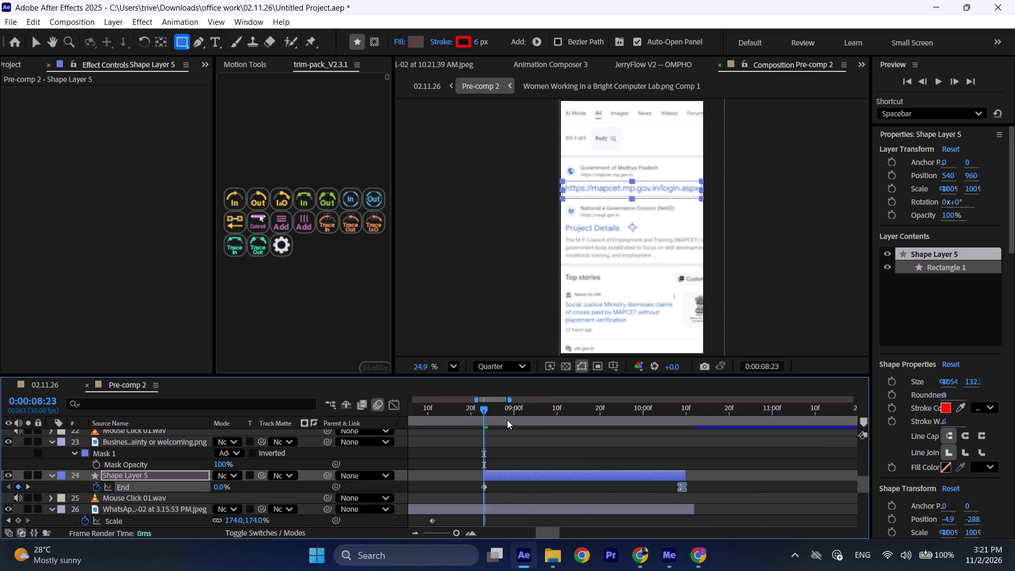
drag(681, 485, 671, 486)
Apply Easy Ease to both End keyframes of the rectangle layer.
drag(698, 483, 493, 487)
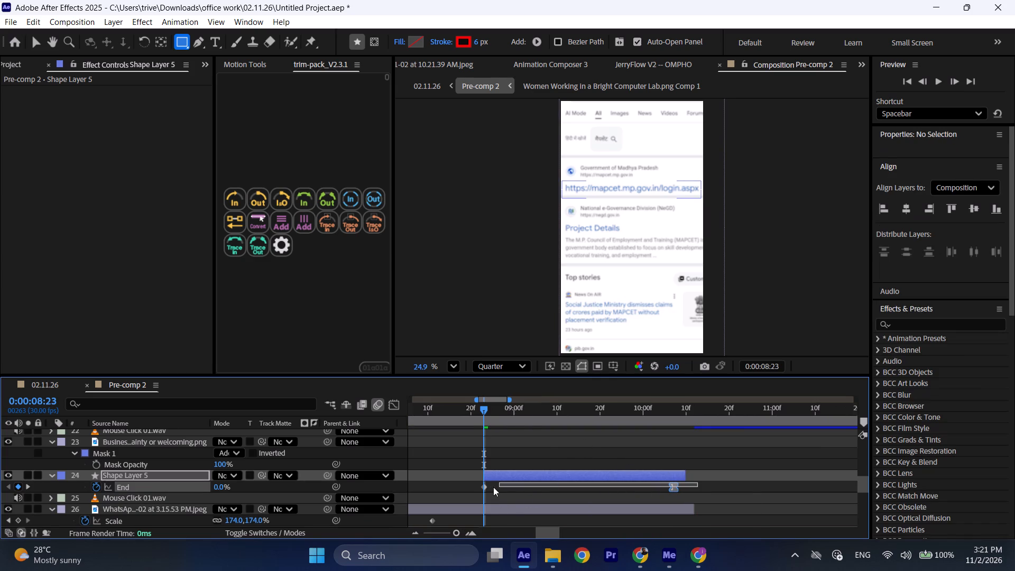
drag(493, 487, 476, 487)
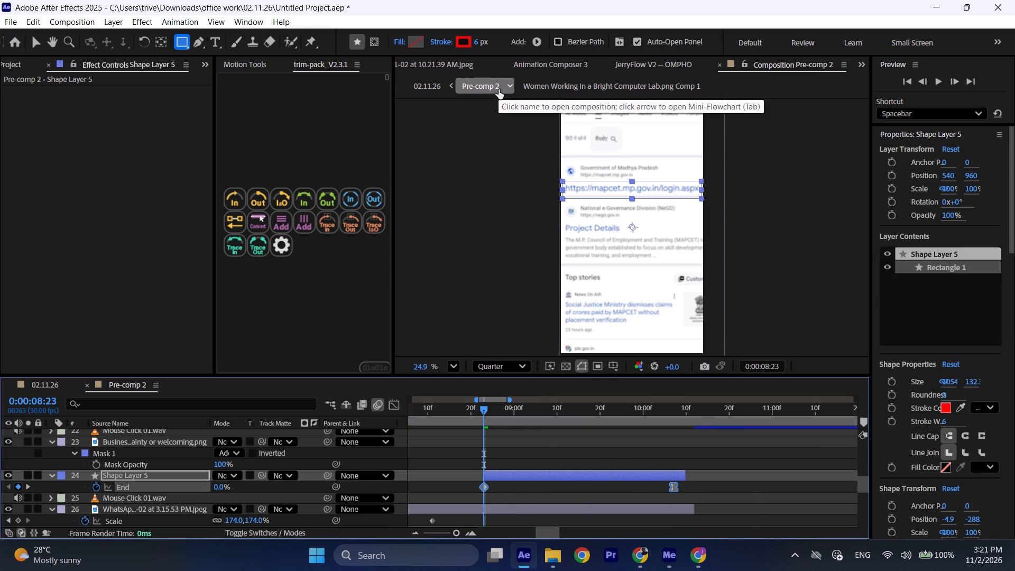
key(F9)
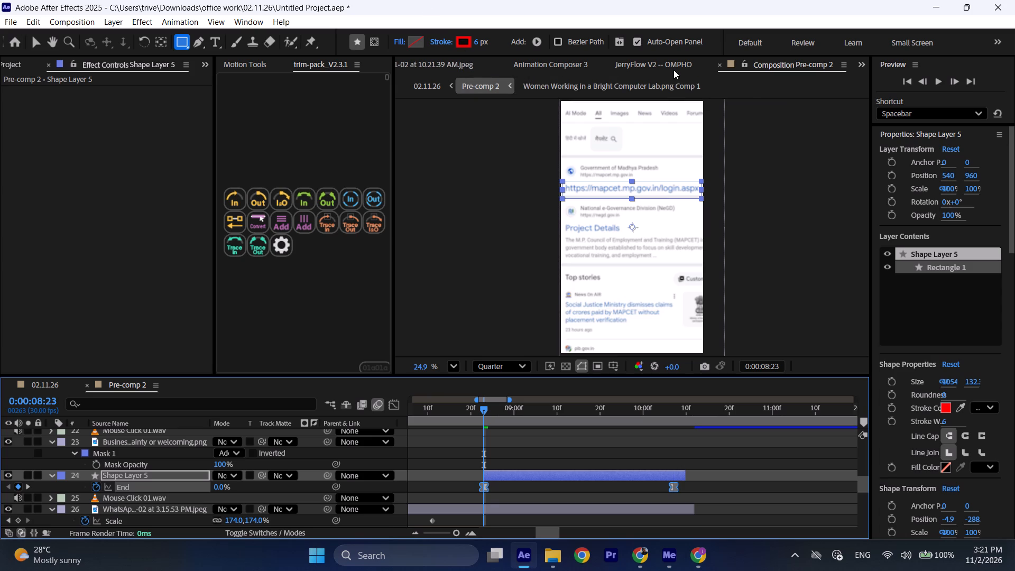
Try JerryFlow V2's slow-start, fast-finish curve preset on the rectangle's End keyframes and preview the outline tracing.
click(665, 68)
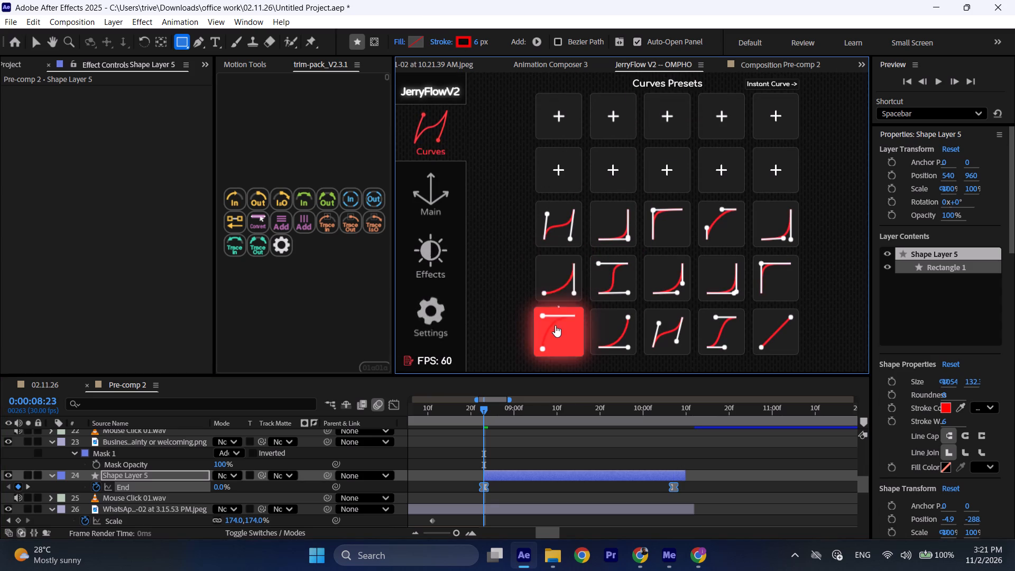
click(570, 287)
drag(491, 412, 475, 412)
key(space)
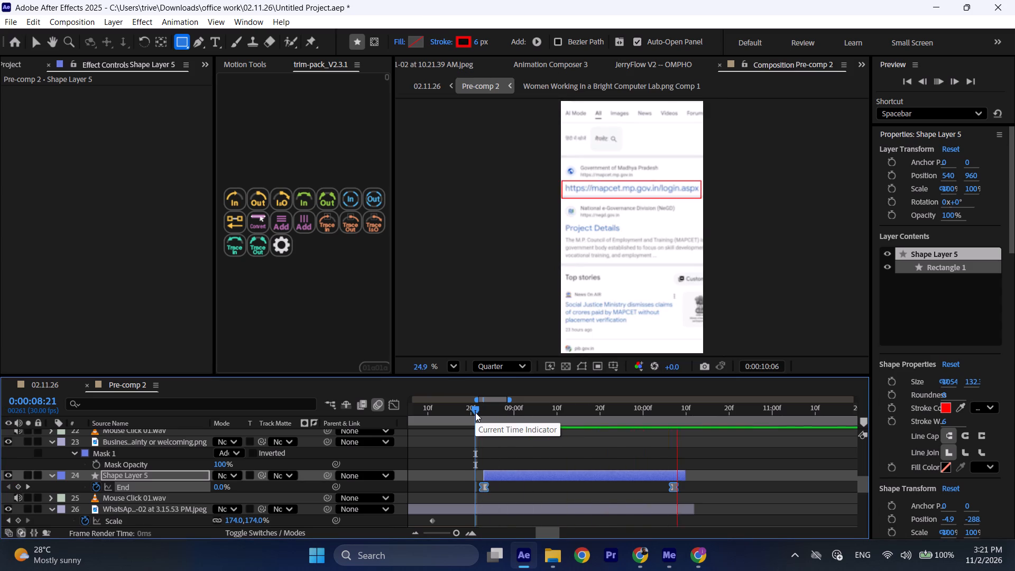
Apply JerryFlow V2's fast-start, slow-finish curve preset to the rectangle's End keyframes and check the outline tracing.
click(484, 412)
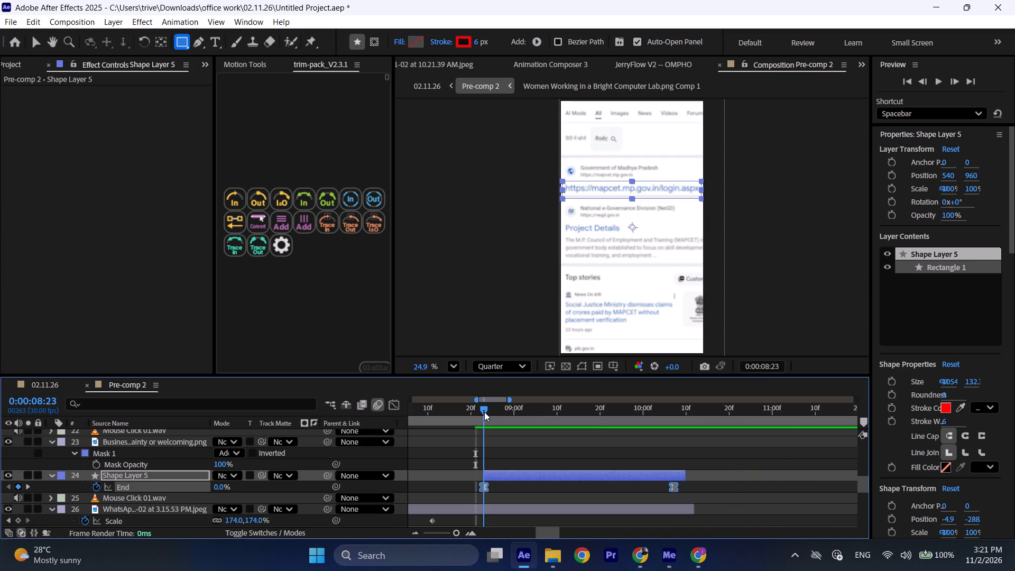
click(636, 60)
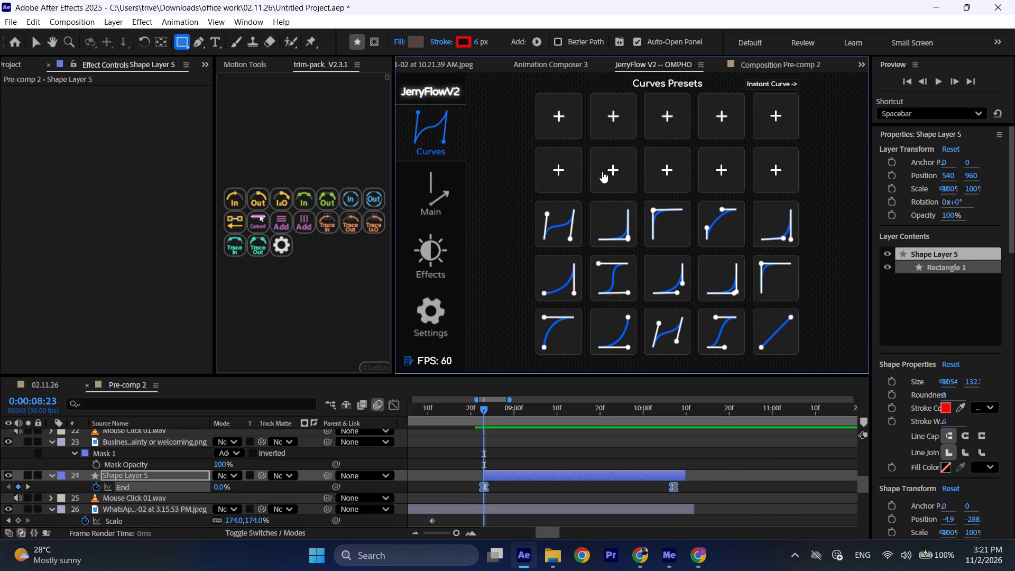
click(570, 320)
click(482, 406)
key(space)
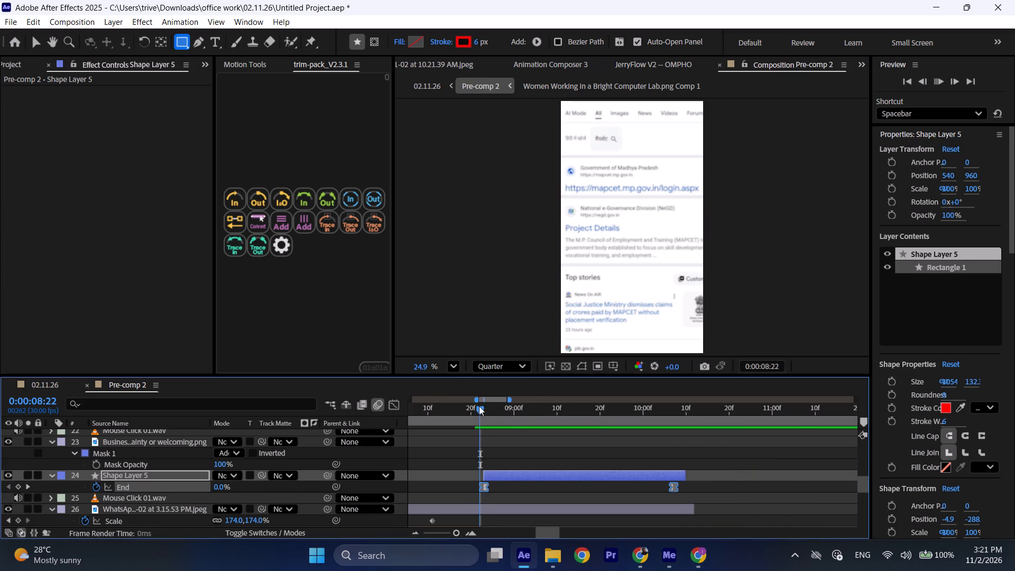
click(493, 411)
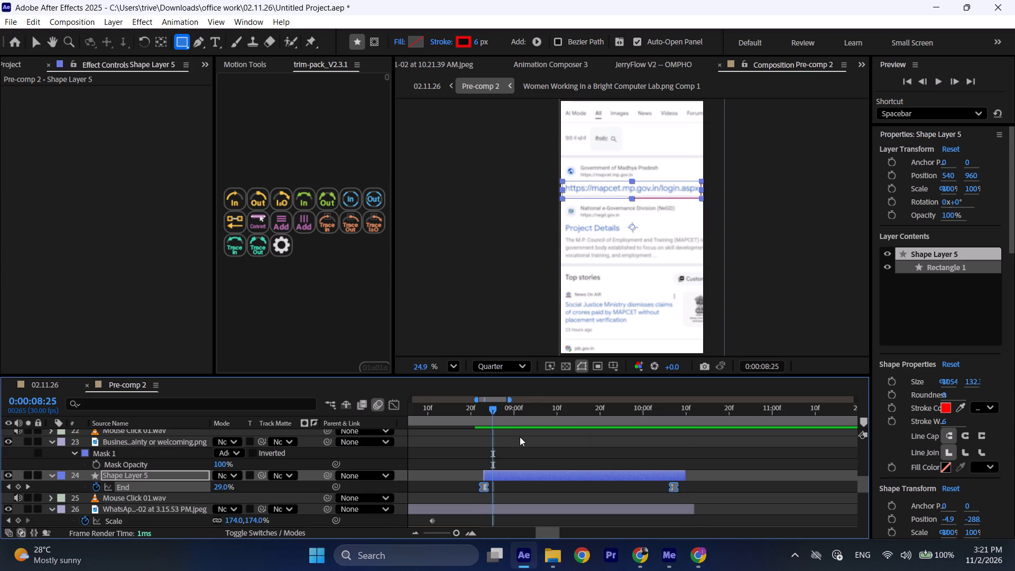
Preview the MAPCET screenshot insert and its red link outline in the presenter video from 0:00:04:17.
key(ctrl+shift+x)
key(ctrl+shift+x)
key(ctrl+shift+x)
key(ctrl+shift+x)
drag(464, 407, 451, 412)
key(space)
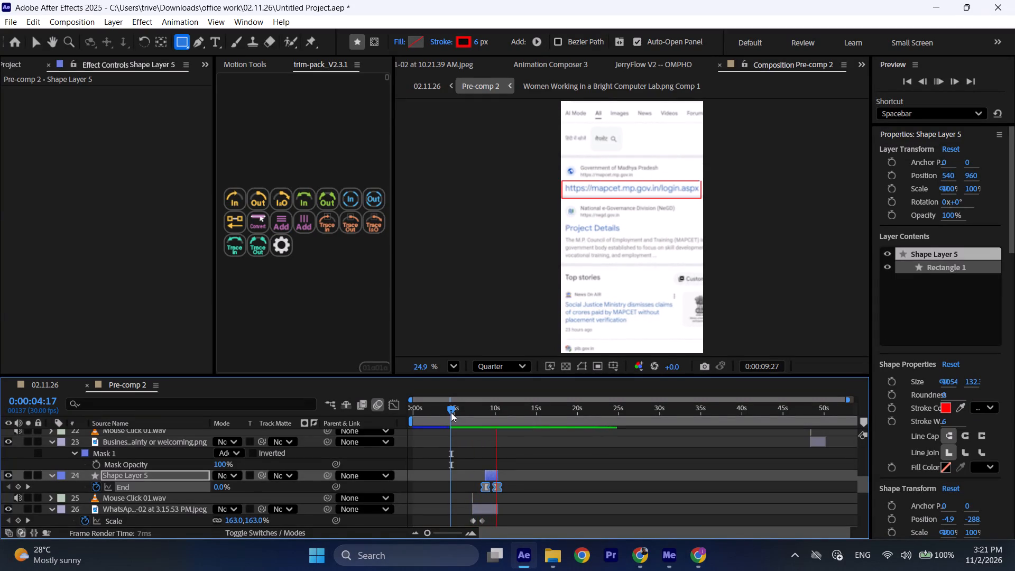
key(space)
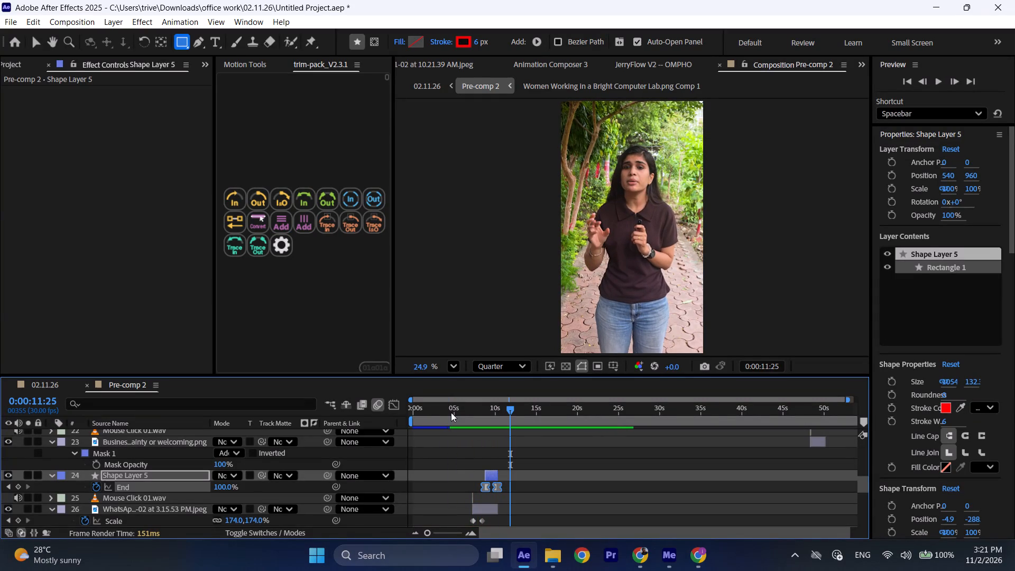
Trim Pre-comp 2's duration to its work area.
key(ctrl+shift+x)
key(ctrl+shift+x)
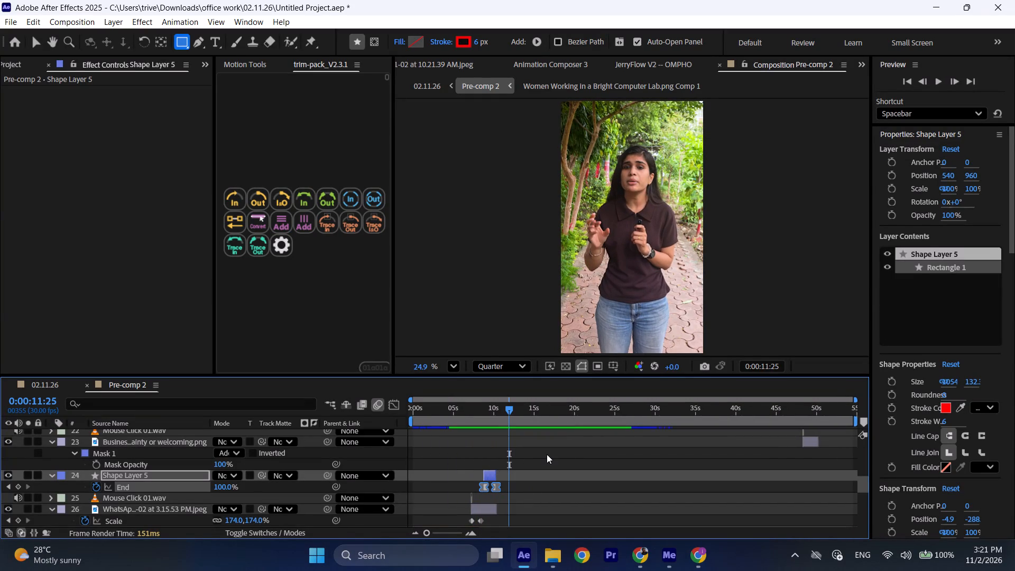
Collapse the revealed keyframe properties of all layers in the Pre-comp 2 timeline and deselect everything.
click(547, 454)
key(ctrl+a)
text(tt)
click(543, 466)
Preview Pre-comp 2 from 0:00:00:00 past the MAPCET screenshot insert with its red link outline.
drag(441, 407, 407, 407)
key(space)
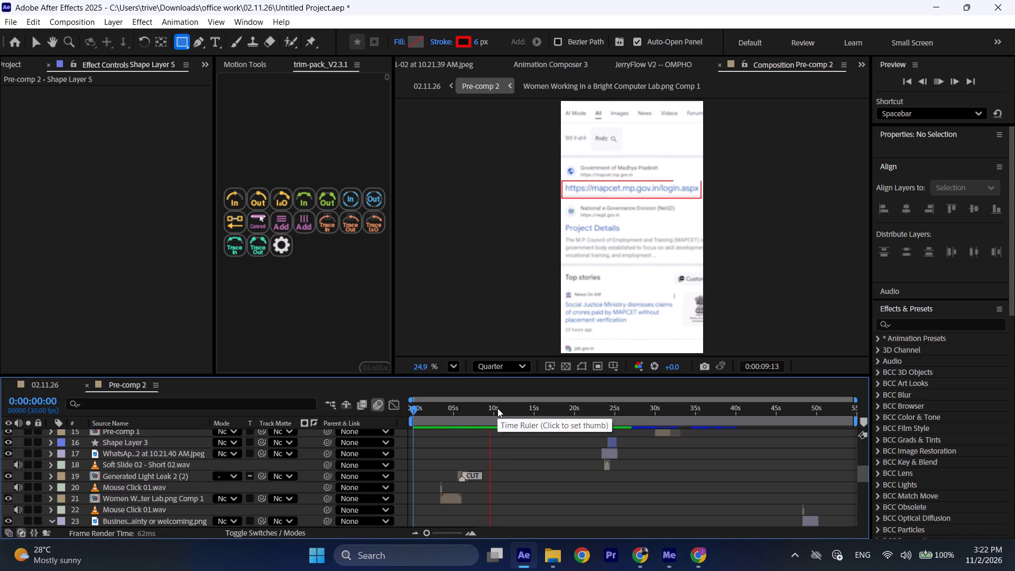
key(space)
key(space)
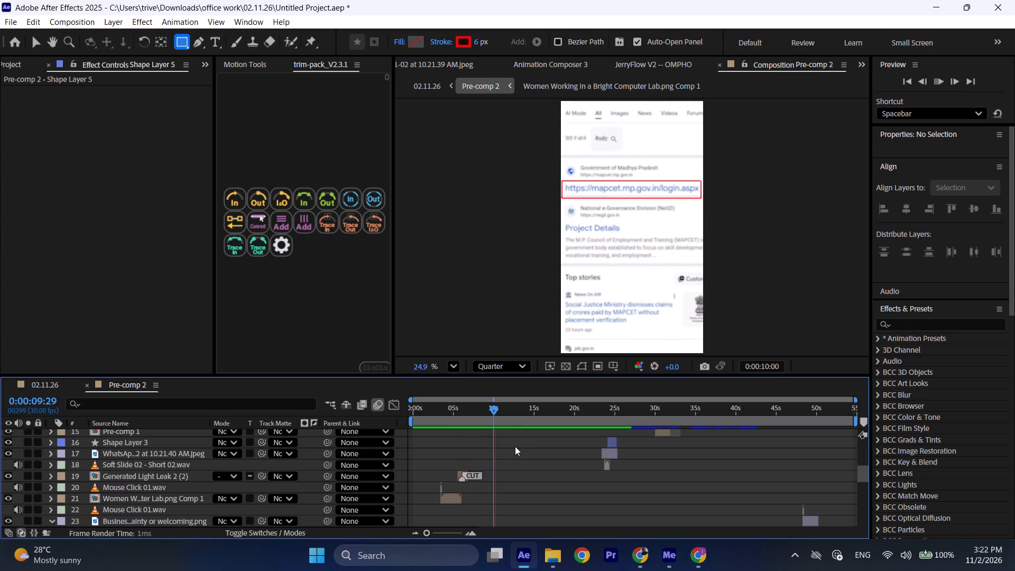
key(space)
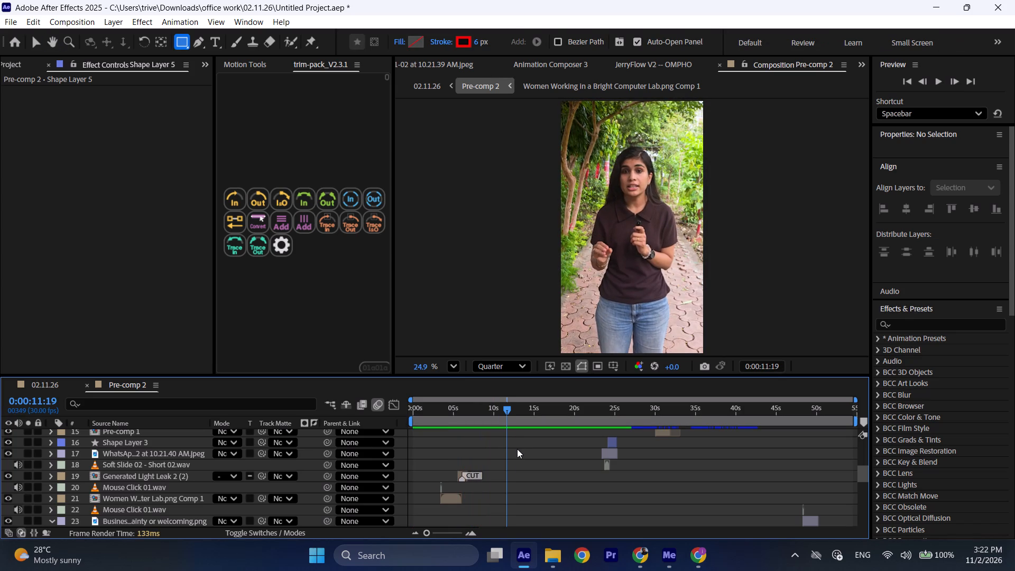
key(space)
key(space)
Preview the presenter video from 0:00:10:29 through the chef image insert, with the 20261031_150230.mp4 layer in view.
scroll(525, 456, down, 2)
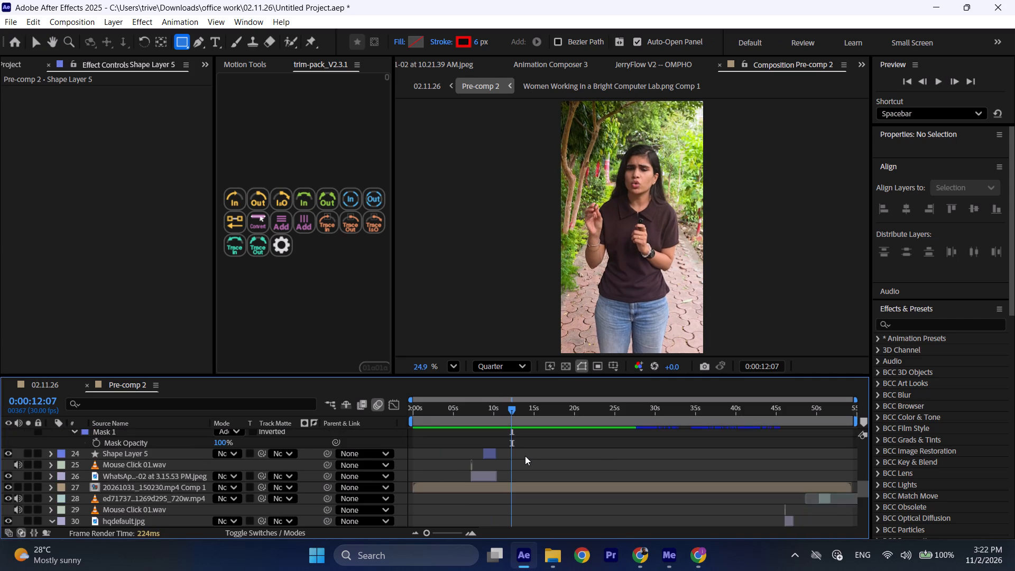
scroll(525, 456, down, 13)
click(465, 508)
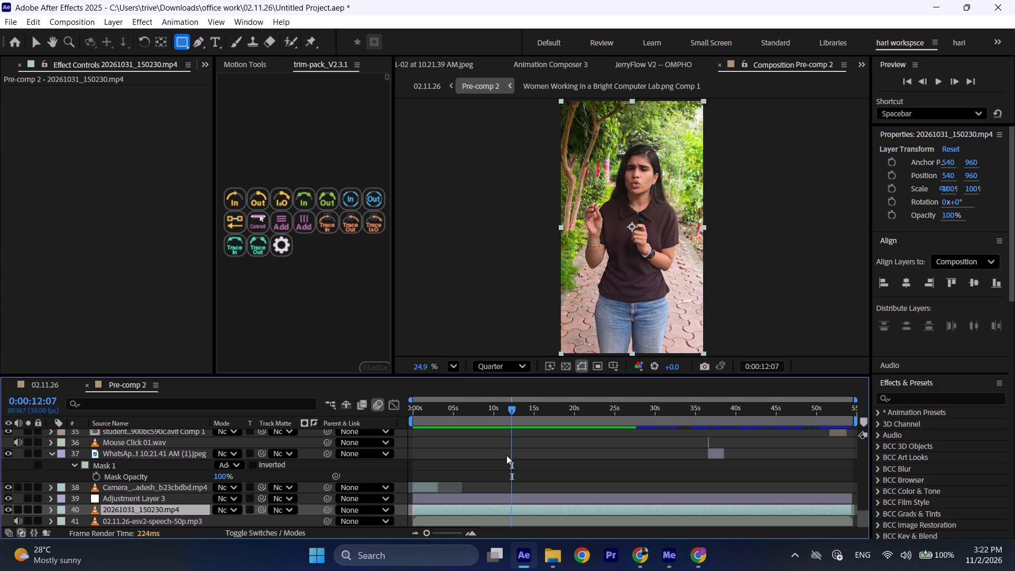
drag(509, 402, 501, 404)
drag(511, 409, 502, 411)
key(space)
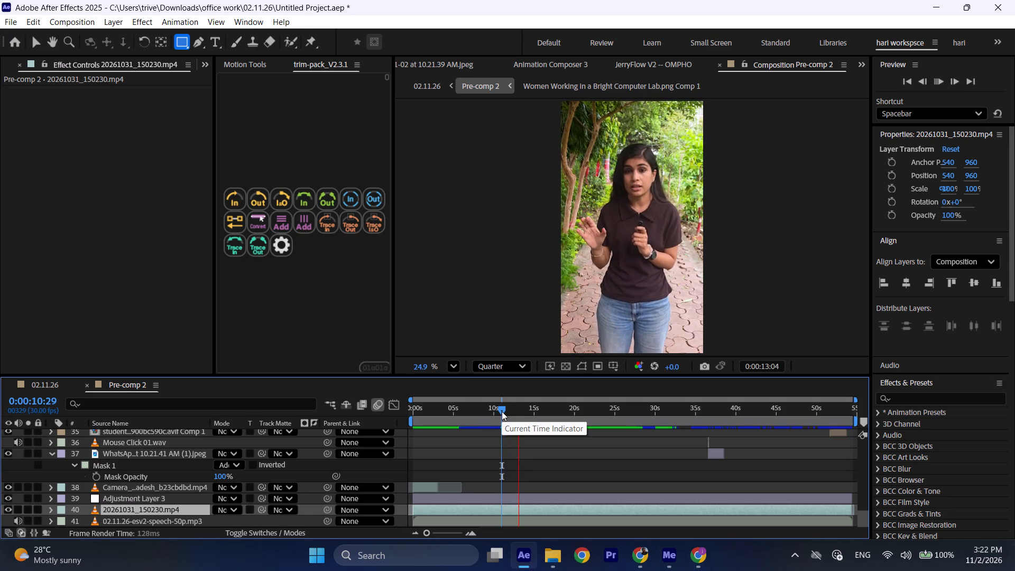
click(523, 464)
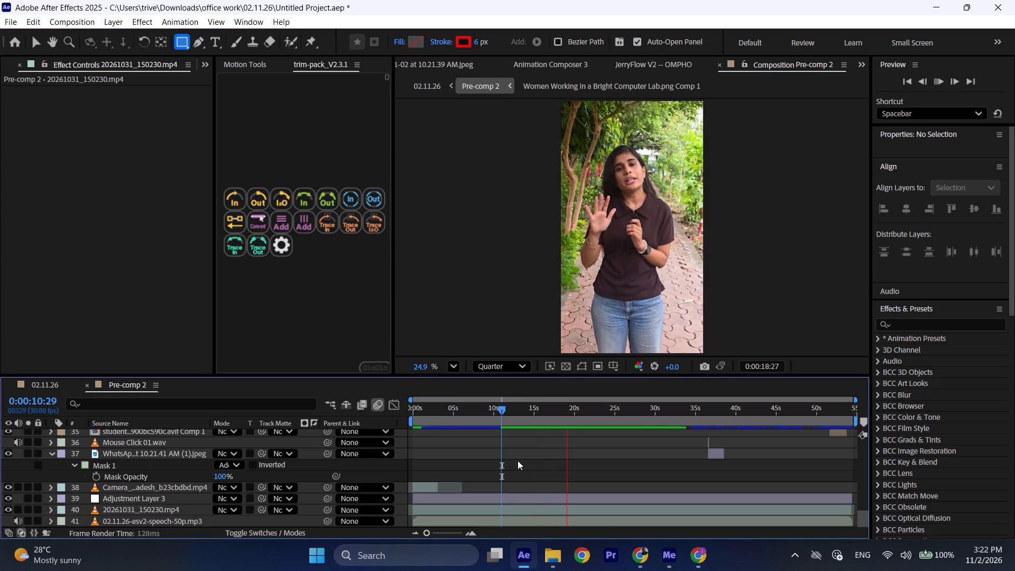
key(space)
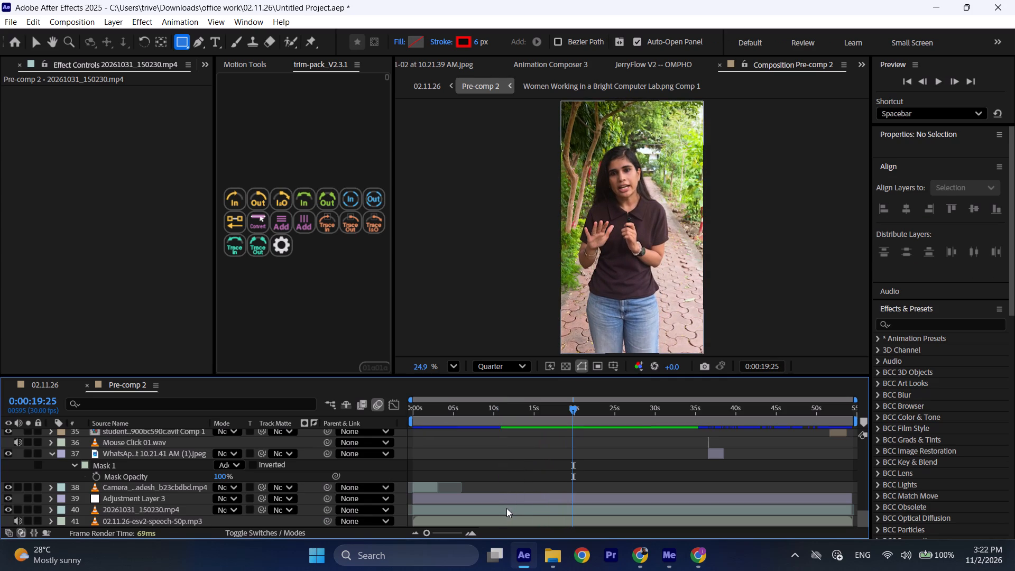
click(506, 508)
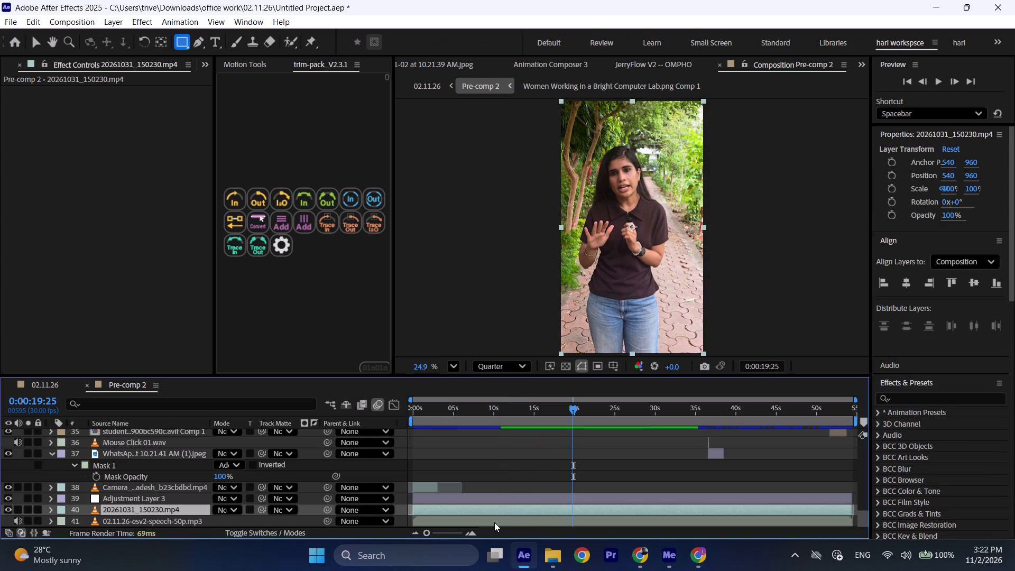
Look through Pre-comp 2's layer stack up to the top, checking the presenter comp and background music layers.
scroll(517, 477, up, 2)
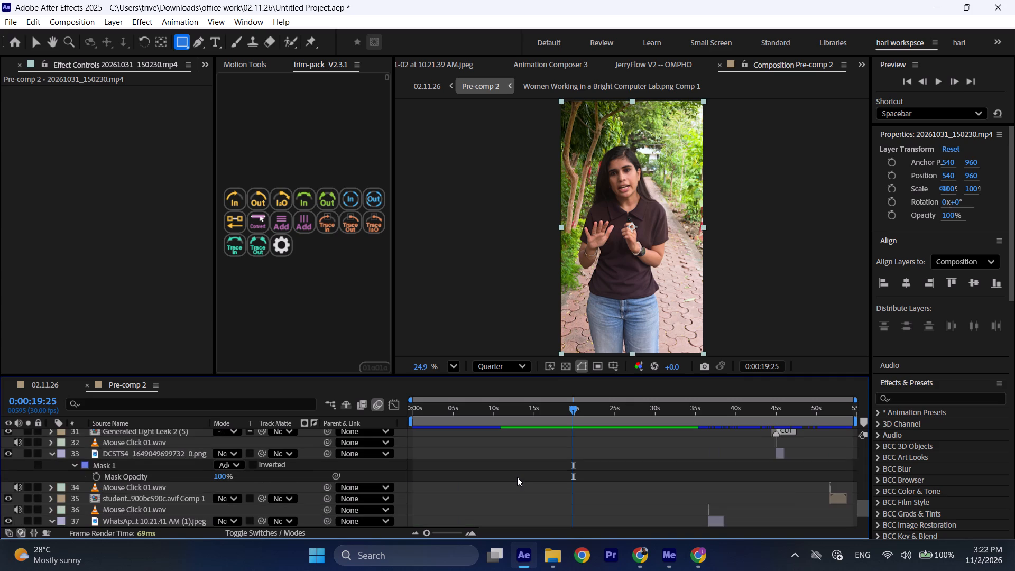
scroll(517, 477, up, 3)
click(519, 466)
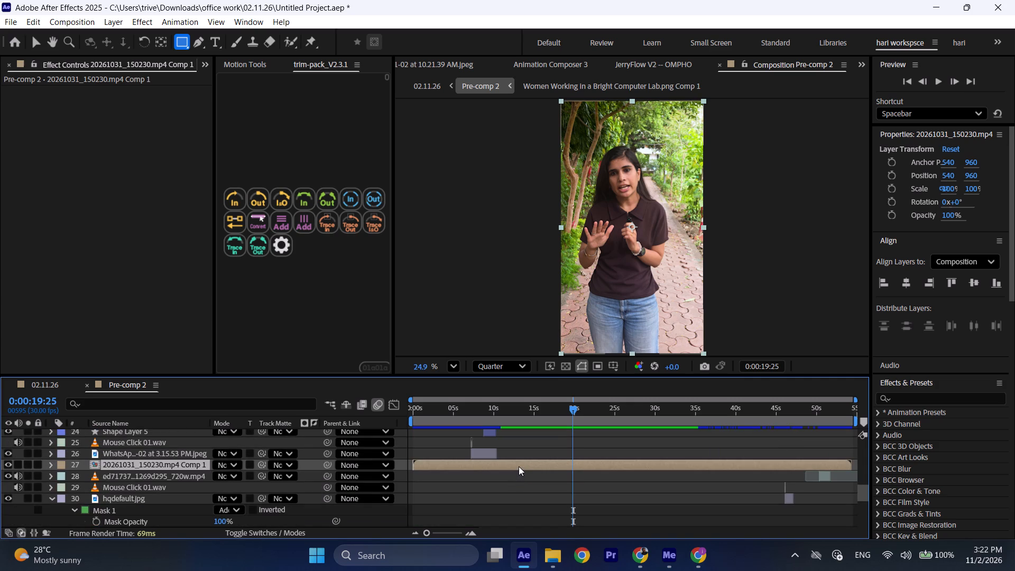
scroll(519, 466, up, 4)
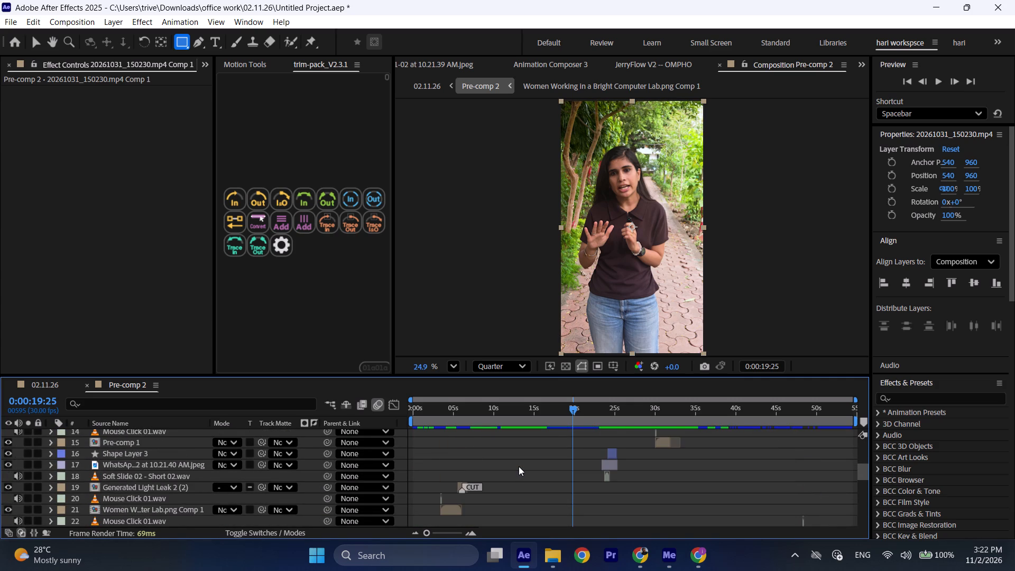
scroll(519, 466, up, 3)
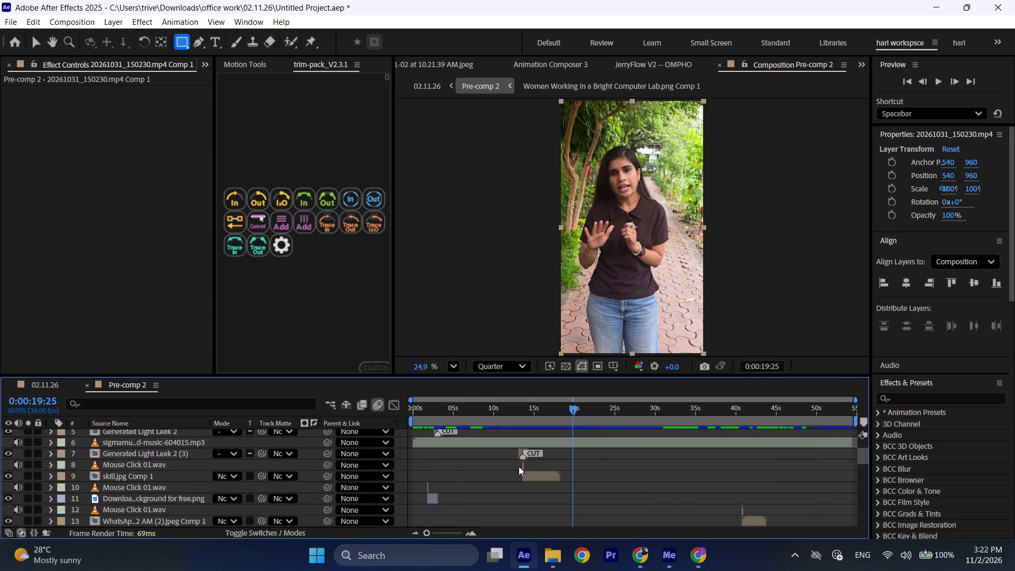
scroll(519, 466, up, 2)
click(518, 489)
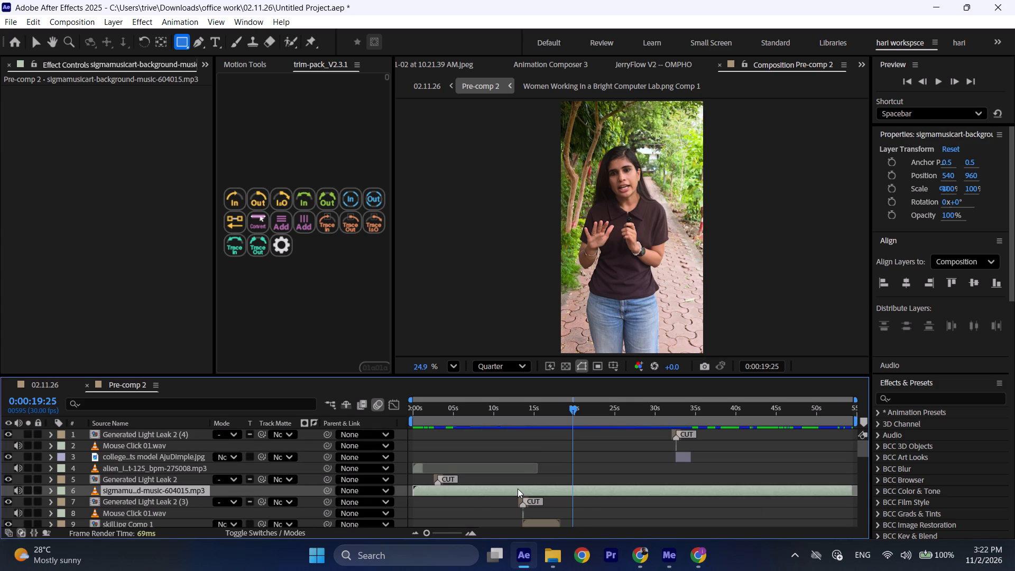
scroll(532, 473, up, 3)
key(ctrl+a)
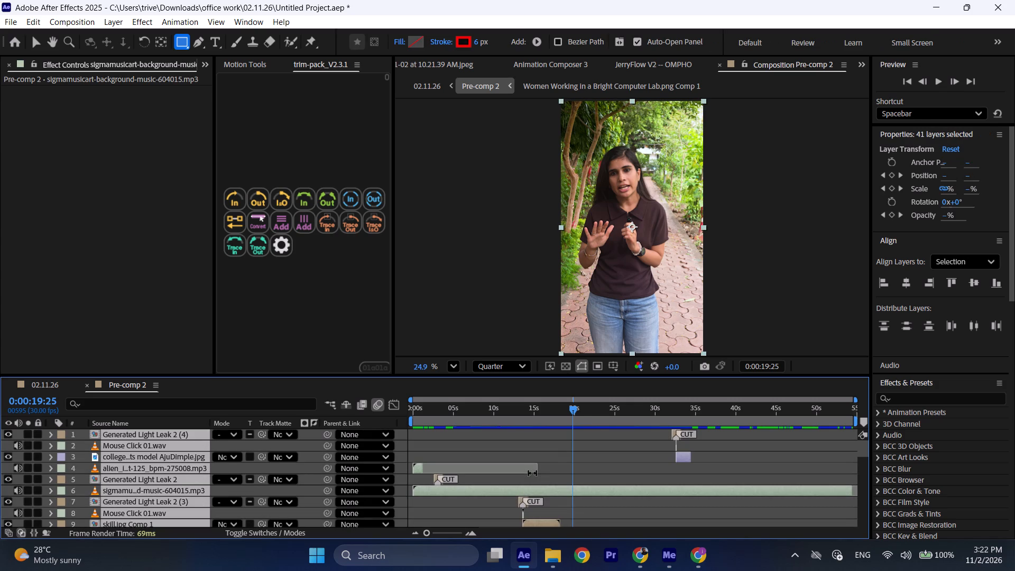
click(557, 464)
Save the project.
key(ctrl+s)
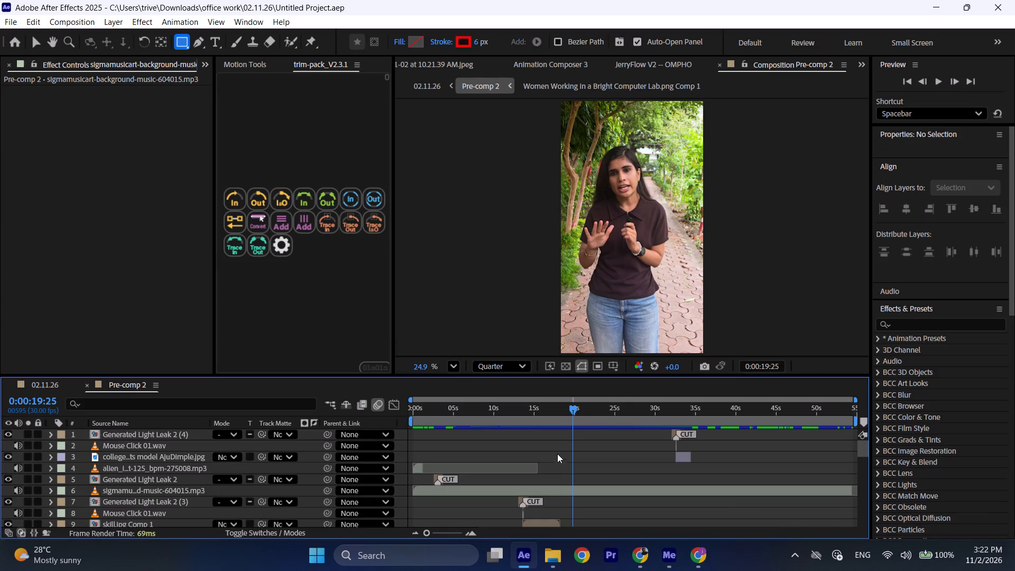
Scrub through Pre-comp 2 to its end to check the image inserts before export.
drag(502, 410, 474, 417)
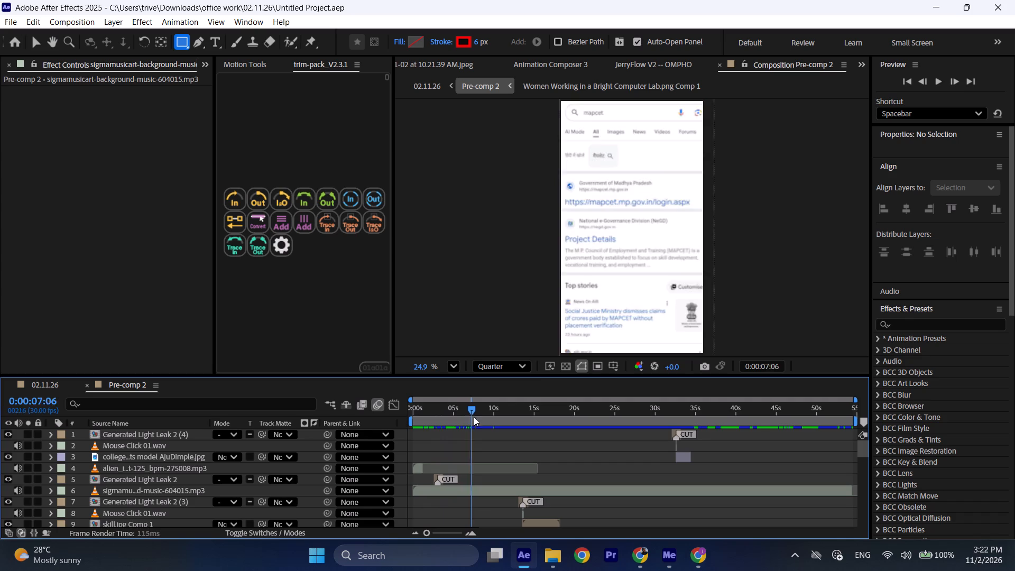
drag(474, 417, 651, 422)
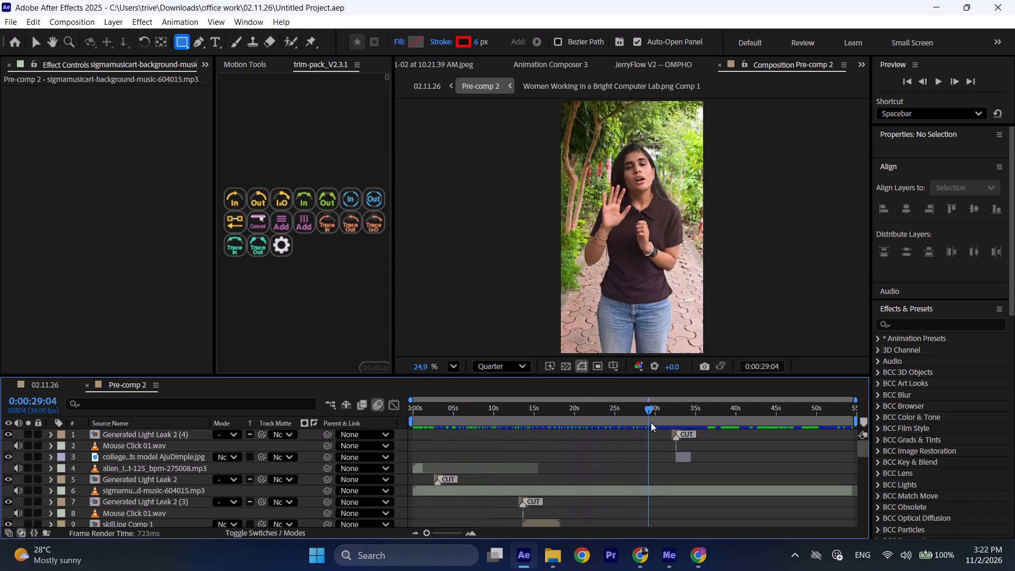
drag(651, 422, 819, 421)
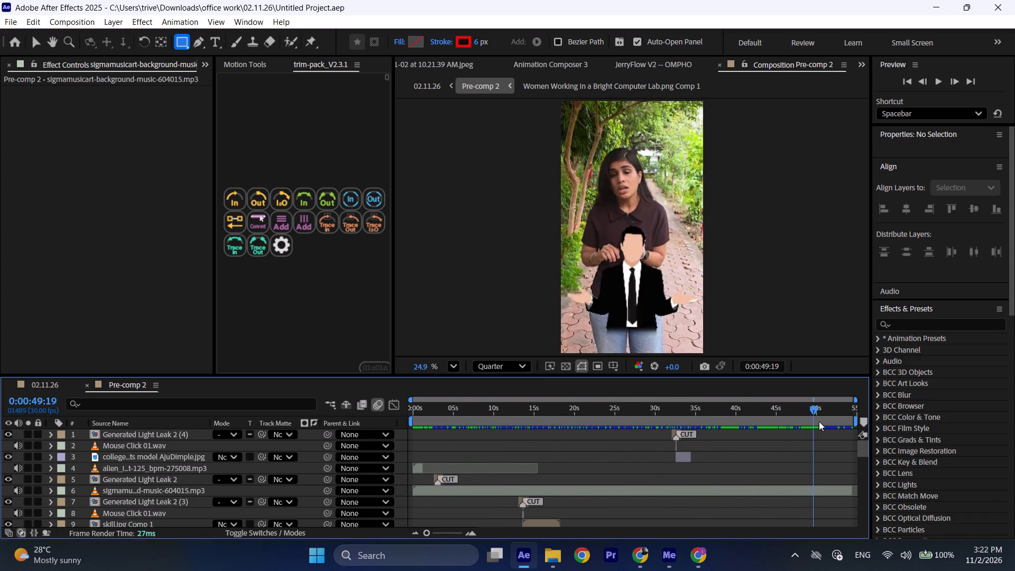
drag(819, 421, 783, 418)
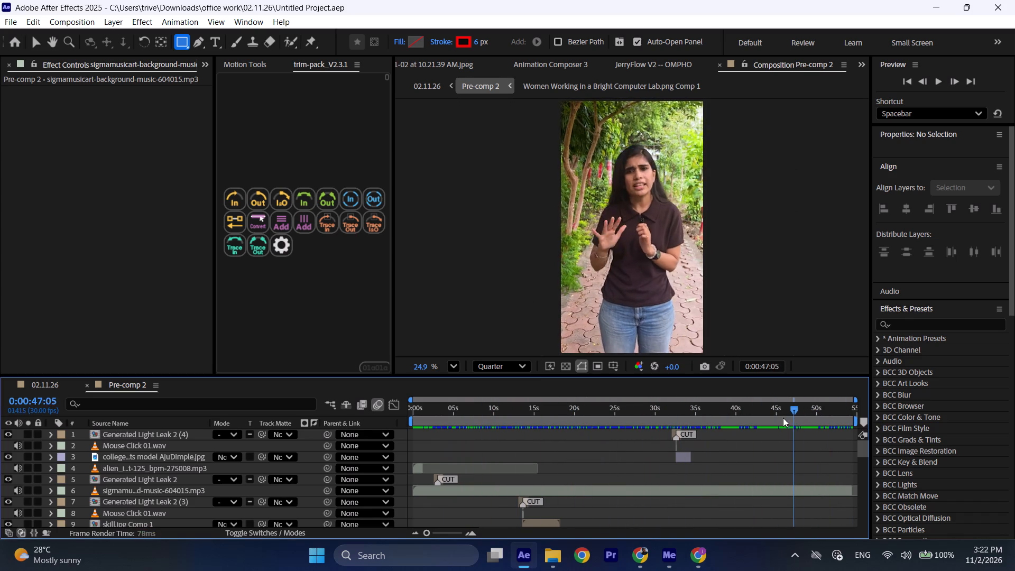
drag(783, 418, 861, 418)
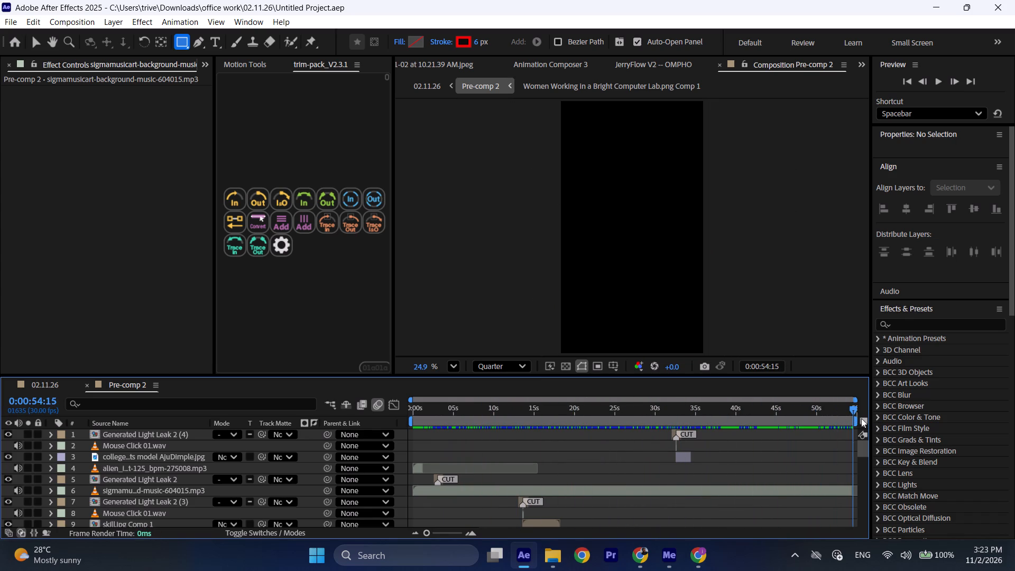
drag(861, 418, 601, 418)
Save the project again before exporting.
key(ctrl+s)
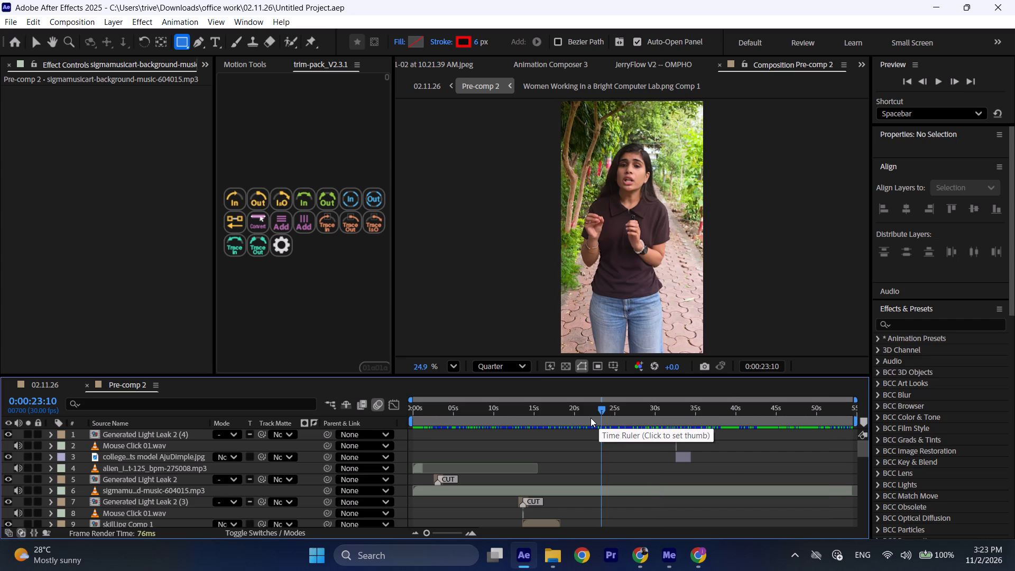
key(ctrl+s)
click(530, 408)
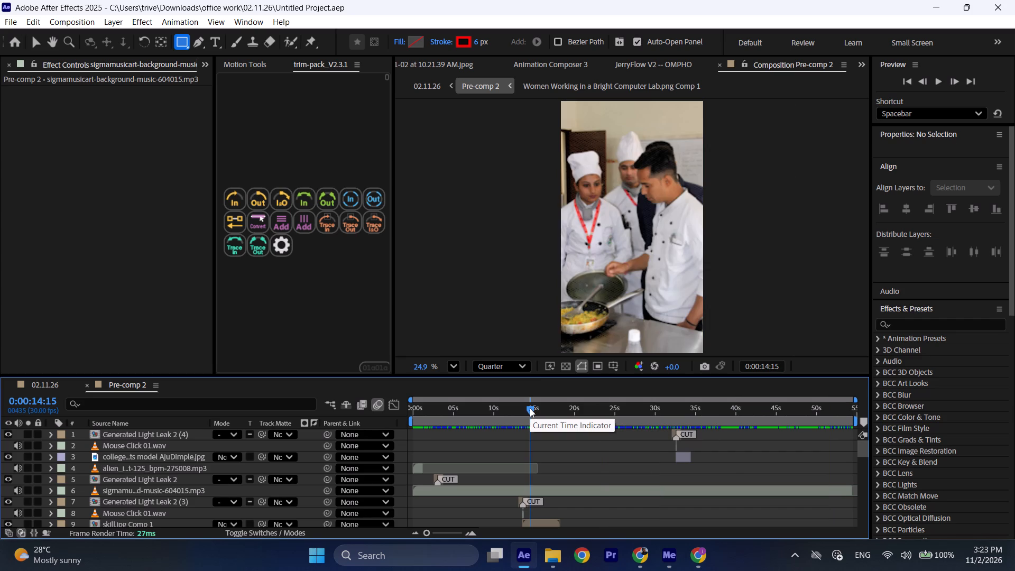
key(ctrl+d)
key(ctrl+s)
key(ctrl+s)
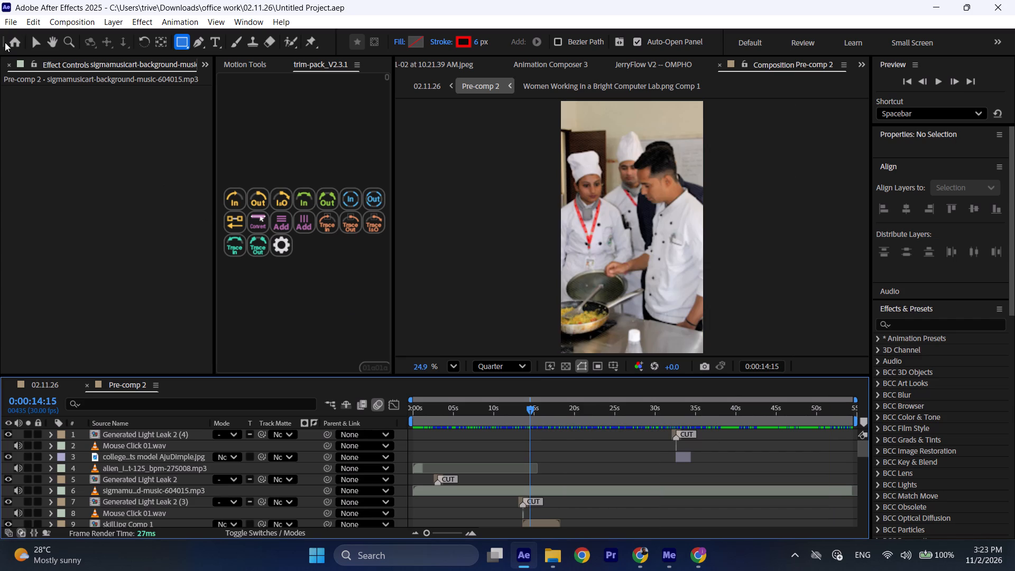
Export Pre-comp 2 to the Adobe Media Encoder queue.
click(5, 24)
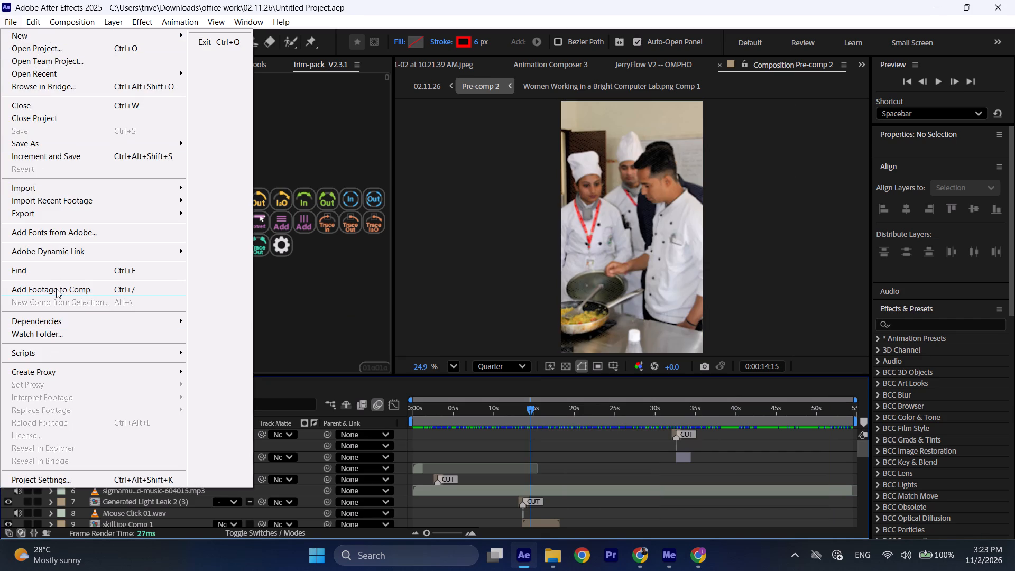
click(50, 217)
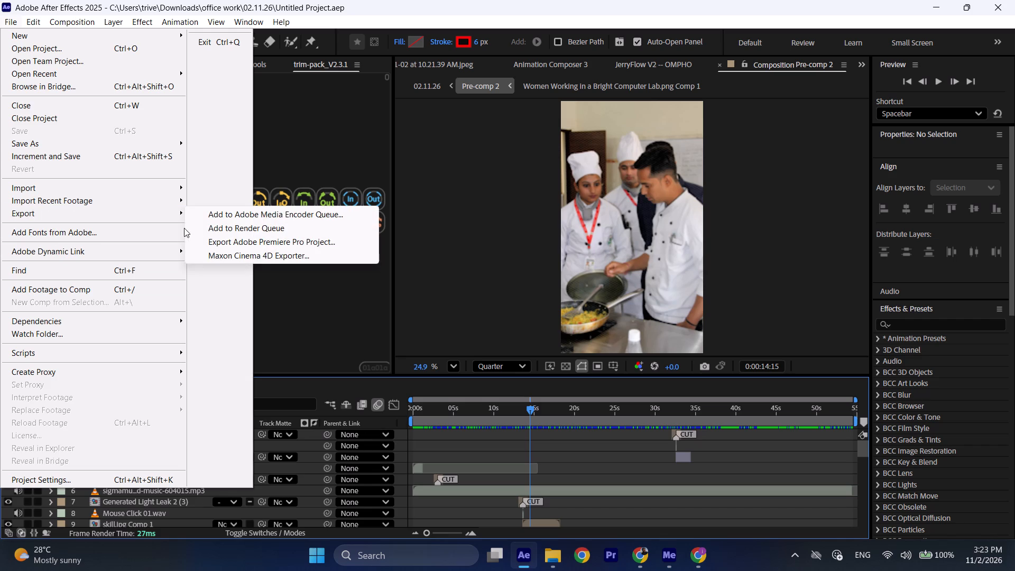
click(217, 218)
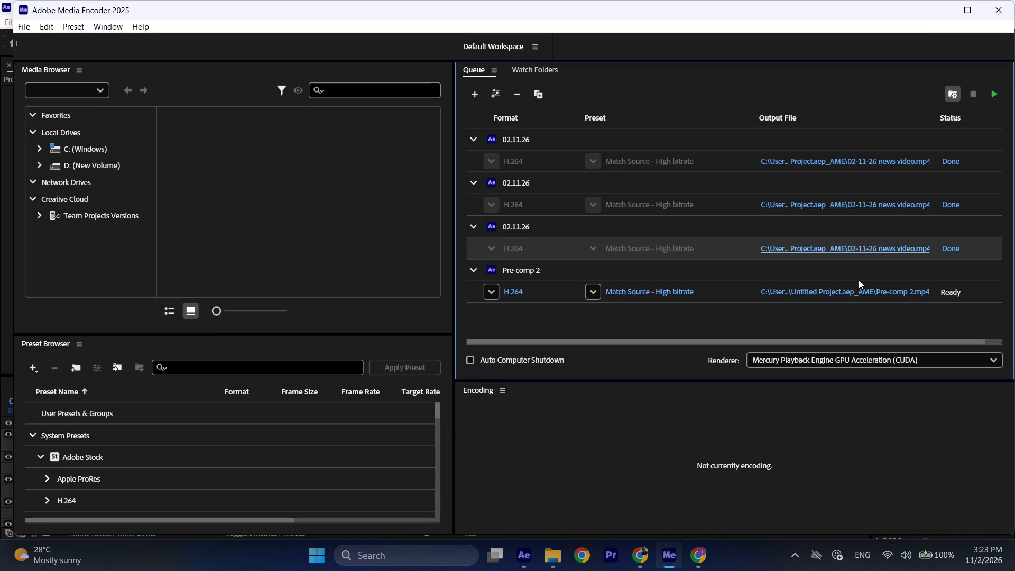
Set Pre-comp 2's output file to "02-11-26 news video" in the Untitled Project.aep_AME folder, replacing the existing MP4.
click(846, 295)
click(253, 150)
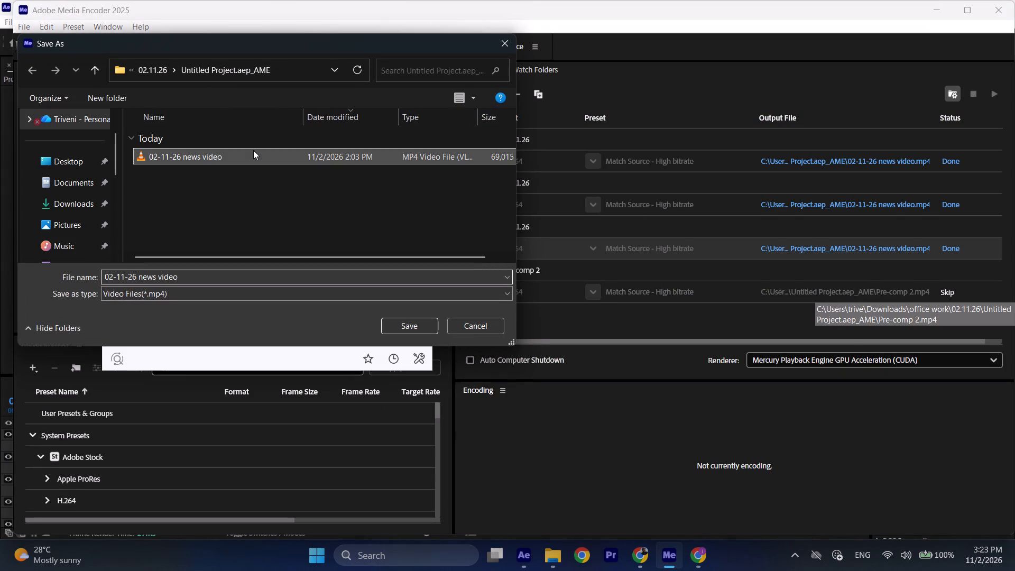
click(405, 327)
click(336, 247)
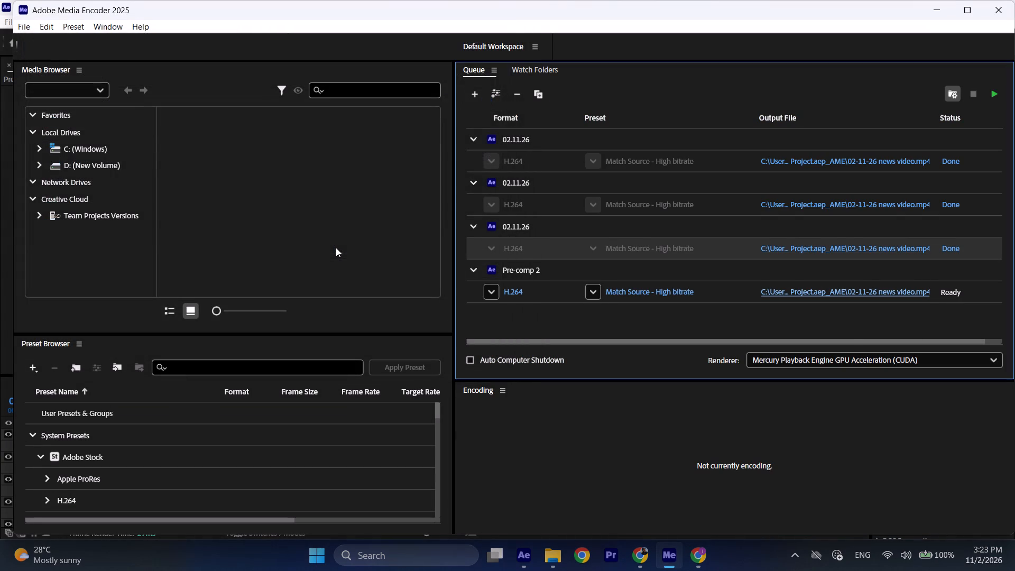
Start encoding the queued Pre-comp 2 job with H.264 and Match Source - High bitrate.
click(956, 294)
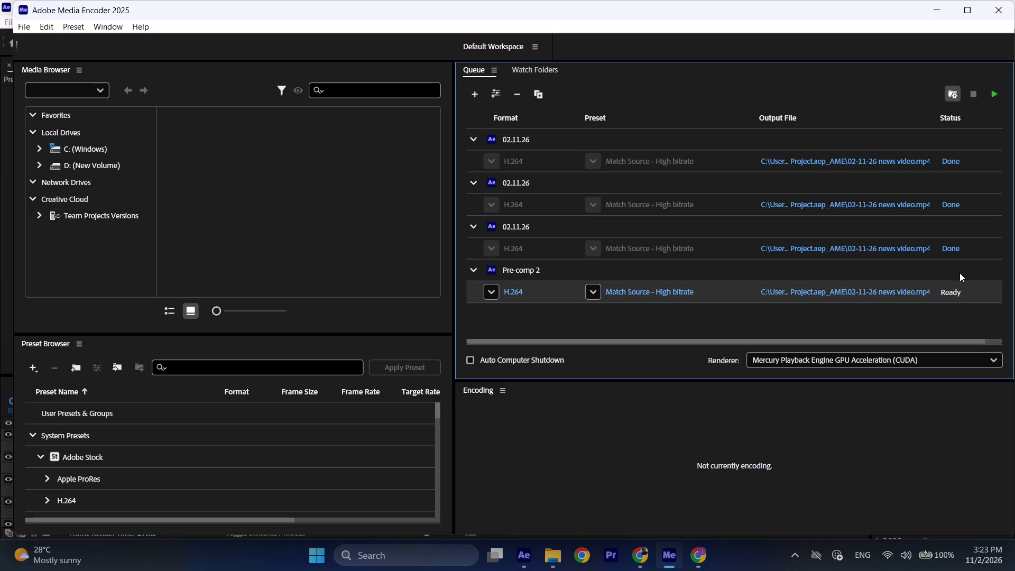
click(998, 95)
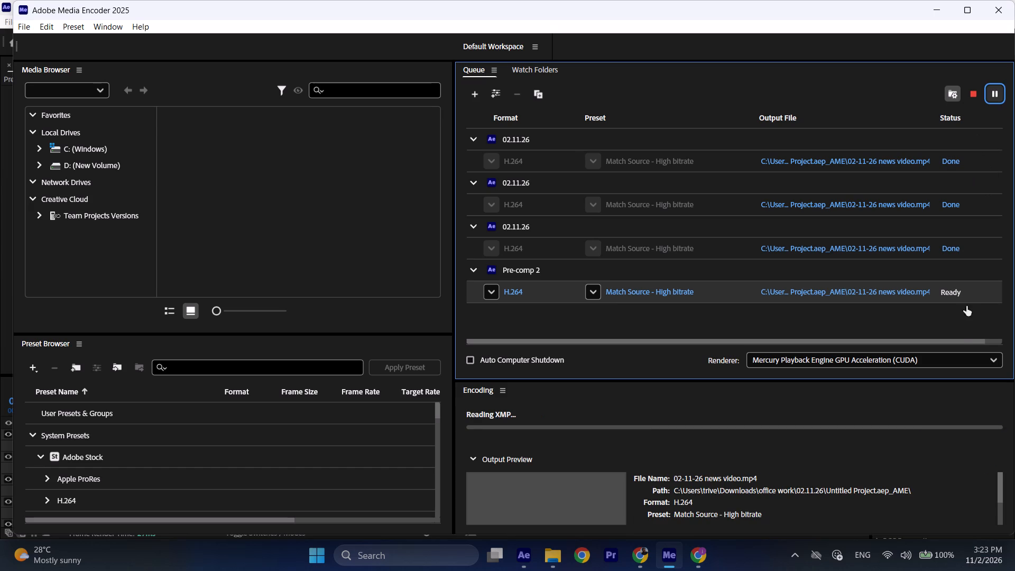
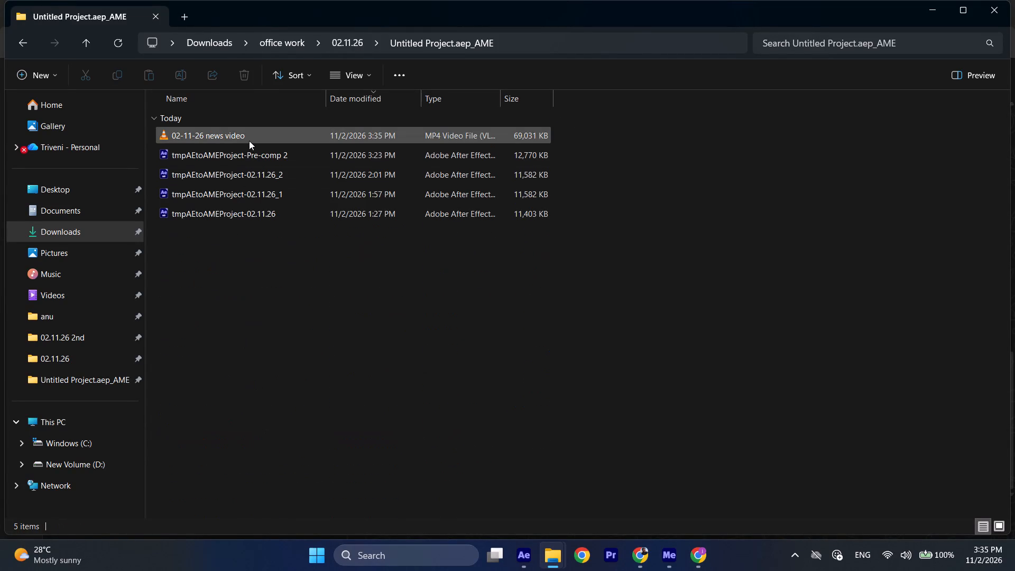
Open the exported "02-11-26 news video" MP4 in VLC media player and replay it from the beginning to review the render.
double_click(249, 141)
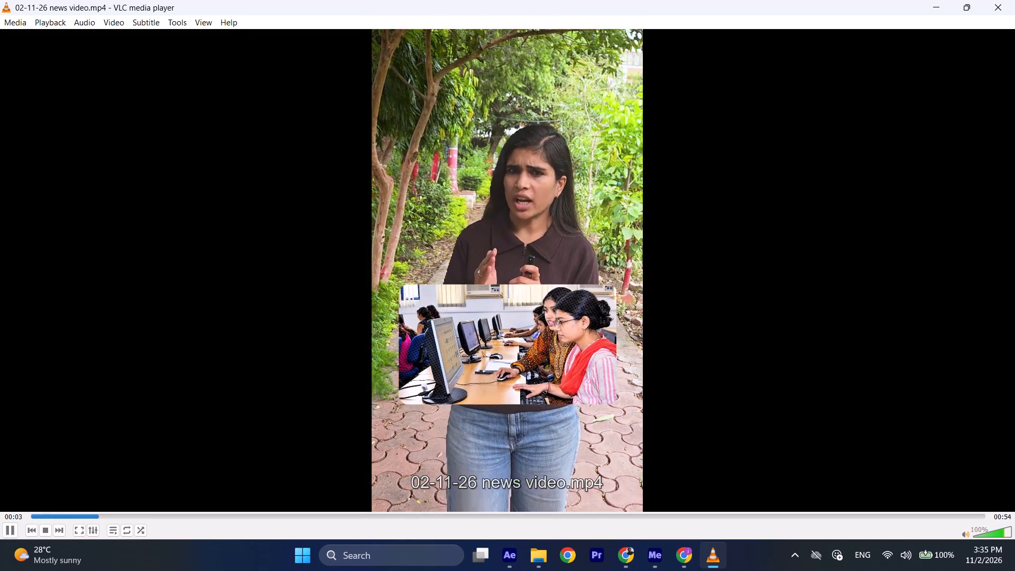
drag(44, 521, 22, 517)
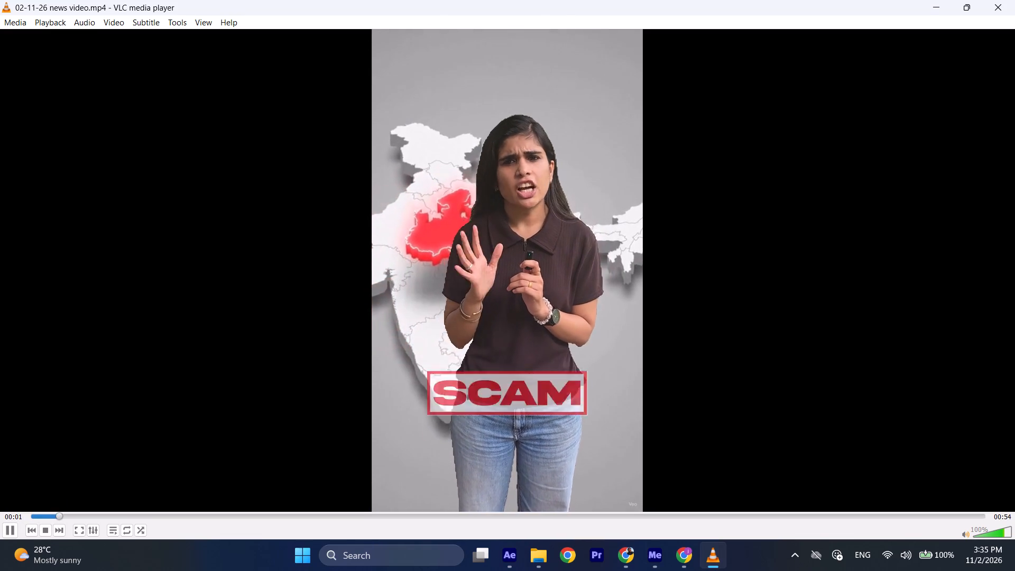
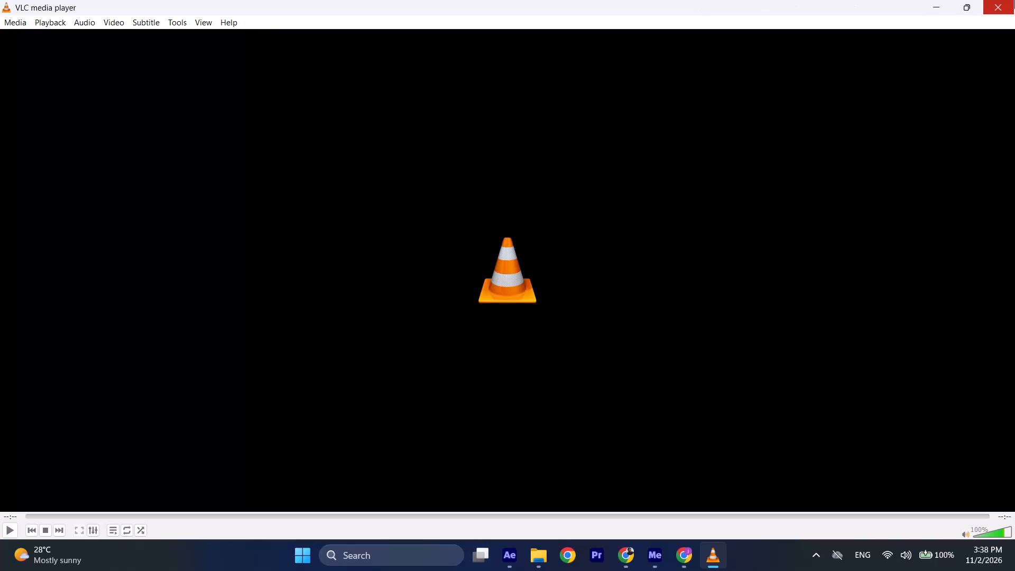
Close the video player and switch back to the After Effects project.
click(1014, 0)
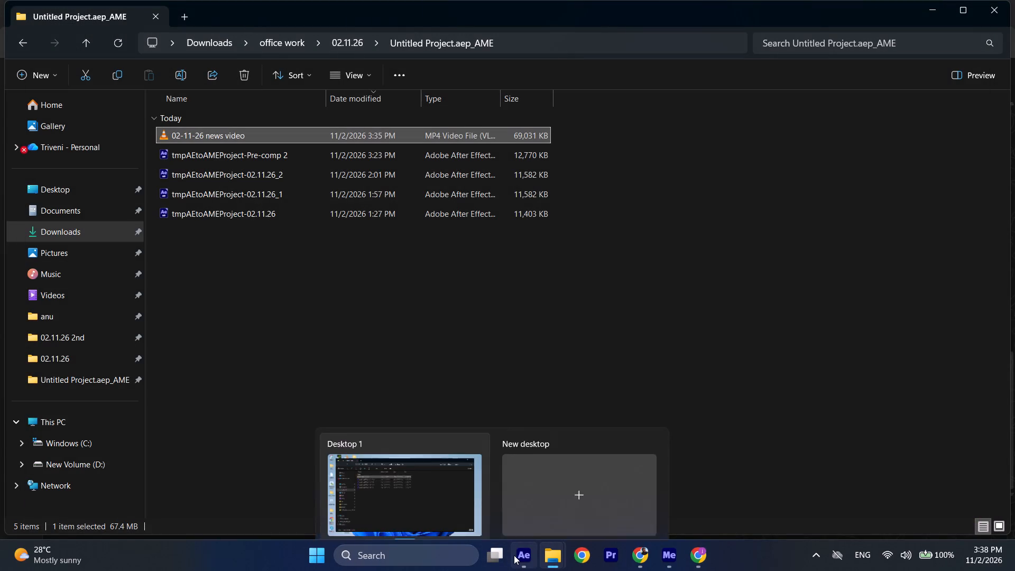
click(514, 555)
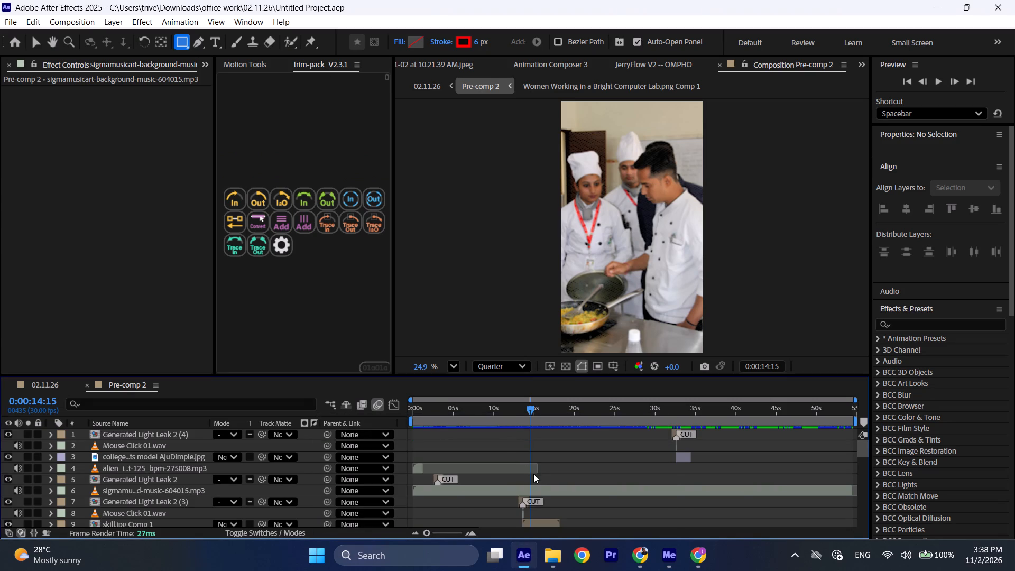
Play Pre-comp 2 from the start and from several points up to about 17 seconds to review the presenter and insert timing.
drag(506, 415, 494, 414)
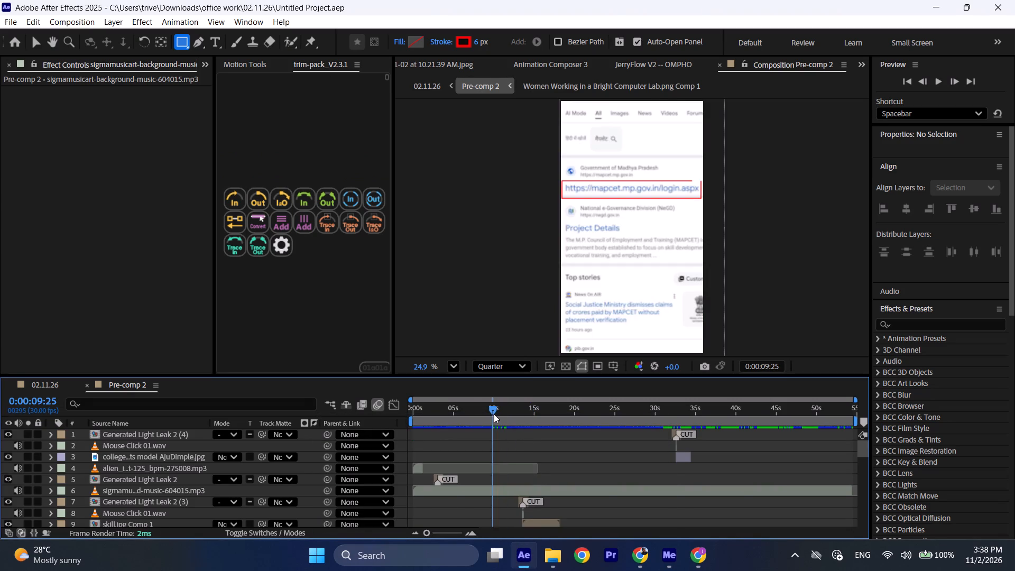
drag(494, 414, 527, 416)
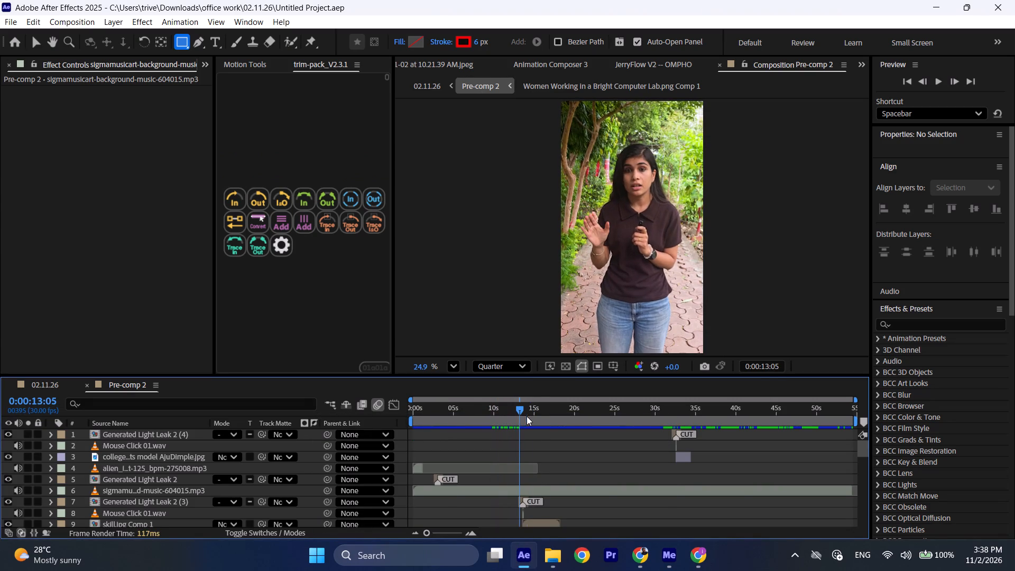
drag(527, 416, 556, 416)
key(space)
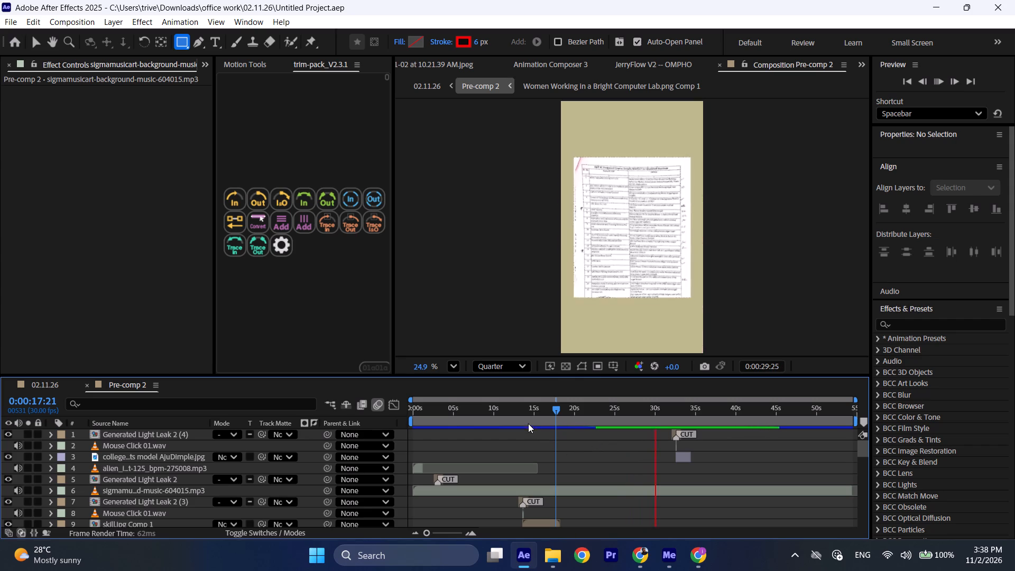
click(494, 403)
key(space)
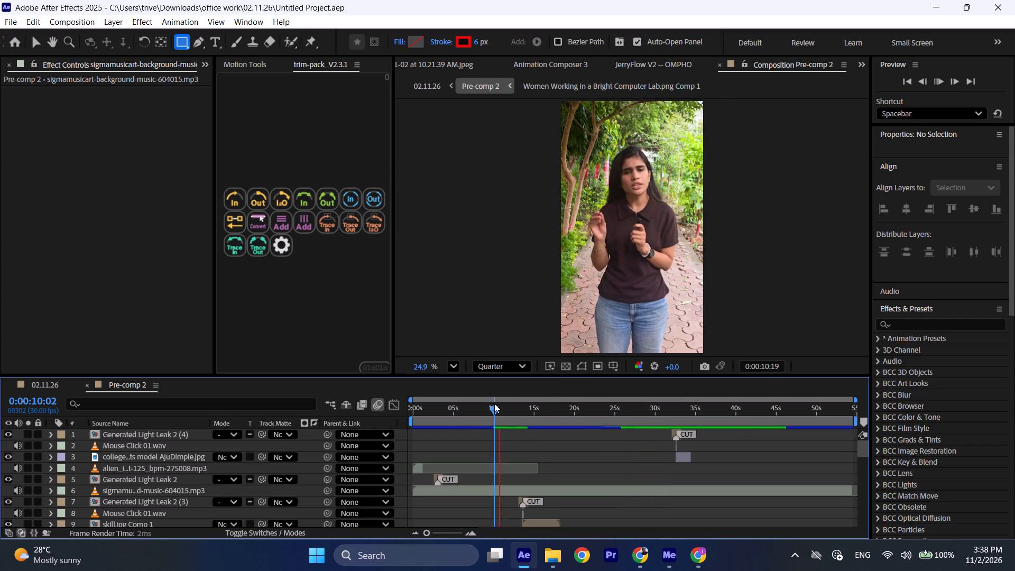
click(465, 409)
key(space)
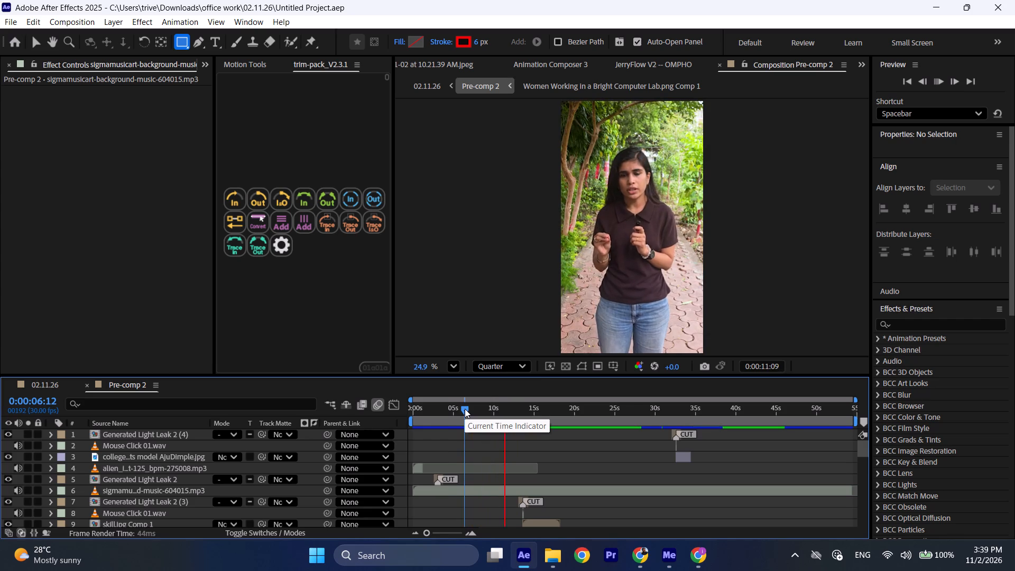
drag(456, 409, 414, 416)
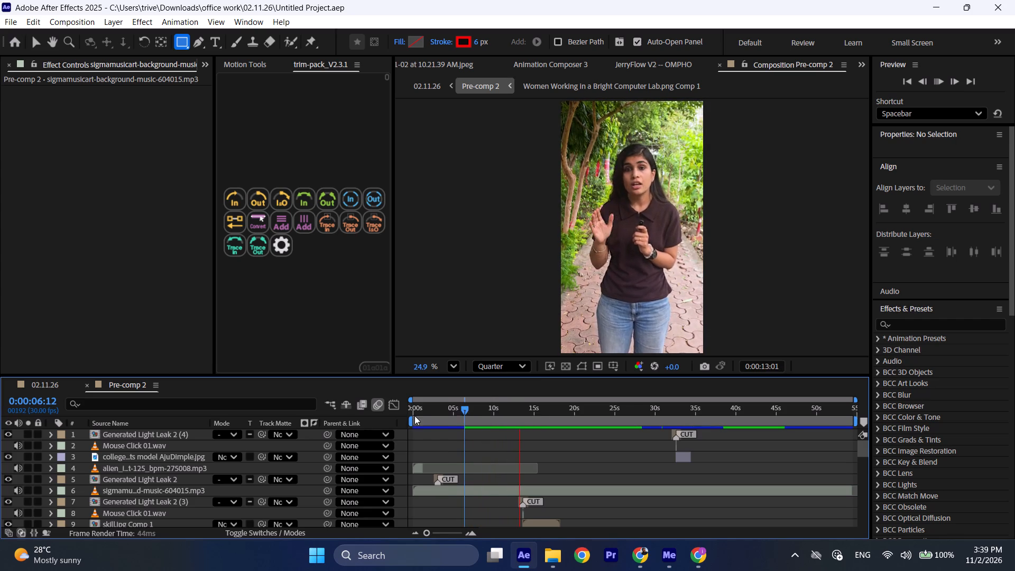
drag(414, 416, 407, 418)
key(space)
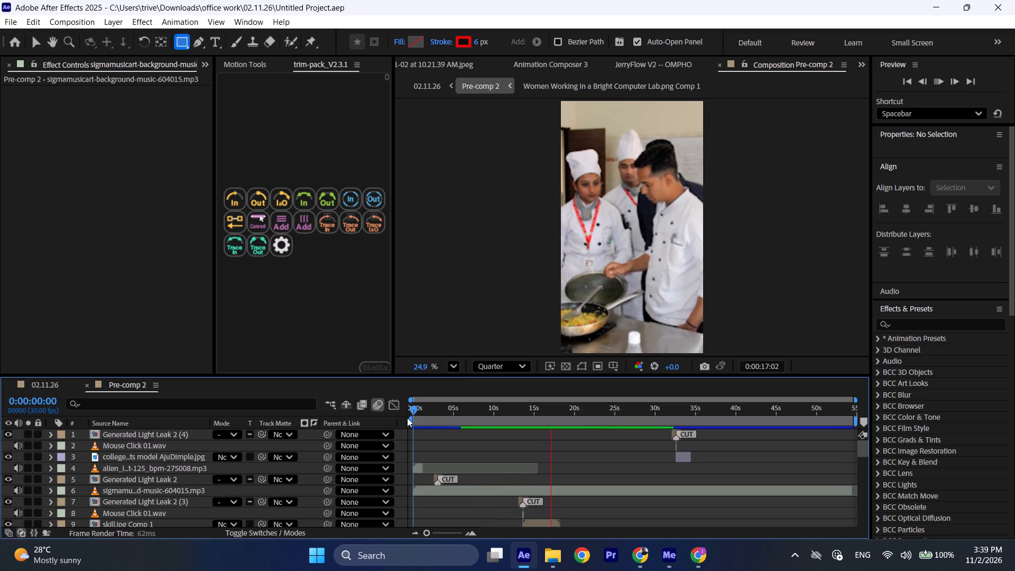
click(541, 412)
key(space)
click(541, 412)
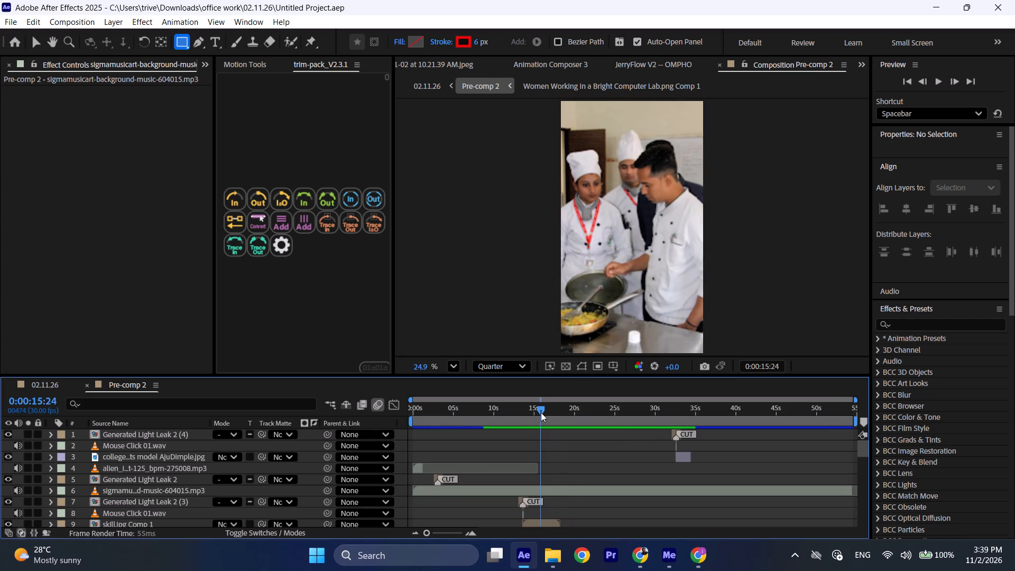
Split the skill.jpg Comp 1 layer at 0:00:15:19 and delete the part after the split.
click(516, 407)
key(space)
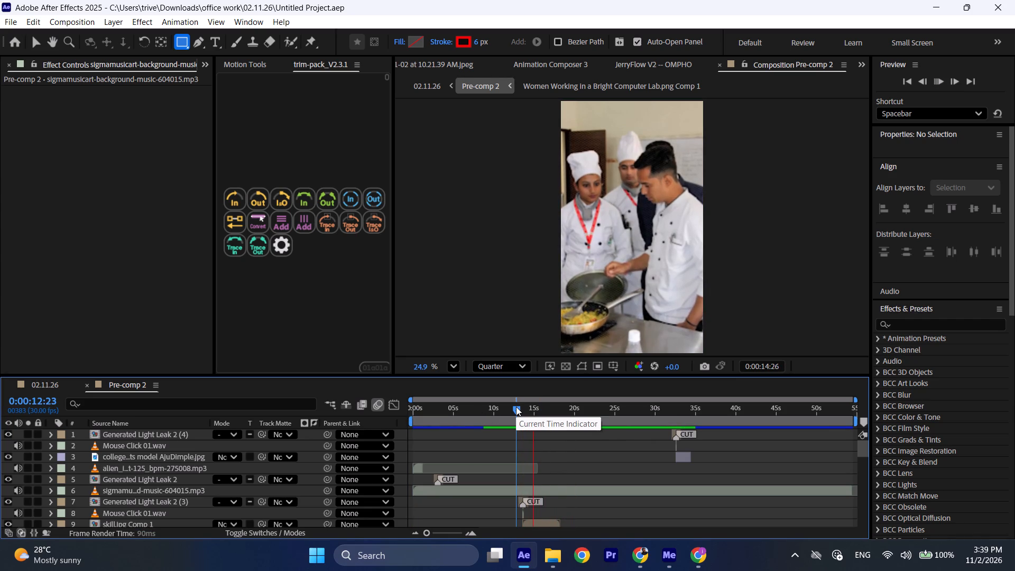
key(space)
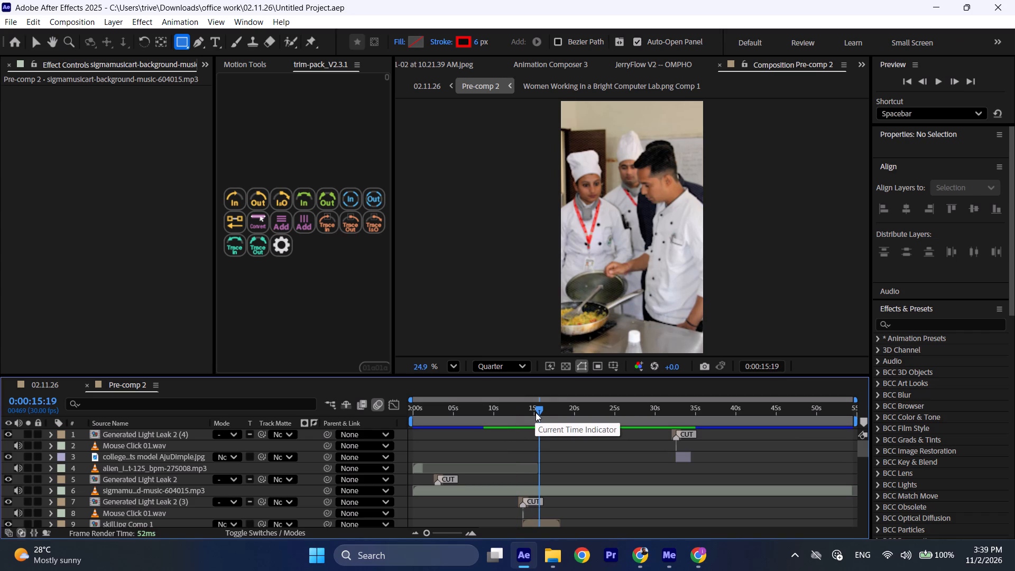
scroll(548, 443, down, 2)
scroll(548, 445, up, 1)
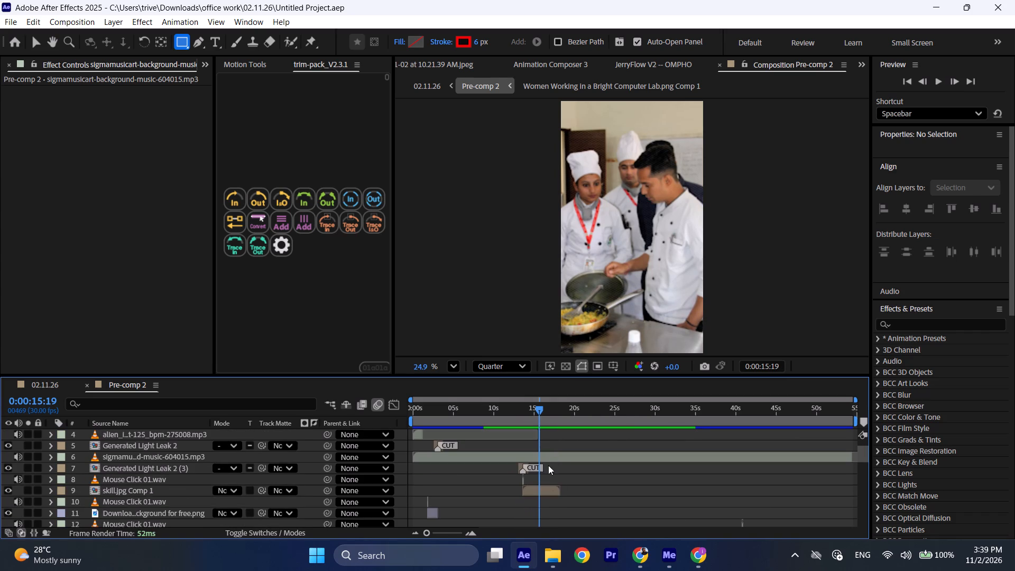
click(547, 495)
key(ctrl+shift+d)
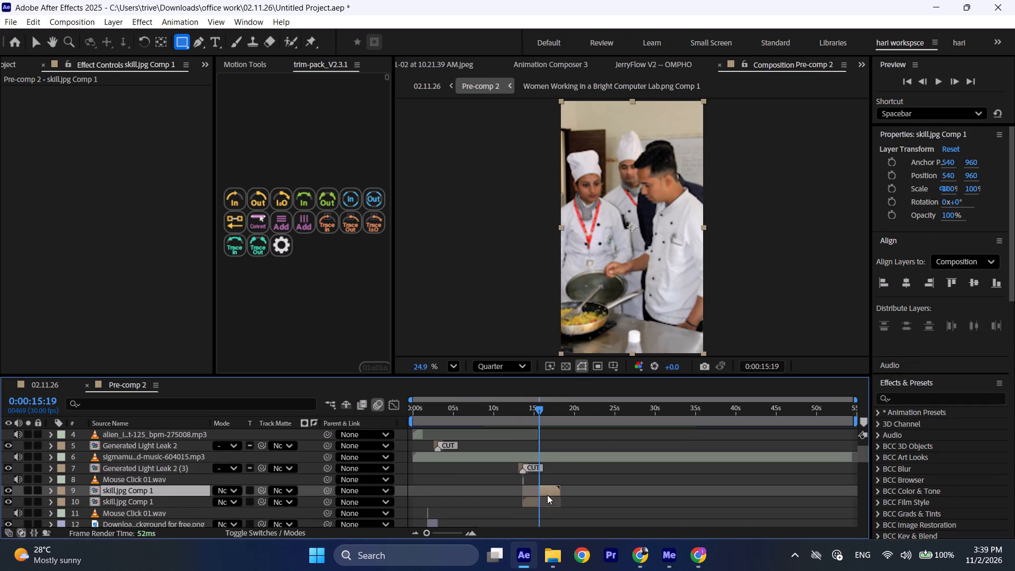
key(BackSpace)
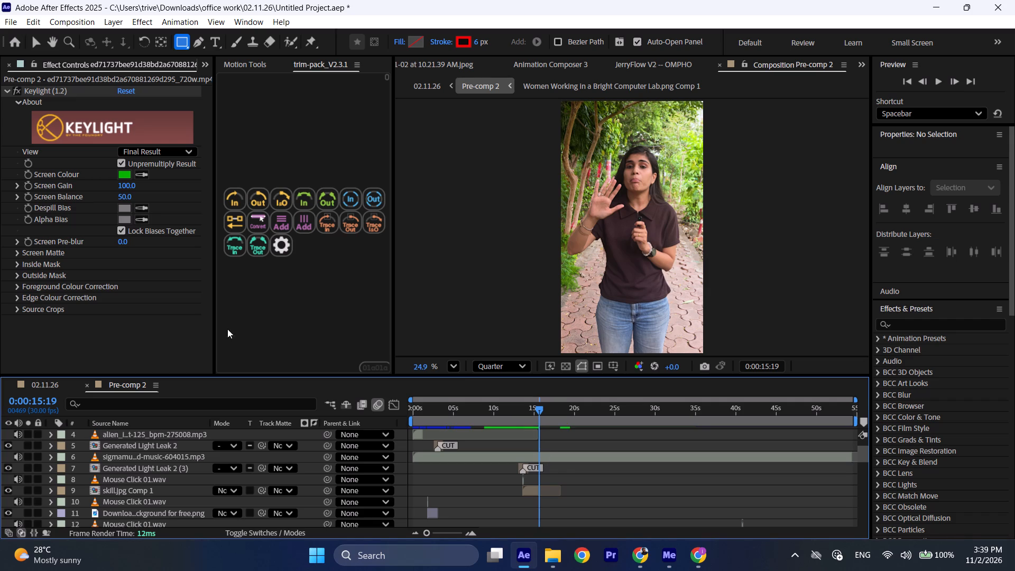
Add the 10.21.43 AM WhatsApp JPEG from the Image folder to Pre-comp 2 above Generated Light Leak 2 (3), starting at about 14 seconds.
click(204, 71)
click(214, 82)
scroll(69, 284, down, 2)
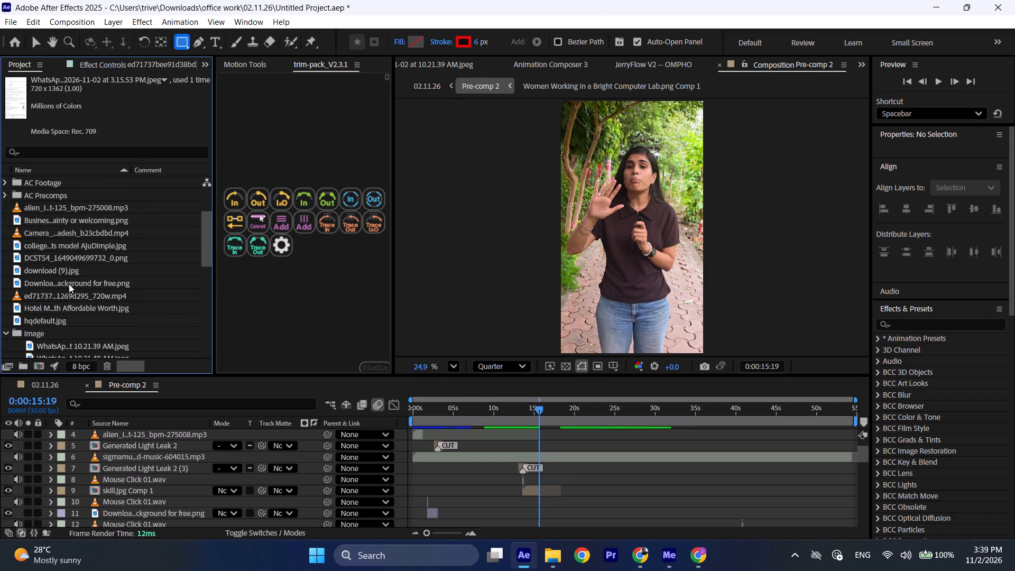
scroll(69, 284, down, 3)
click(69, 284)
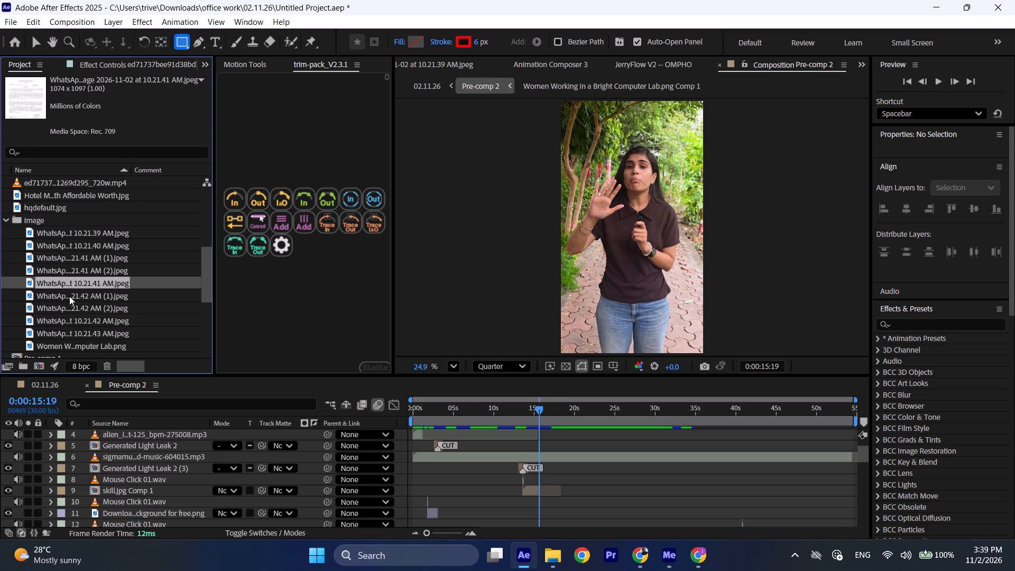
click(69, 296)
click(80, 315)
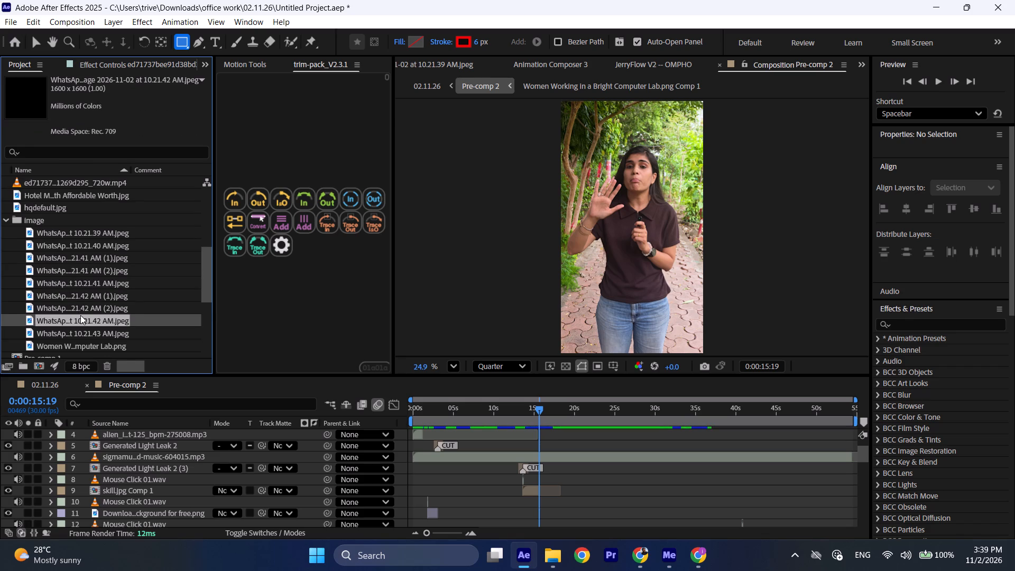
scroll(80, 316, down, 1)
click(62, 296)
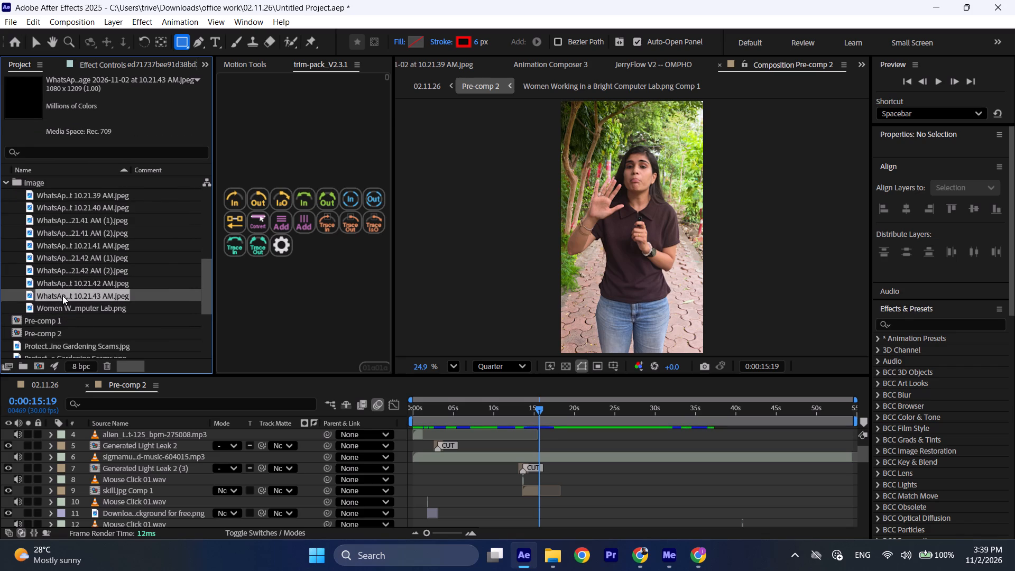
click(58, 301)
drag(50, 296, 439, 429)
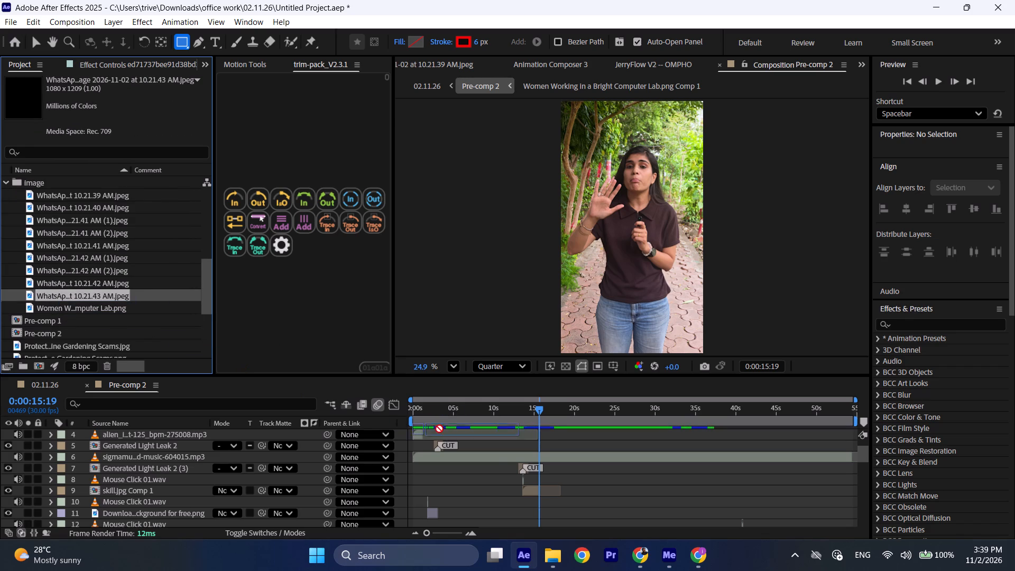
drag(439, 429, 528, 463)
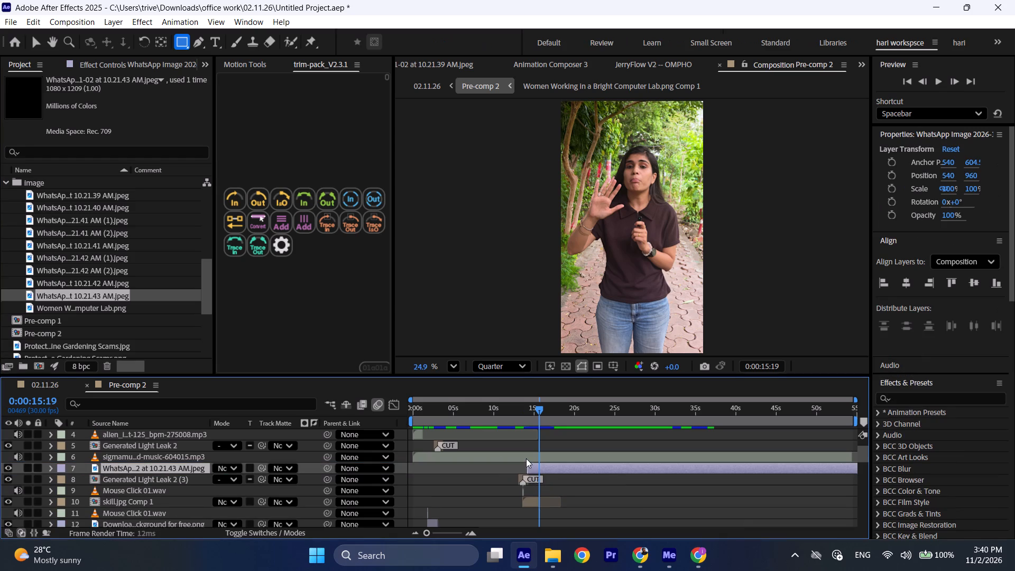
Scale the 10.21.43 AM document image layer to 110% while viewing the frame at 0:00:15:14.
click(540, 410)
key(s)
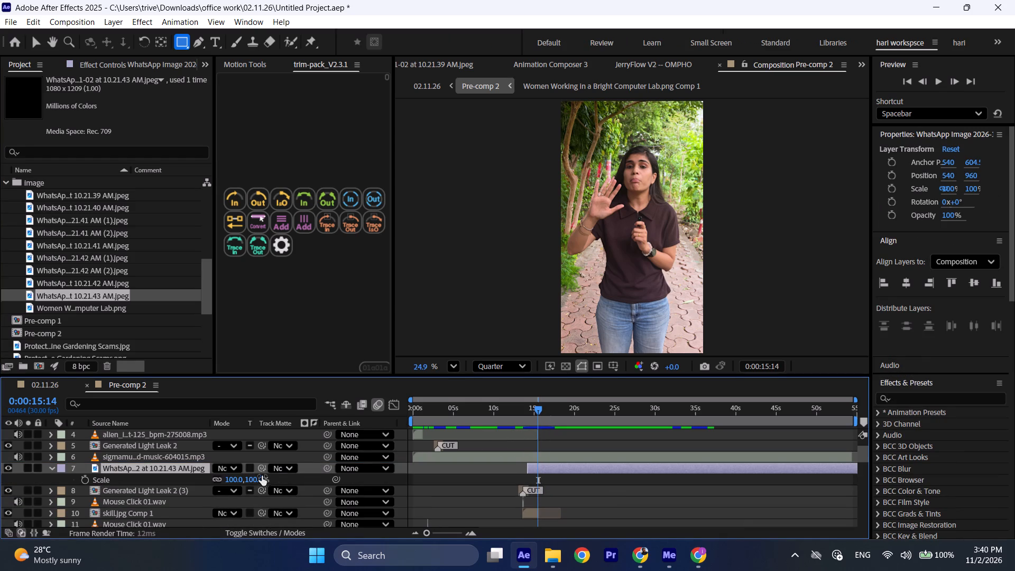
drag(261, 477, 387, 471)
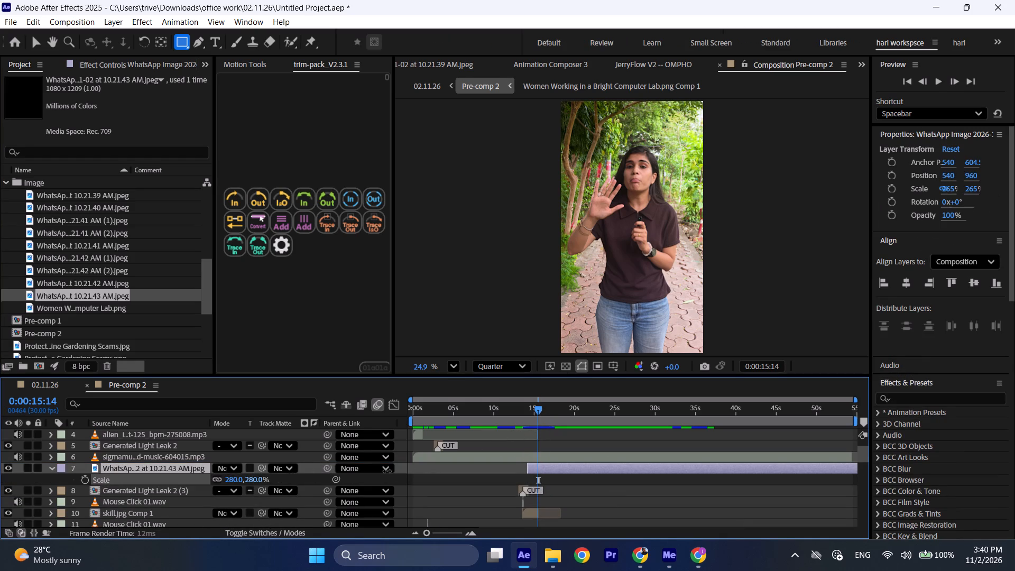
drag(387, 471, 410, 471)
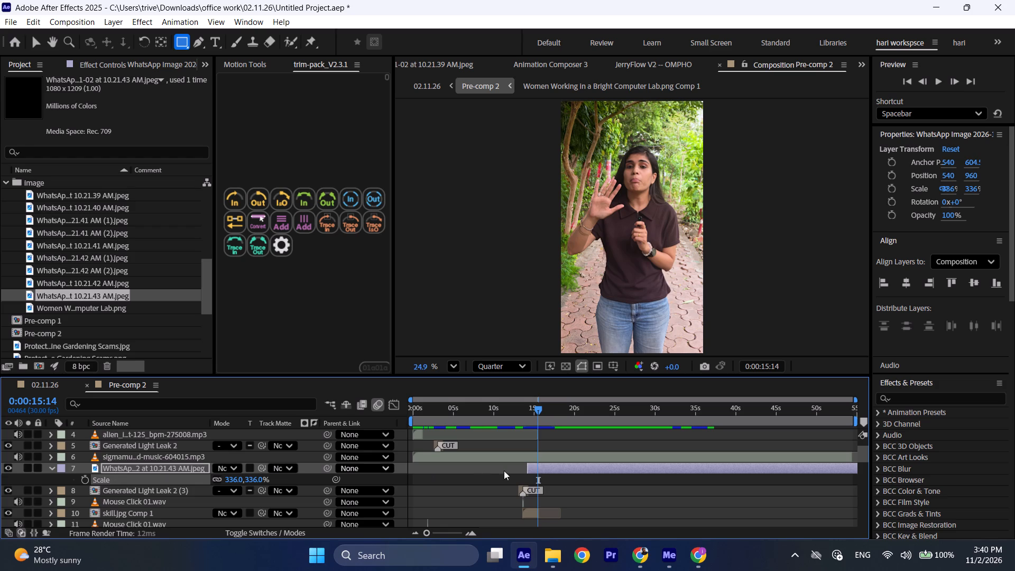
click(543, 470)
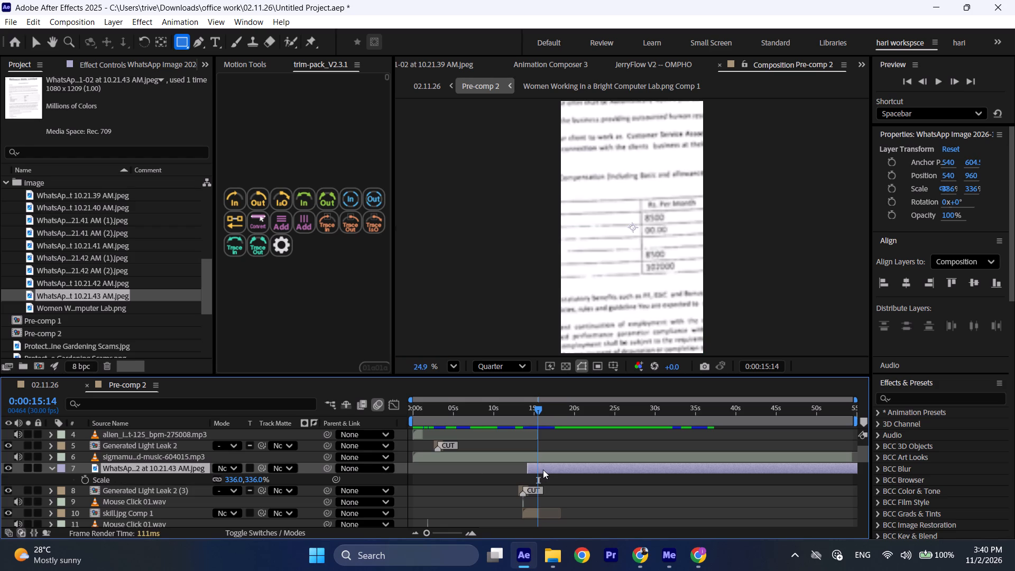
drag(236, 478, 171, 482)
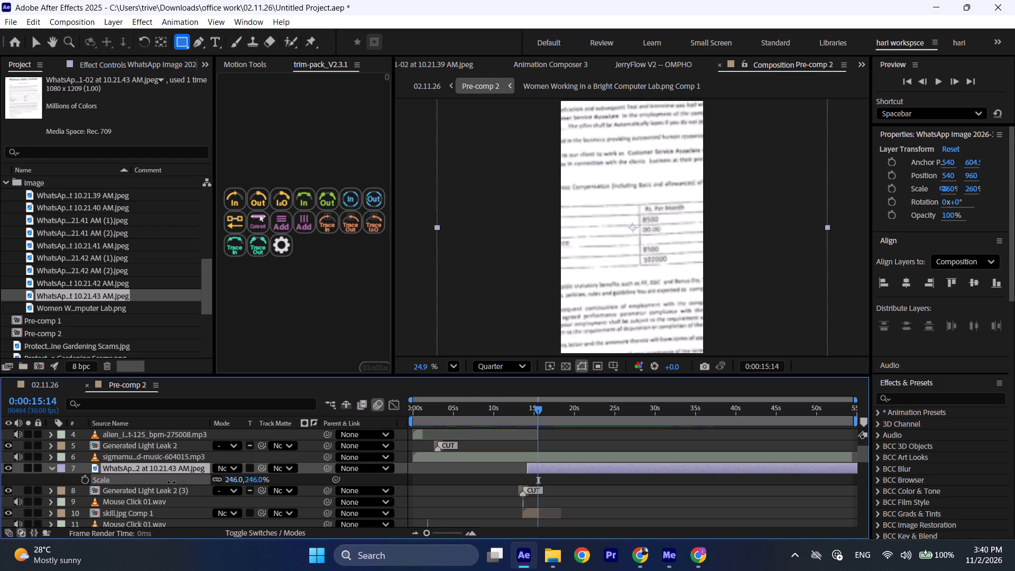
drag(171, 482, 91, 482)
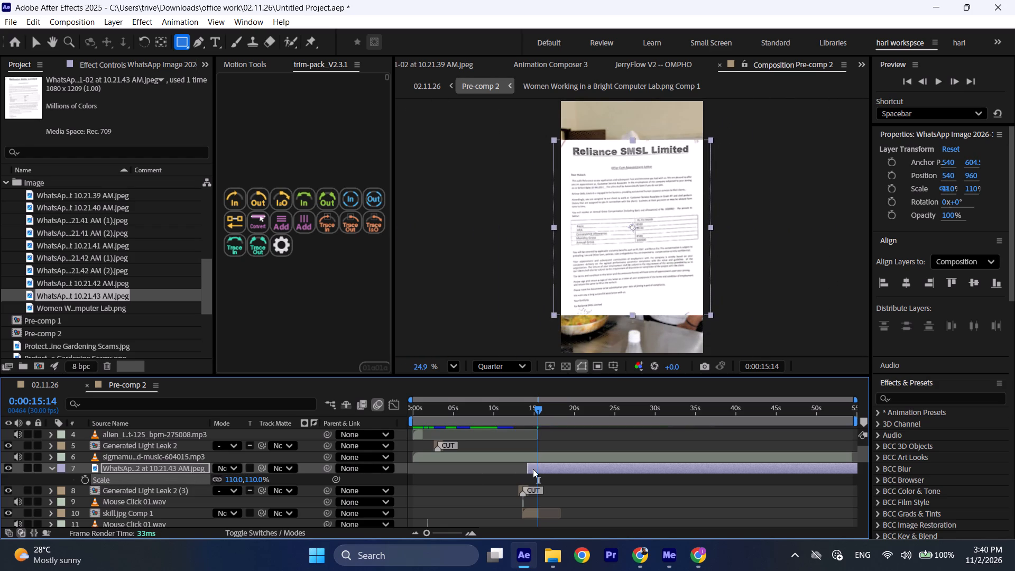
Move the 10.21.43 AM document image layer to start at about 28 seconds, and save the project.
drag(550, 466, 667, 467)
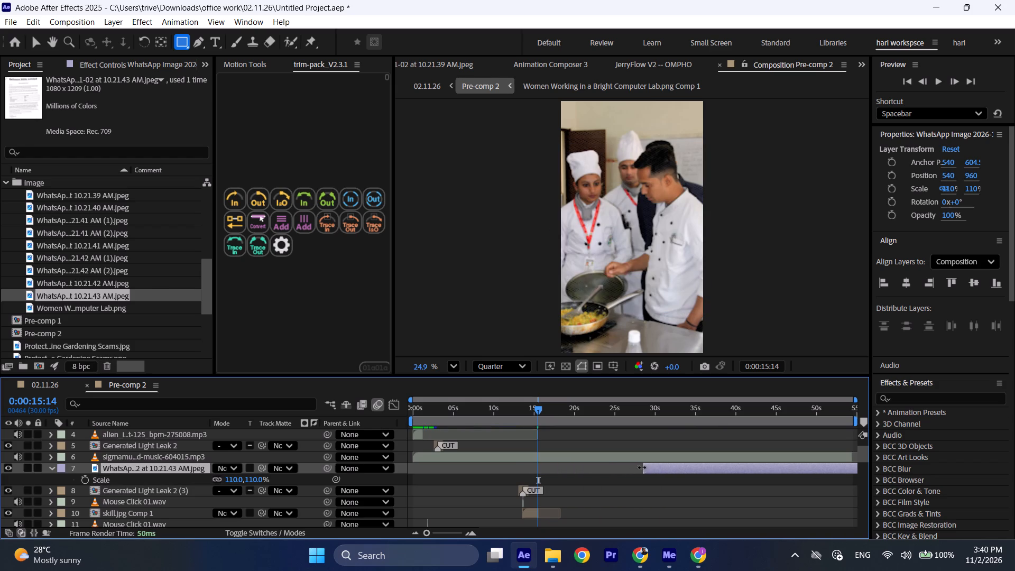
key(ctrl+s)
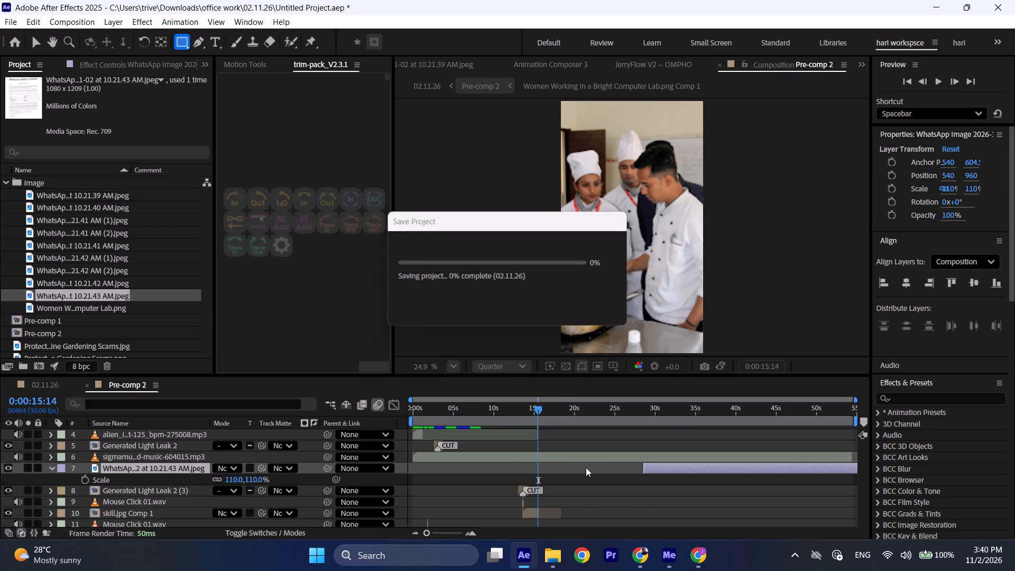
Insert the Women Working in a Bright Computer Lab image from the Image folder into Pre-comp 2's timeline.
drag(58, 309, 404, 377)
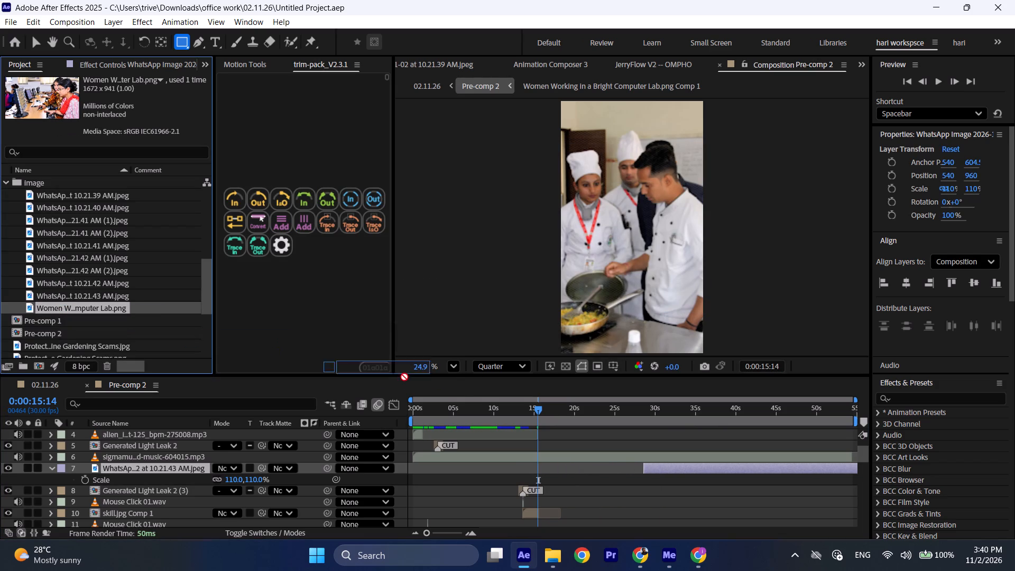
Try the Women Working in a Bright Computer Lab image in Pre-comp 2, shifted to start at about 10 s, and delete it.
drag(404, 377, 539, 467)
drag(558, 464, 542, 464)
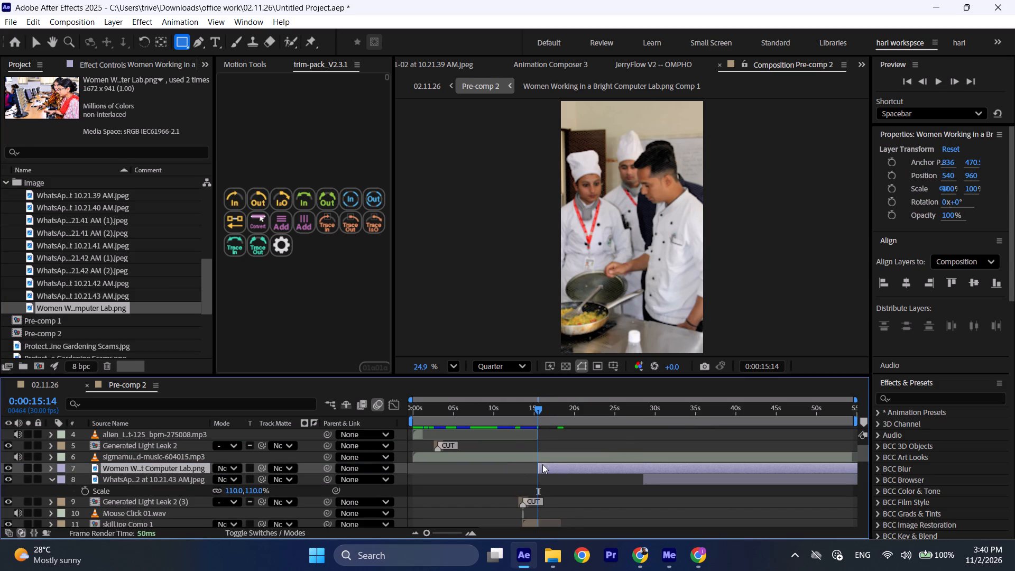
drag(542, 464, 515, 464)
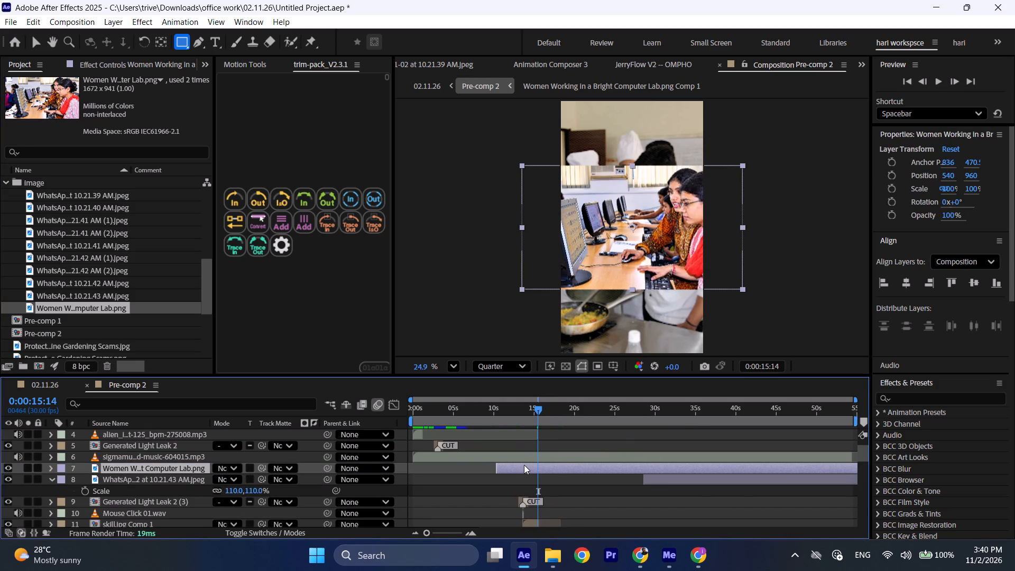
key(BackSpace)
Add the WhatsApp 10.21.42 AM (2) letter image to Pre-comp 2 and shift it to start at about 26 s.
drag(61, 269, 509, 462)
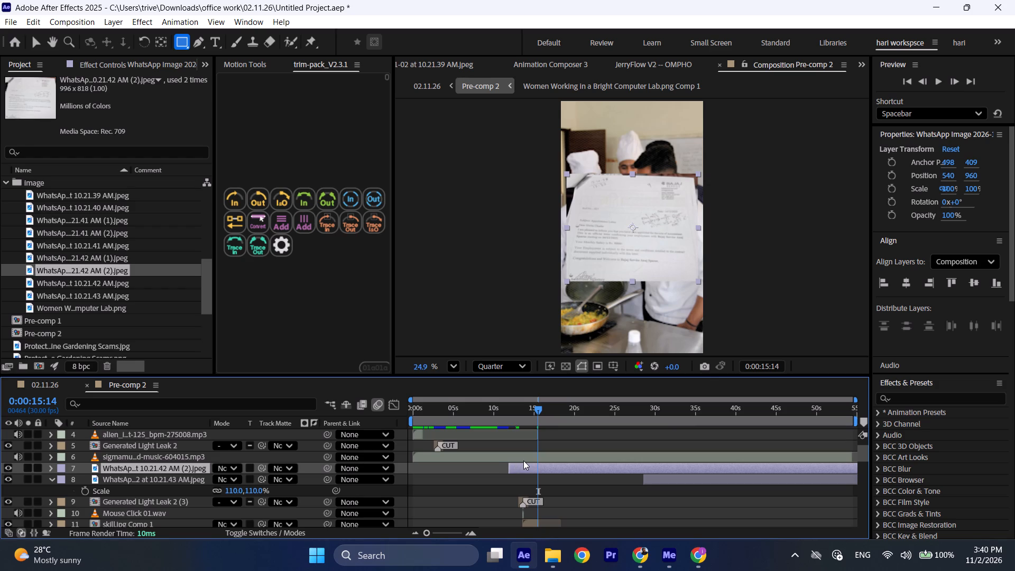
drag(527, 468, 644, 476)
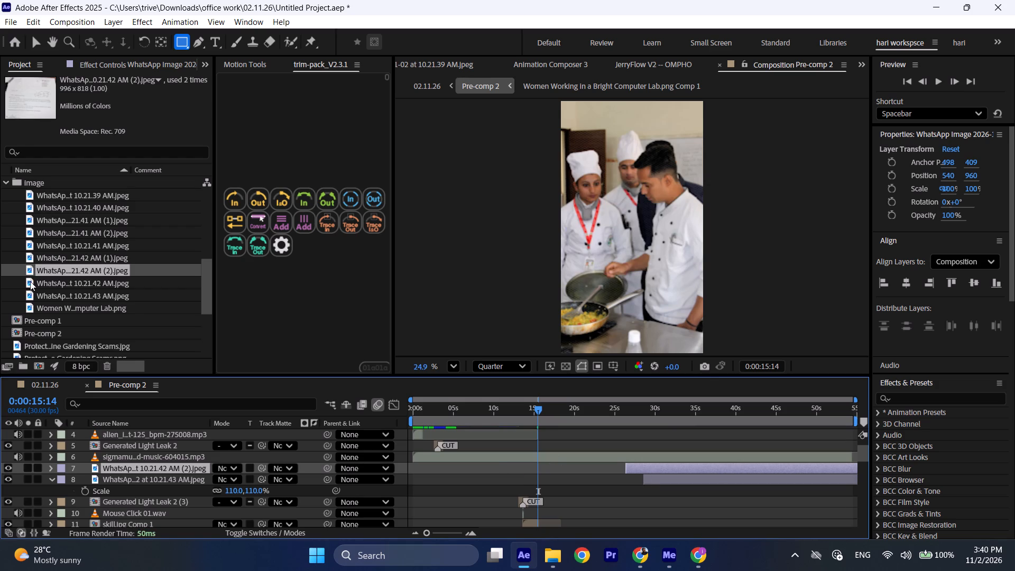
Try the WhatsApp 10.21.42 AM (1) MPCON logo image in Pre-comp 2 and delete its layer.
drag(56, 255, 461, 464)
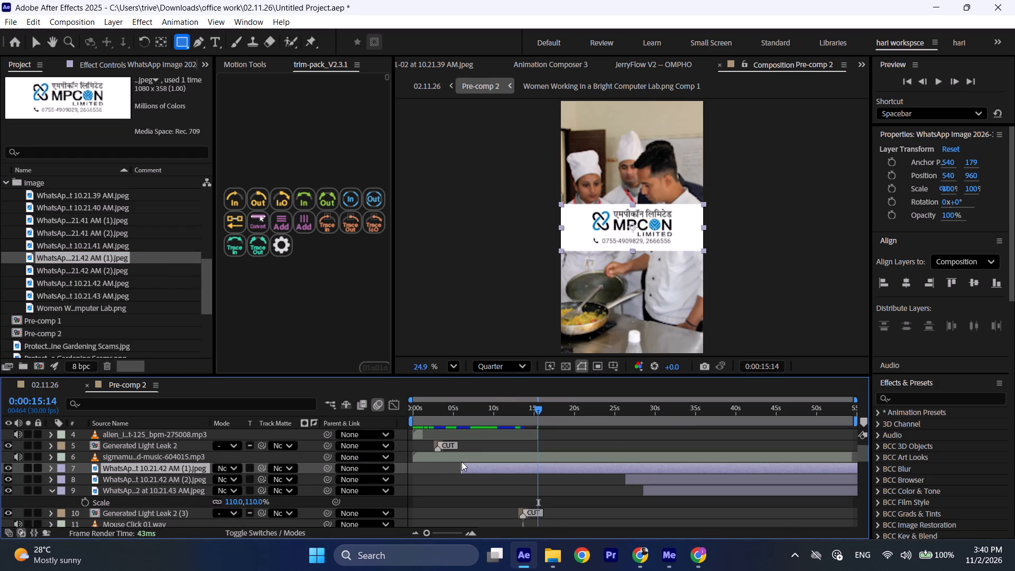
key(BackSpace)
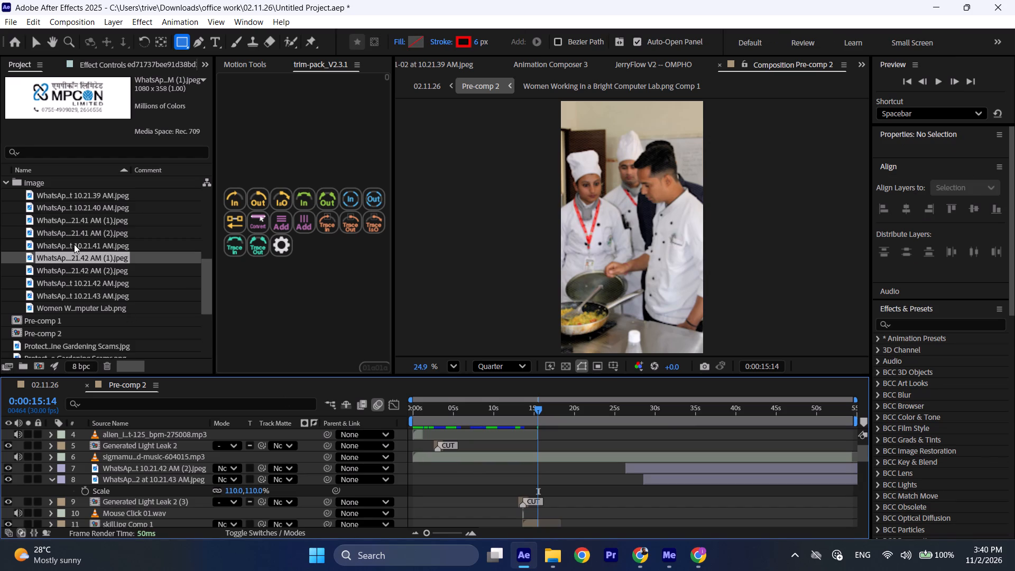
Preview the images in the Image folder and add the WhatsApp 10.21.41 AM (2) AISECT image to Pre-comp 2 at about 26 s.
click(71, 243)
click(71, 235)
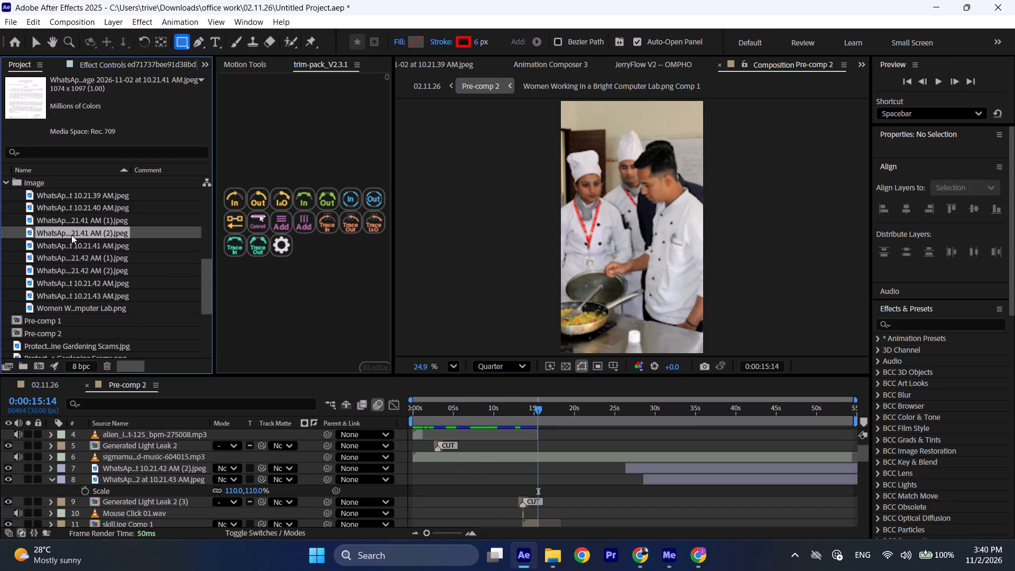
click(71, 223)
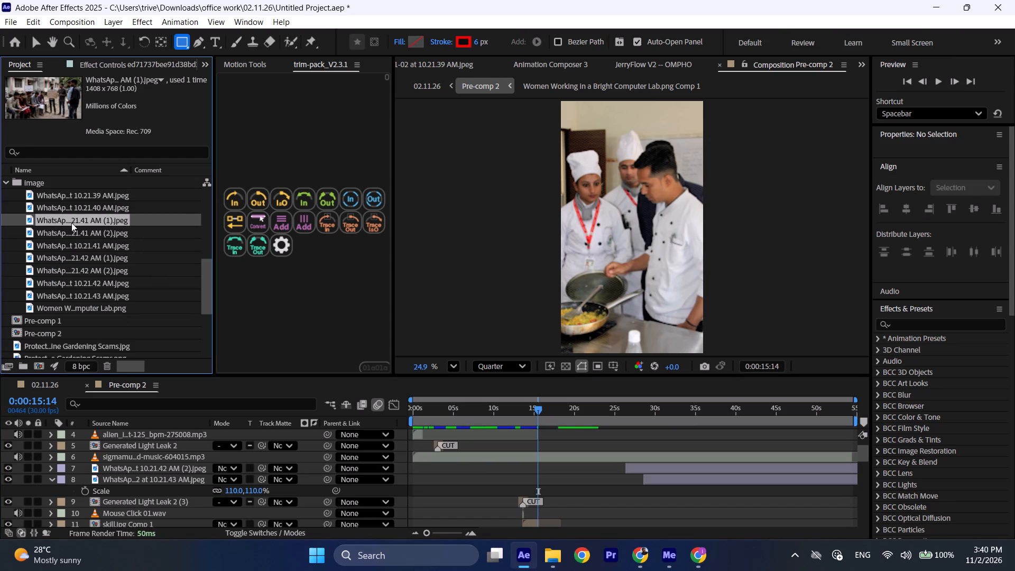
click(76, 207)
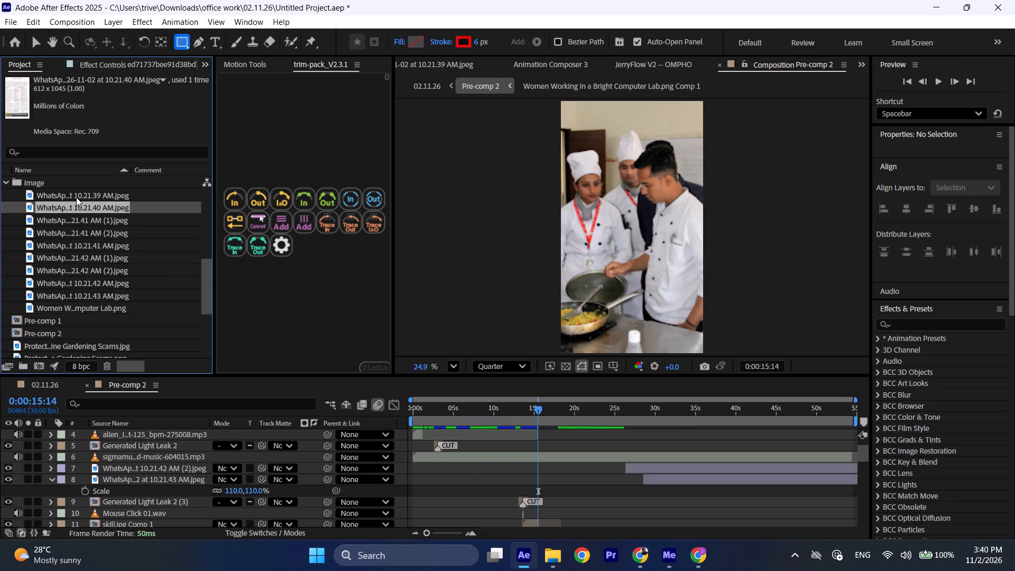
click(76, 197)
click(73, 234)
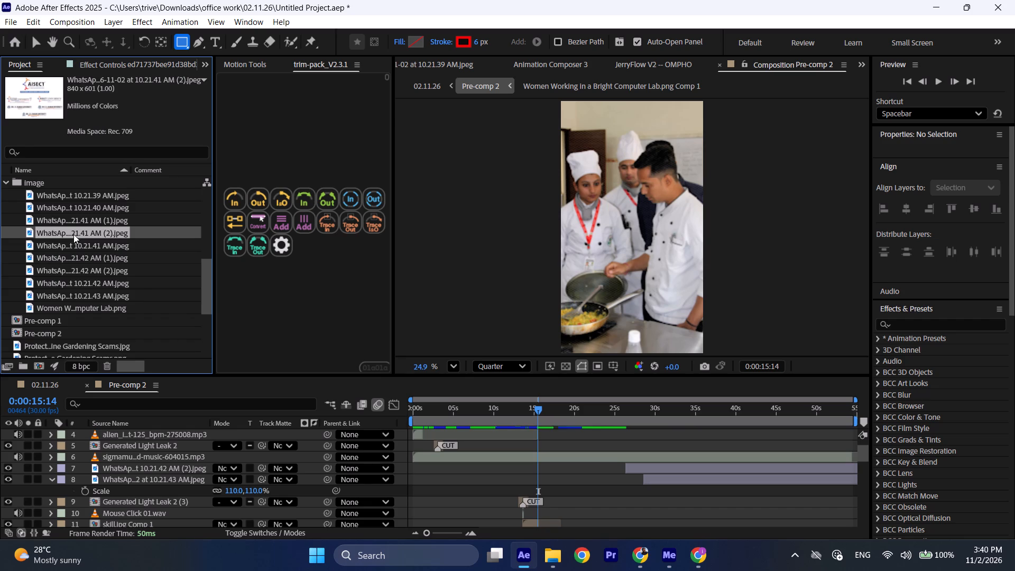
drag(73, 232, 625, 457)
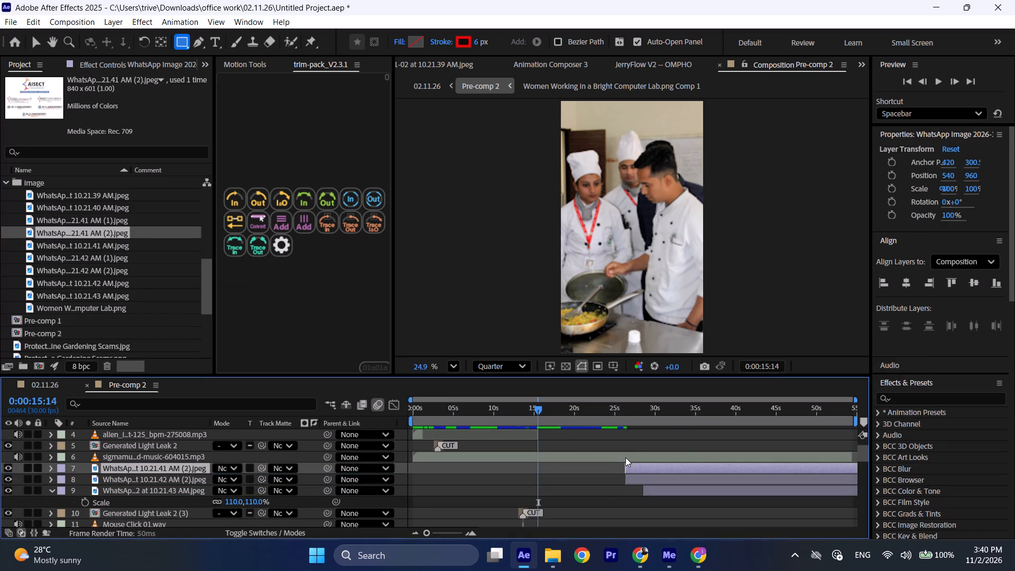
Browse the remaining project images, add the WhatsApp 3.15.53 PM image to Pre-comp 2, and shift it to start at about 13 s.
click(68, 271)
click(66, 289)
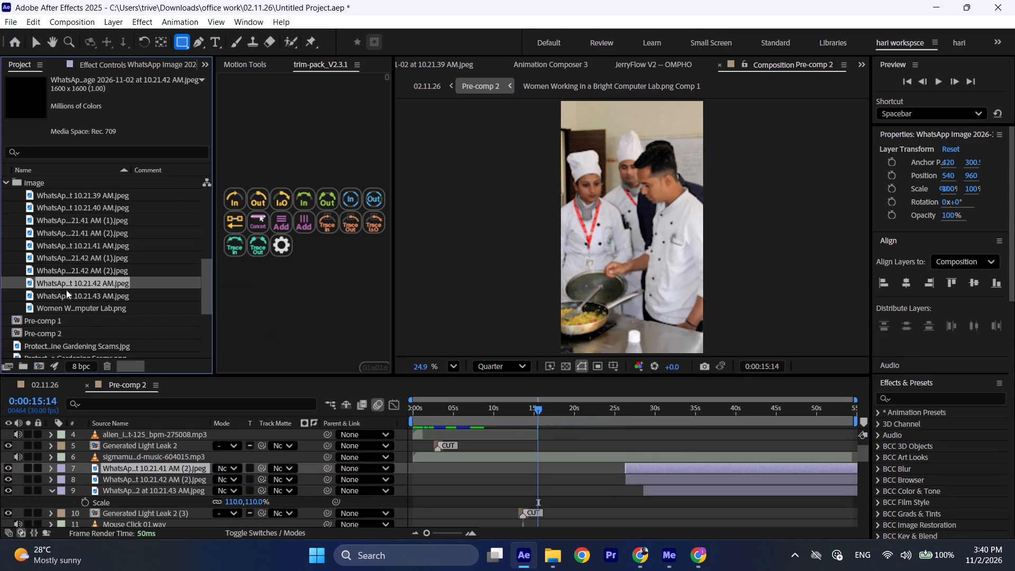
click(69, 308)
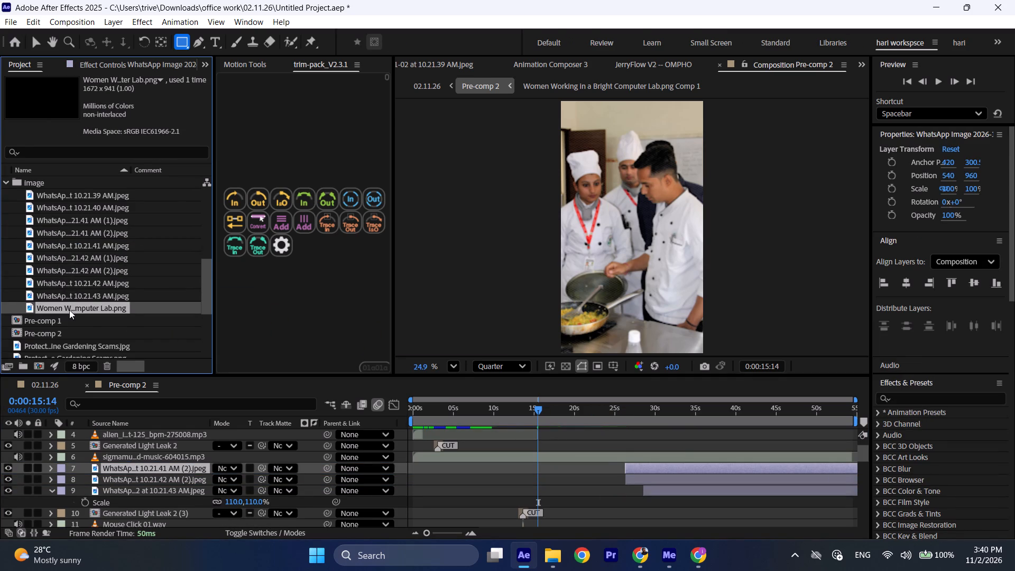
scroll(69, 310, down, 1)
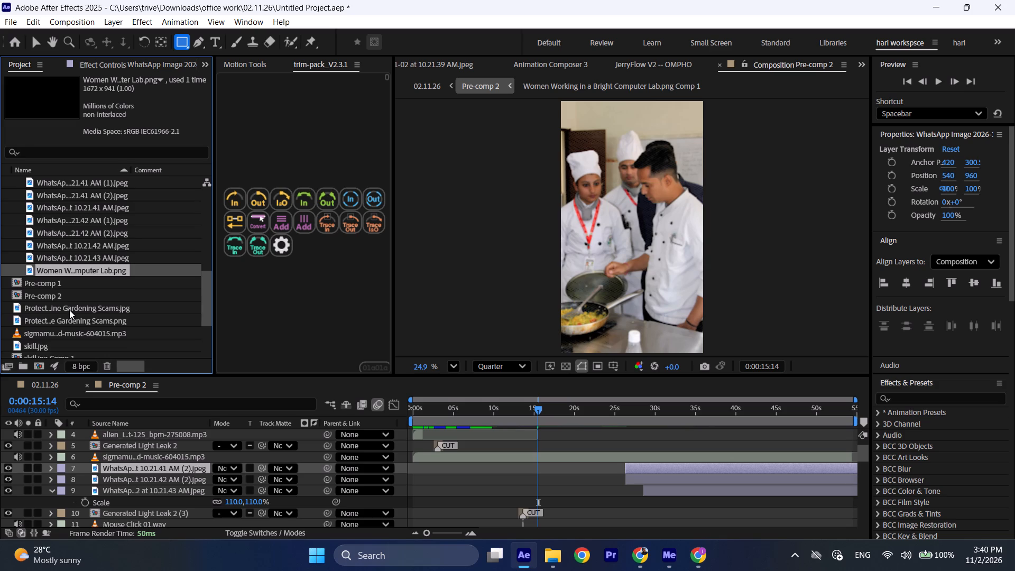
click(61, 305)
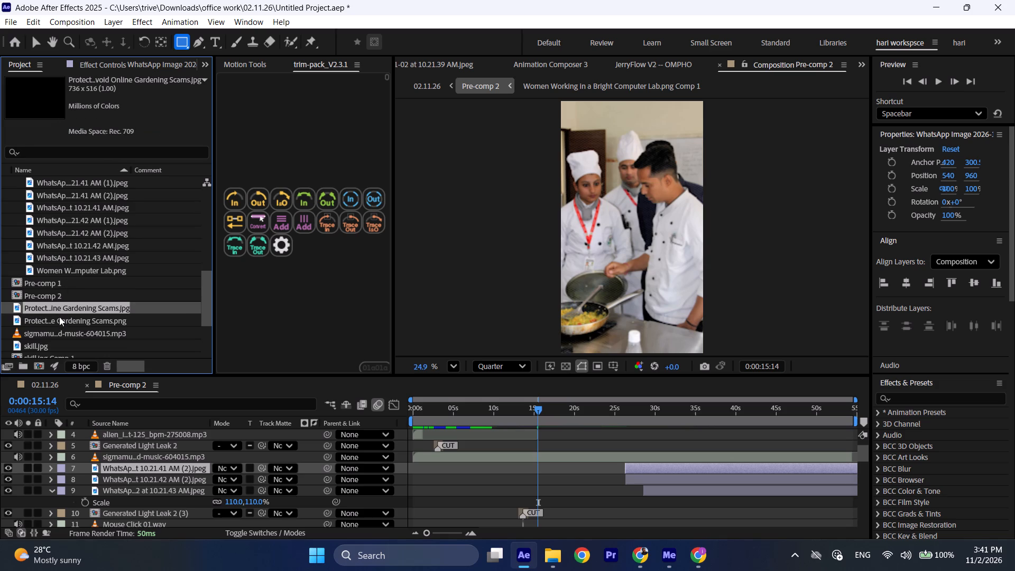
click(59, 319)
scroll(60, 322, down, 2)
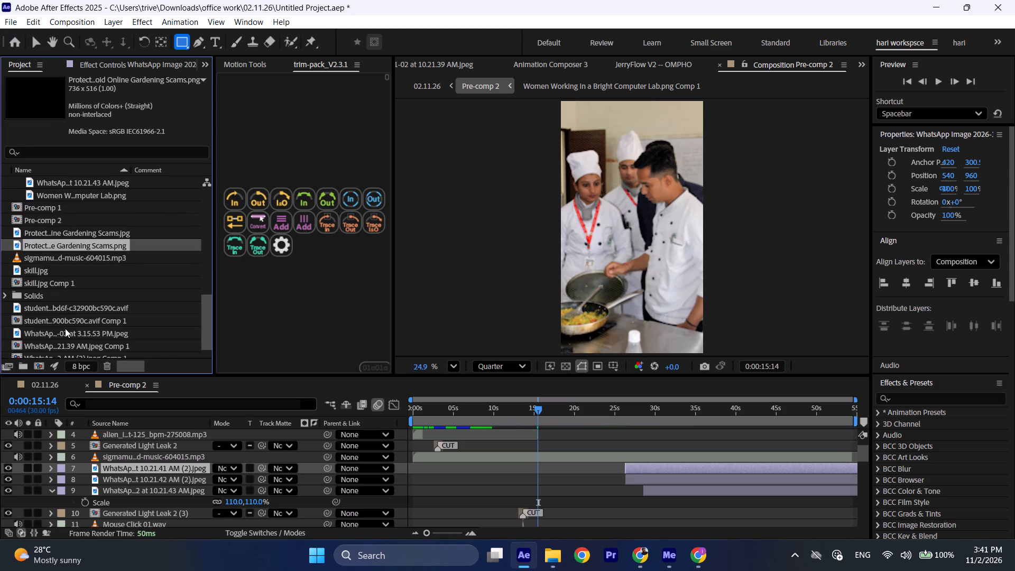
click(64, 332)
drag(64, 332, 539, 472)
drag(550, 475, 531, 480)
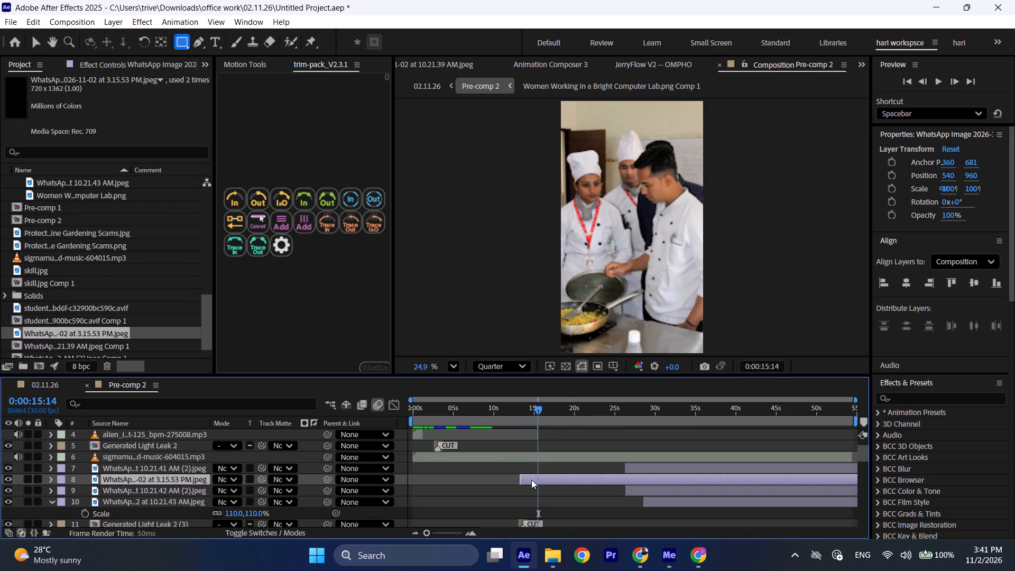
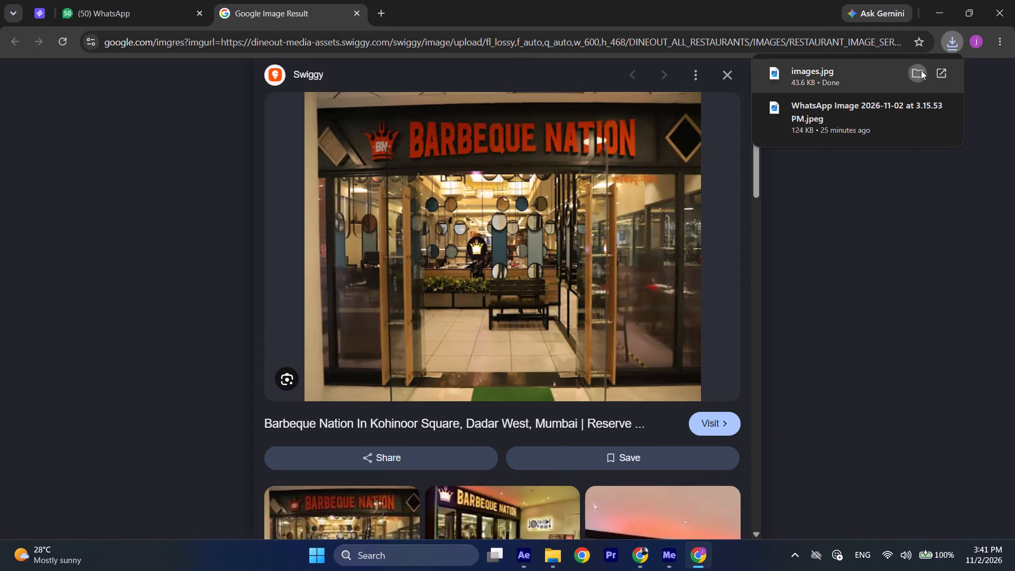
Add the Barbeque Nation photo images.jpg from the Downloads folder to the Pre-comp 2 timeline.
drag(196, 147, 541, 540)
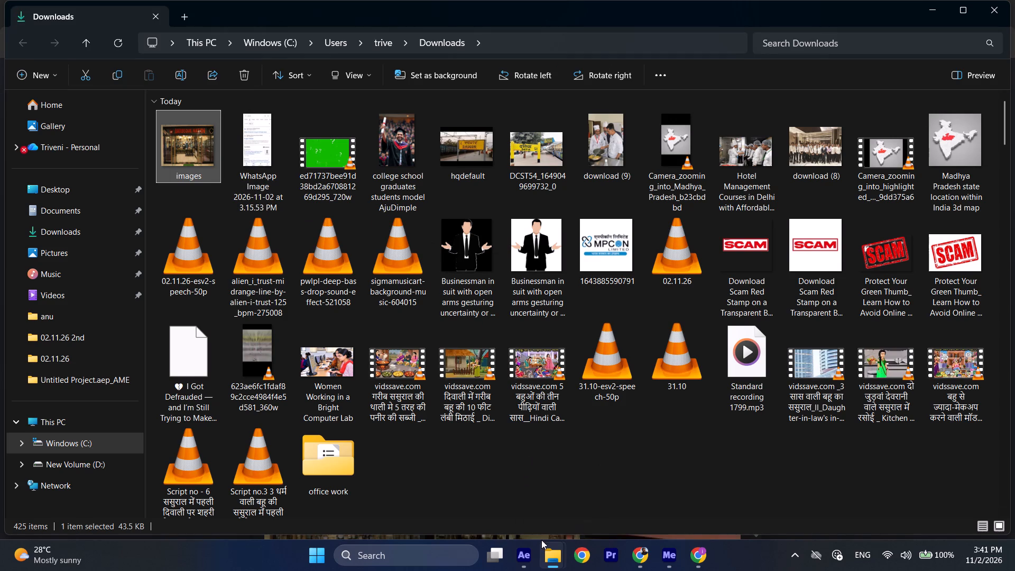
drag(541, 540, 533, 483)
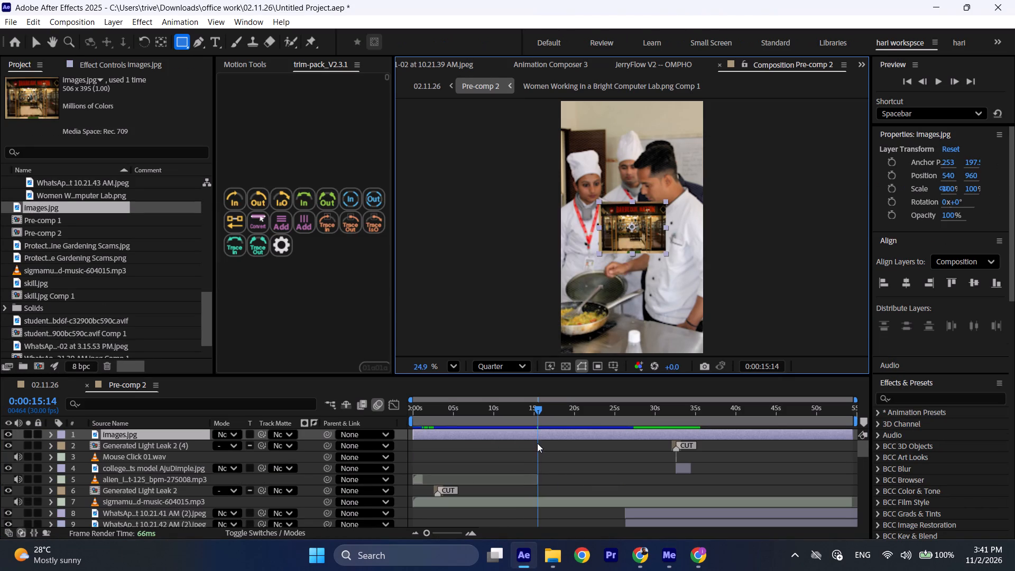
Split the images.jpg layer at 0:00:15:14 and delete the part before the split.
key(ctrl+shift+d)
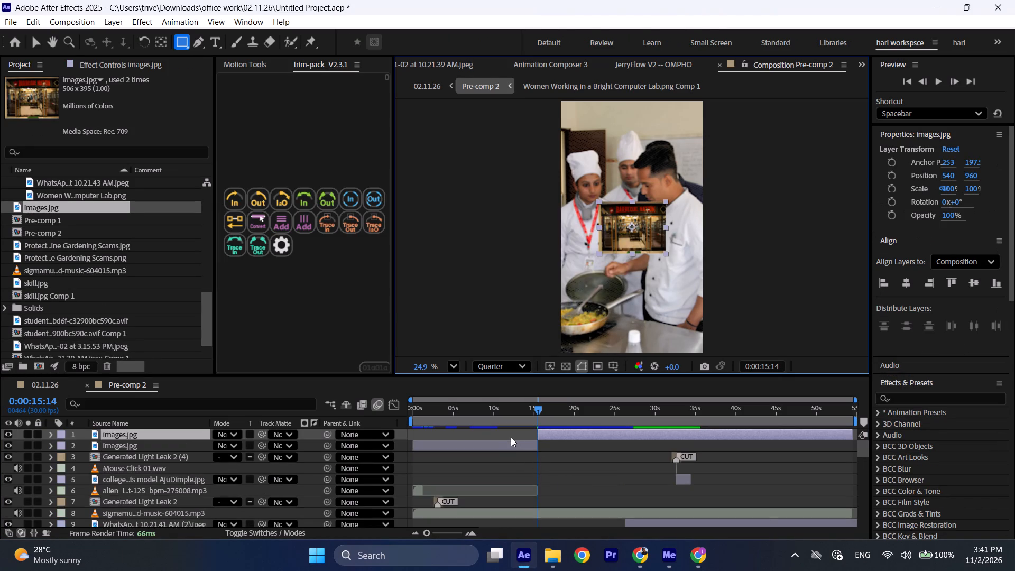
click(512, 444)
key(BackSpace)
Move the images.jpg layer down the stack to sit directly above Generated Light Leak 2 (3).
click(539, 435)
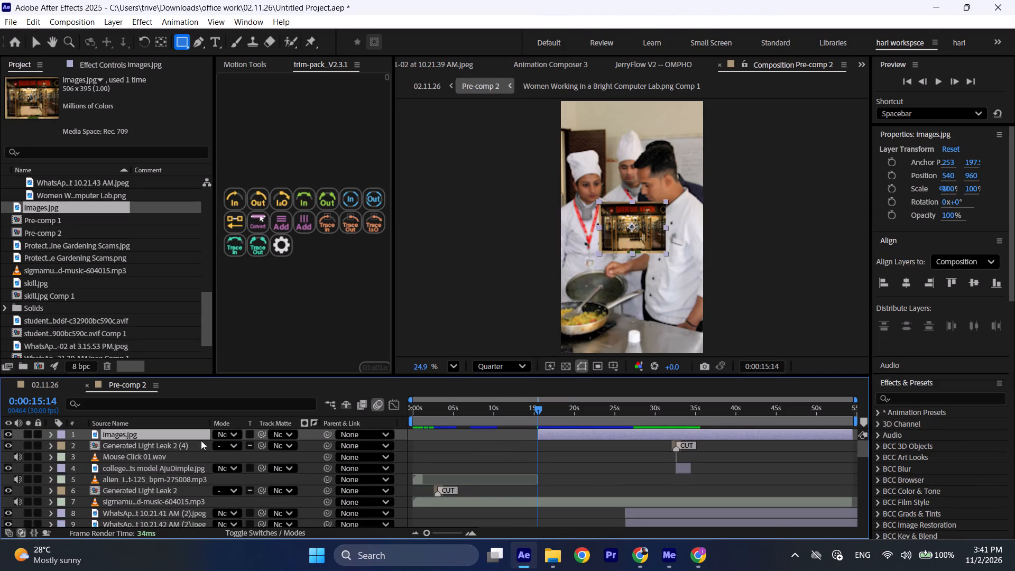
drag(195, 436, 198, 526)
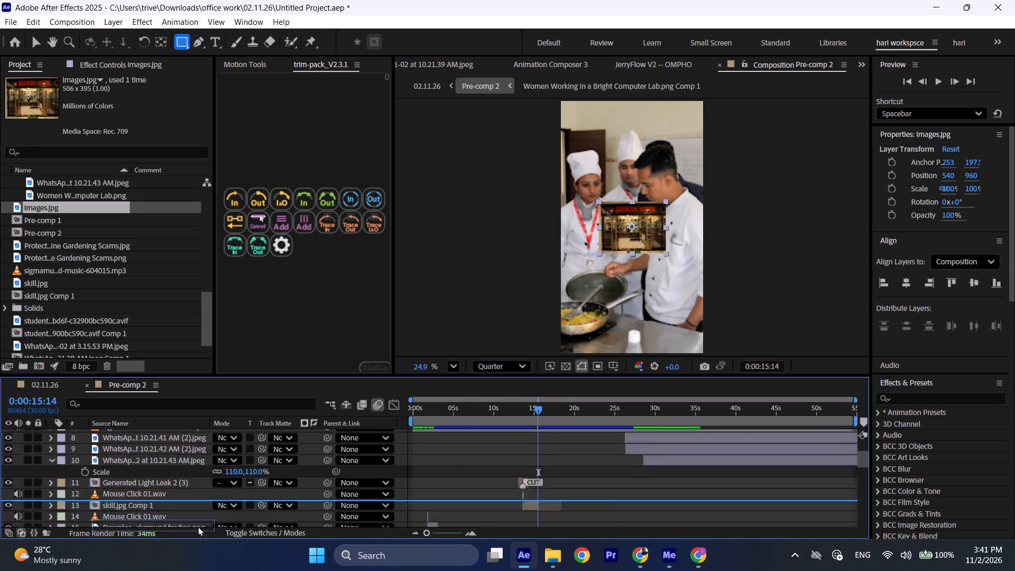
drag(198, 526, 217, 465)
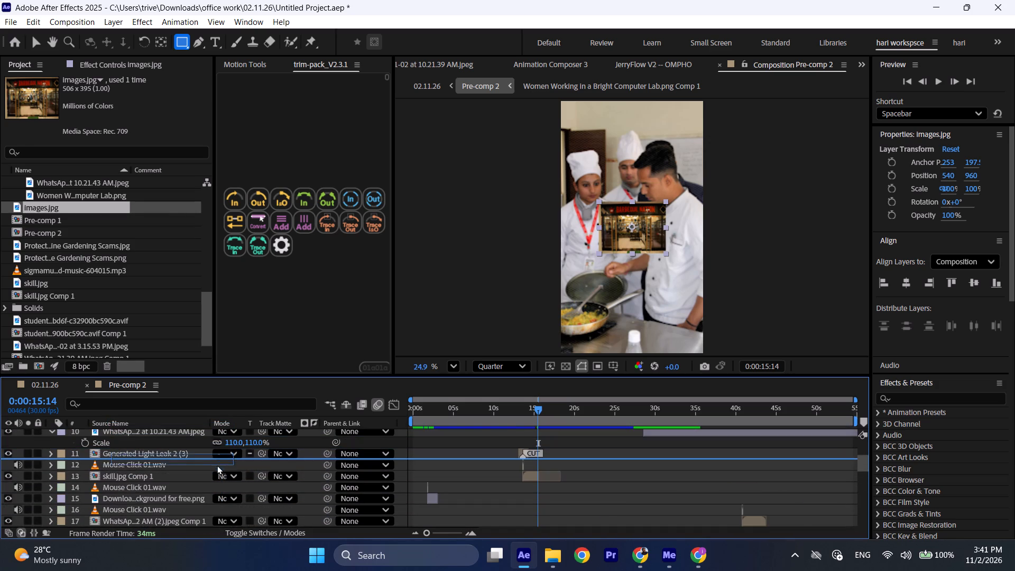
drag(217, 465, 222, 450)
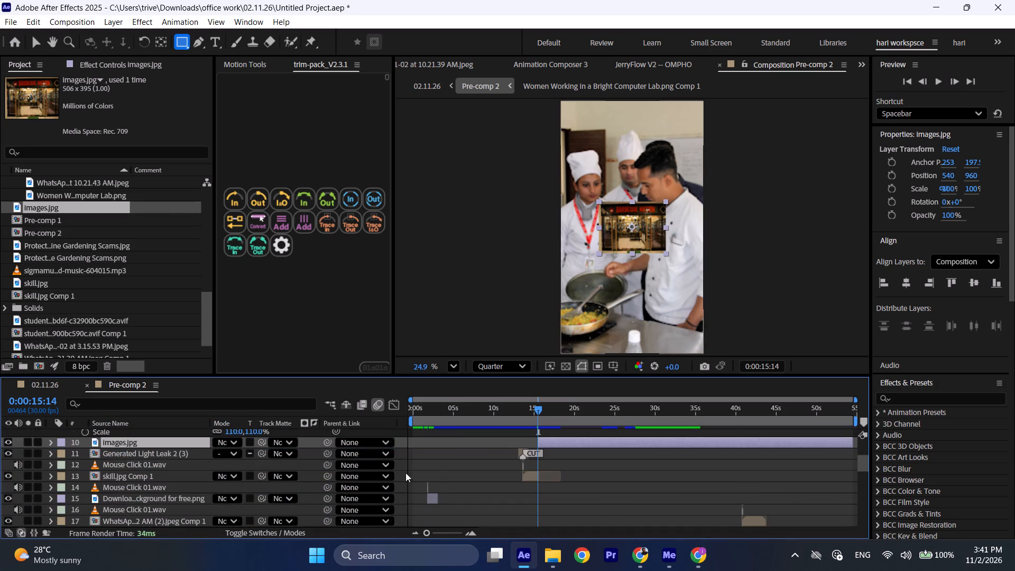
Play Pre-comp 2 from about 15 s, split the images.jpg layer at 0:00:18:07, and delete the part after the split.
click(538, 409)
key(space)
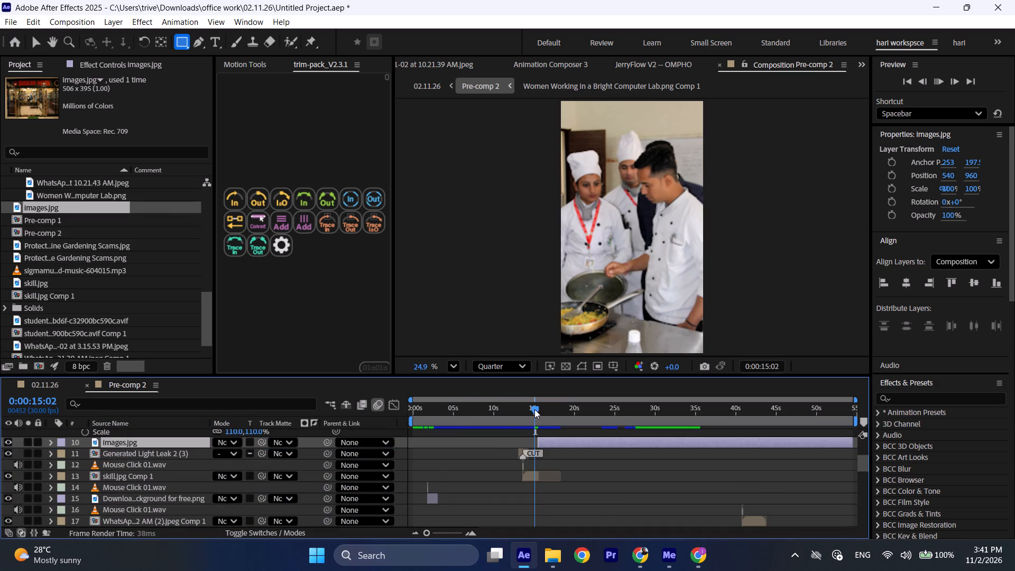
click(534, 409)
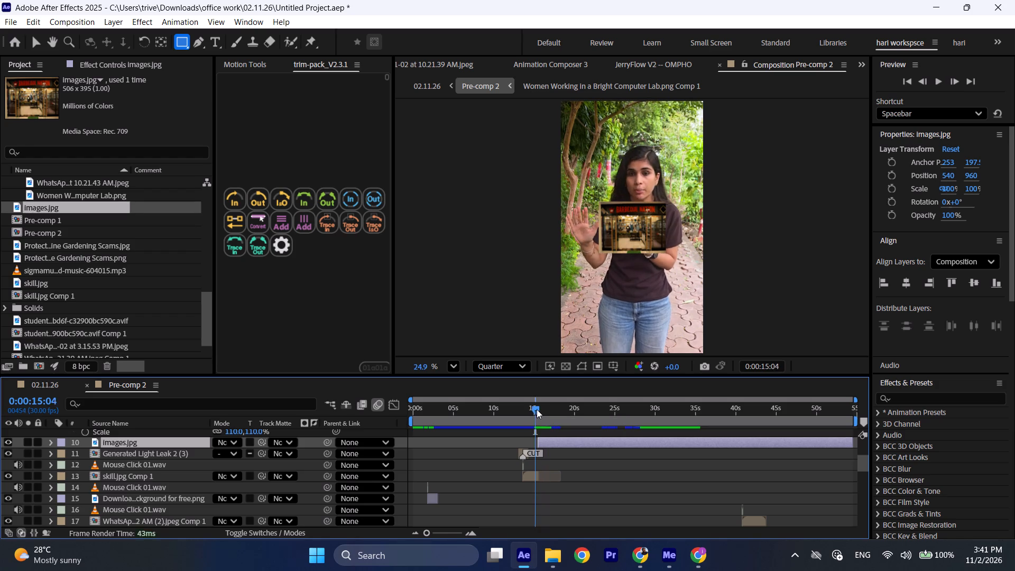
key(space)
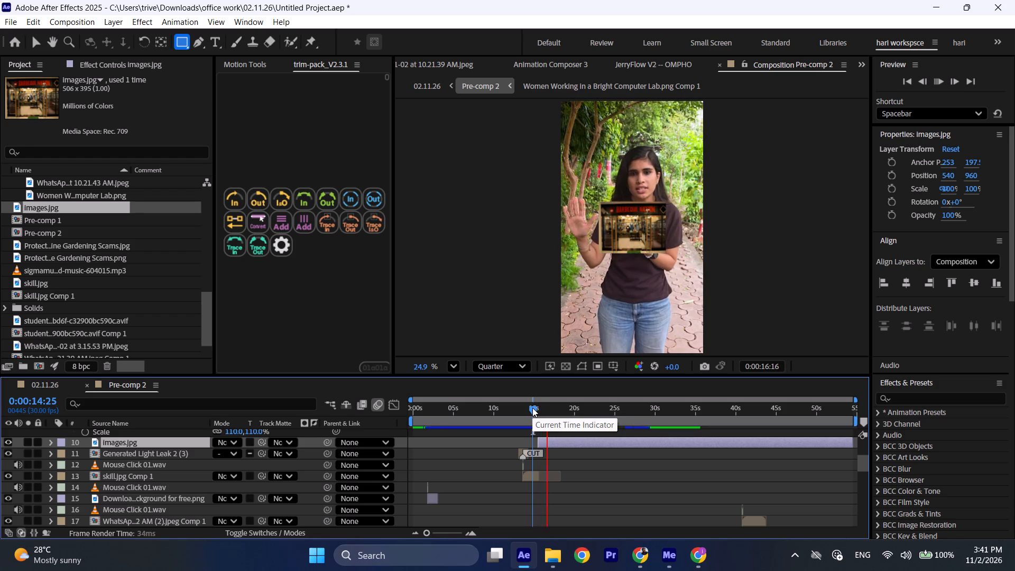
key(space)
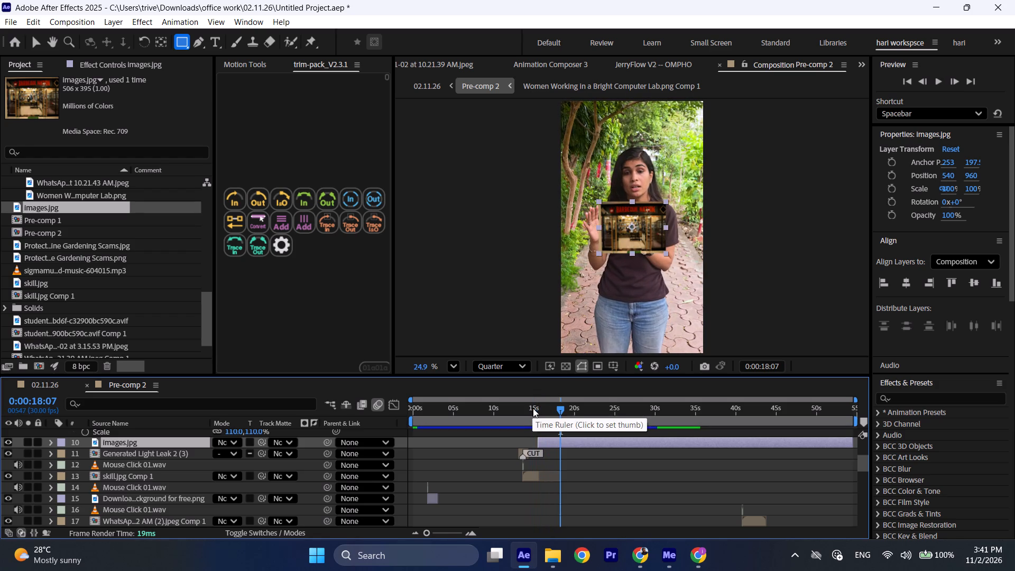
click(561, 437)
key(ctrl+shift+d)
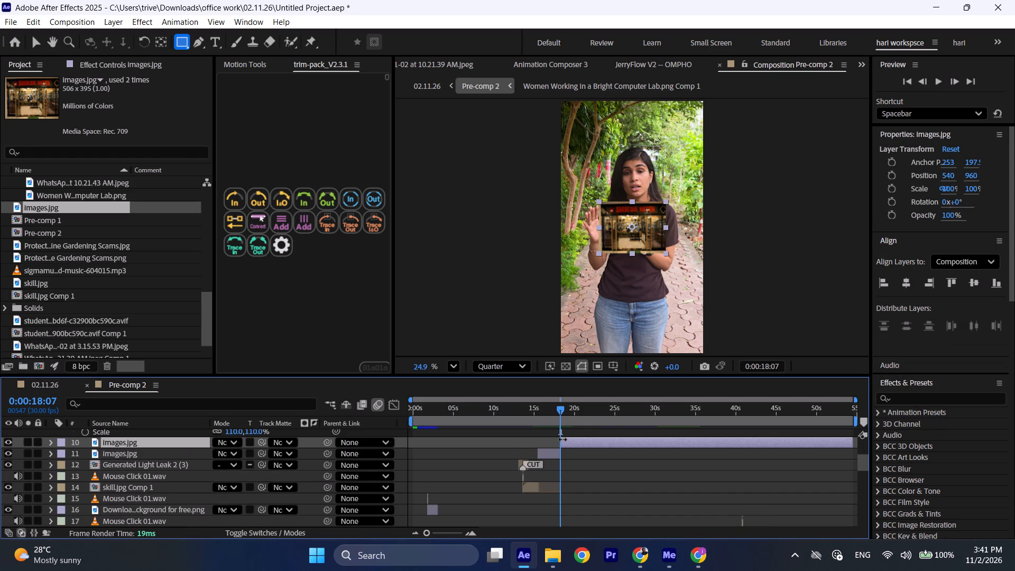
key(BackSpace)
At 0:00:16:19, fit the images.jpg layer to the composition height, and reduce its scale to 161.1%.
click(547, 413)
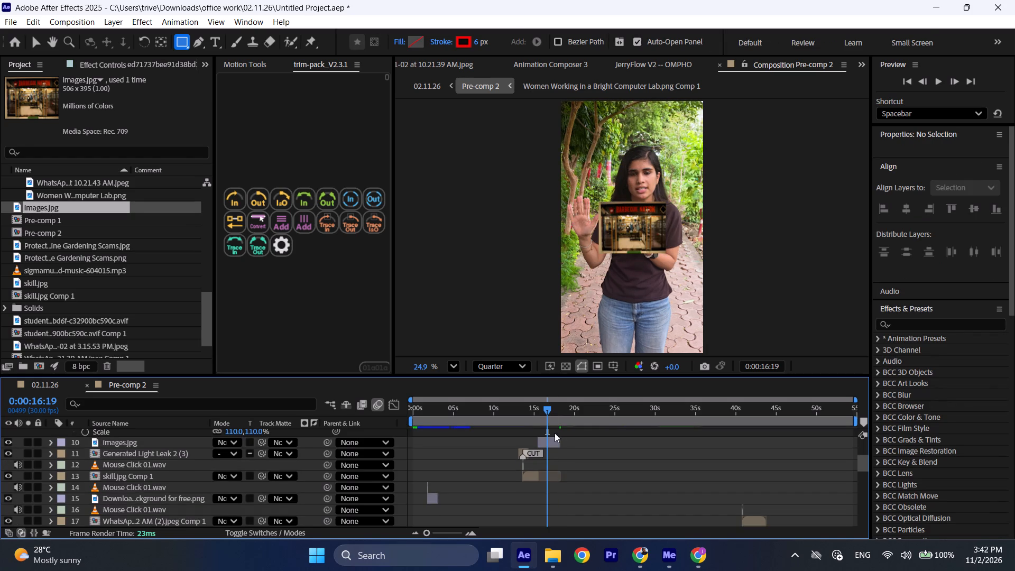
click(550, 442)
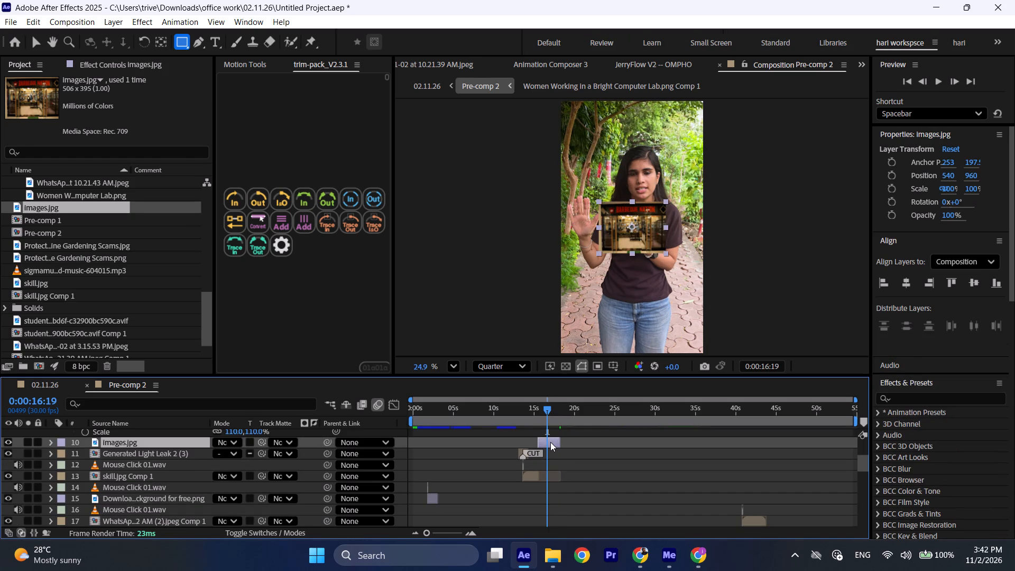
key(ctrl+alt+shift+g)
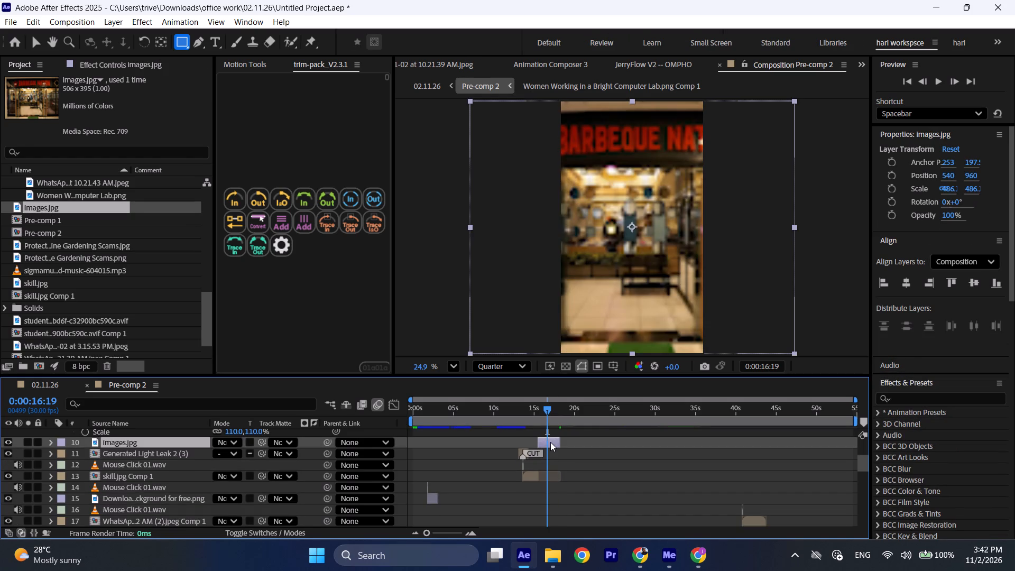
key(s)
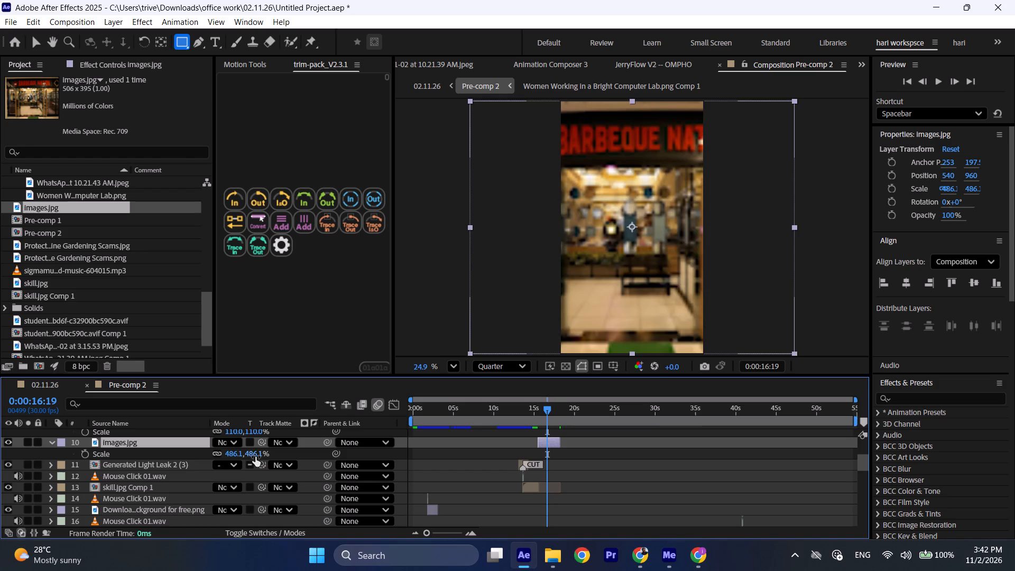
drag(255, 457, 66, 457)
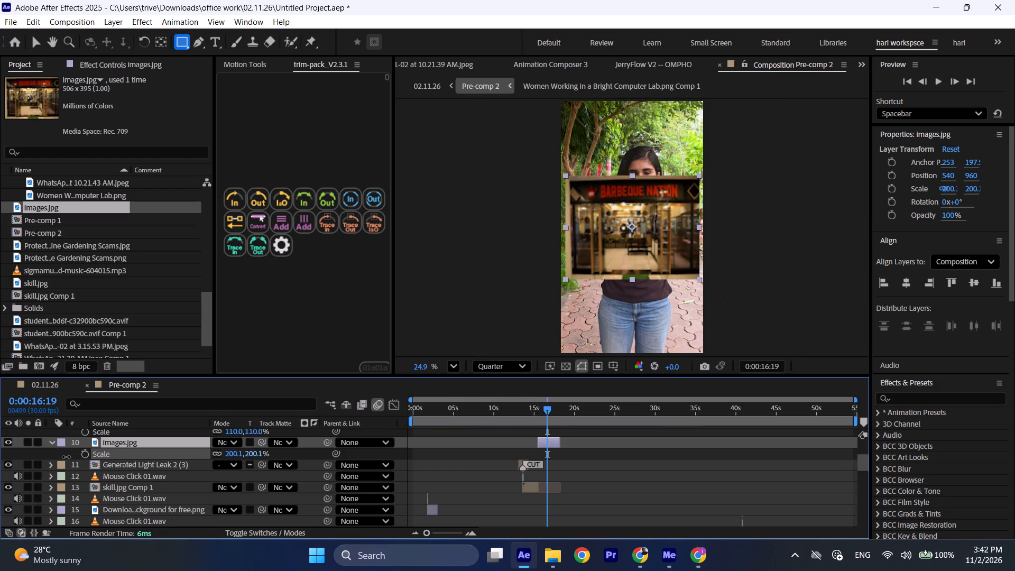
drag(66, 457, 21, 447)
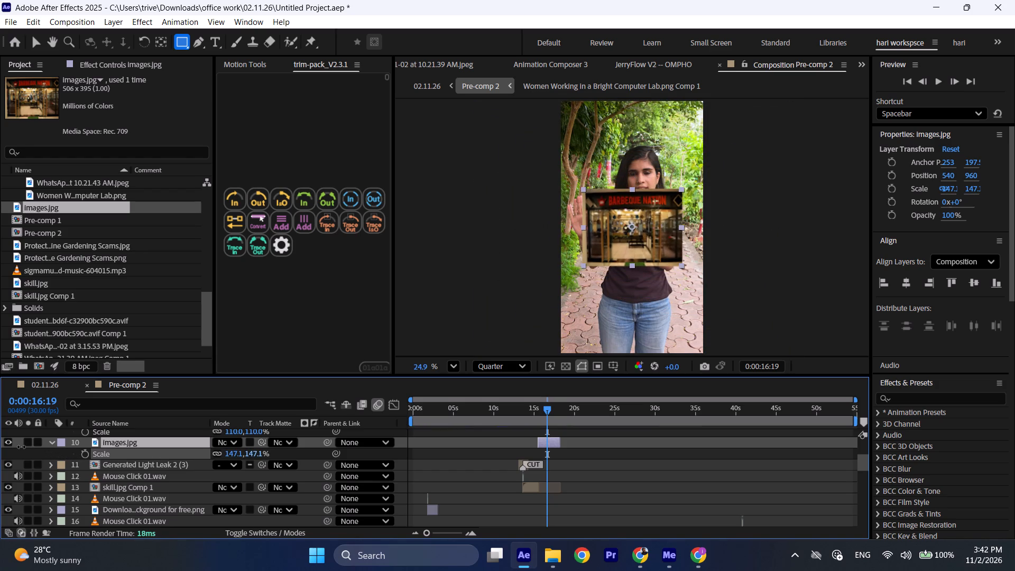
drag(21, 447, 30, 447)
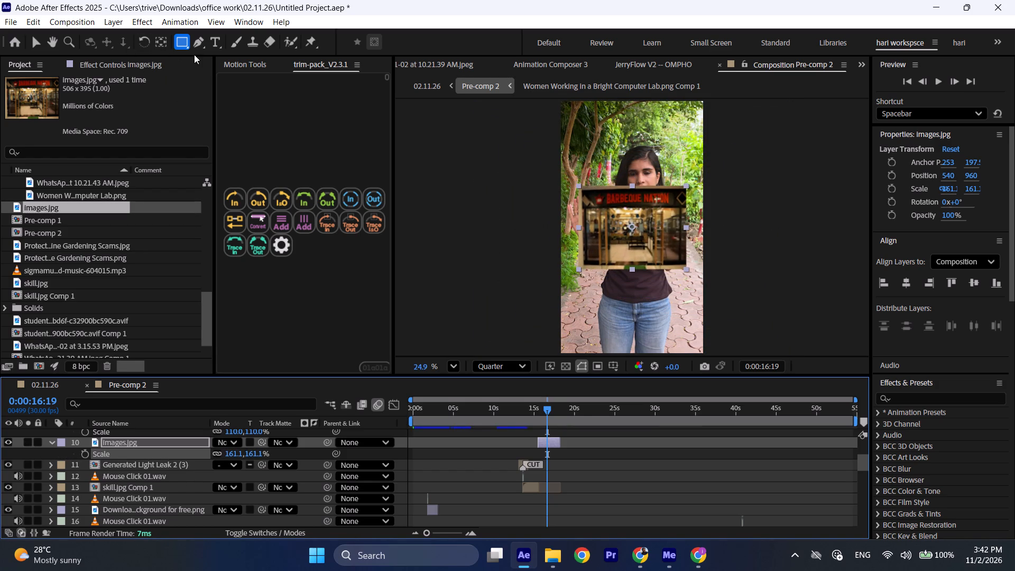
Draw a rectangular mask around the Barbeque Nation image that crops its top and bottom edges.
drag(580, 189, 662, 255)
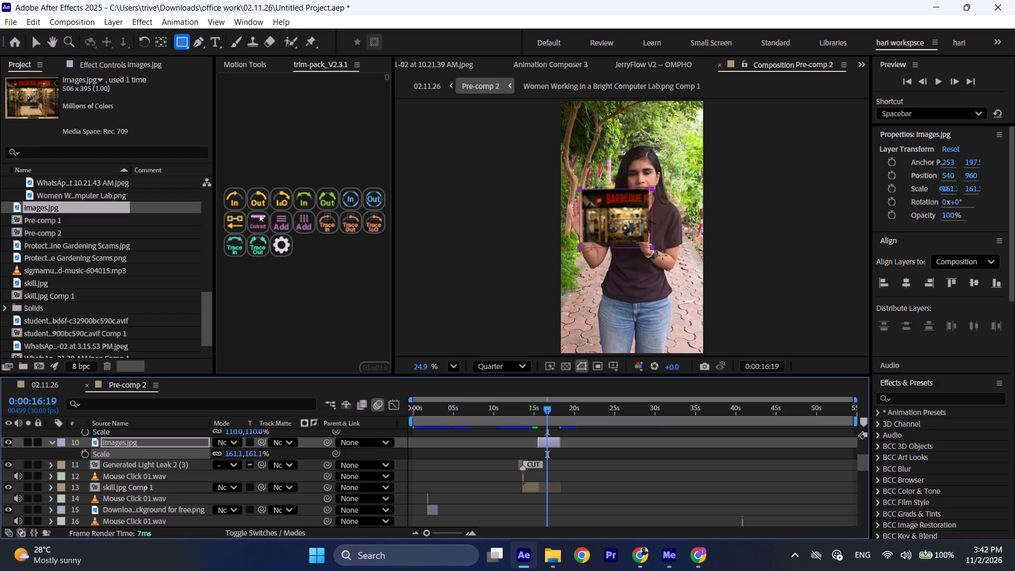
drag(662, 255, 695, 260)
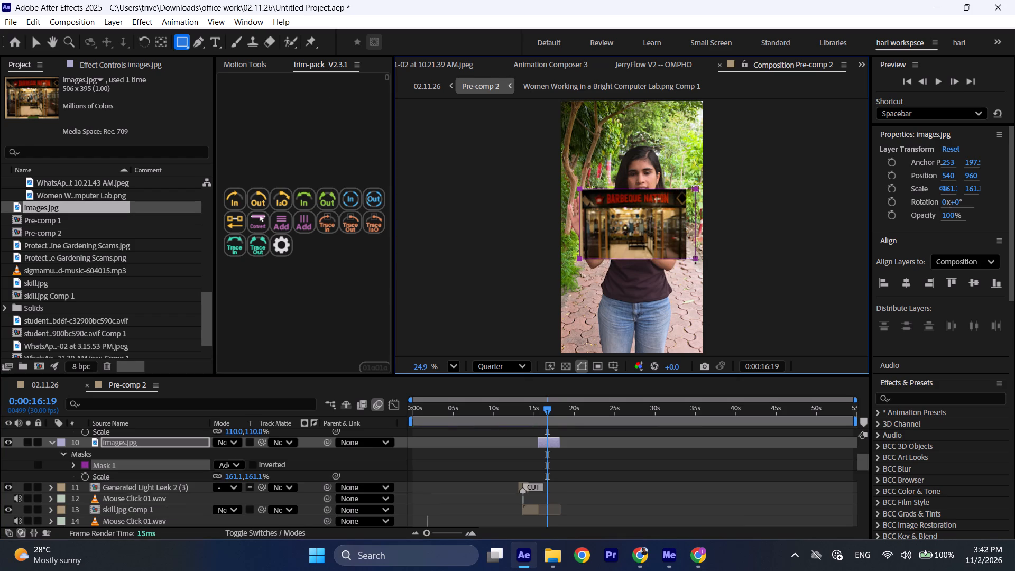
drag(695, 260, 684, 257)
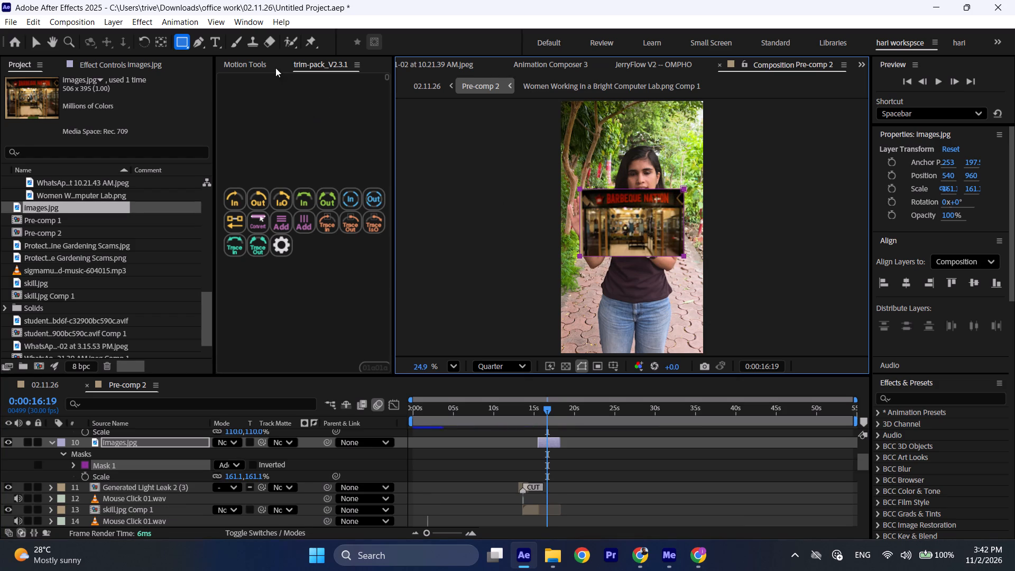
click(33, 41)
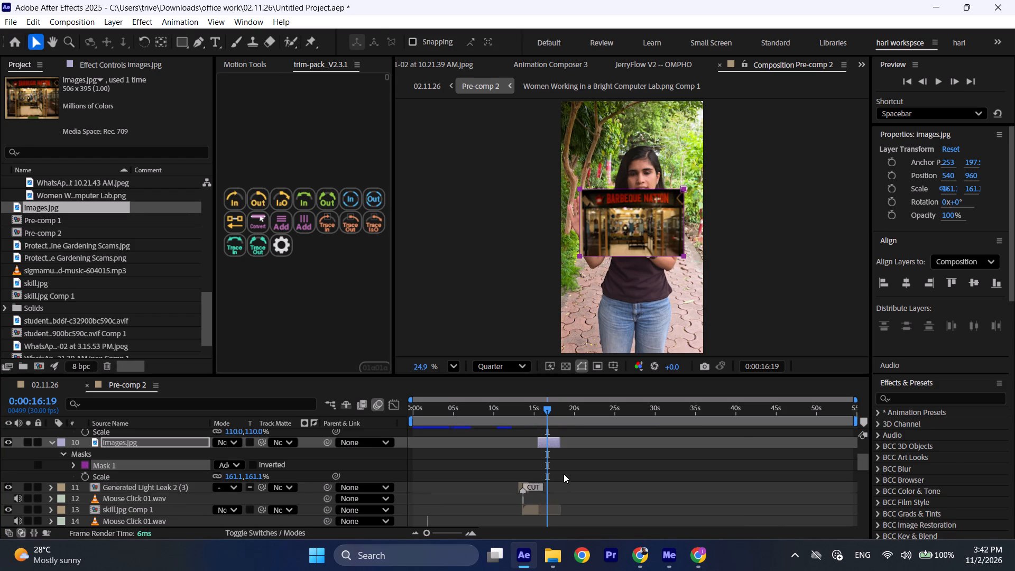
Lower the images.jpg layer over the presenter's torso by setting its position to 540, 1318.
click(564, 473)
click(548, 448)
click(548, 443)
key(p)
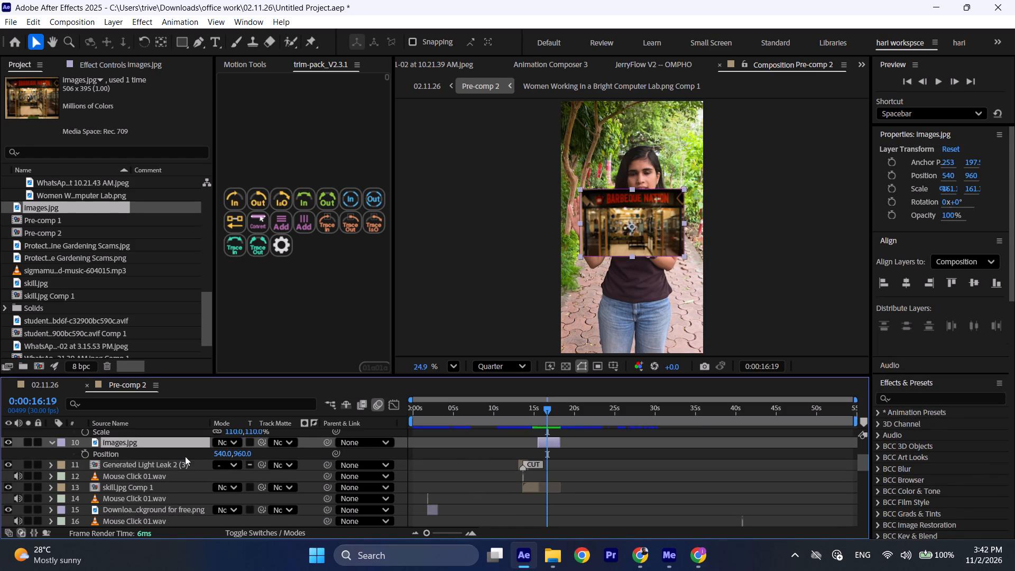
drag(244, 456, 462, 460)
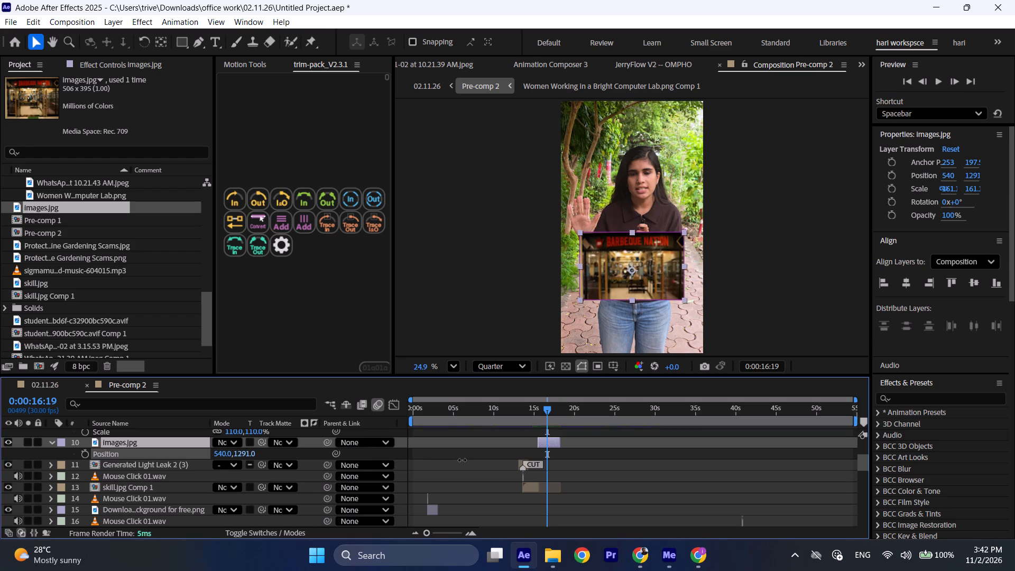
drag(462, 460, 480, 460)
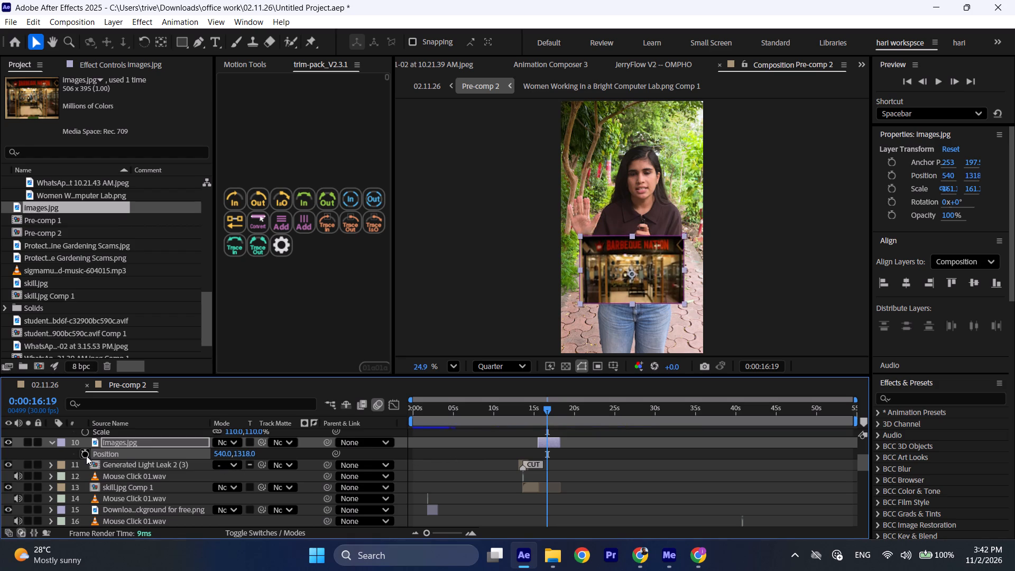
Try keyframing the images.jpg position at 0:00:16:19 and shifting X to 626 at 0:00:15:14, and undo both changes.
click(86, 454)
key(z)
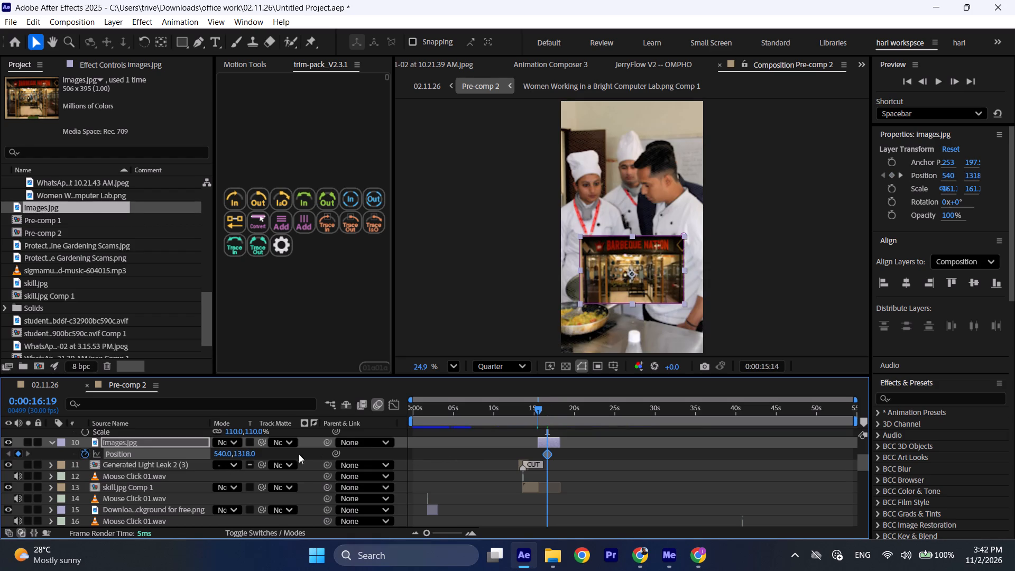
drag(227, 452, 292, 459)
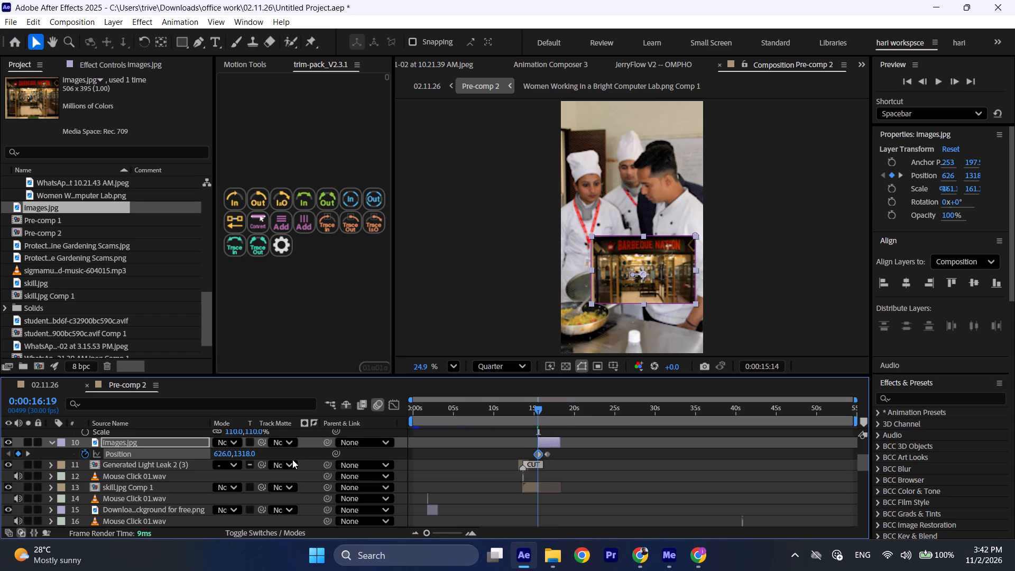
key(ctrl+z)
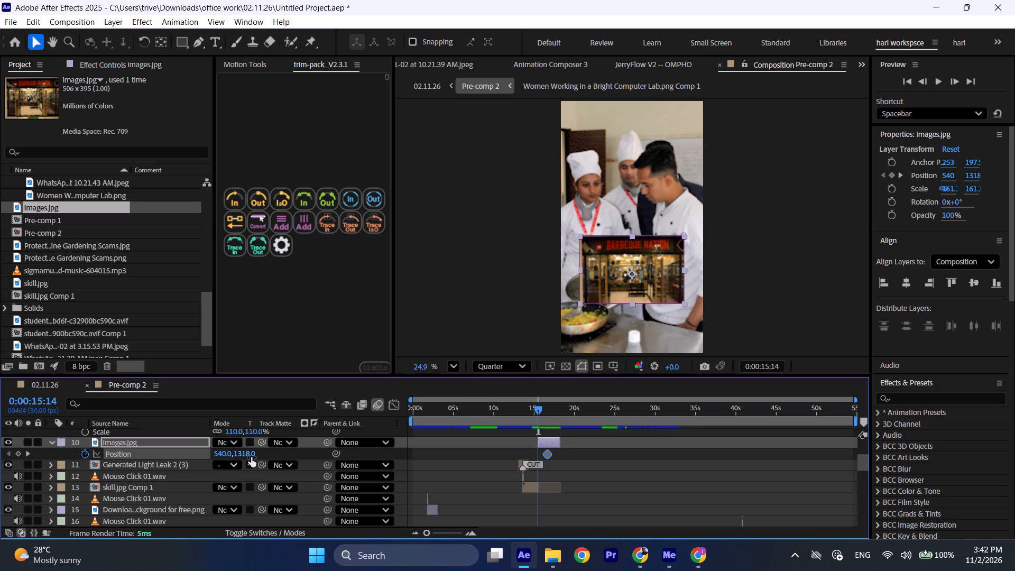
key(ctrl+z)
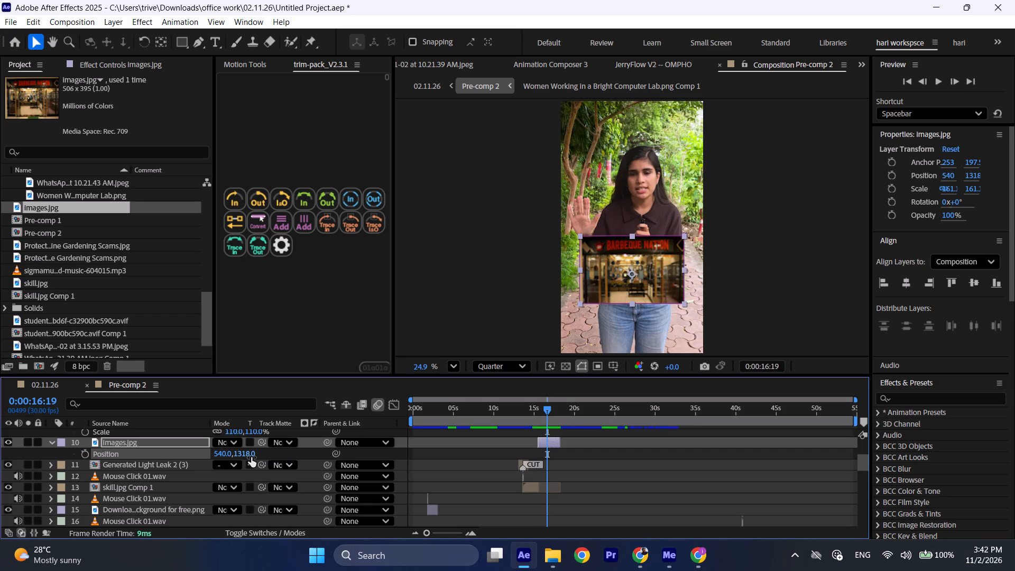
Keyframe the images.jpg position at 0:00:16:19 and set it to 540, 1489 at 0:00:15:14 for an upward slide-in.
click(87, 455)
key(z)
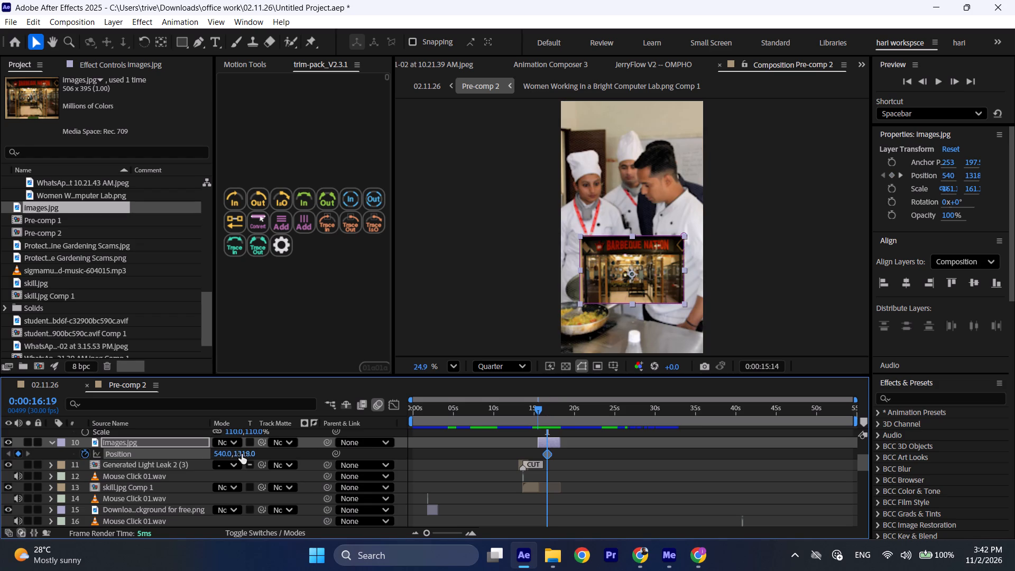
drag(243, 454, 352, 452)
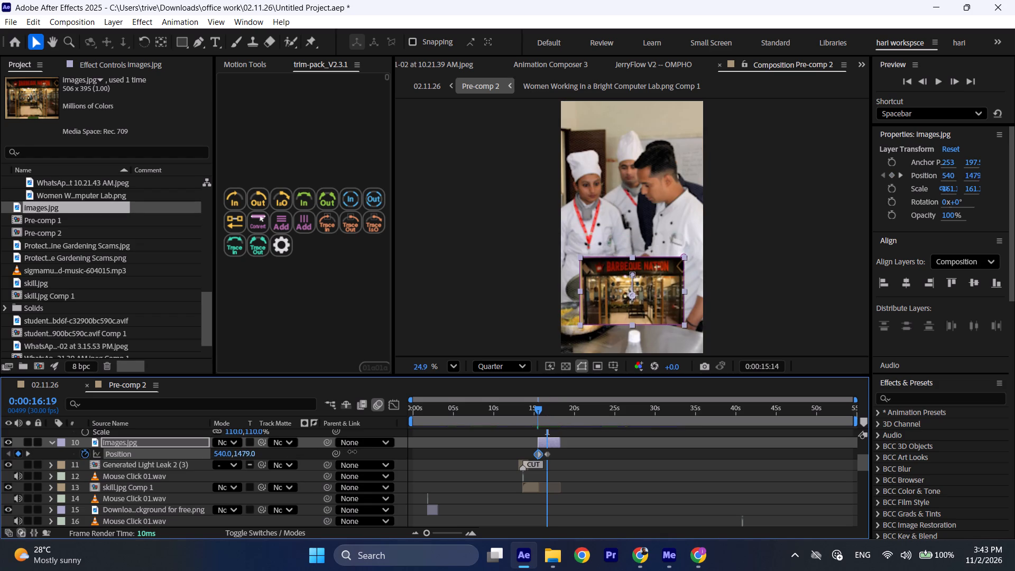
drag(352, 452, 359, 452)
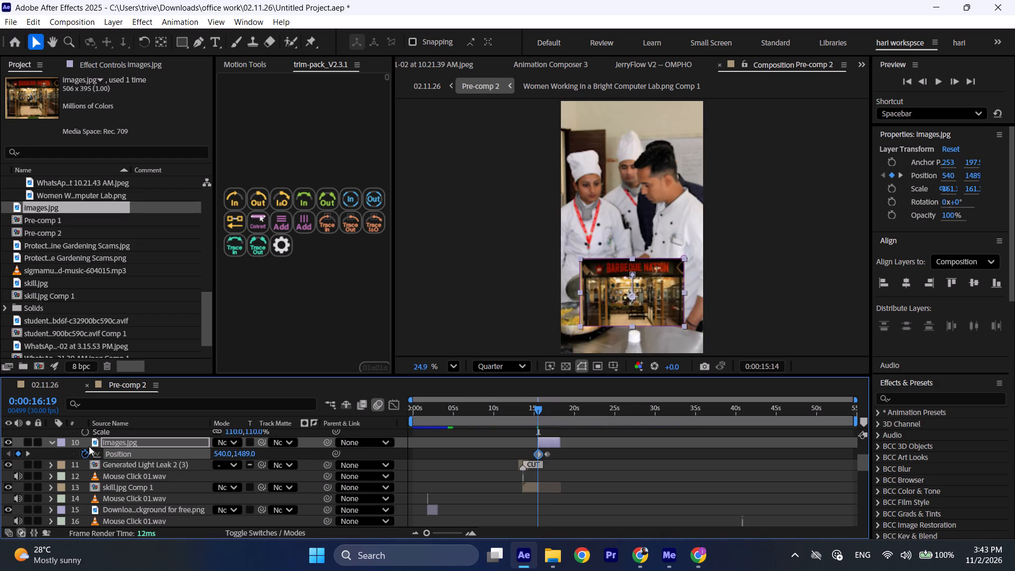
Keyframe the images.jpg opacity at 100% at 0:00:16:19 and set it to 0% at 0:00:15:14 for a fade-in.
click(25, 454)
key(t)
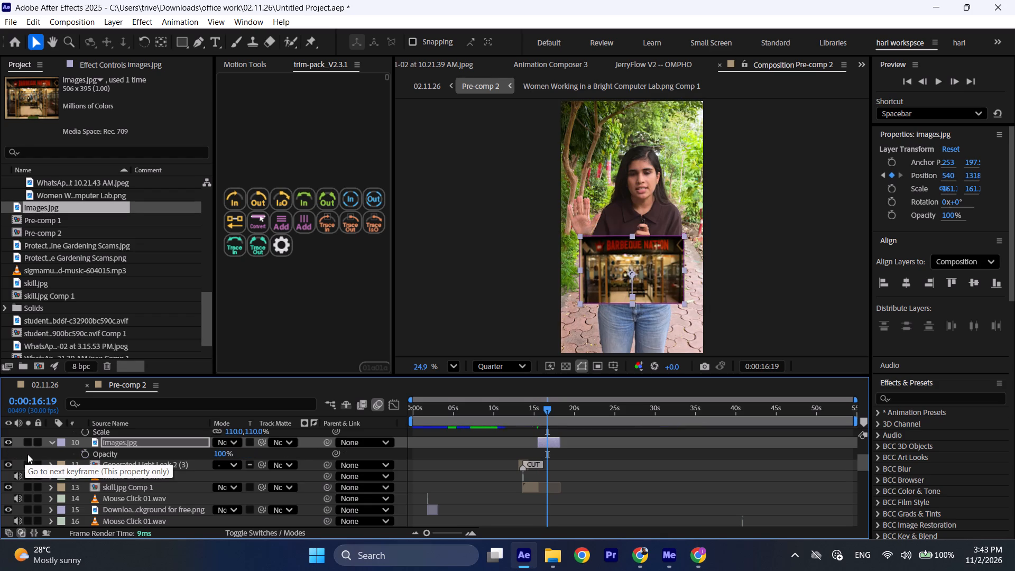
click(82, 456)
key(z)
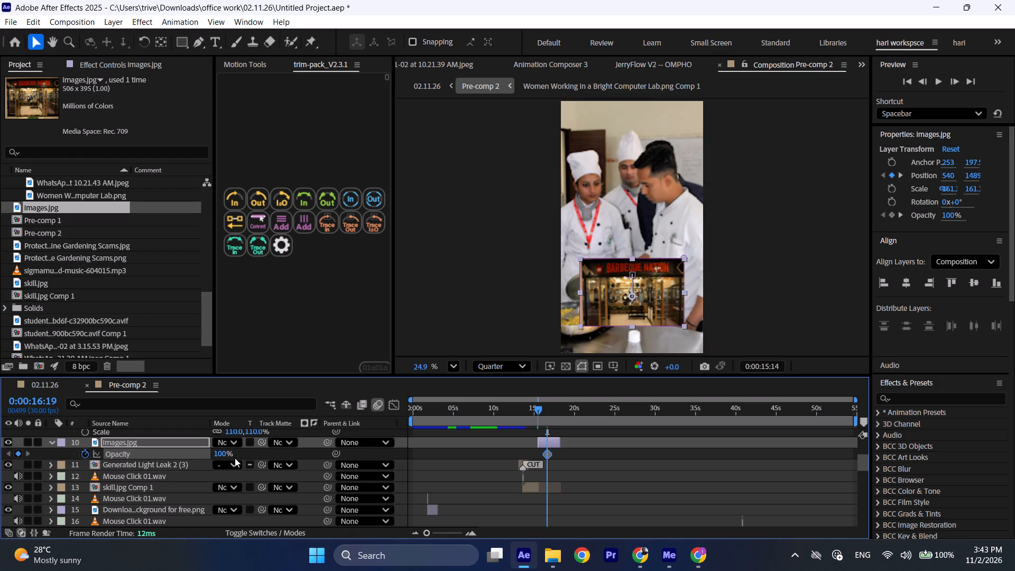
drag(220, 454, 105, 464)
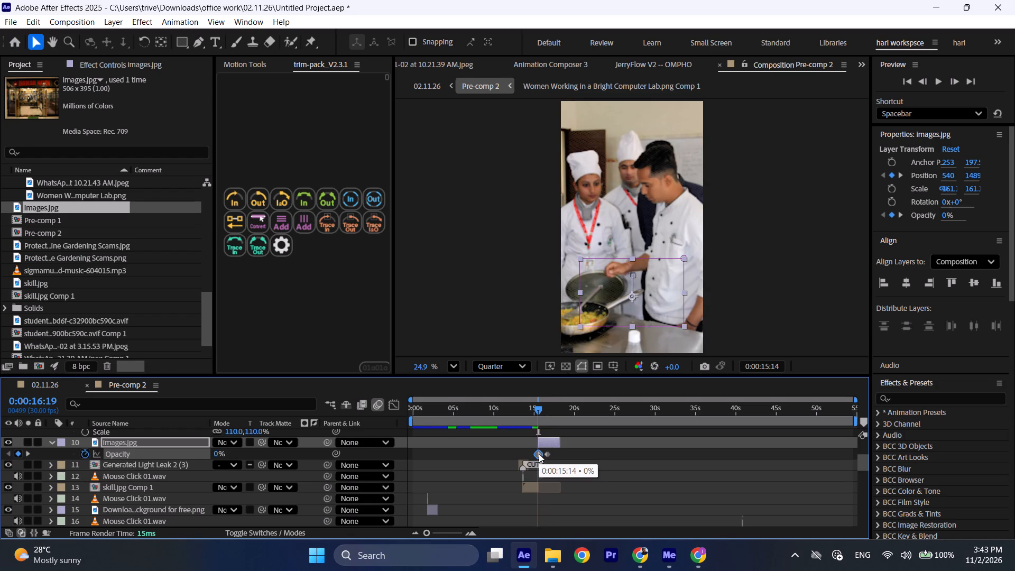
drag(522, 453, 541, 457)
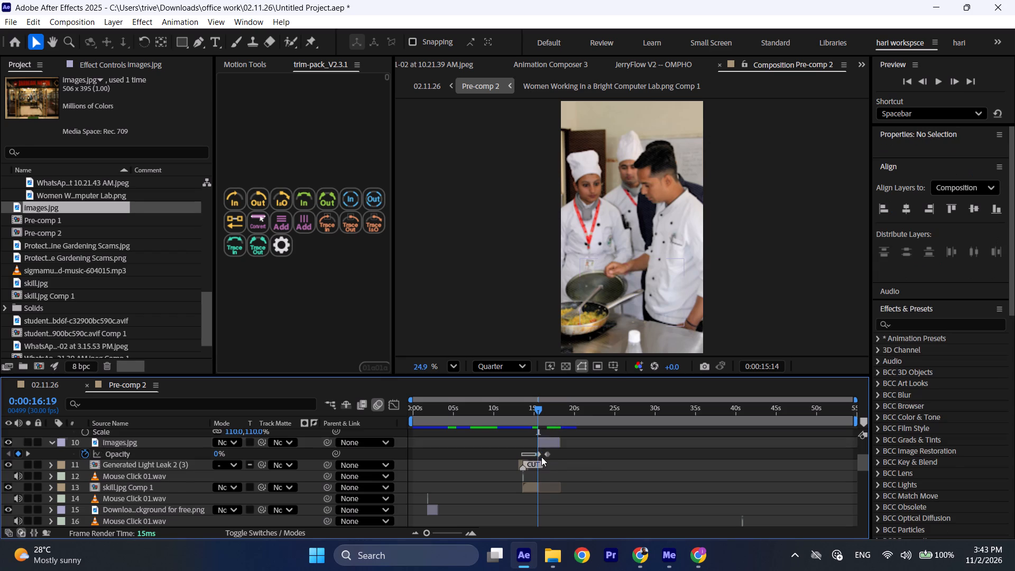
drag(541, 457, 539, 457)
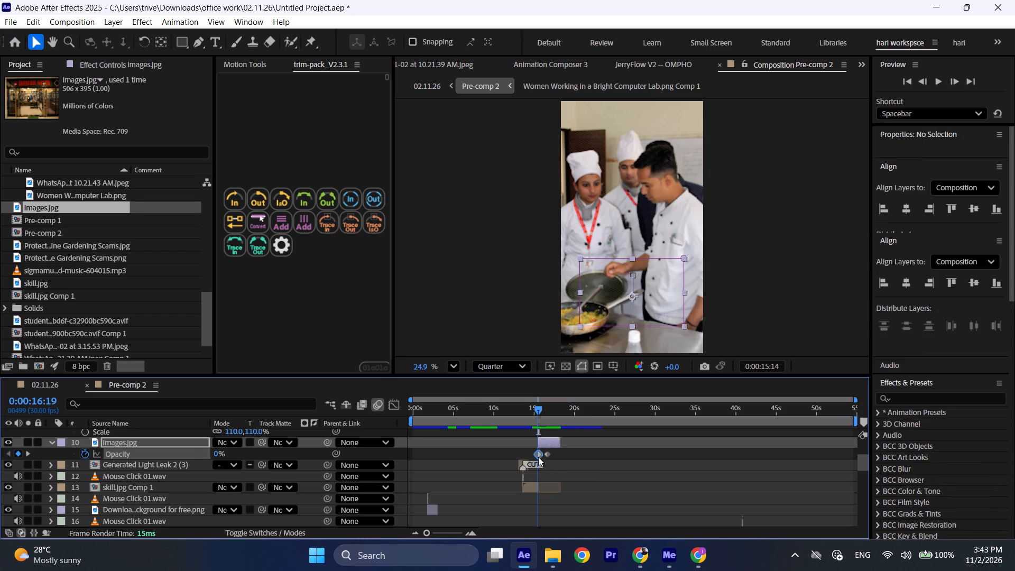
Add a 100% opacity keyframe to images.jpg at 0:00:17:18 and set opacity to 0% at 0:00:18:06 for a fade-out.
click(555, 421)
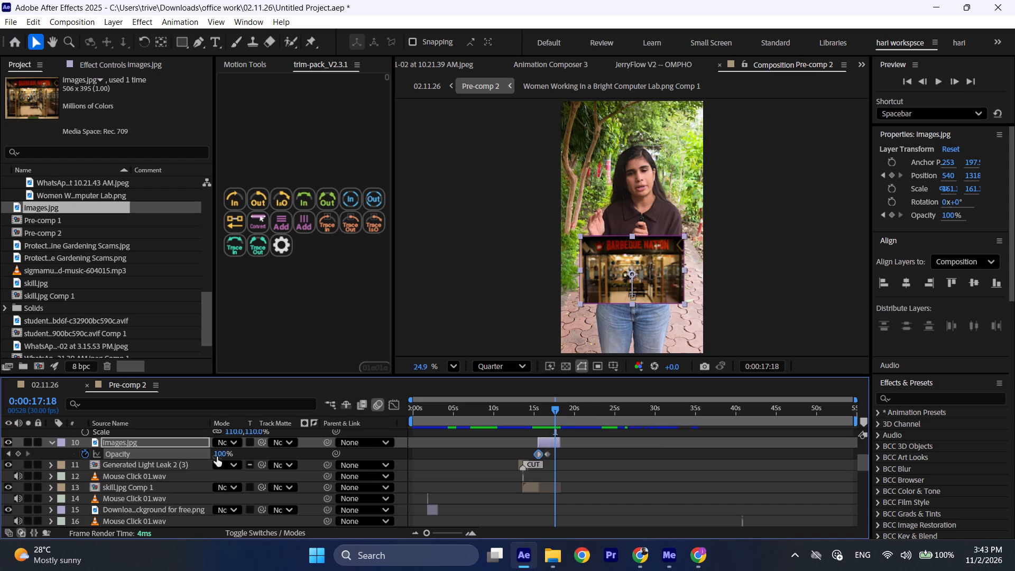
click(15, 455)
key(x)
drag(218, 456, 210, 455)
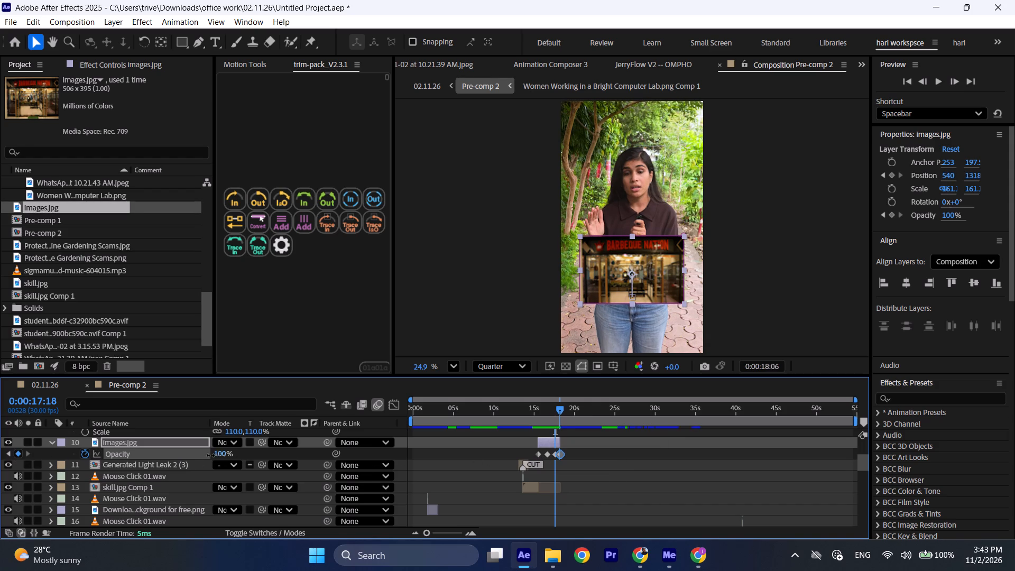
drag(210, 455, 68, 457)
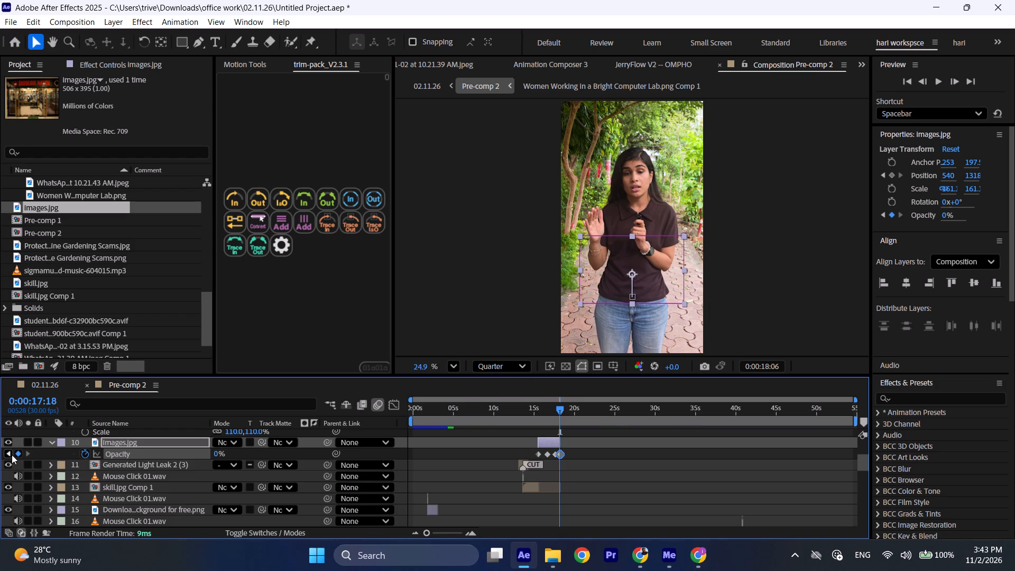
Keyframe the images.jpg position at 0:00:17:18, set it to 540, 1488 at 0:00:18:06 for a downward slide-out, and preview it.
click(12, 455)
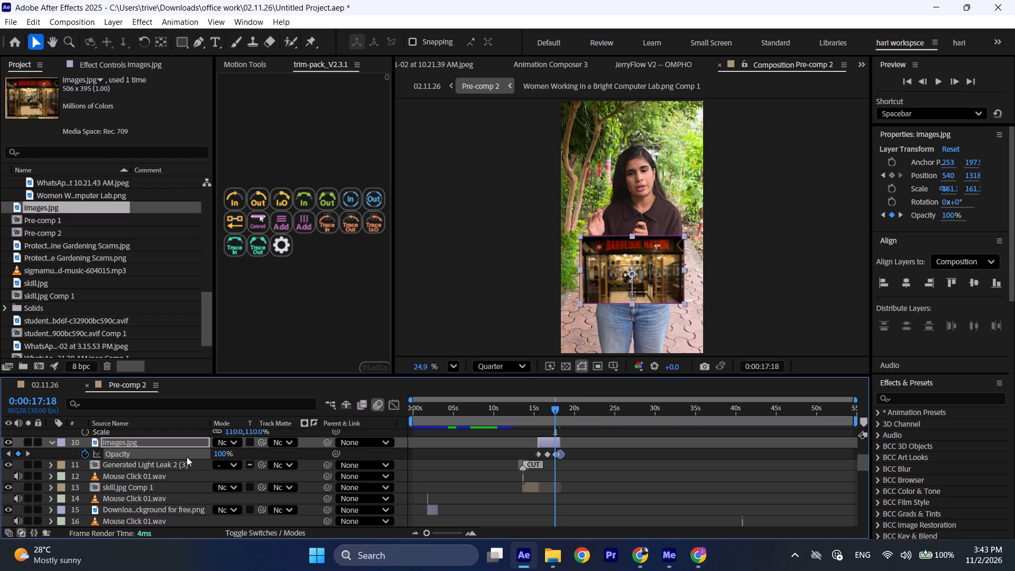
key(p)
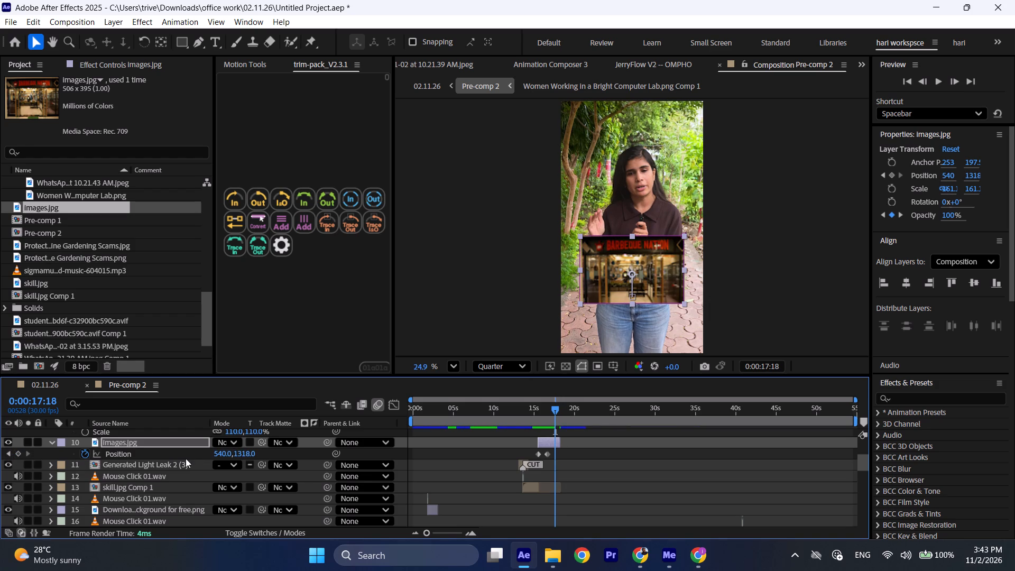
click(19, 454)
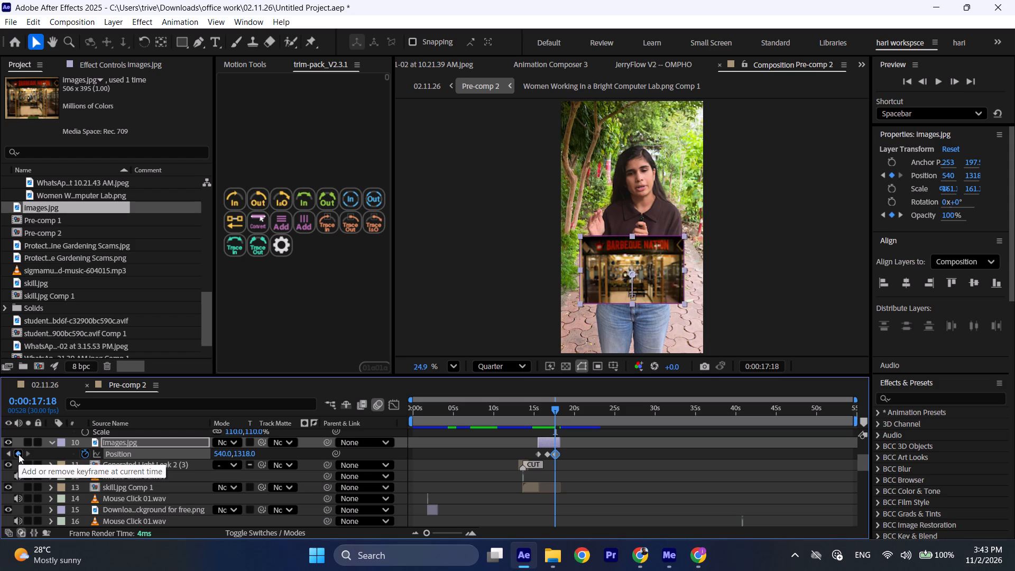
key(x)
drag(247, 453, 342, 465)
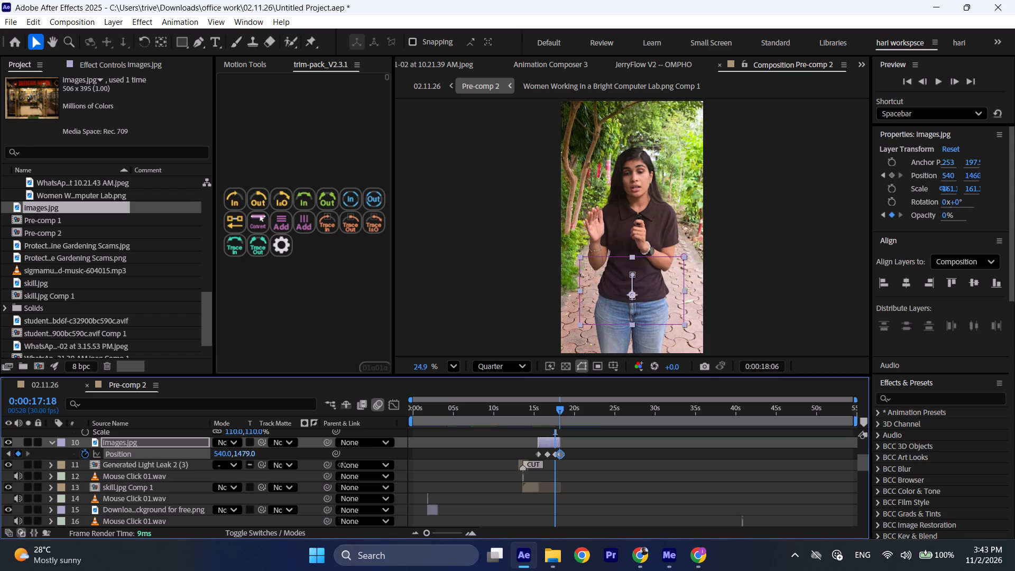
drag(342, 465, 348, 465)
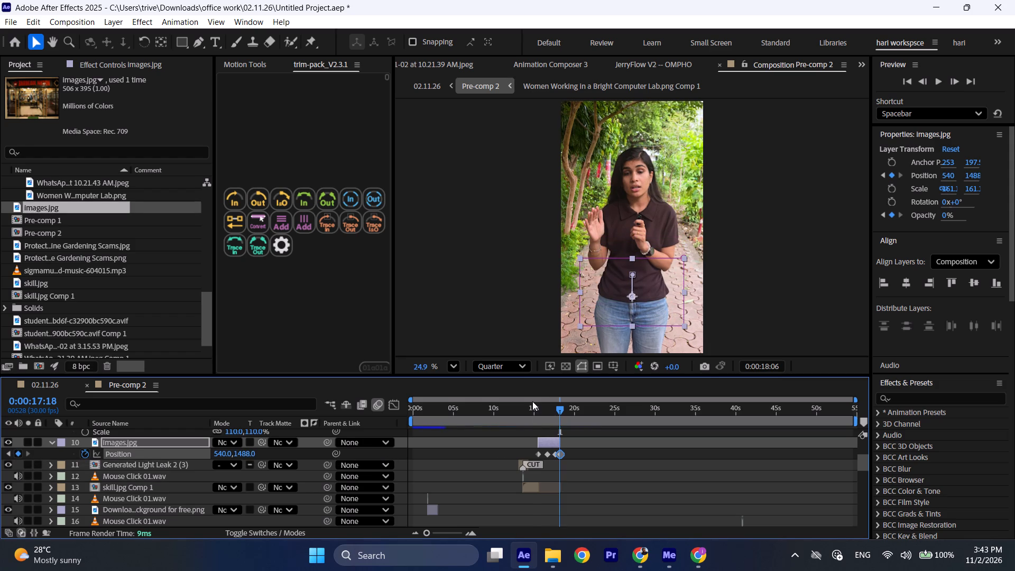
click(532, 411)
key(space)
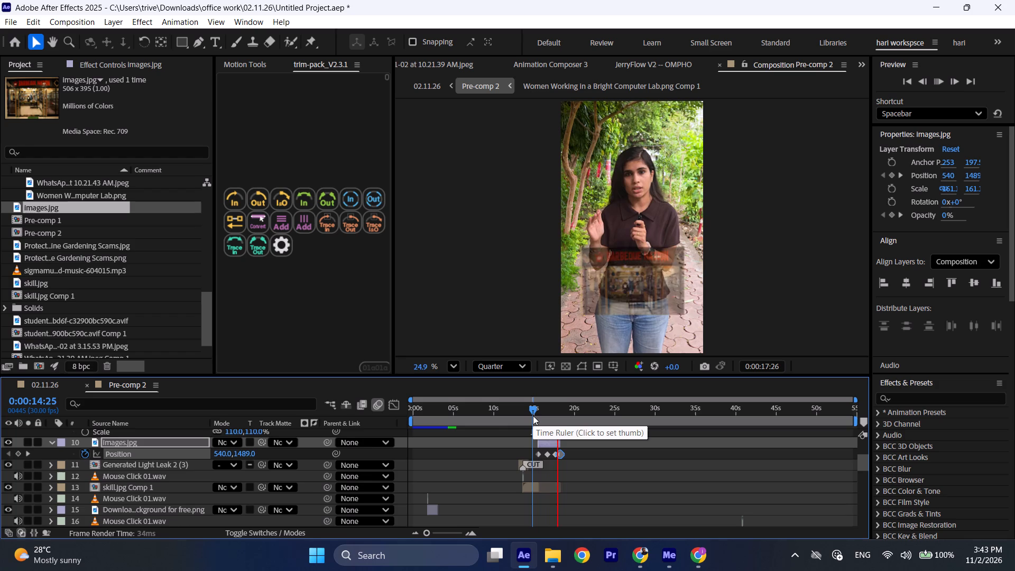
key(space)
Apply Easy Ease to all four position keyframes of the images.jpg layer.
click(530, 453)
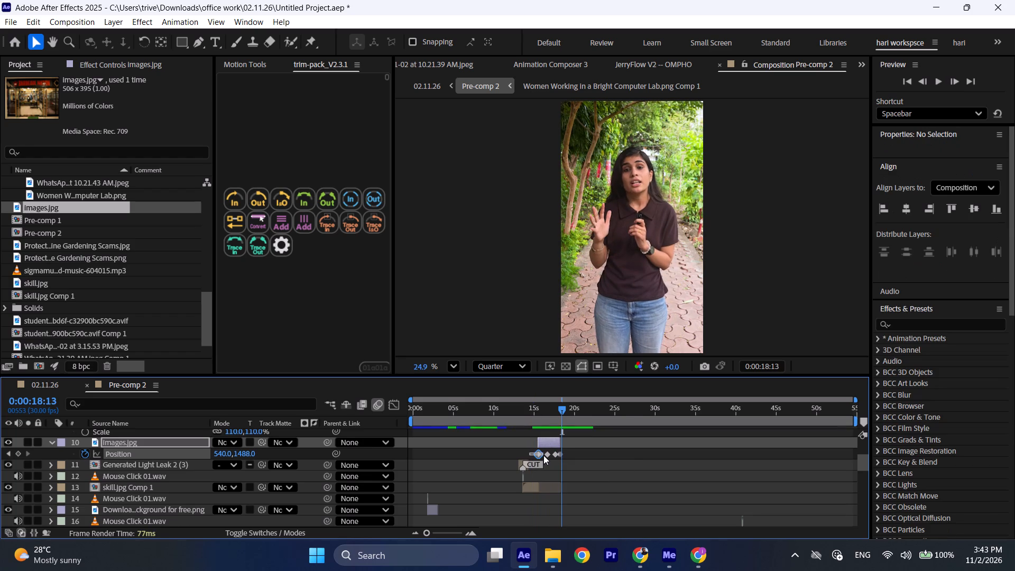
click(546, 454)
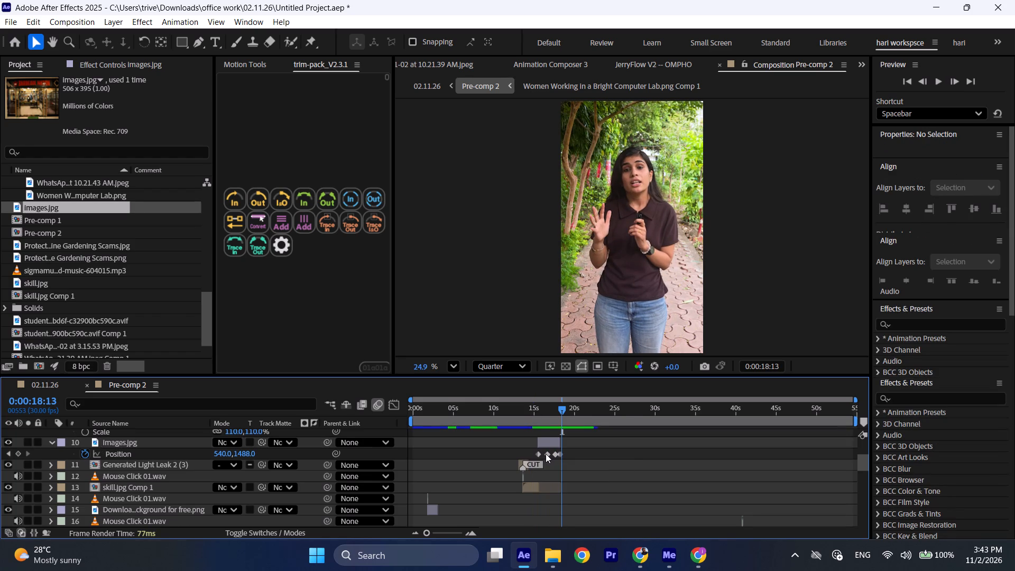
drag(530, 451, 548, 456)
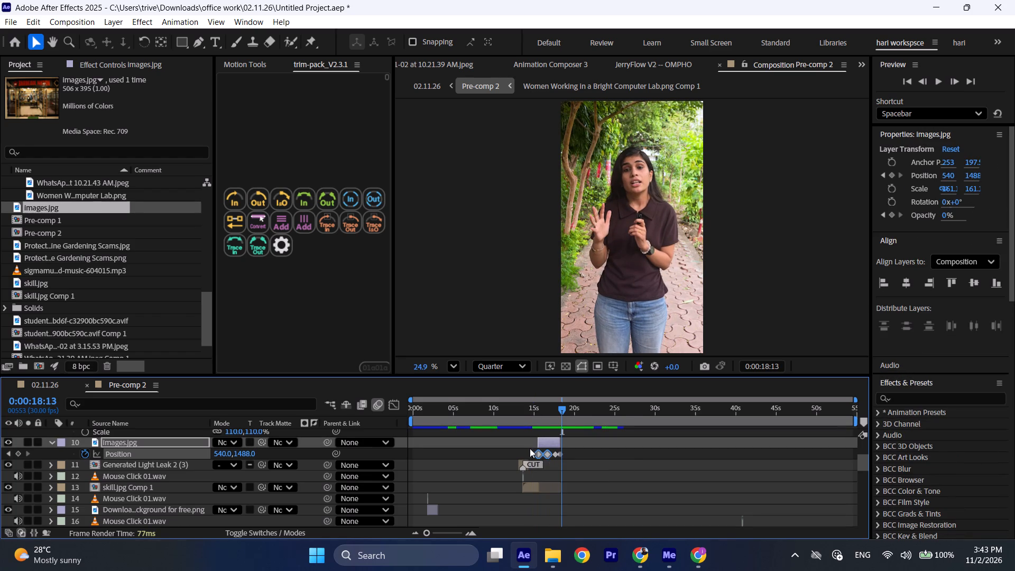
drag(529, 448, 565, 455)
key(F9)
click(525, 452)
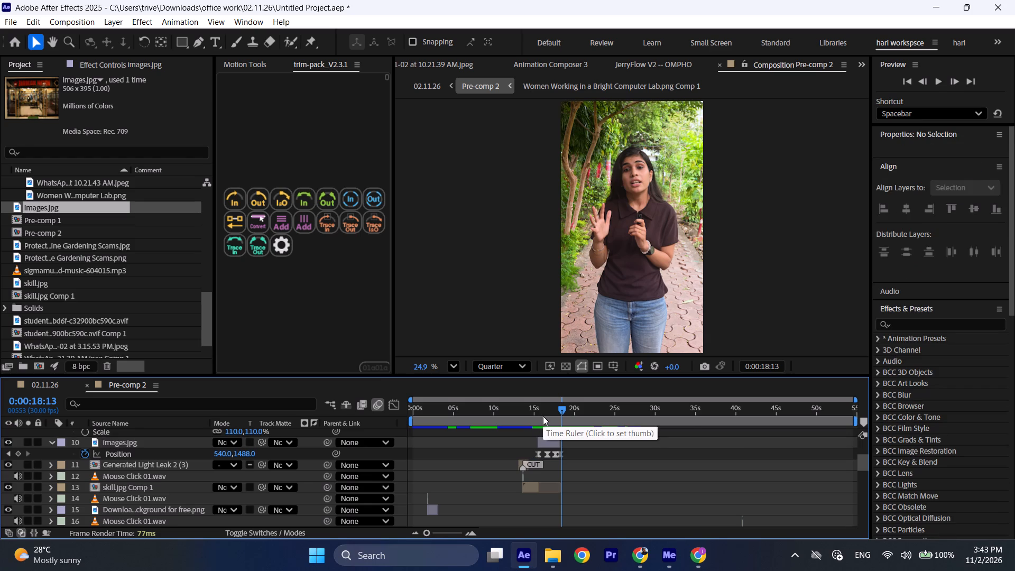
Apply the JerryFlow In curve preset to the two slide-in position keyframes of images.jpg.
key(ctrl+shift+c)
key(ctrl+shift+c)
drag(447, 455, 509, 462)
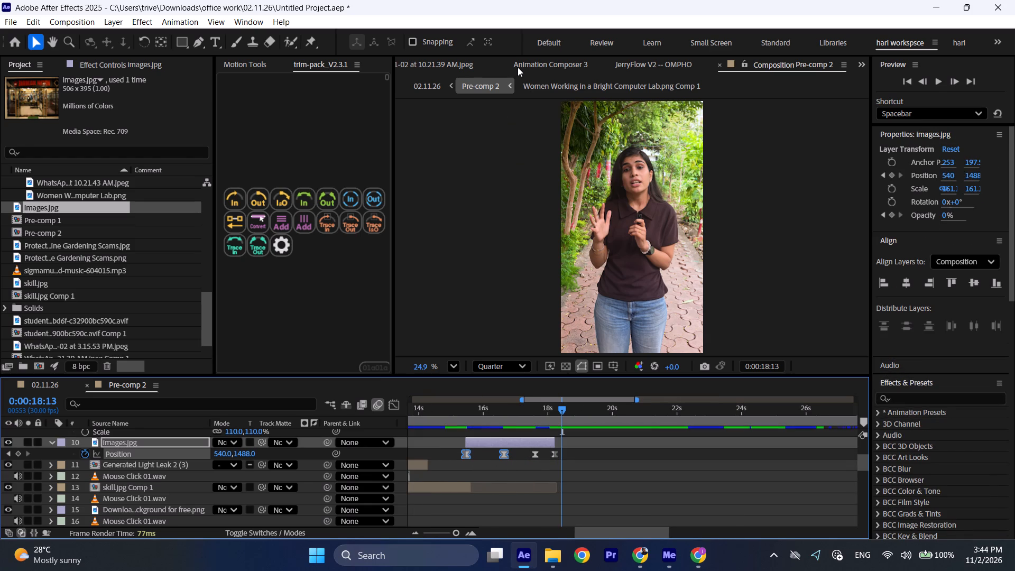
click(634, 68)
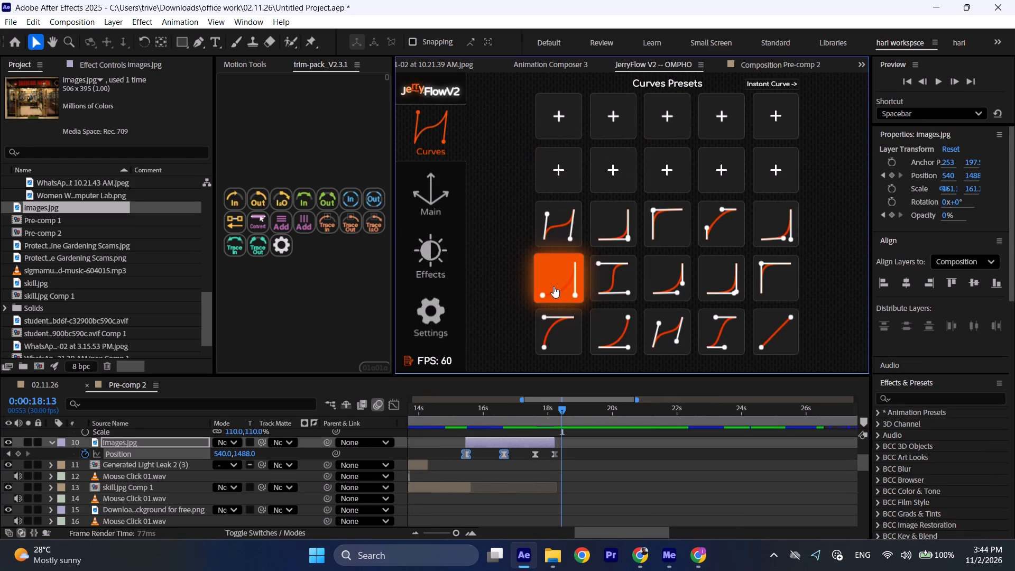
click(556, 284)
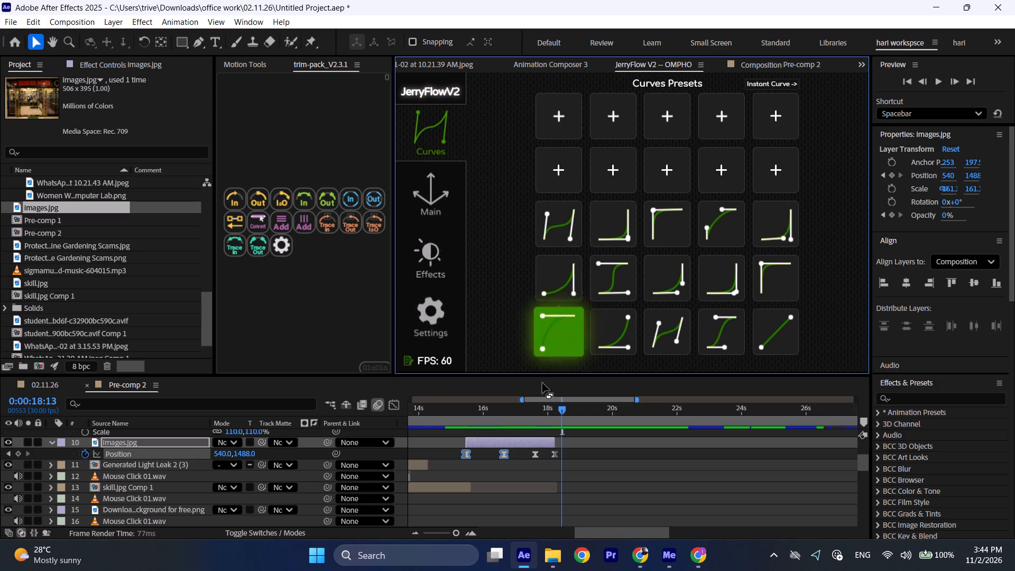
drag(568, 452, 559, 453)
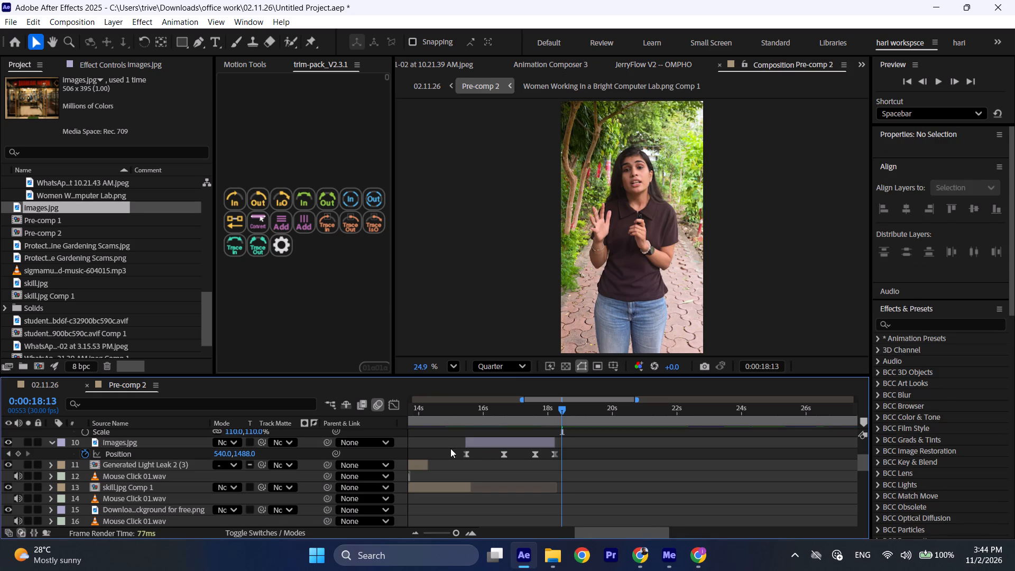
drag(458, 455, 527, 456)
click(632, 65)
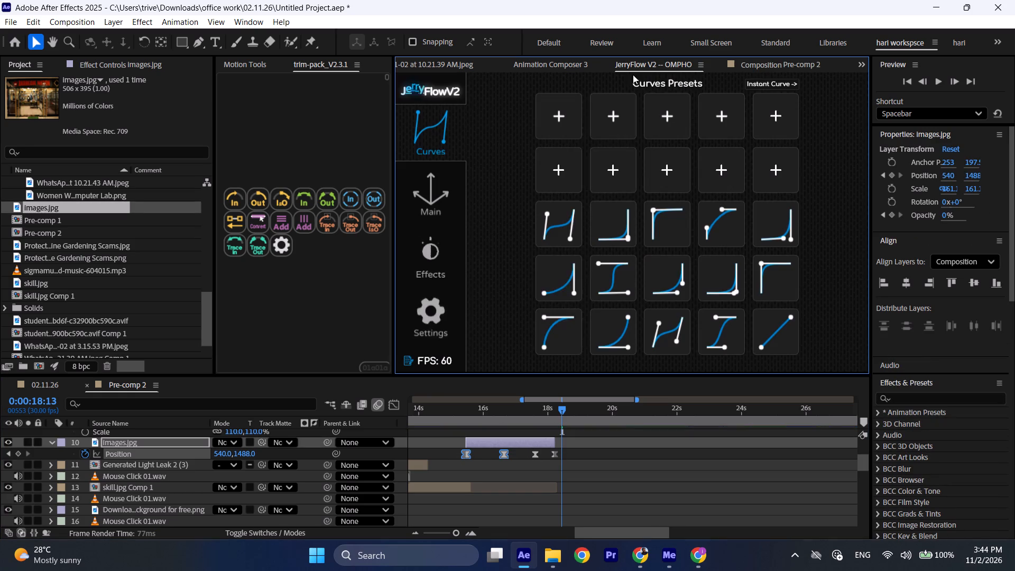
click(561, 331)
Apply the slow-start, fast-finish JerryFlow curve preset to the two slide-out position keyframes of images.jpg and preview the animation.
drag(582, 447, 534, 456)
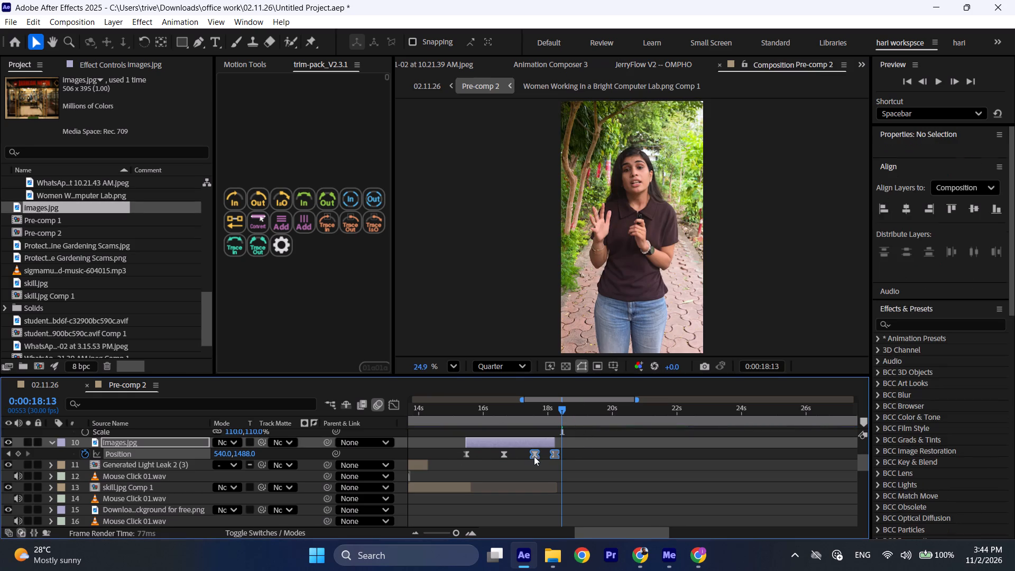
click(625, 63)
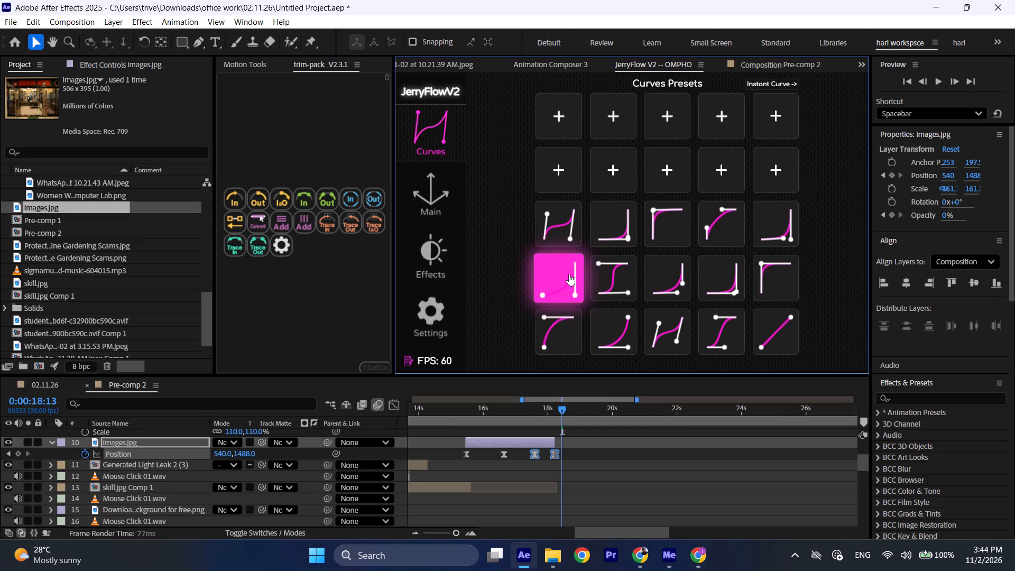
click(569, 274)
click(463, 404)
key(space)
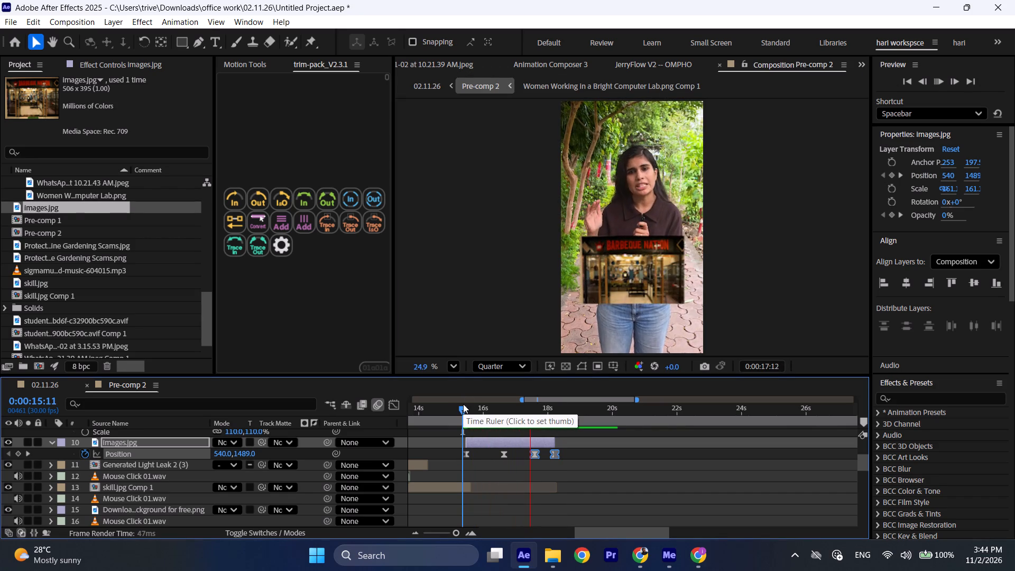
key(space)
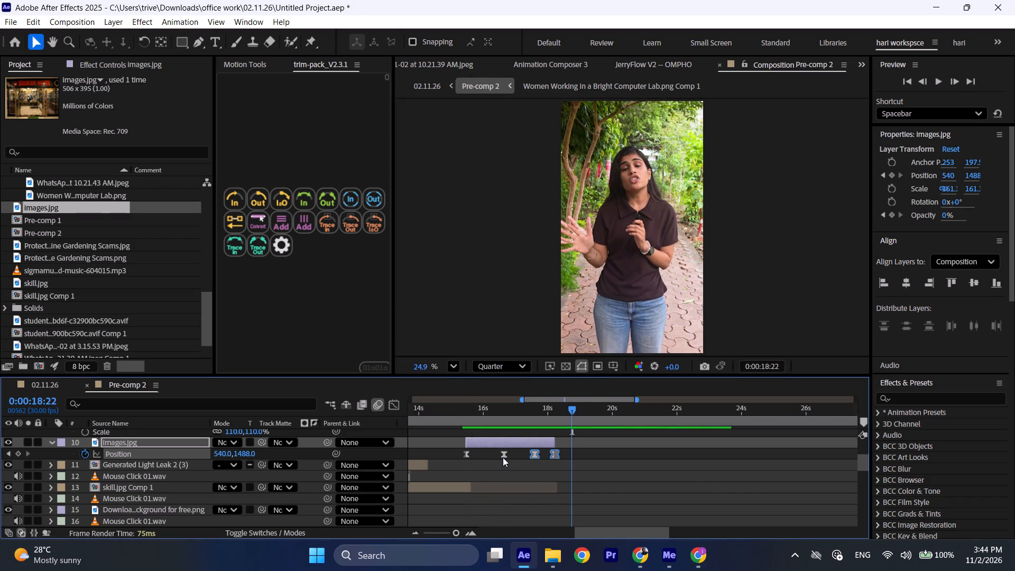
Move the second images.jpg position keyframe earlier to about 16 s, reapply the JerryFlow In curve to the slide-in pair, and preview it.
drag(503, 456, 486, 458)
drag(459, 452, 484, 459)
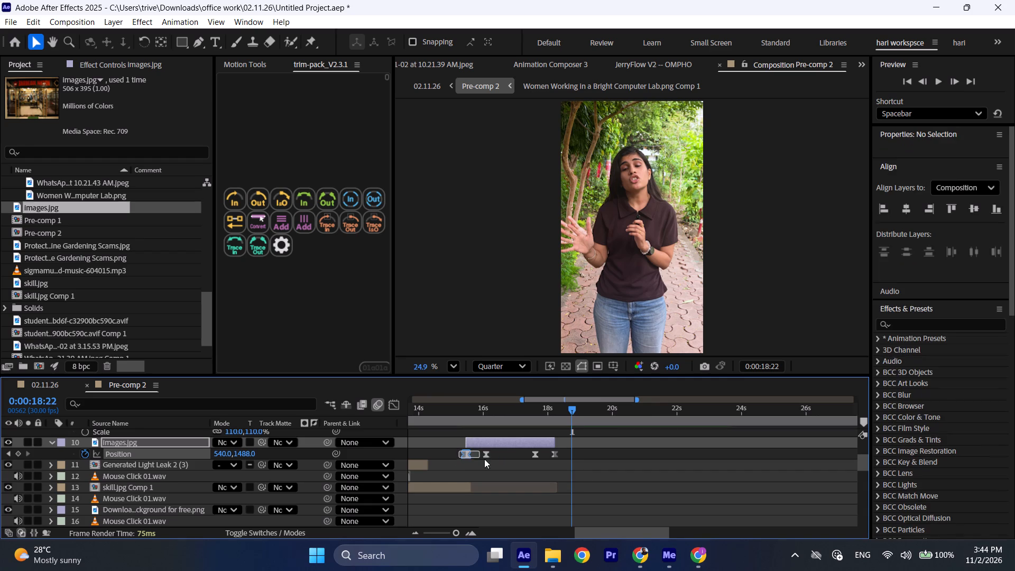
drag(484, 459, 492, 460)
click(634, 69)
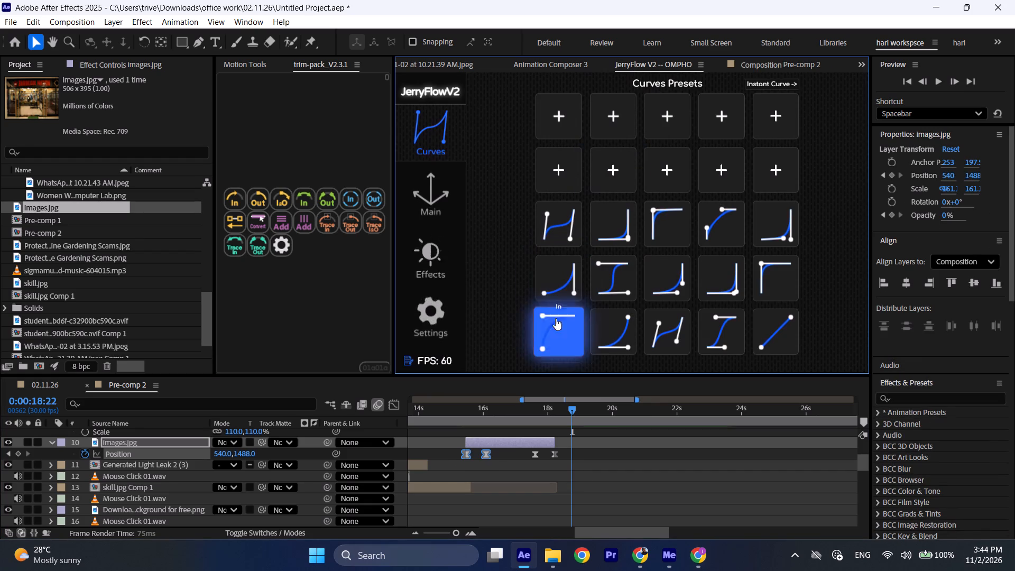
click(556, 318)
click(467, 410)
key(space)
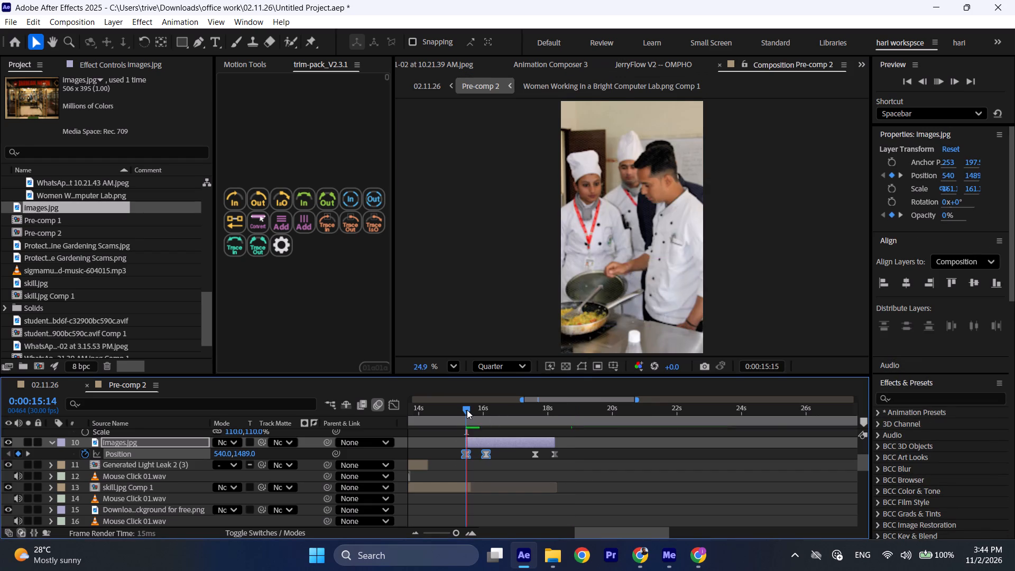
drag(461, 409, 454, 409)
key(space)
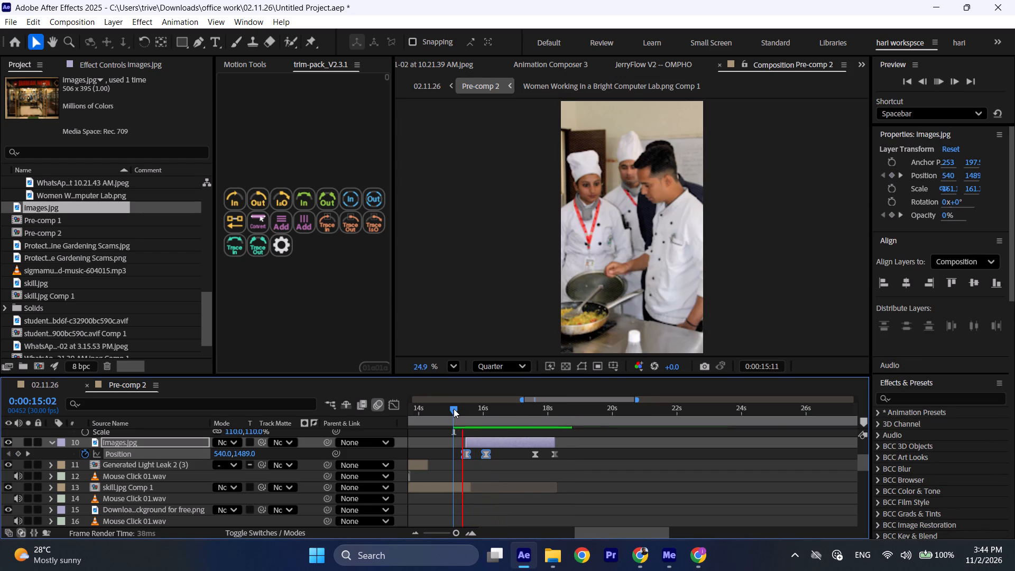
key(space)
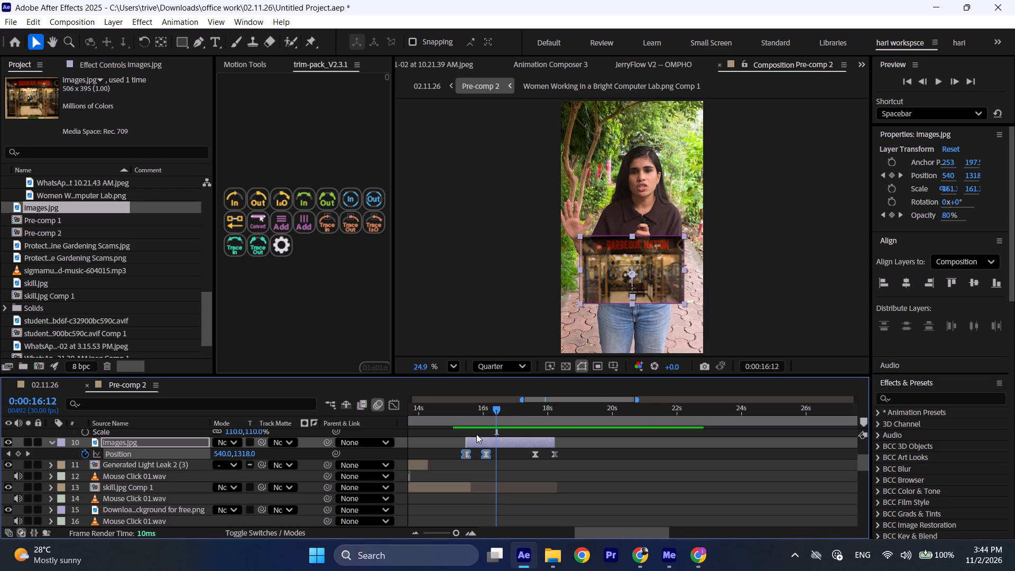
Move the second opacity keyframe of images.jpg earlier to about 16 s, in line with its position keyframe, and preview the fade.
key(t)
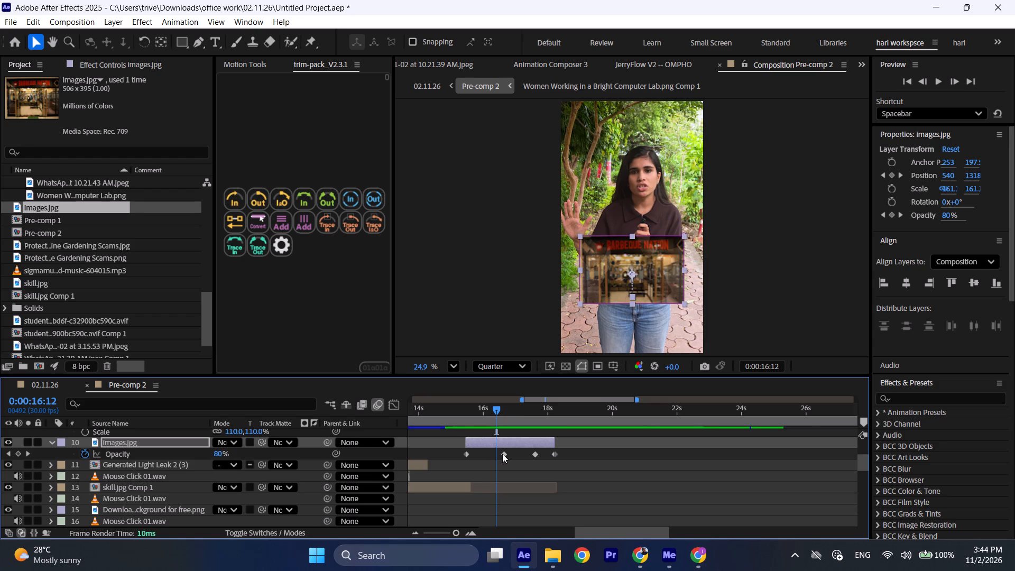
drag(503, 455, 484, 455)
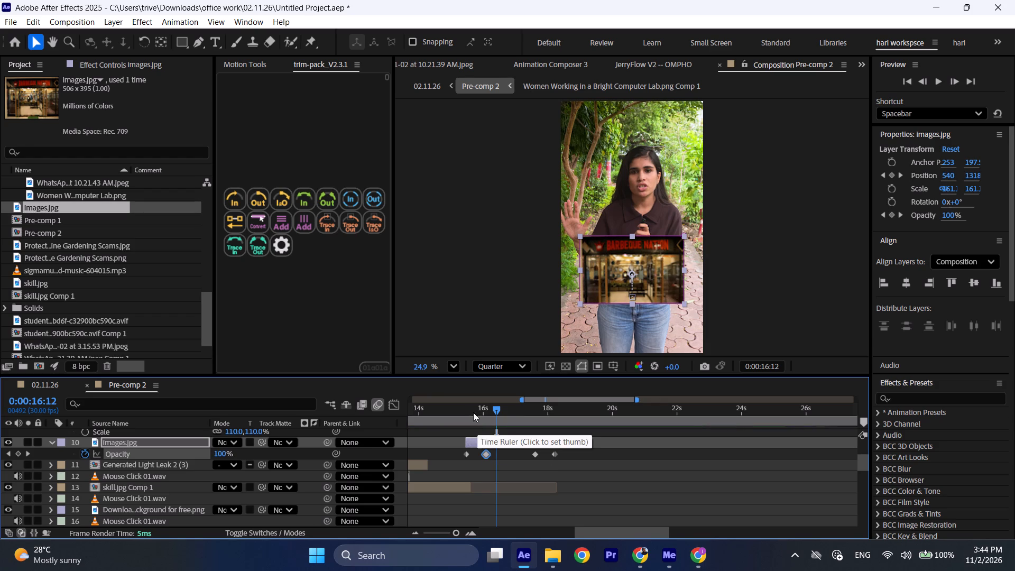
click(463, 406)
key(space)
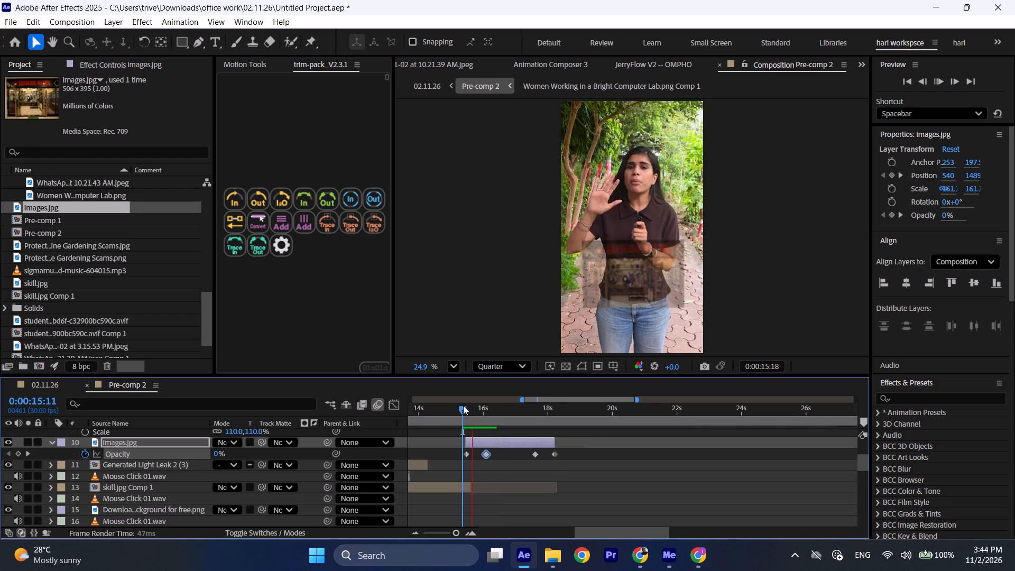
key(space)
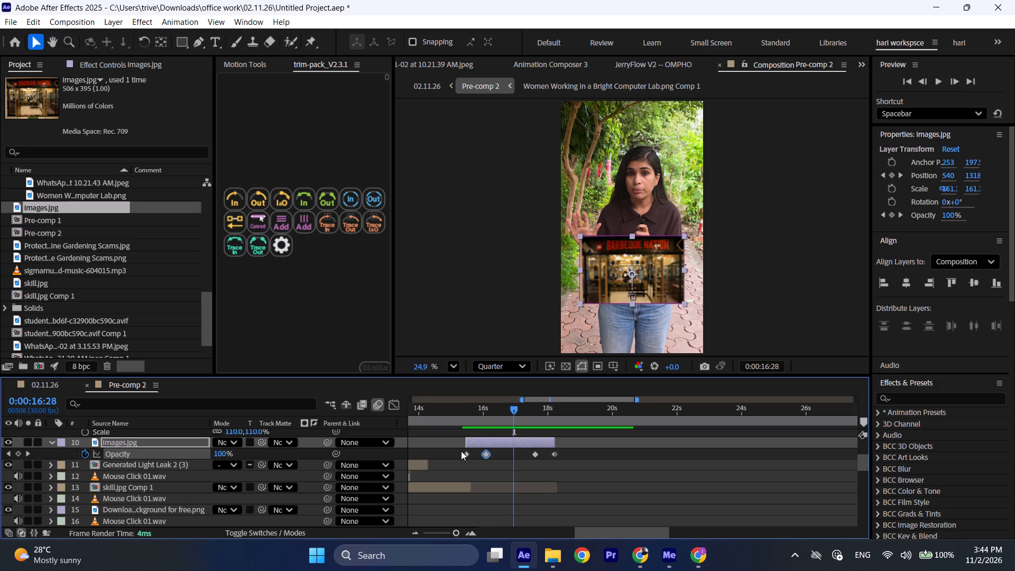
Apply Easy Ease to all four opacity keyframes of the images.jpg layer.
drag(461, 451, 566, 457)
key(F9)
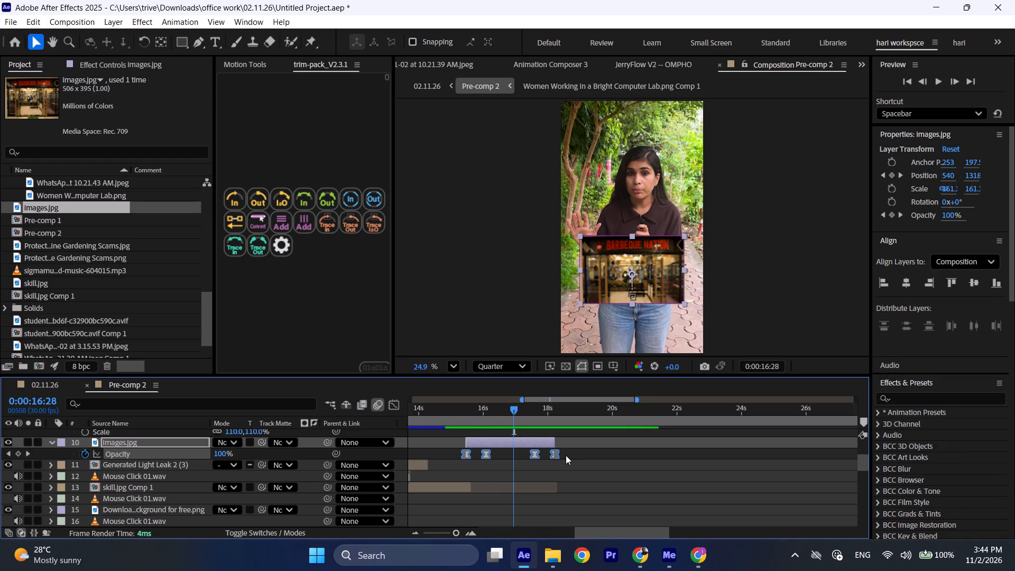
Apply the JerryFlow In curve preset to the first two position and first two opacity keyframes of images.jpg.
click(453, 452)
drag(453, 452, 508, 459)
key(u)
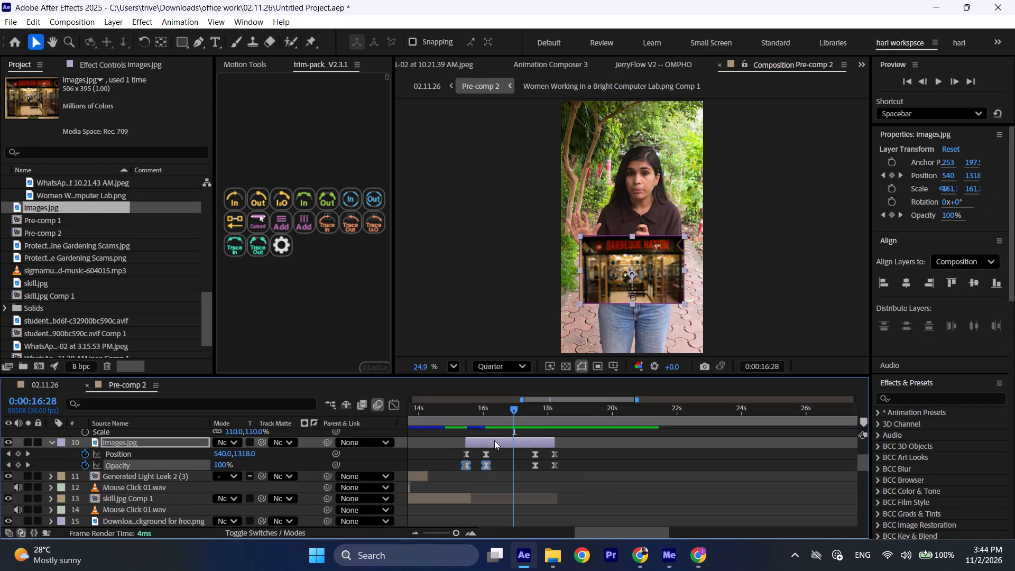
drag(448, 452, 492, 468)
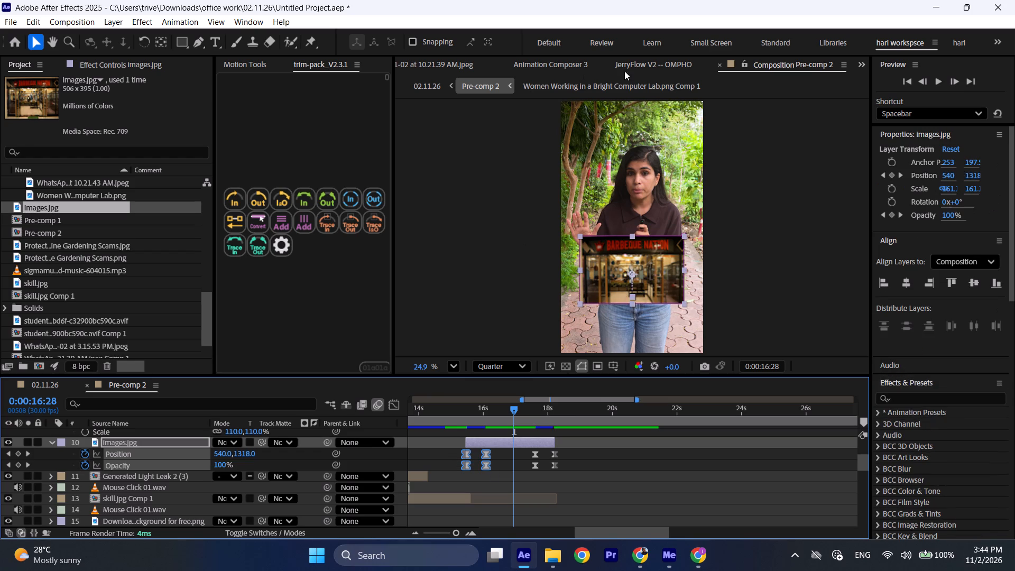
click(638, 66)
click(562, 334)
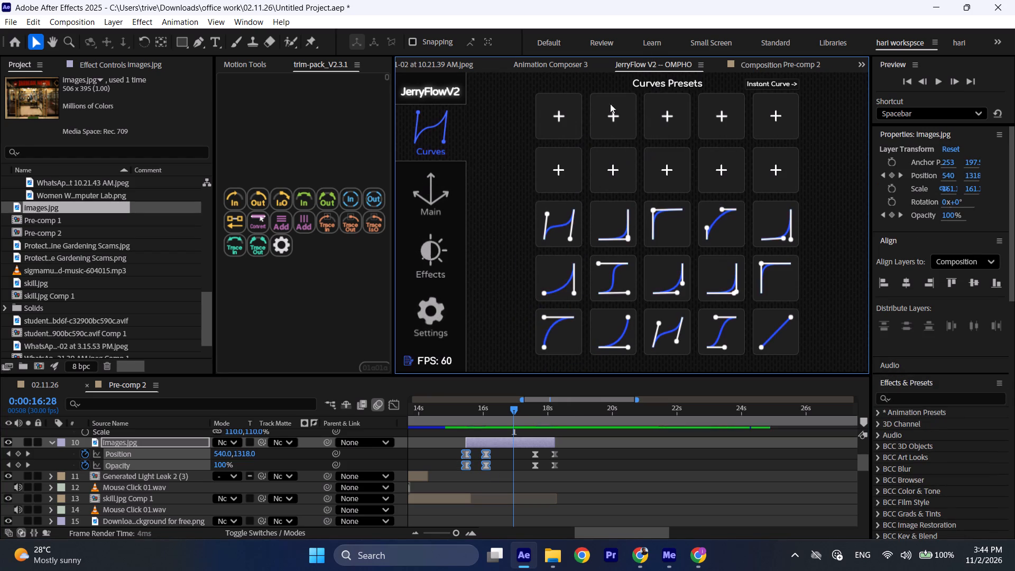
Apply the slow-start, fast-finish JerryFlow curve to the last two position and opacity keyframes of images.jpg, and preview the animation.
drag(523, 453, 560, 468)
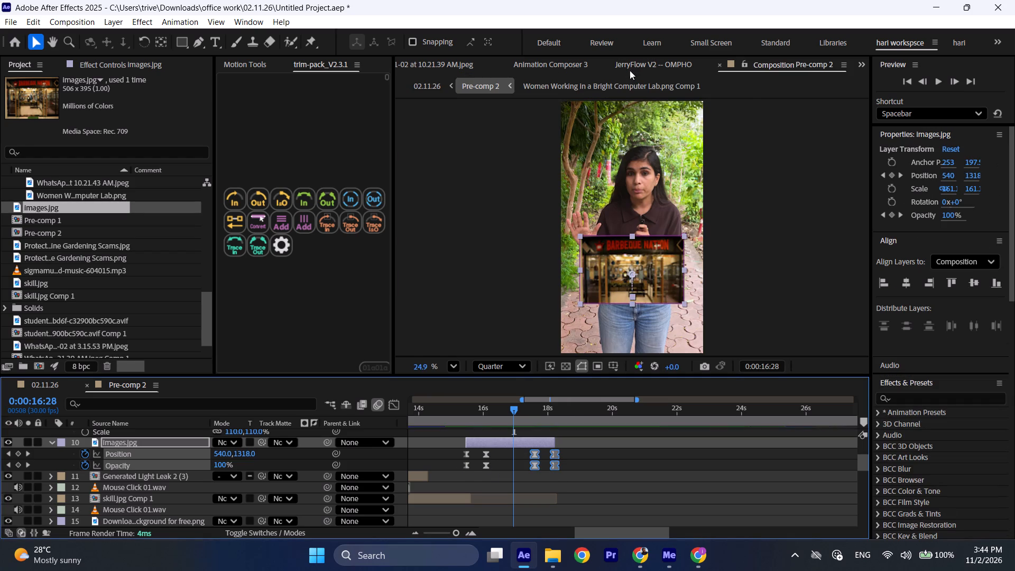
click(636, 58)
click(561, 278)
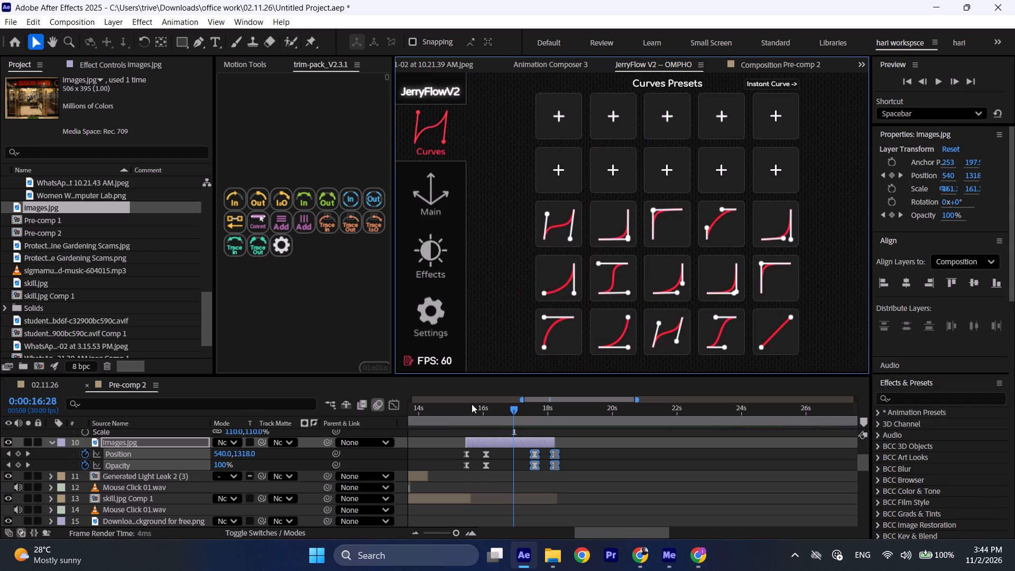
drag(467, 404, 462, 406)
key(space)
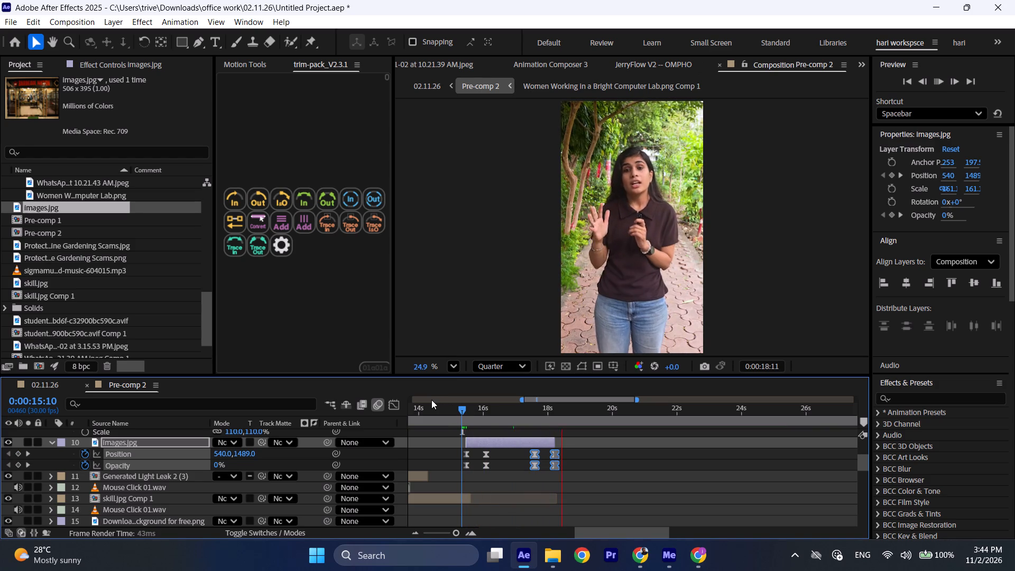
key(space)
Add the Mouse Click sound from Animation Composer's Starter Sounds at the start of images.jpg, 0:00:15:14, and preview it.
click(477, 438)
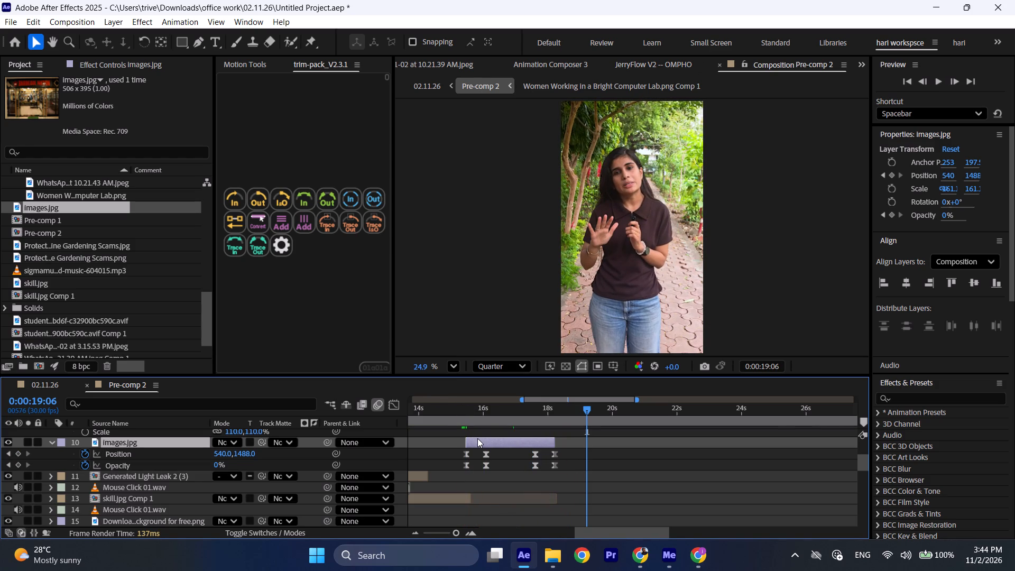
key(z)
click(541, 65)
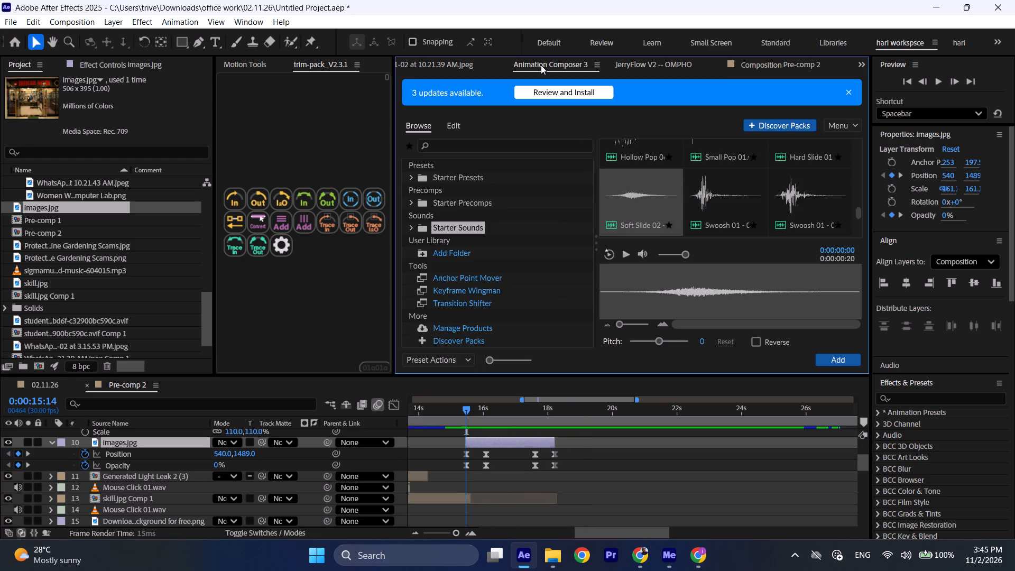
scroll(708, 219, up, 1)
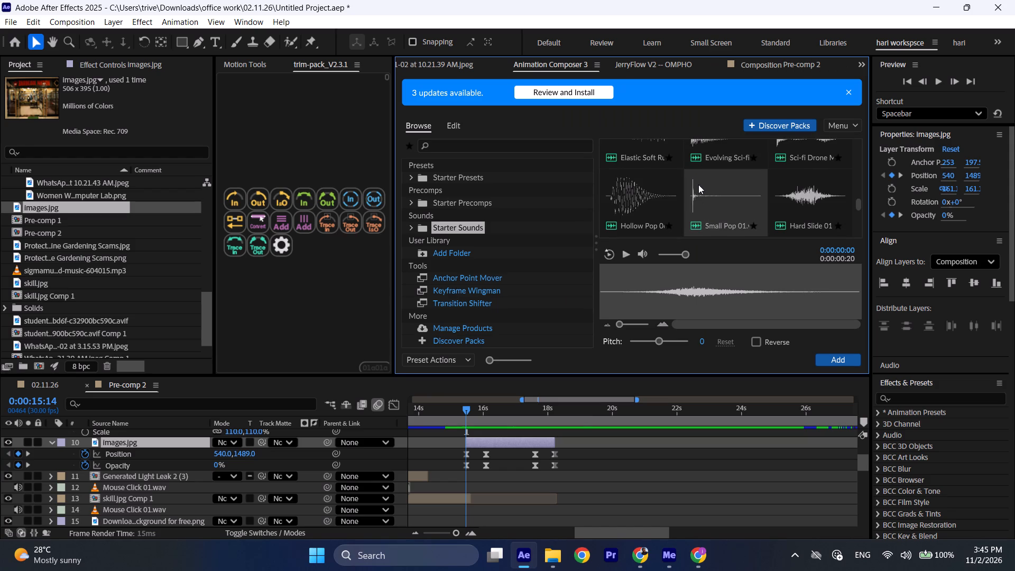
click(698, 185)
scroll(722, 220, up, 1)
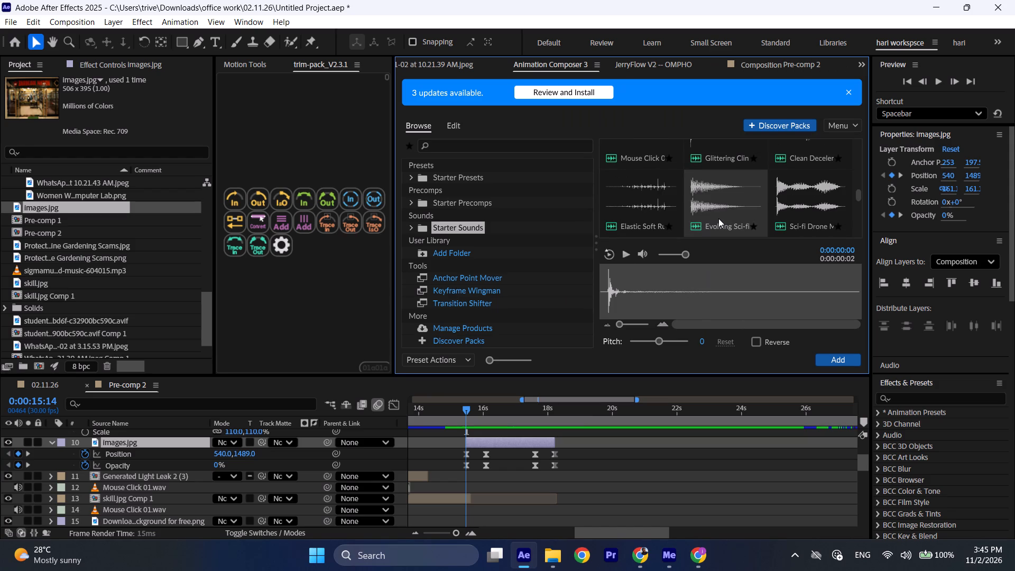
scroll(716, 217, up, 1)
click(649, 206)
scroll(680, 203, up, 1)
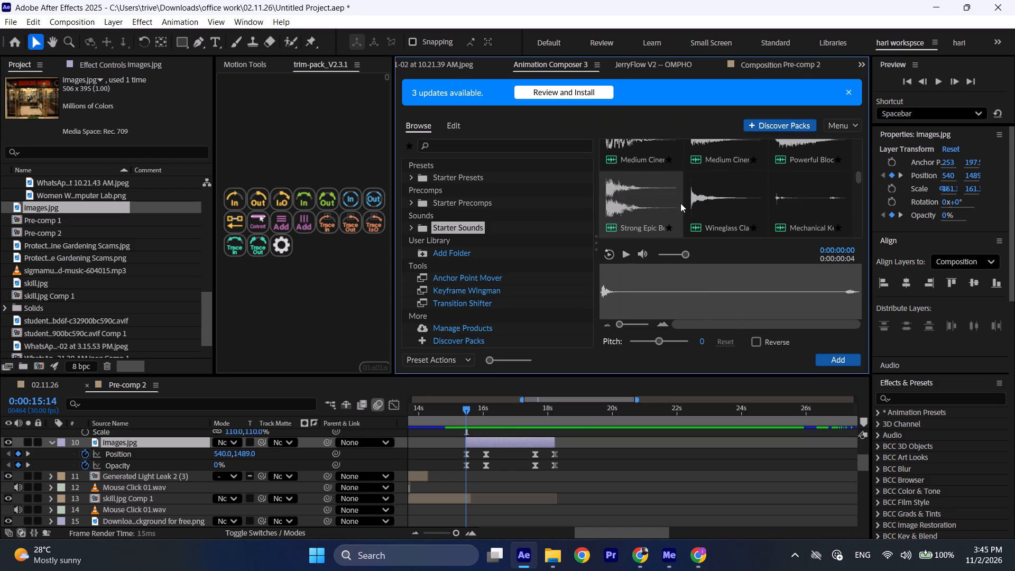
scroll(680, 203, down, 2)
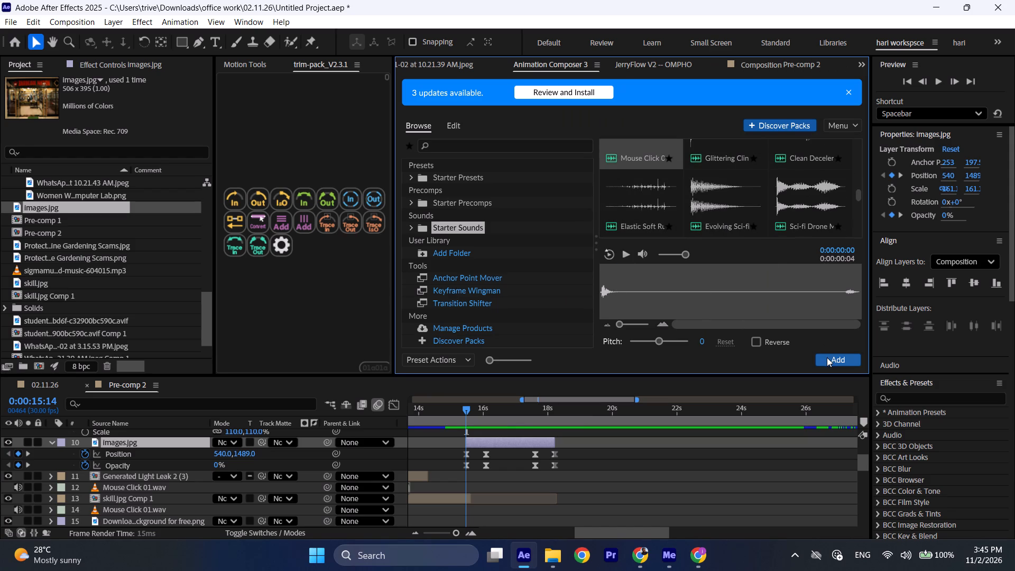
double_click(827, 357)
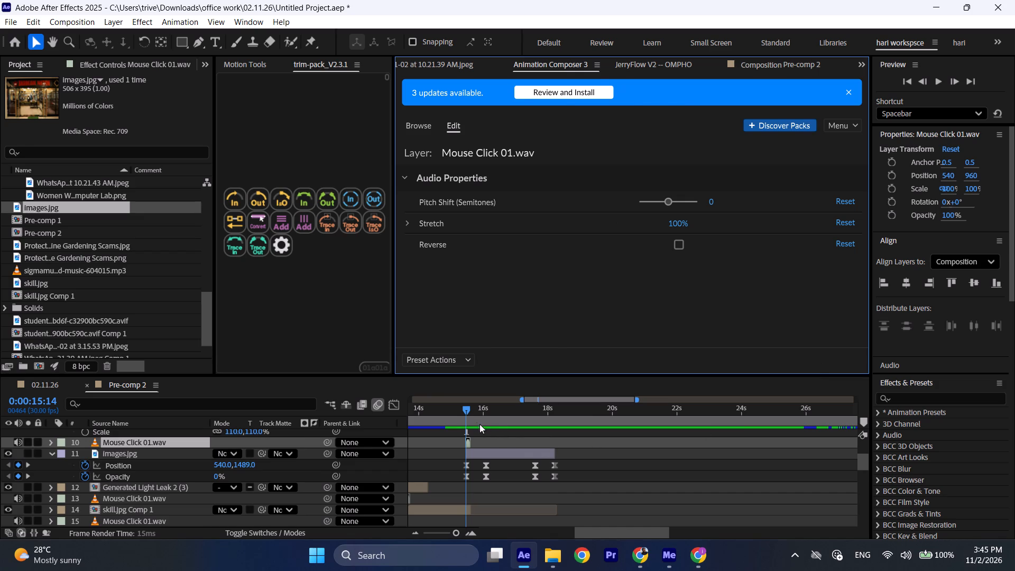
drag(464, 416, 453, 416)
key(space)
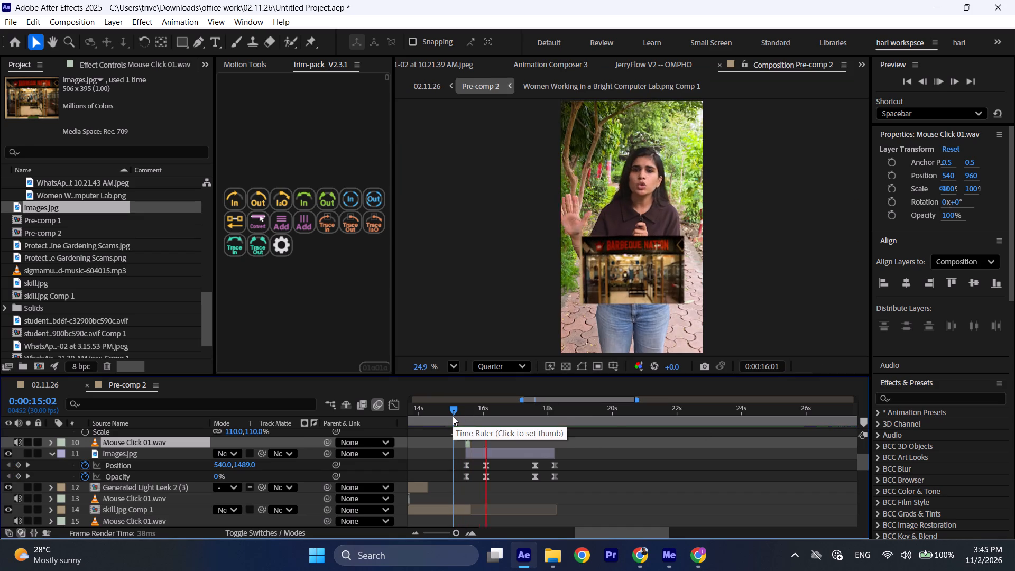
key(space)
Play Pre-comp 2 from about 12 s and replay around 27 s to examine the timing of the AISECT logos and document images.
key(ctrl+shift+x)
key(ctrl+shift+x)
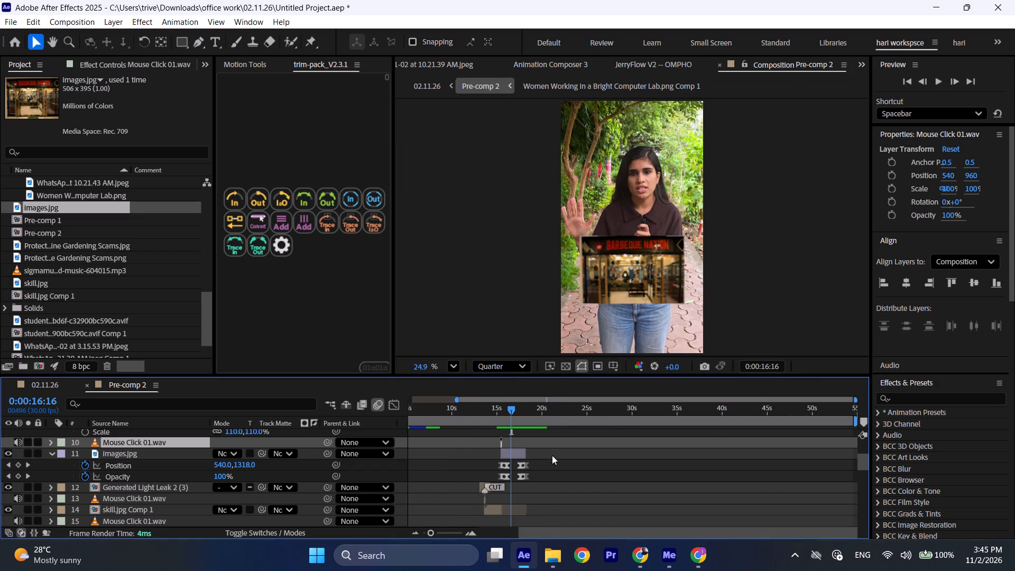
scroll(574, 464, down, 1)
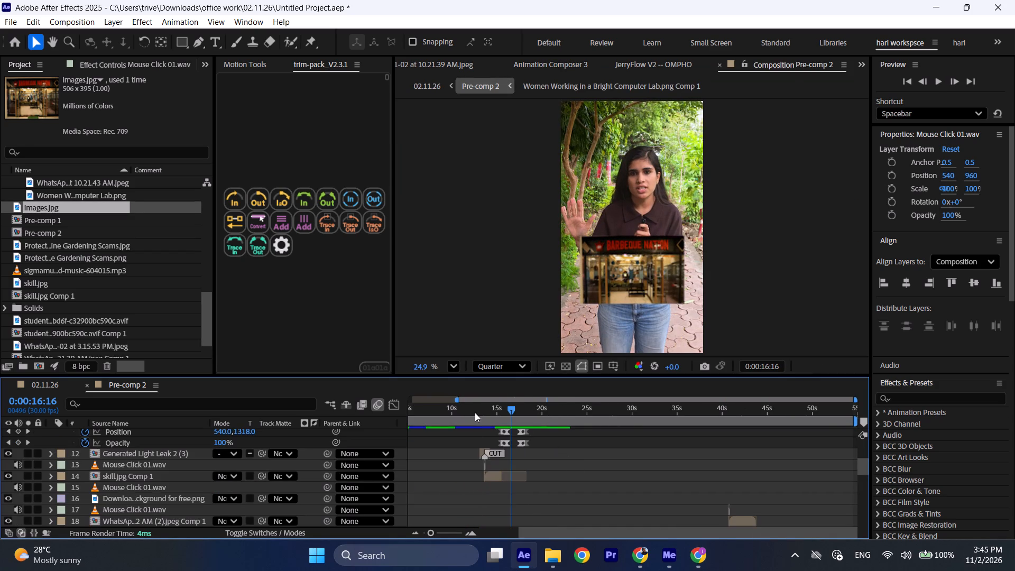
click(475, 412)
key(space)
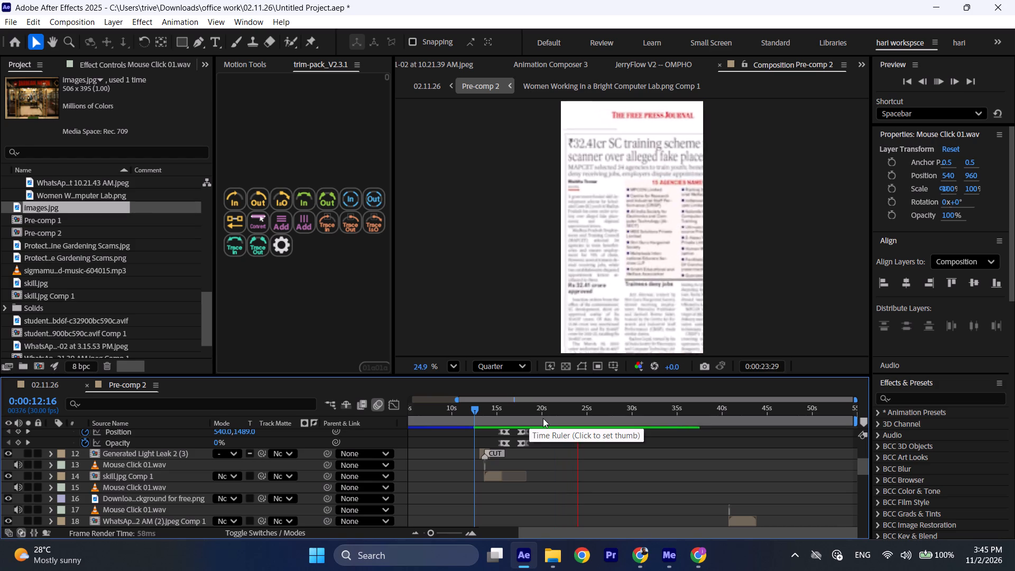
scroll(614, 453, left, 1)
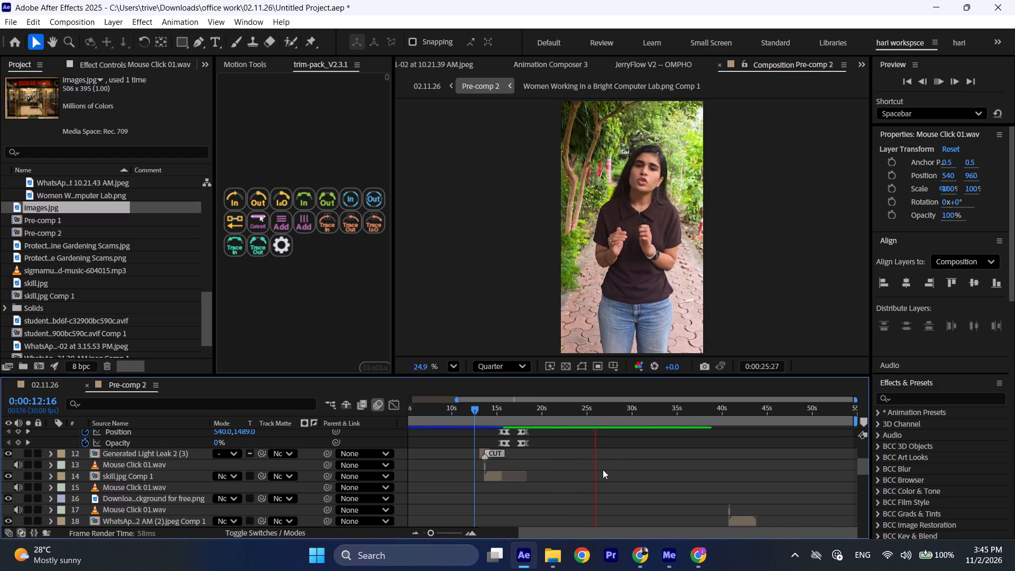
scroll(593, 472, up, 2)
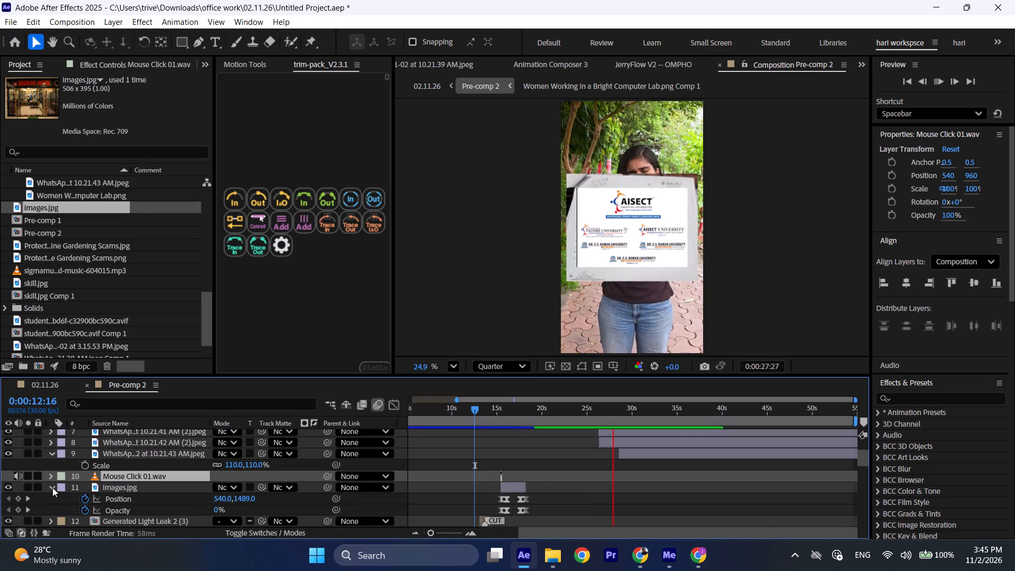
click(52, 487)
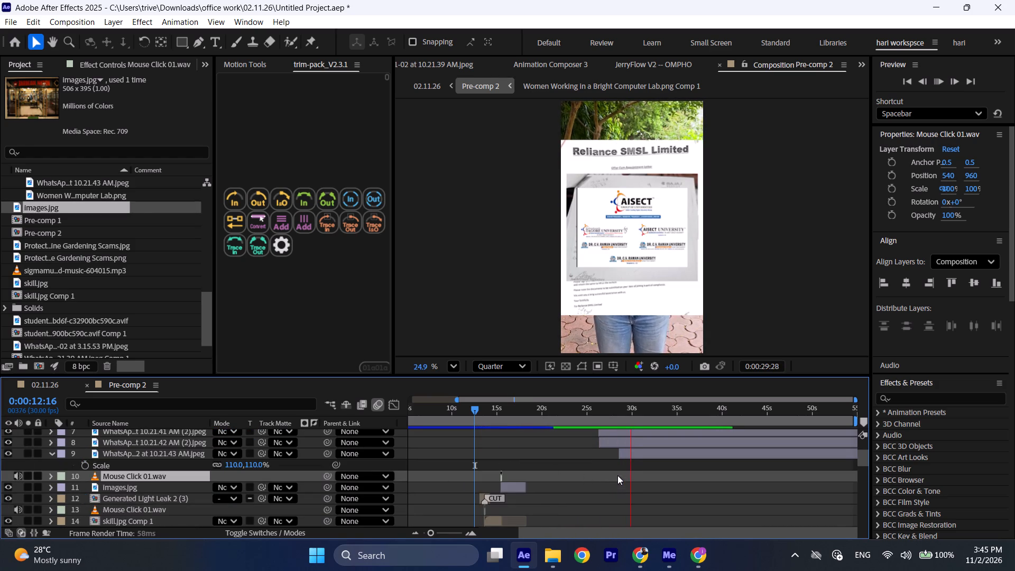
click(604, 409)
key(space)
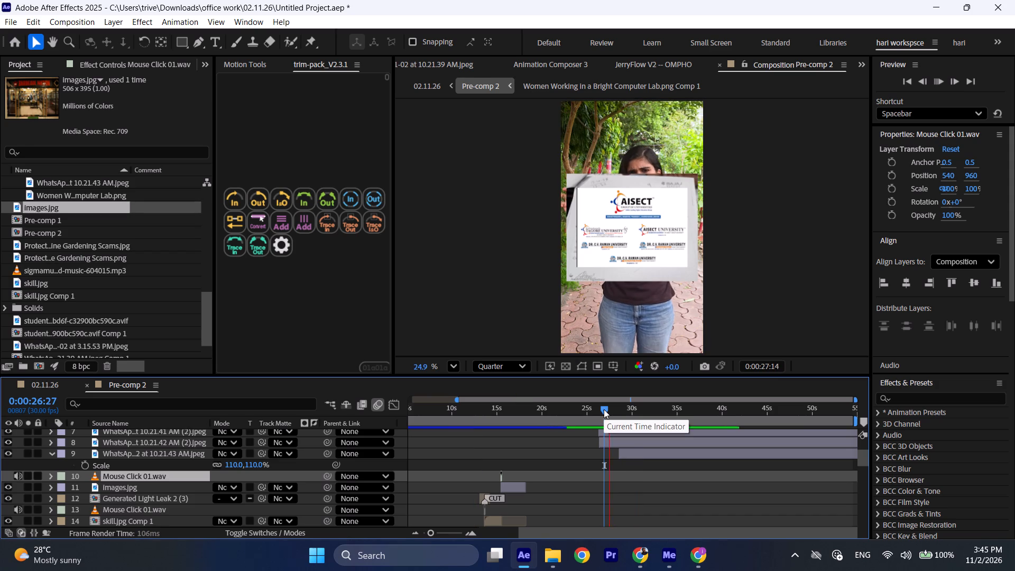
click(605, 409)
key(space)
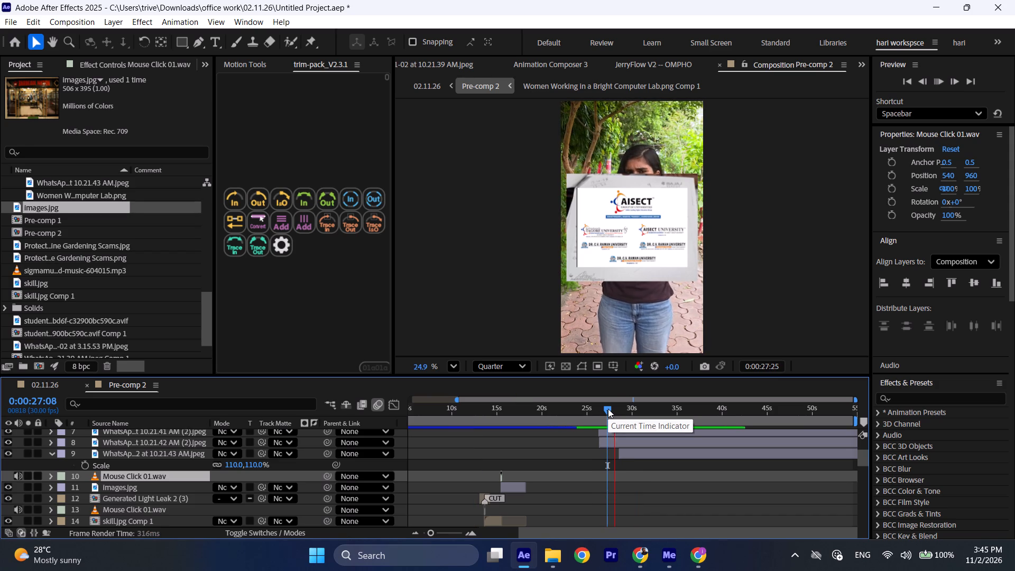
click(608, 409)
Move the 10.21.42 AM (2) and 10.21.43 AM WhatsApp document image layers to start at about 36 s and 35 s.
drag(615, 441, 701, 442)
drag(682, 453, 741, 453)
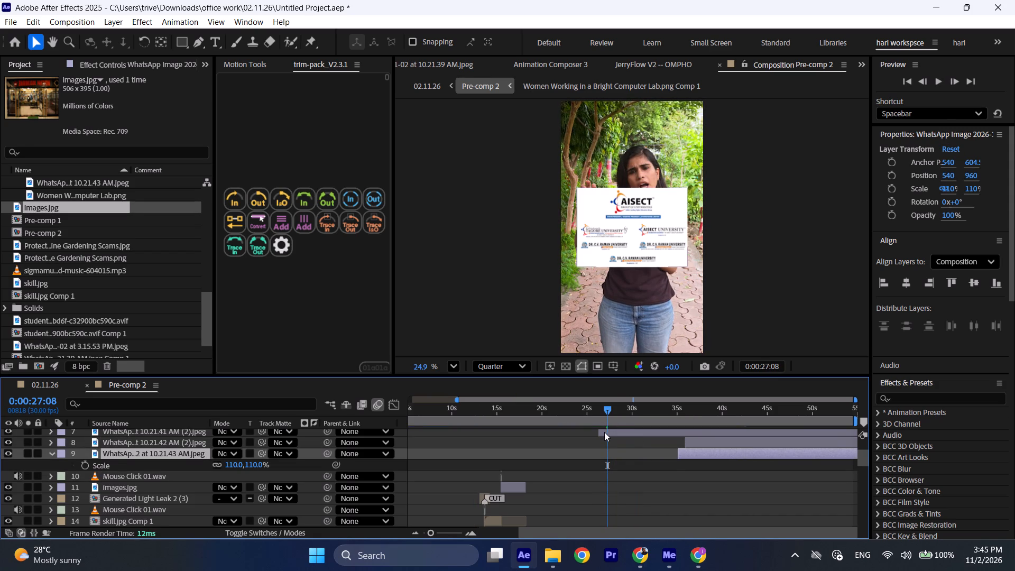
Set the AISECT logos image layer to start at 0:00:27:08 and play it from there.
click(604, 432)
key(z)
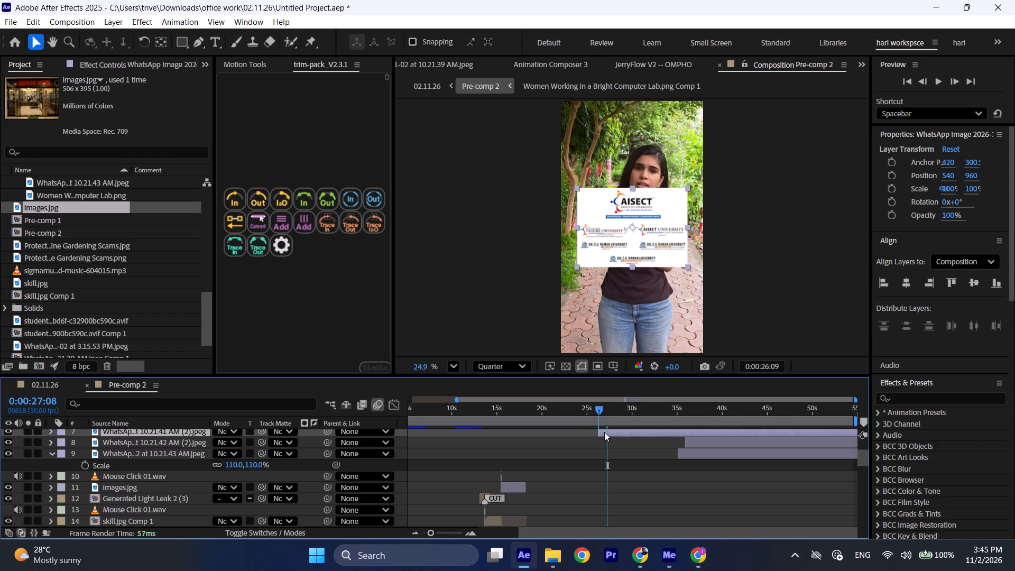
click(607, 408)
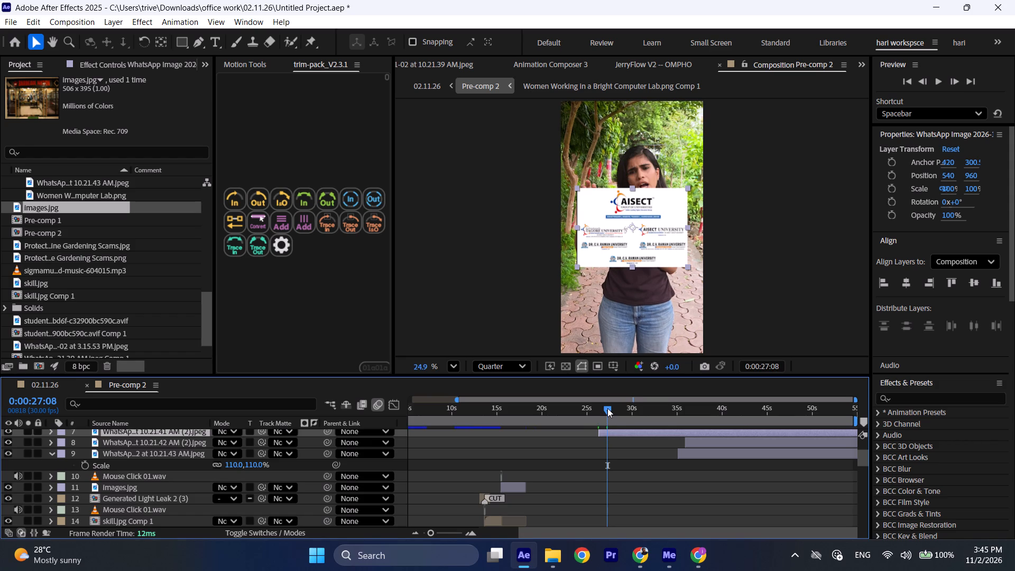
key(q)
key(space)
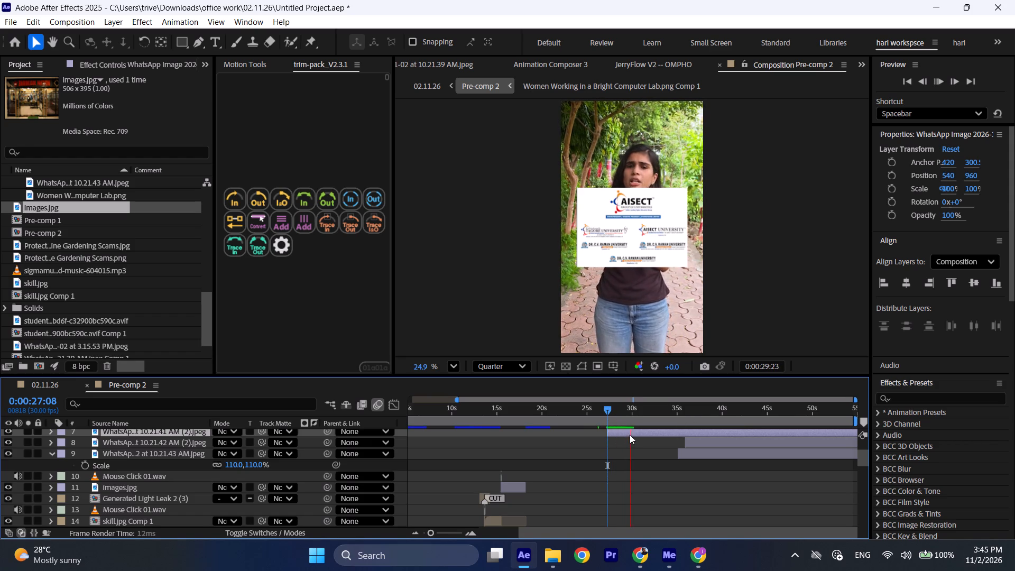
Split the AISECT logos image layer at 0:00:29:16 and delete the part after the cut.
click(628, 410)
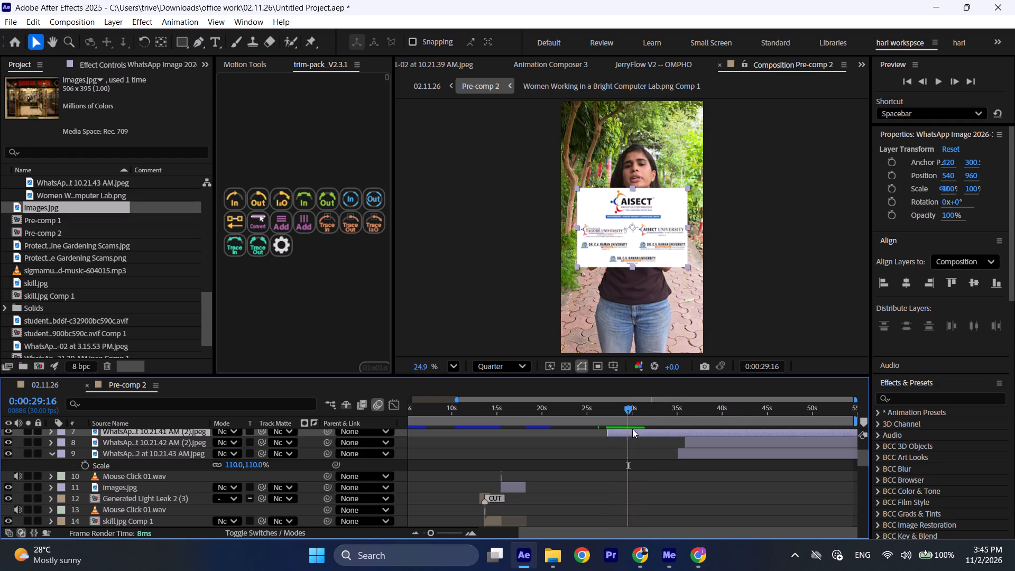
click(634, 432)
key(ctrl+shift+d)
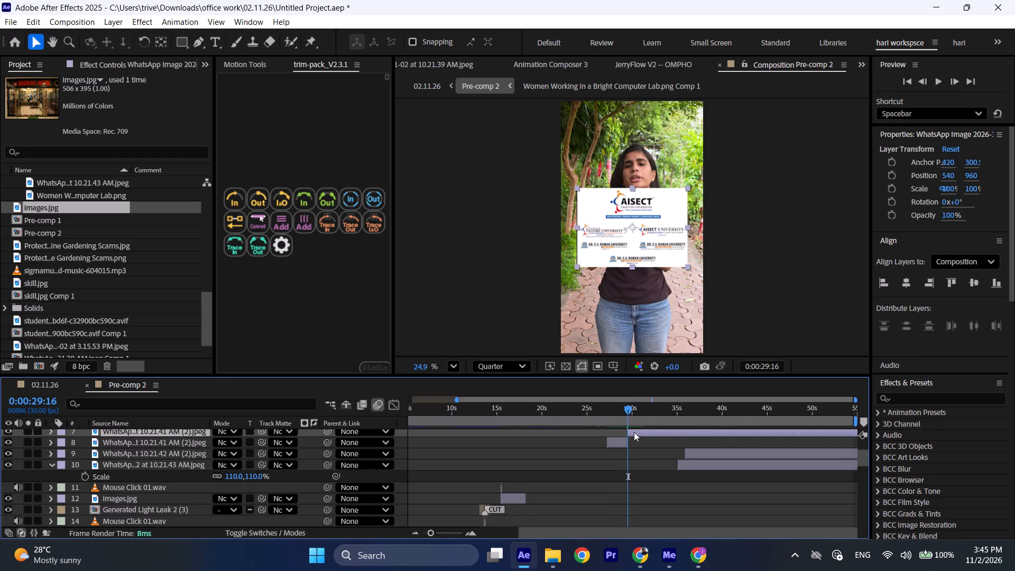
click(634, 432)
key(BackSpace)
click(613, 404)
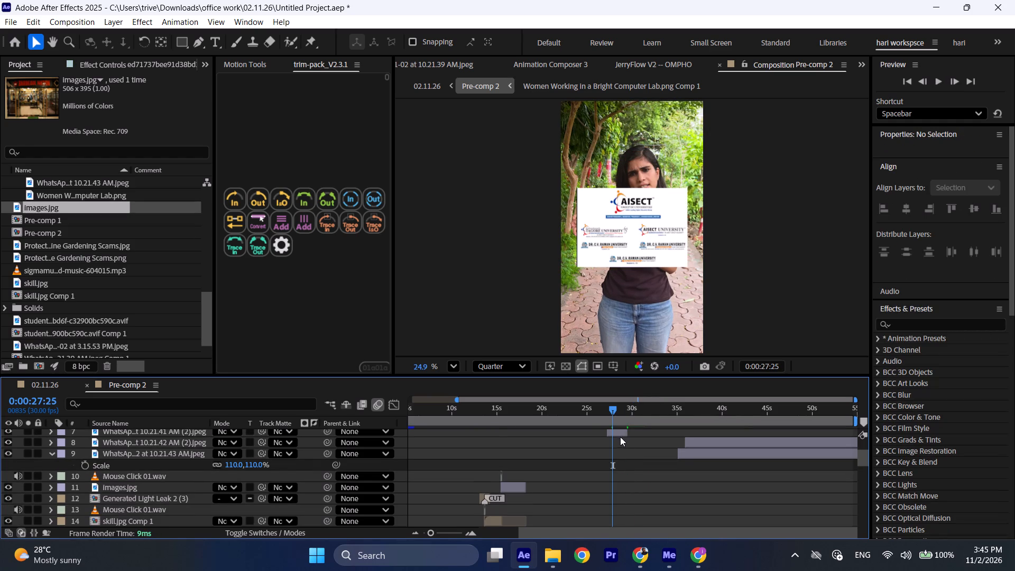
Set the AISECT logos image layer's position to 540, 1290, lowering it over the presenter's torso.
scroll(622, 443, up, 1)
click(622, 465)
key(z)
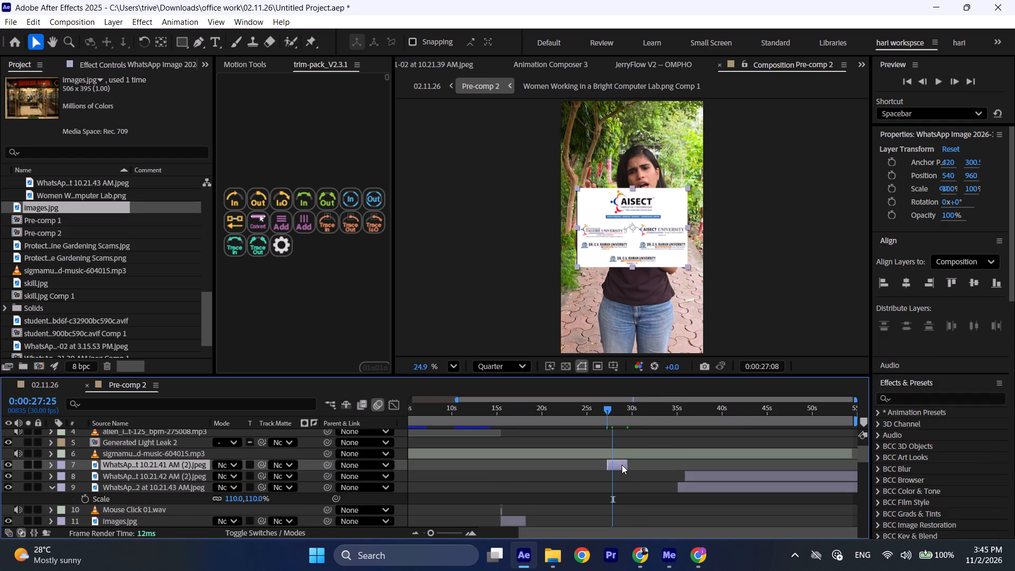
key(p)
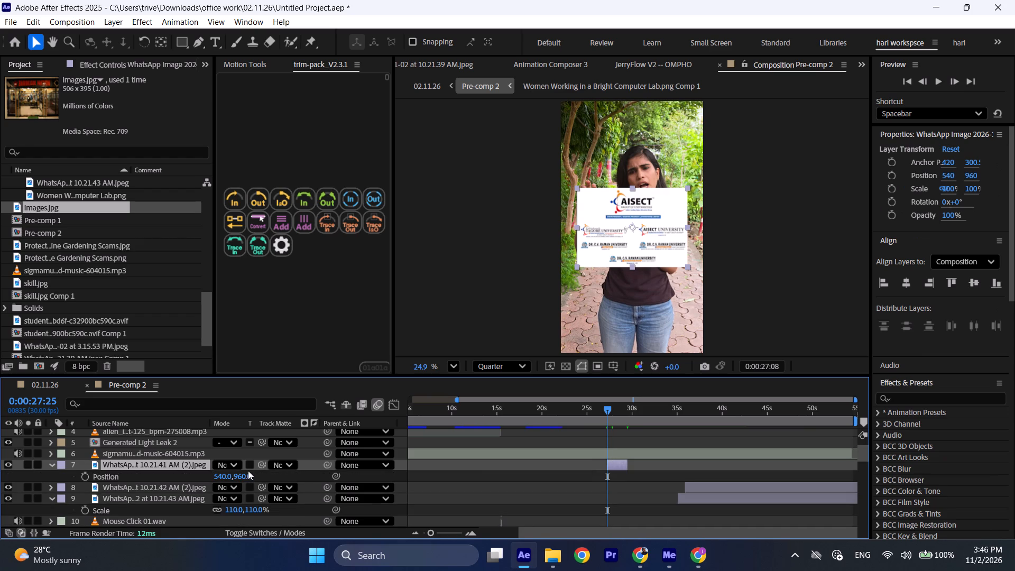
drag(242, 476, 446, 491)
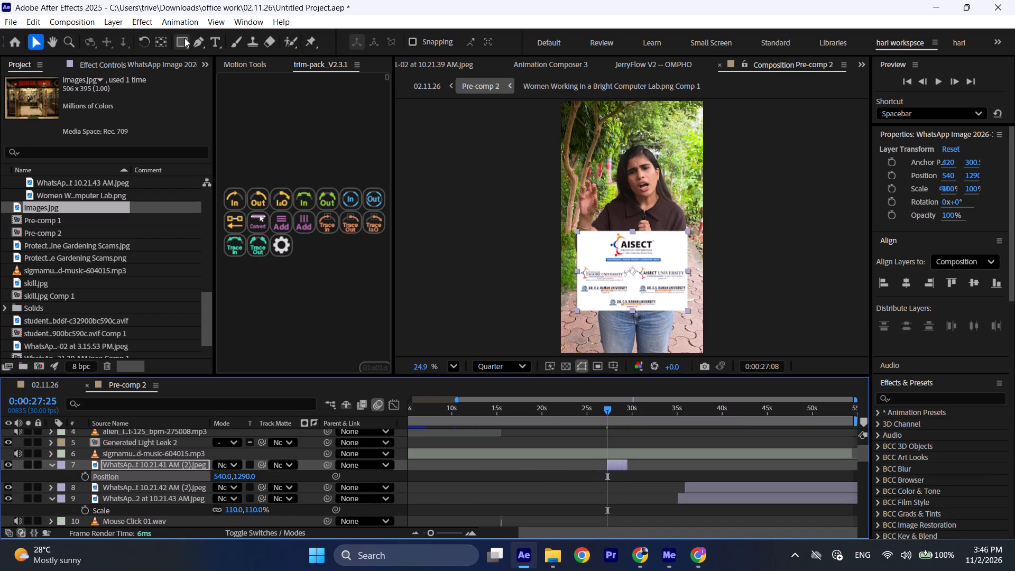
Mask the AISECT logos image with a rounded rectangle covering nearly the whole picture, giving it rounded corners.
click(184, 38)
click(237, 58)
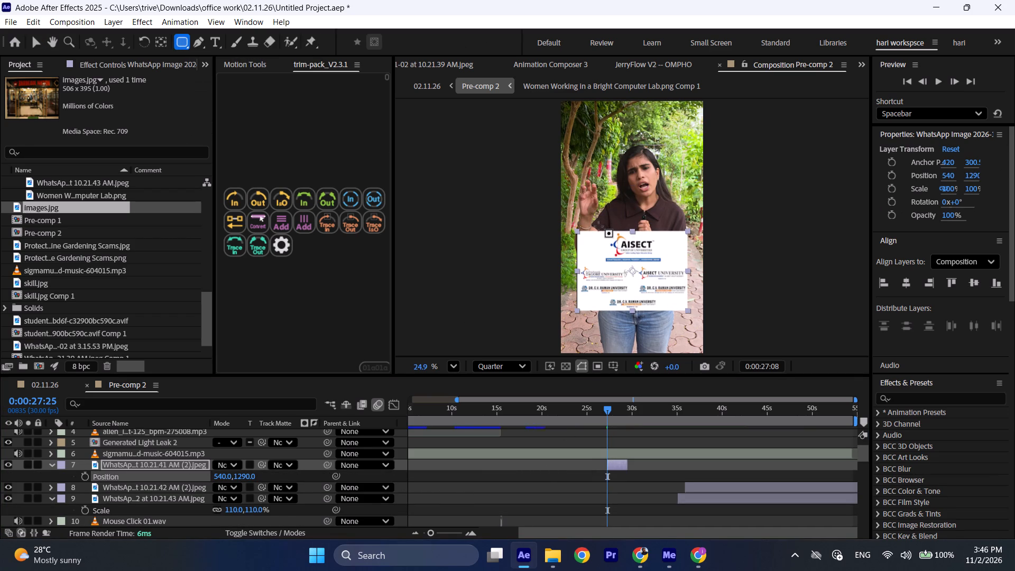
drag(583, 233, 690, 314)
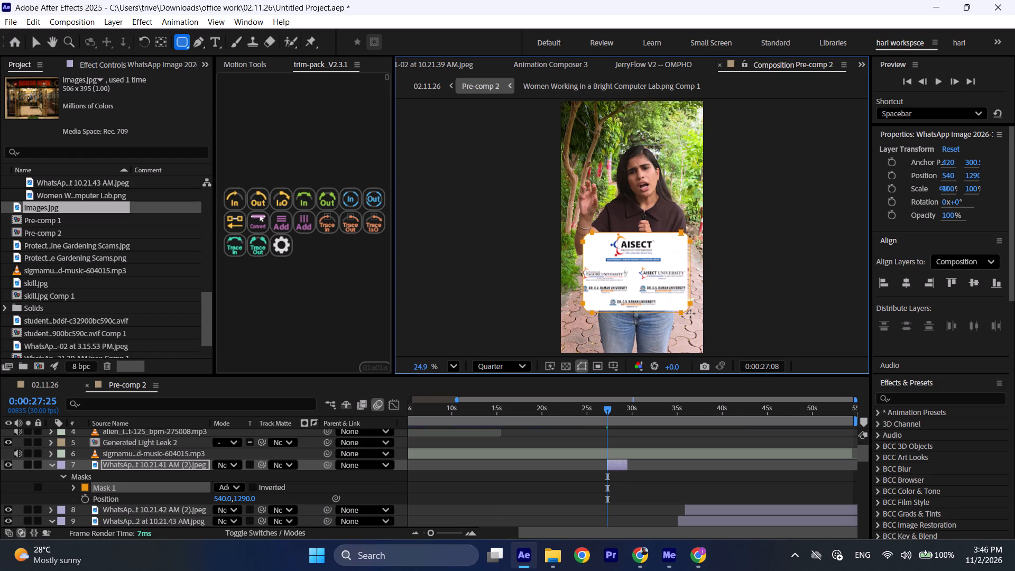
drag(690, 314, 688, 314)
click(32, 42)
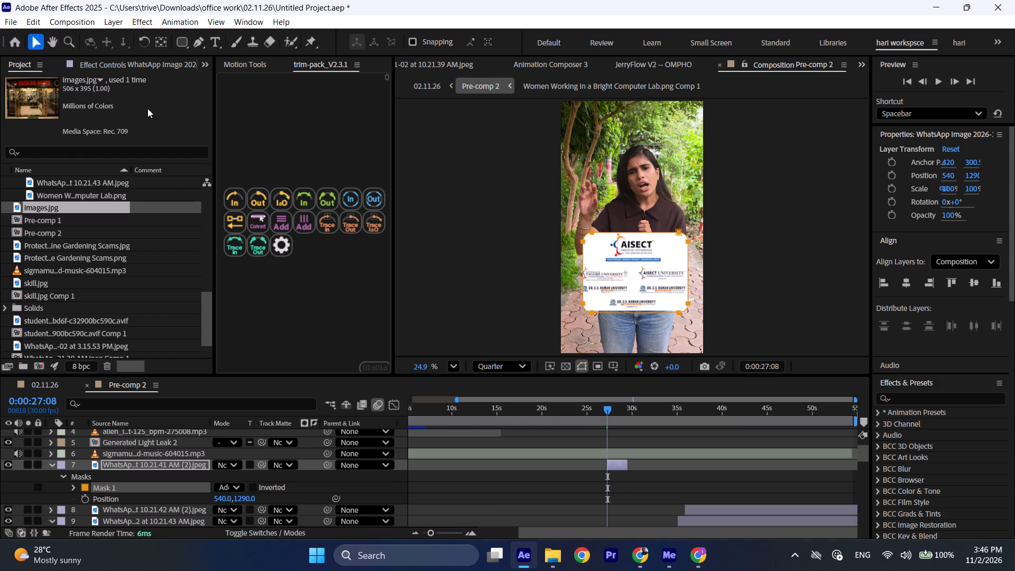
click(617, 501)
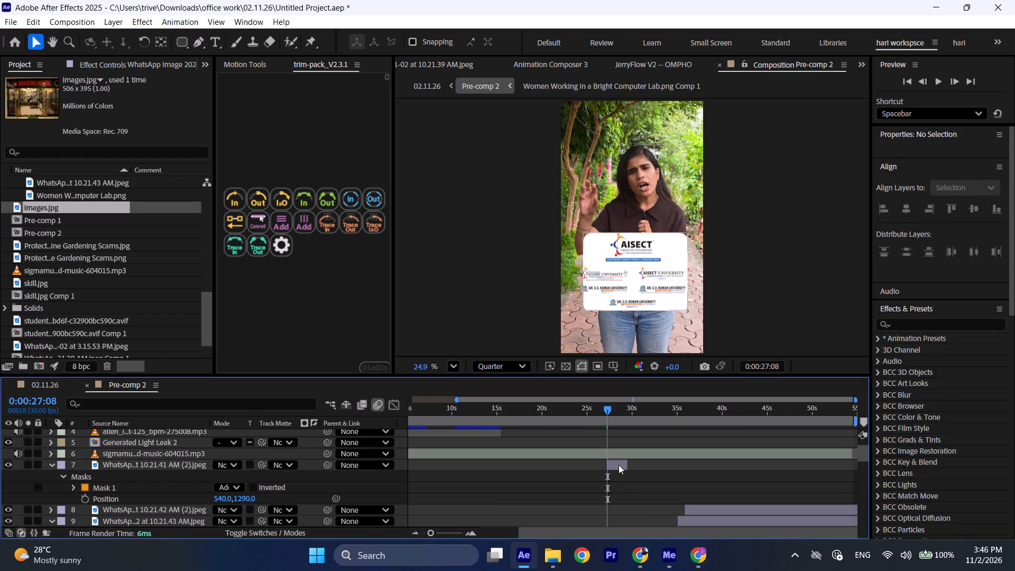
Copy the position and opacity keyframes from the images.jpg layer onto the AISECT logos layer at 0:00:27:08 and play the result.
click(619, 465)
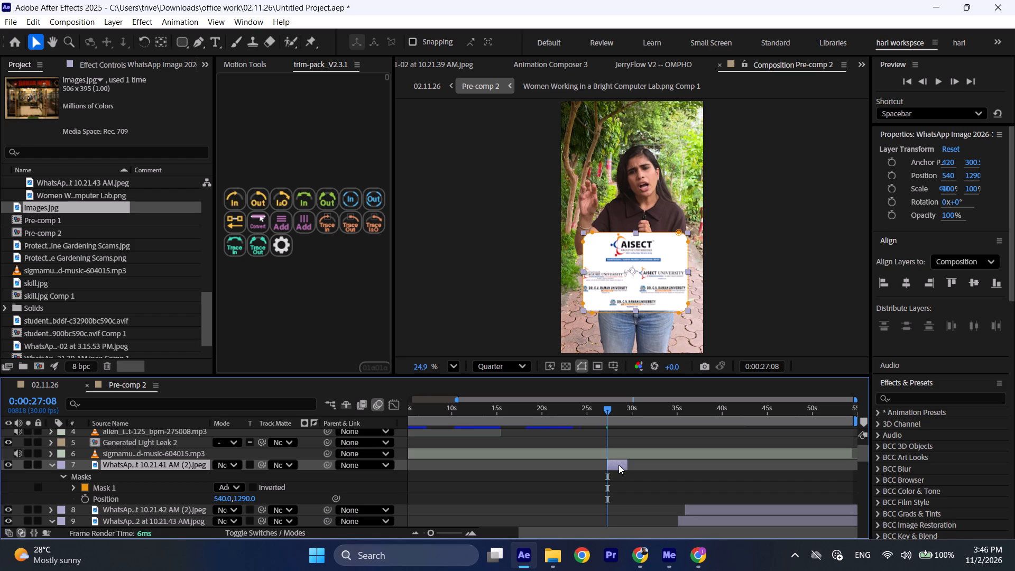
scroll(605, 496, right, 1)
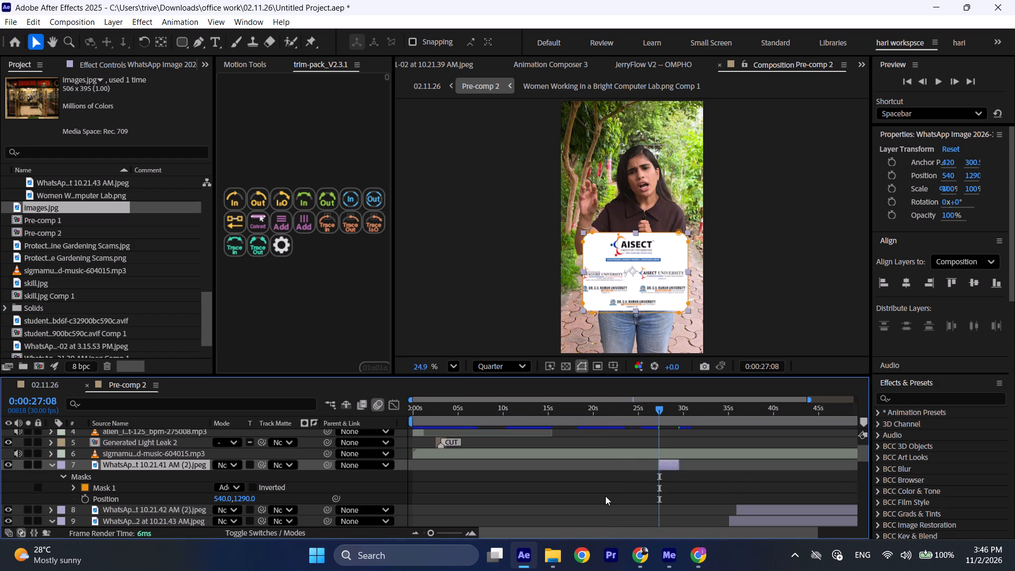
scroll(605, 496, right, 1)
scroll(605, 496, down, 3)
click(571, 456)
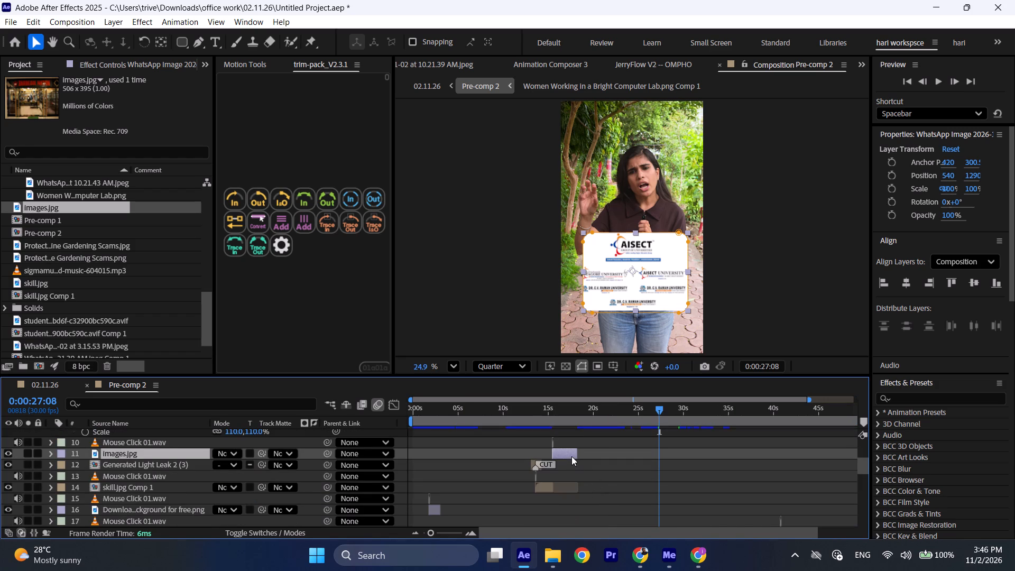
key(u)
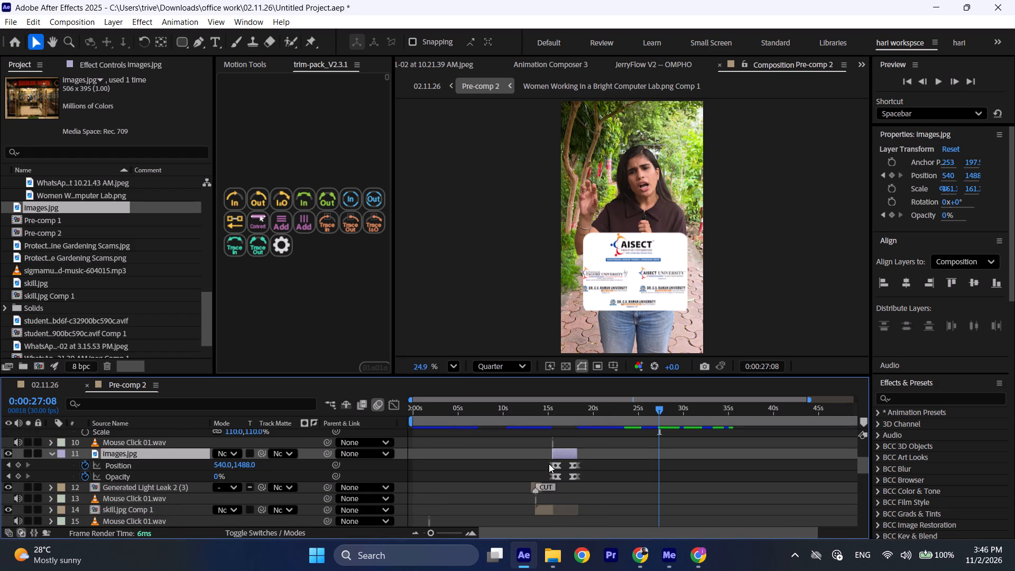
drag(549, 464, 592, 481)
key(ctrl+c)
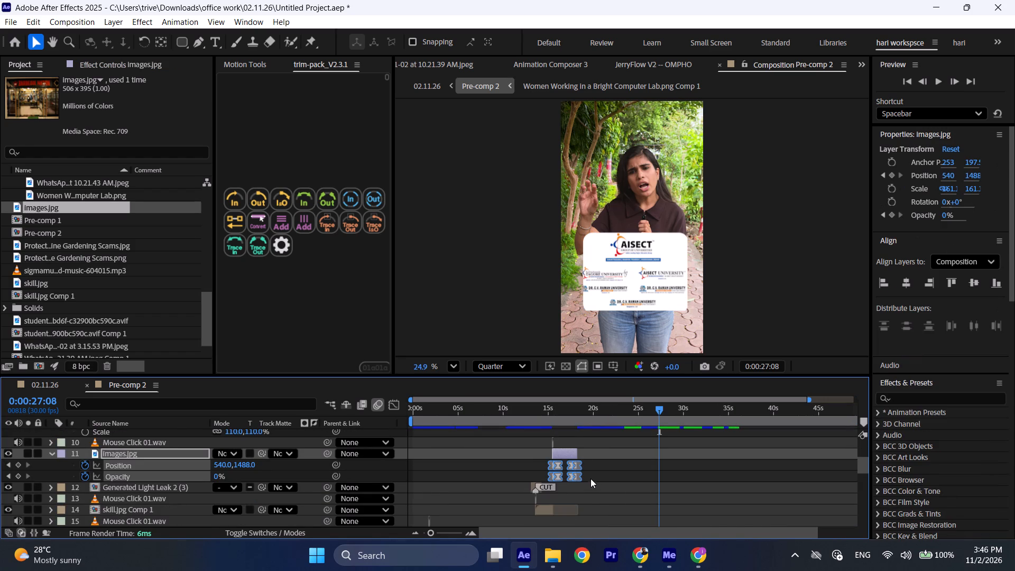
scroll(607, 474, up, 2)
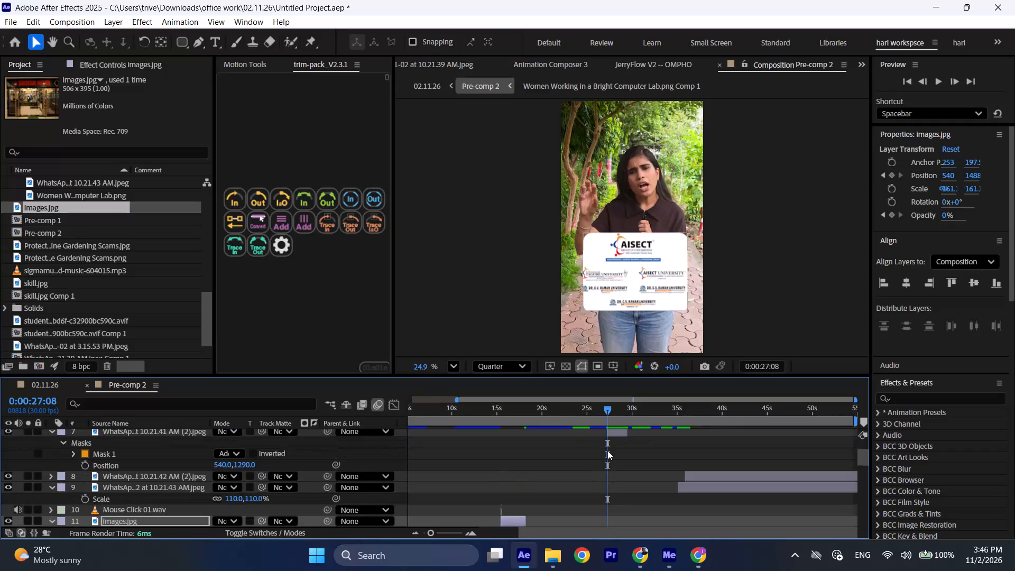
scroll(607, 449, up, 1)
click(614, 465)
key(ctrl+v)
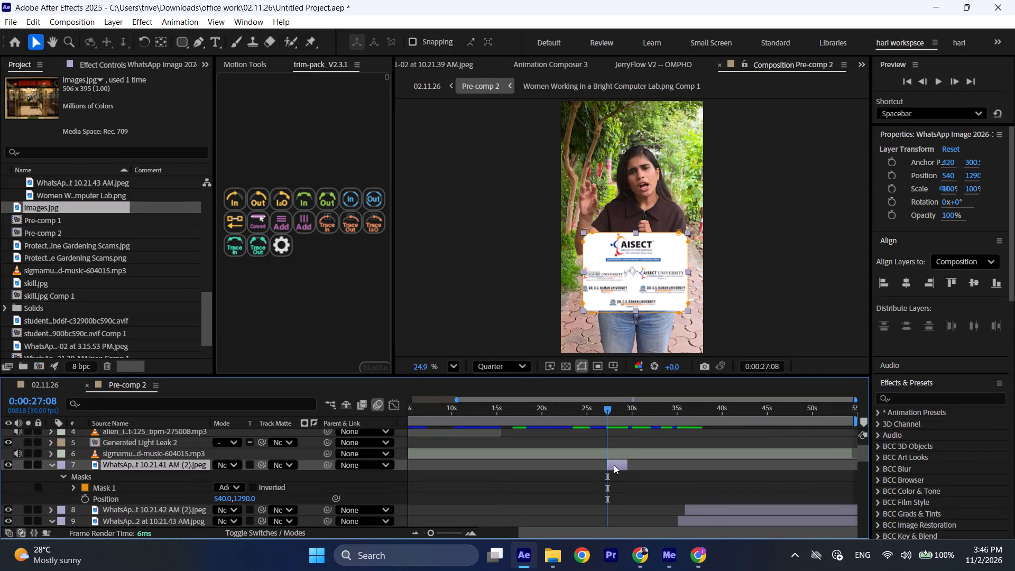
click(599, 416)
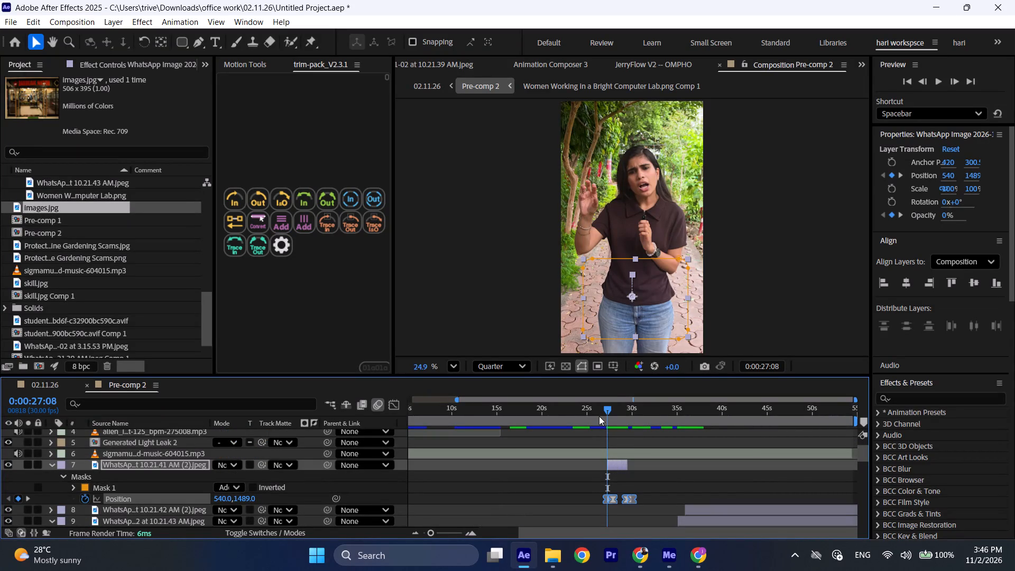
key(space)
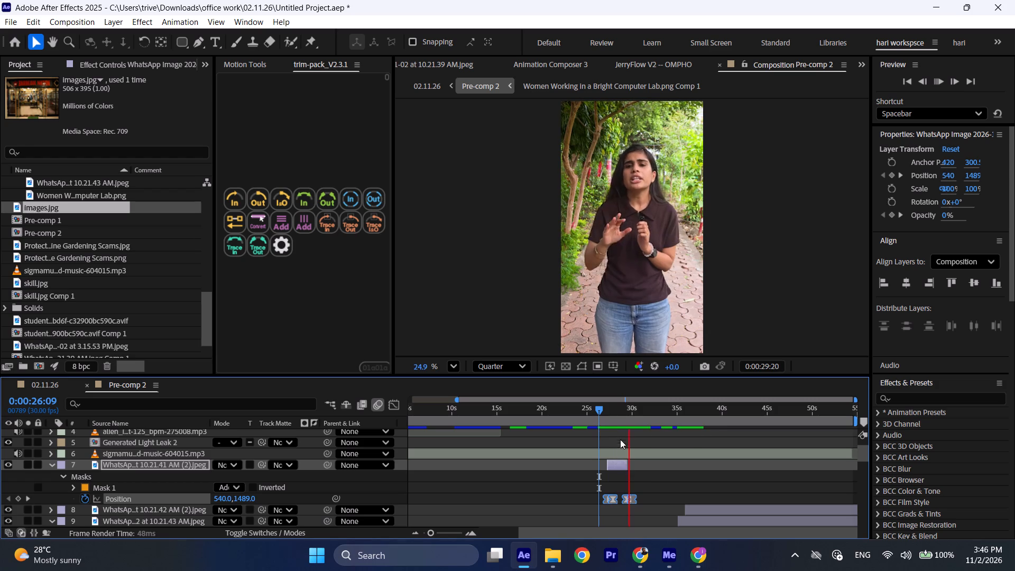
key(space)
Add the Mouse Click sound from Animation Composer's Starter Sounds at the AISECT logos layer's start, 0:00:27:08.
click(618, 462)
click(618, 462)
key(z)
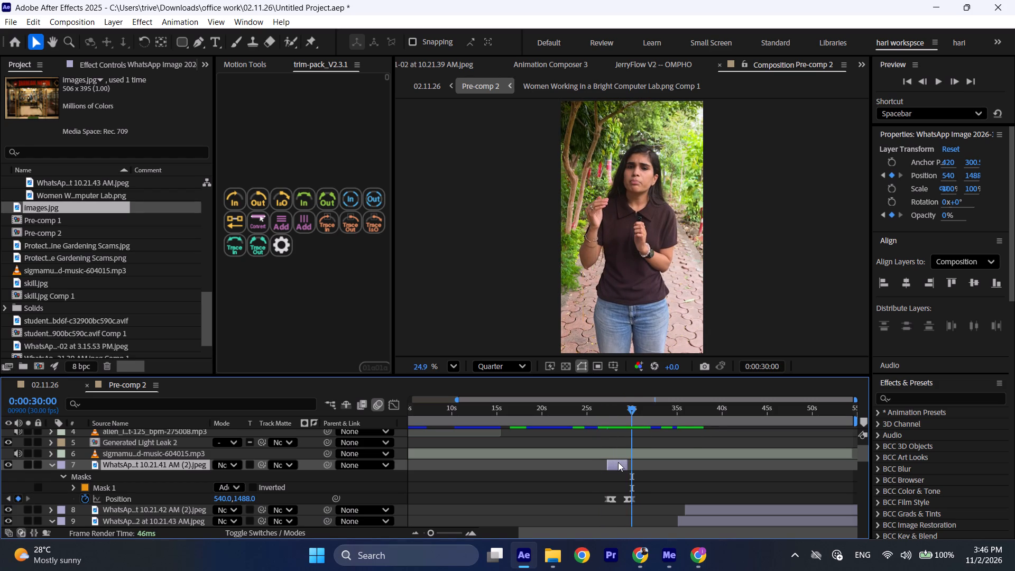
click(561, 63)
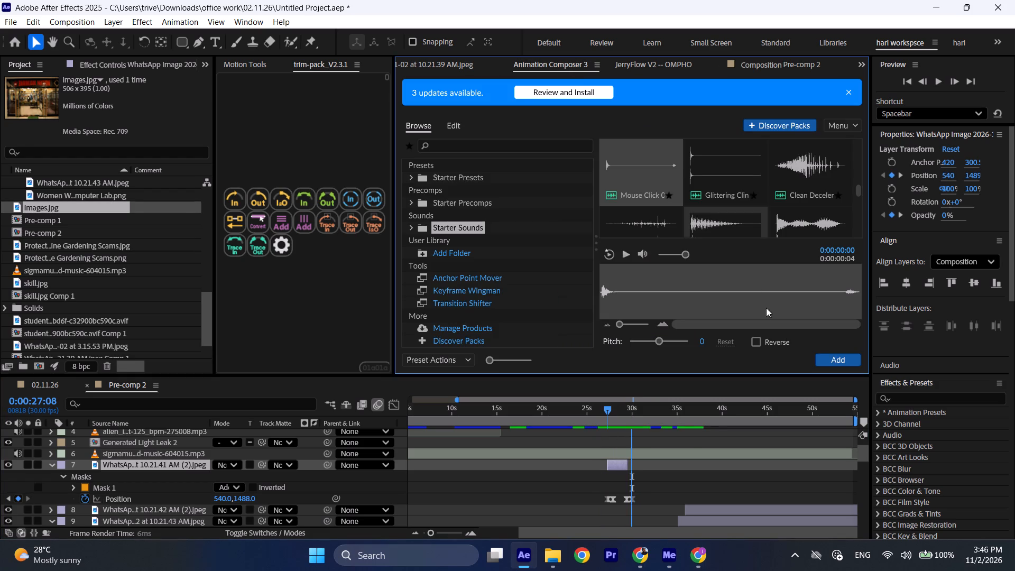
click(824, 357)
Play from 0:00:31:17 and move the 10.21.42 AM (2) and 10.21.43 AM document image layers to start at about 54 s and 45 s.
drag(610, 409, 627, 411)
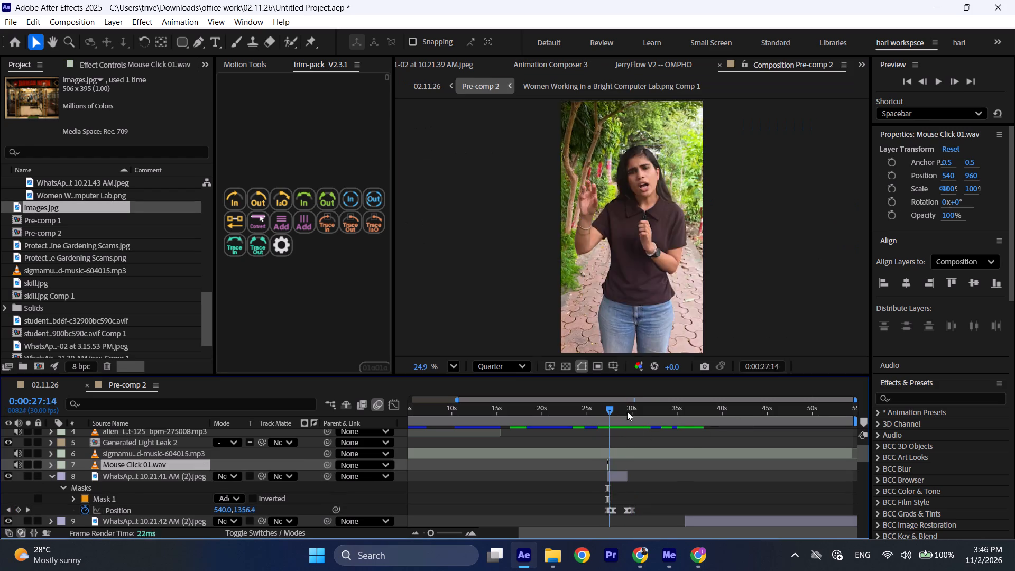
drag(627, 411, 649, 413)
key(space)
scroll(649, 413, left, 1)
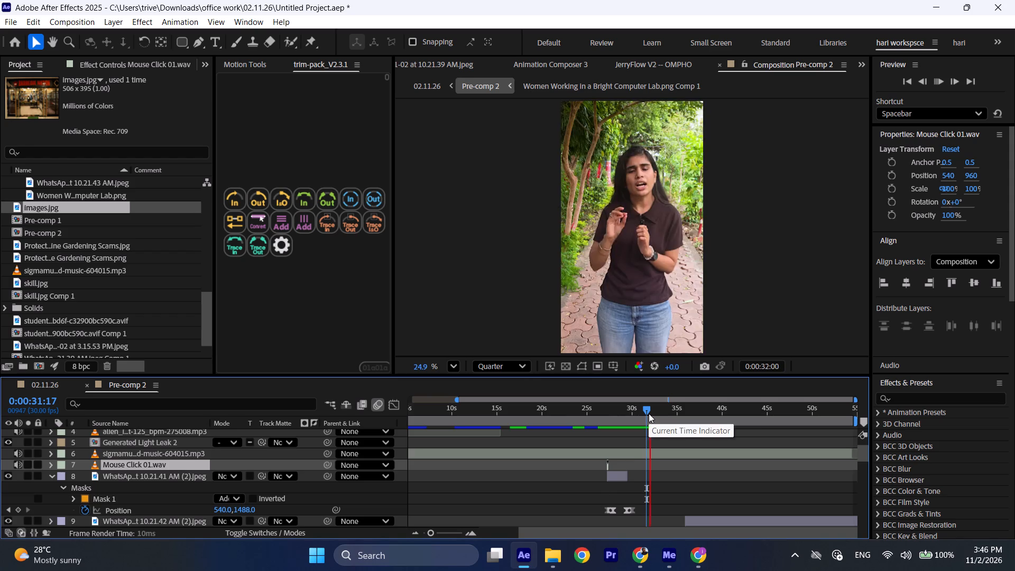
scroll(649, 413, left, 1)
scroll(653, 443, down, 2)
scroll(653, 444, up, 2)
scroll(653, 444, left, 1)
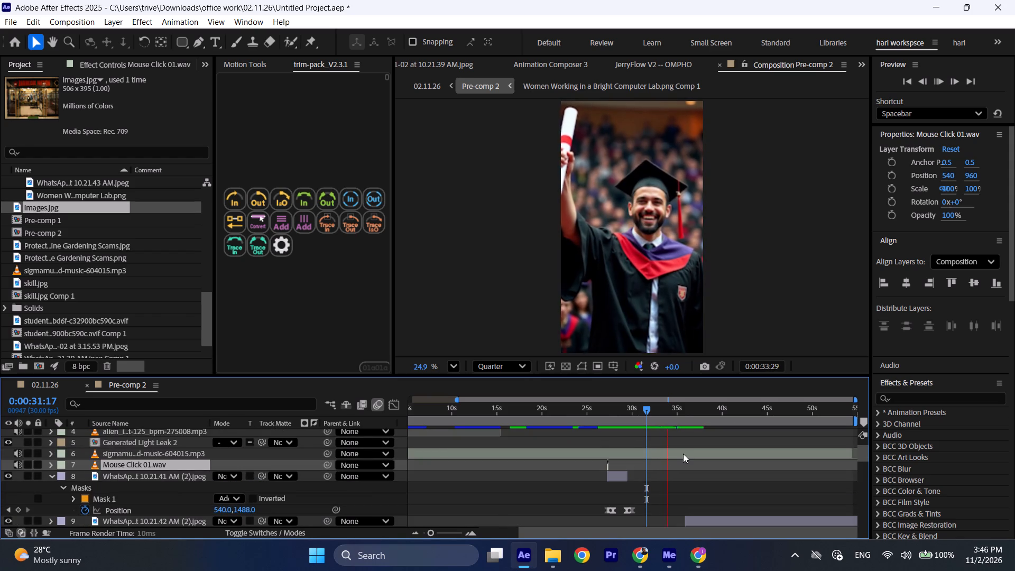
scroll(700, 473, down, 1)
drag(701, 483, 708, 483)
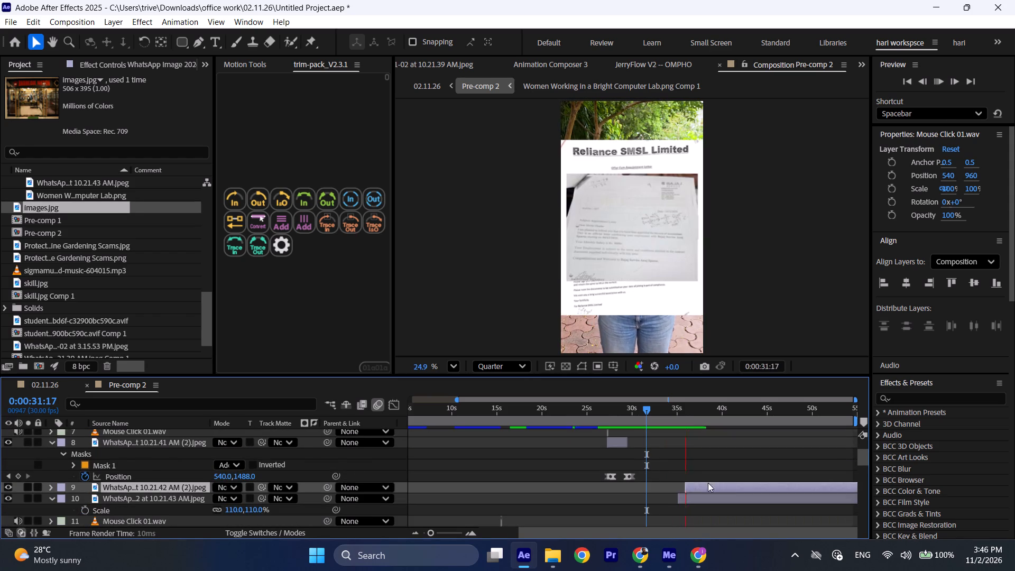
drag(708, 483, 866, 484)
drag(730, 496, 823, 499)
Play Pre-comp 2 from 0:00:35:21 and again from 0:00:38:23 to examine the presenter's narration and the existing inserts.
click(684, 407)
key(space)
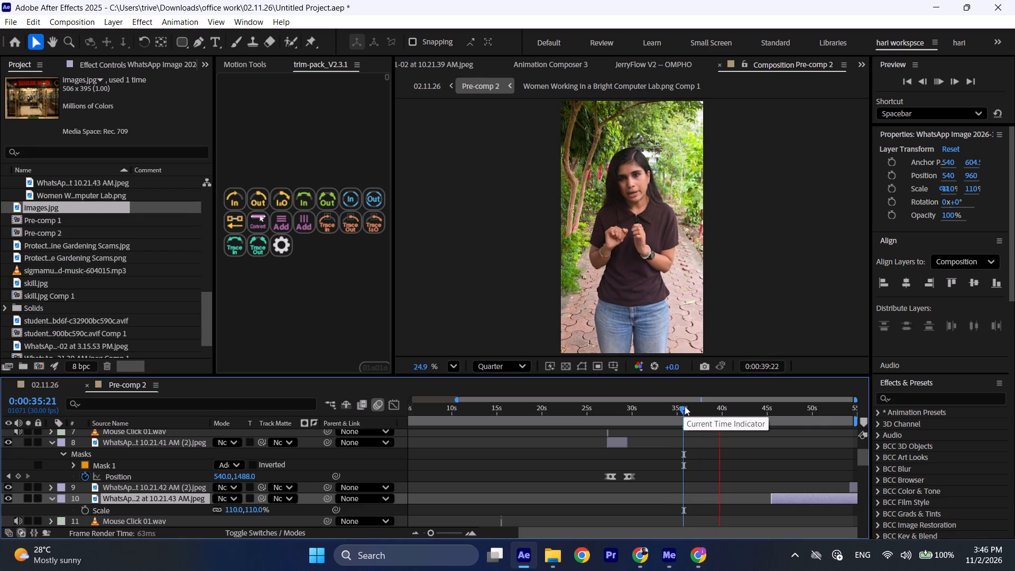
click(711, 408)
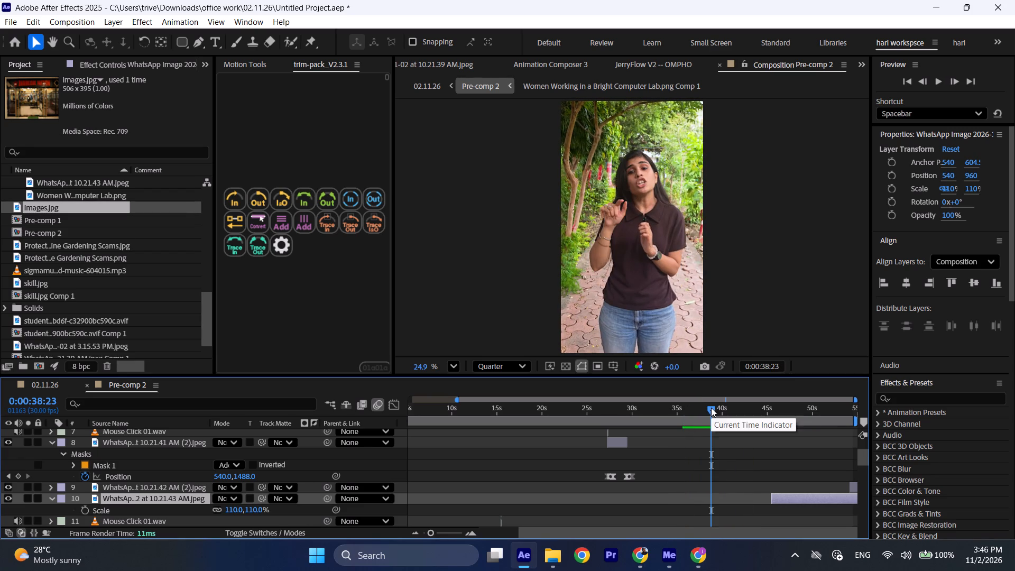
key(space)
click(712, 407)
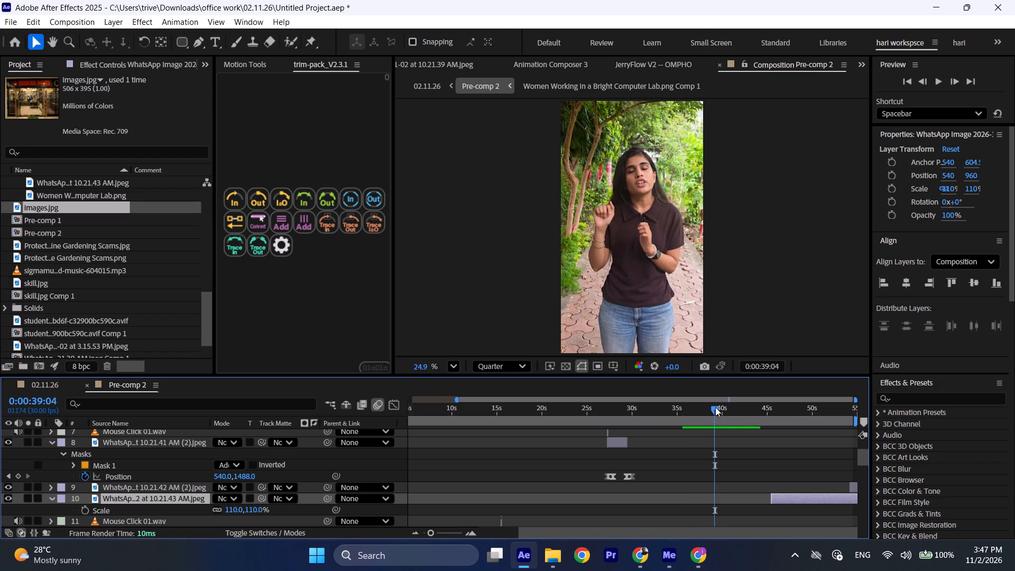
Stop playback and move the 10.21.43 AM and 10.21.42 AM (2) document image layers to start at about 50 s and 49 s.
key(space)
click(715, 407)
drag(785, 499, 695, 499)
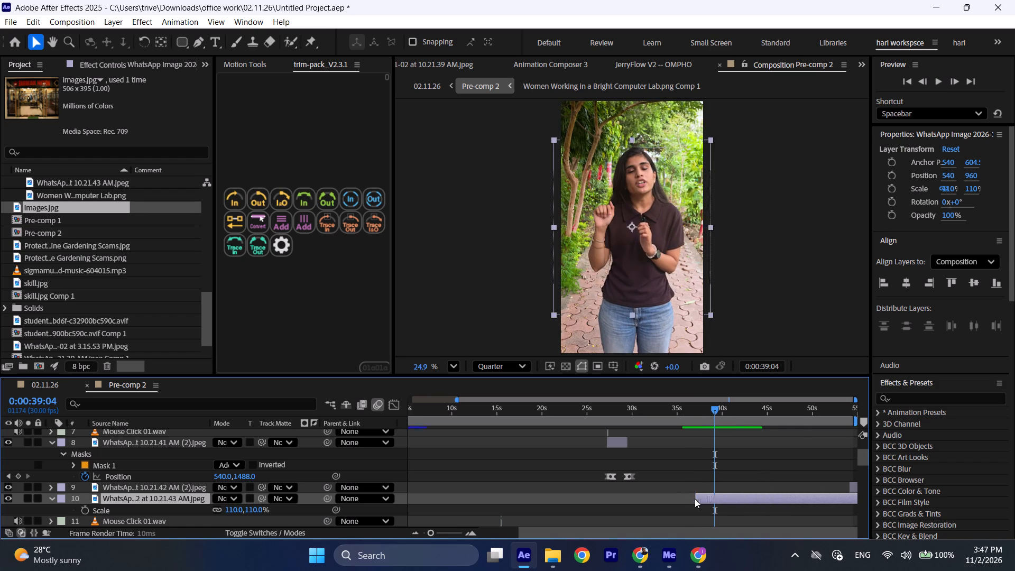
drag(695, 499, 826, 504)
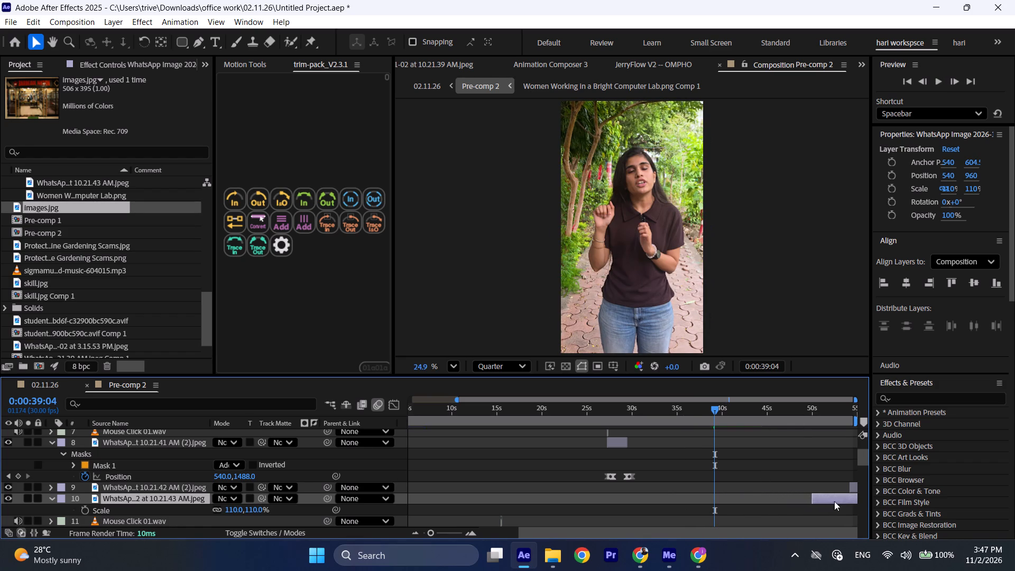
drag(855, 486, 678, 486)
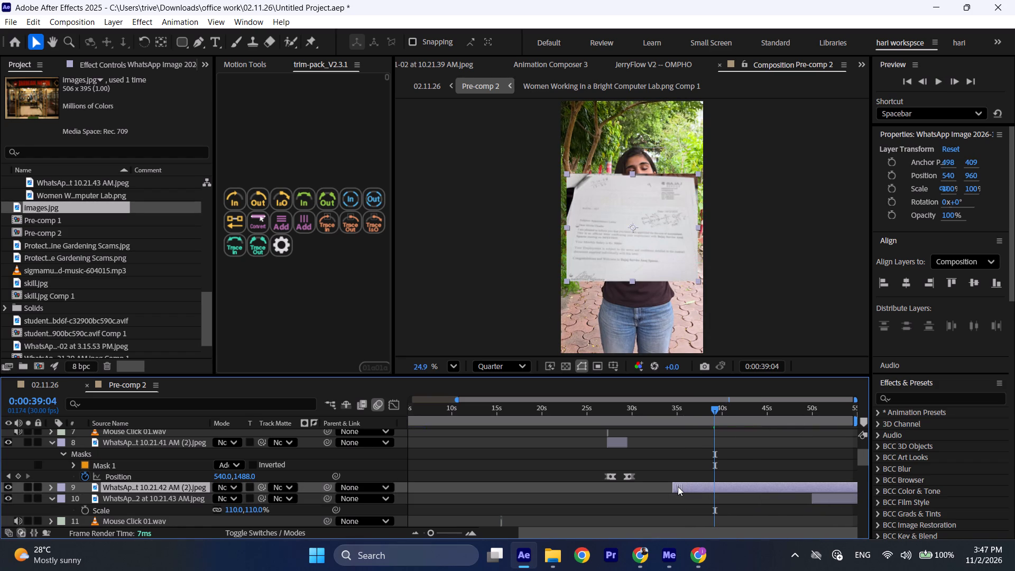
drag(678, 486, 758, 487)
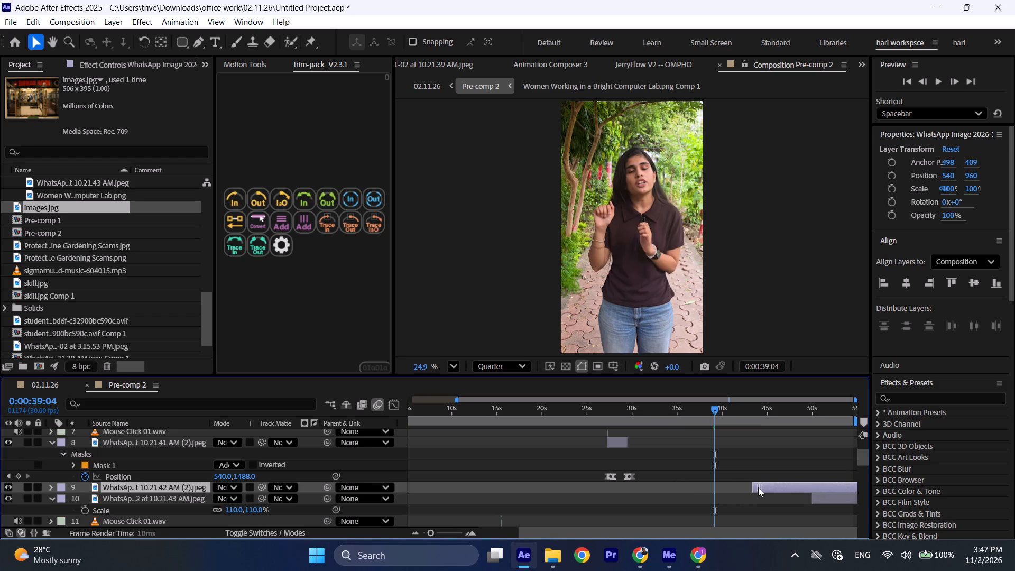
drag(758, 487, 808, 481)
Place the 10.21.39 AM WhatsApp image from the Image folder above the 10.21.42 AM (2) layer, starting at about 34.5 s.
scroll(96, 317, down, 3)
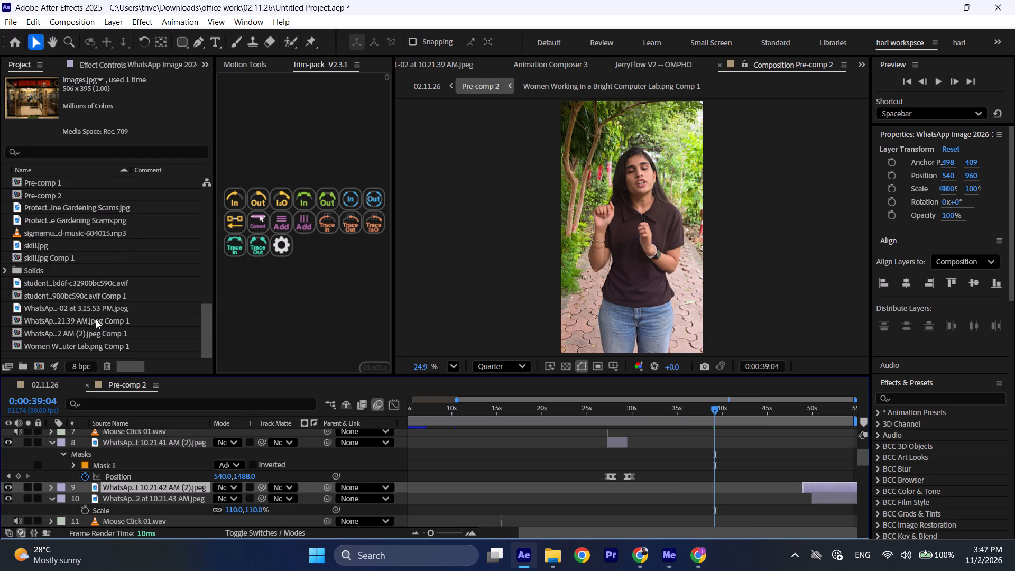
scroll(96, 319, up, 5)
click(58, 250)
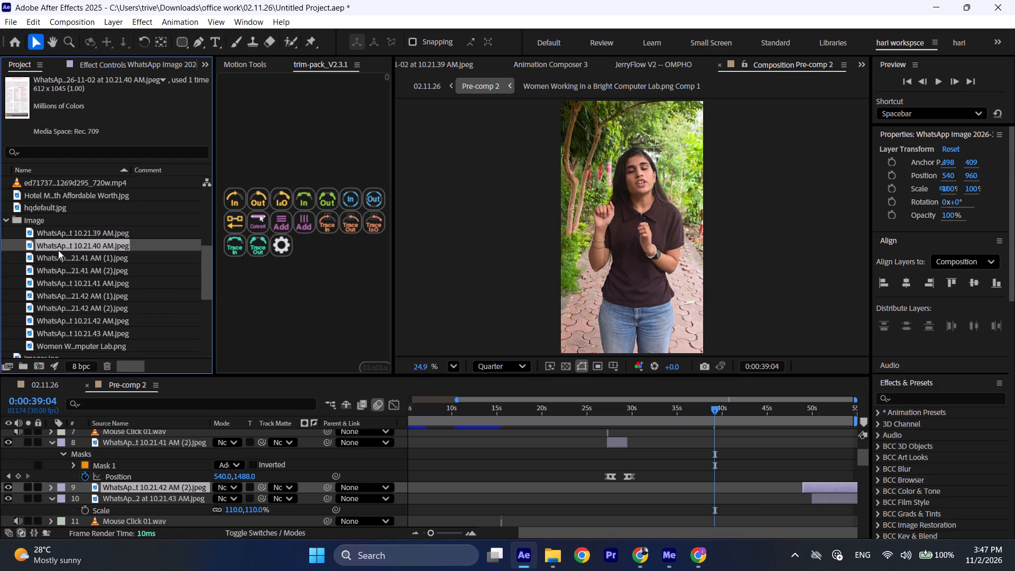
click(57, 234)
drag(57, 233, 643, 447)
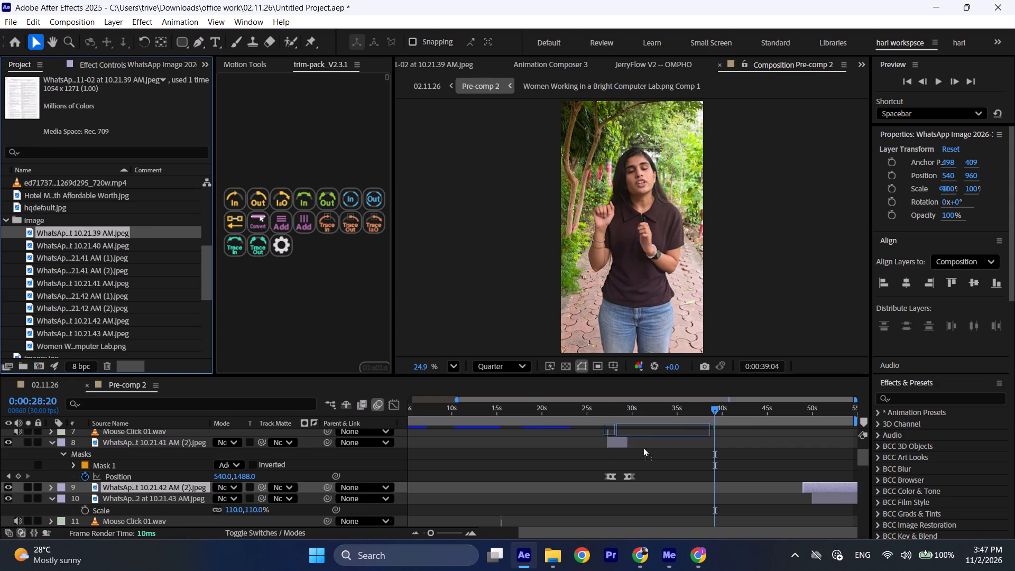
drag(643, 447, 672, 454)
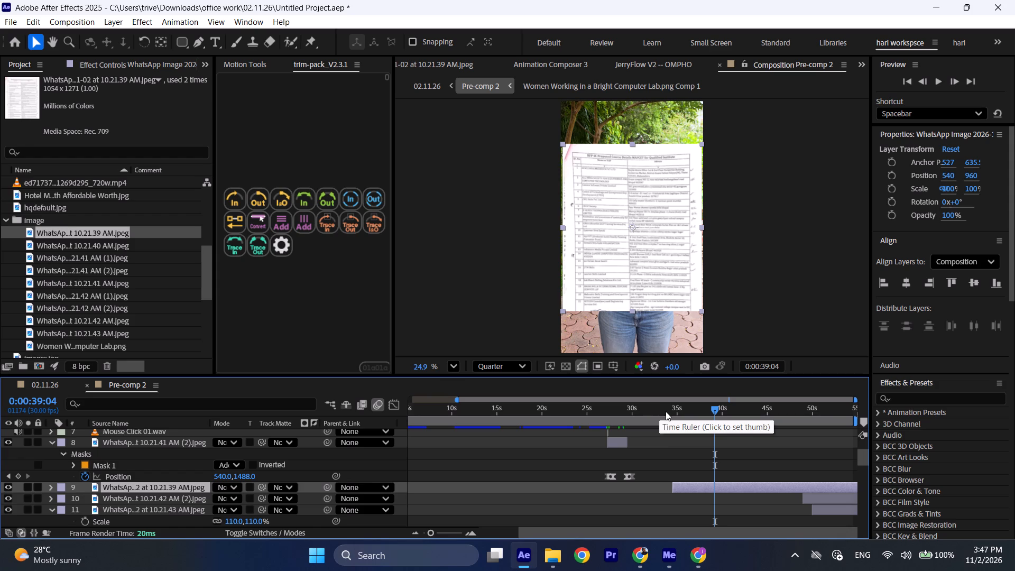
Add composition marker 1 at 0:00:39:04.
click(863, 423)
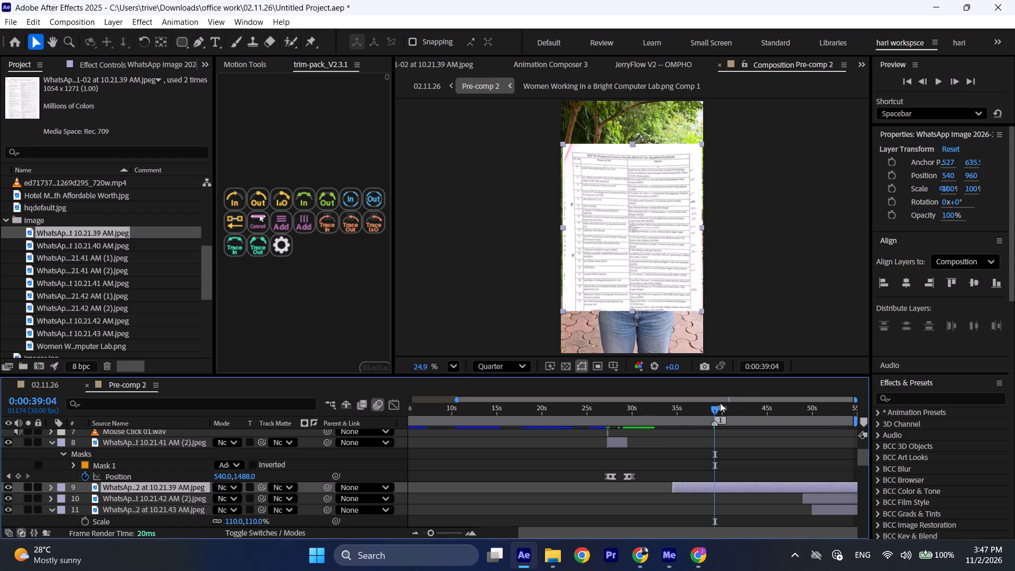
Set the current time to 0:00:30:25 with the 10.21.39 AM image layer selected.
drag(707, 408, 639, 414)
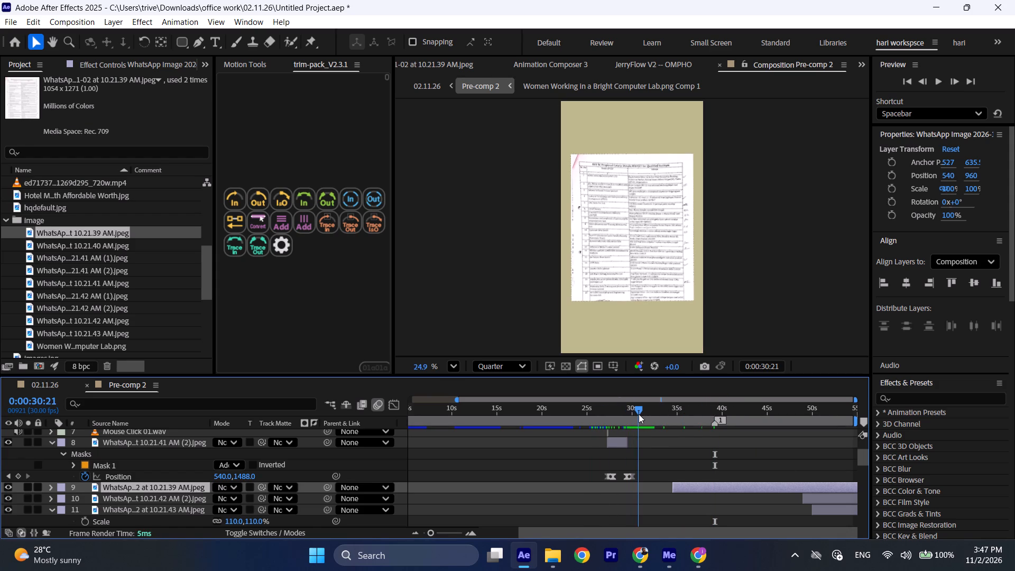
drag(639, 414, 640, 414)
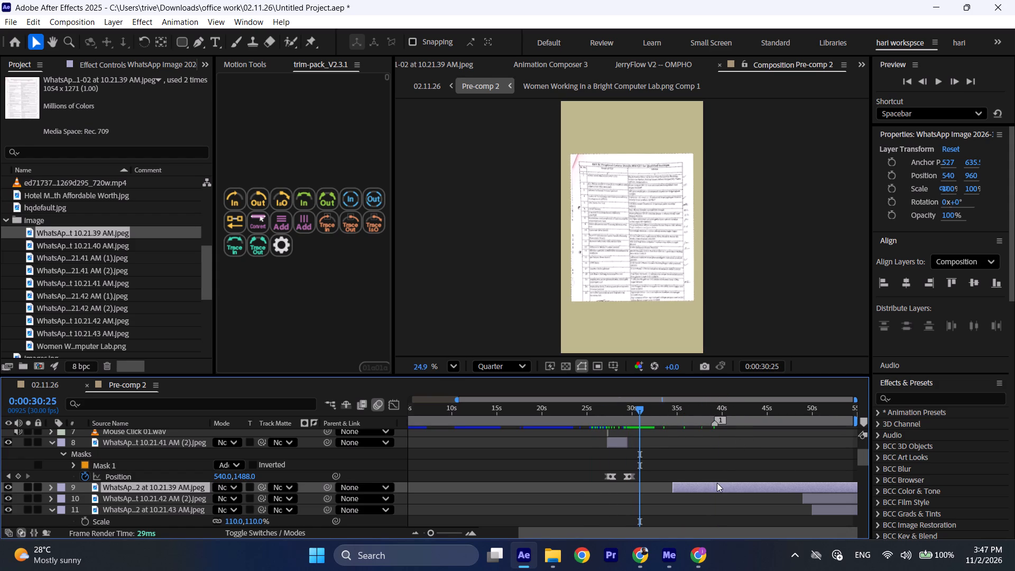
Delete the 10.21.39 AM document image layer that starts at about 34 s in Pre-comp 2.
click(717, 483)
key(BackSpace)
Replay Pre-comp 2 around 27 s, 31 s and 38 s to examine the timing for the next document image.
click(705, 415)
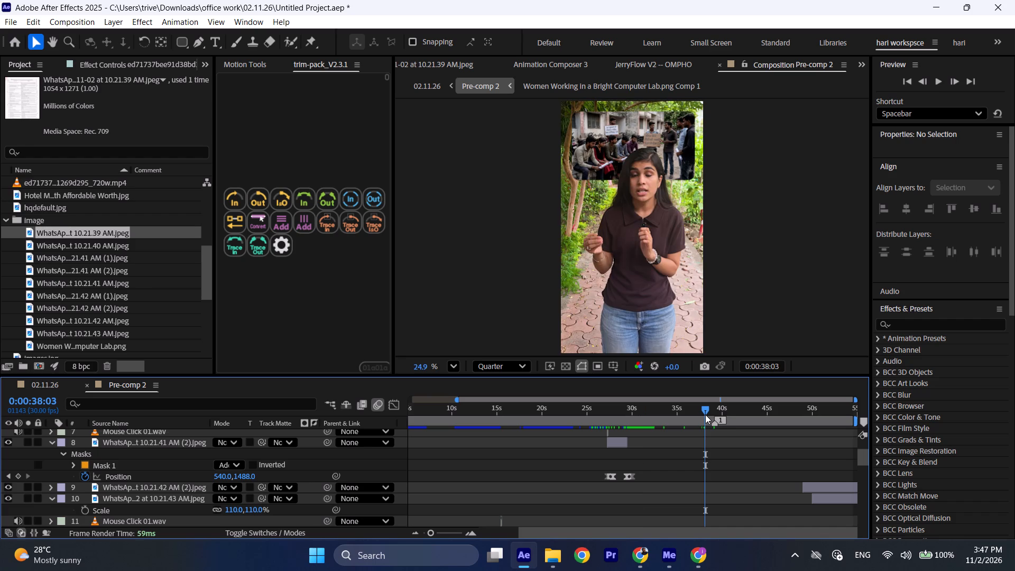
key(space)
click(607, 406)
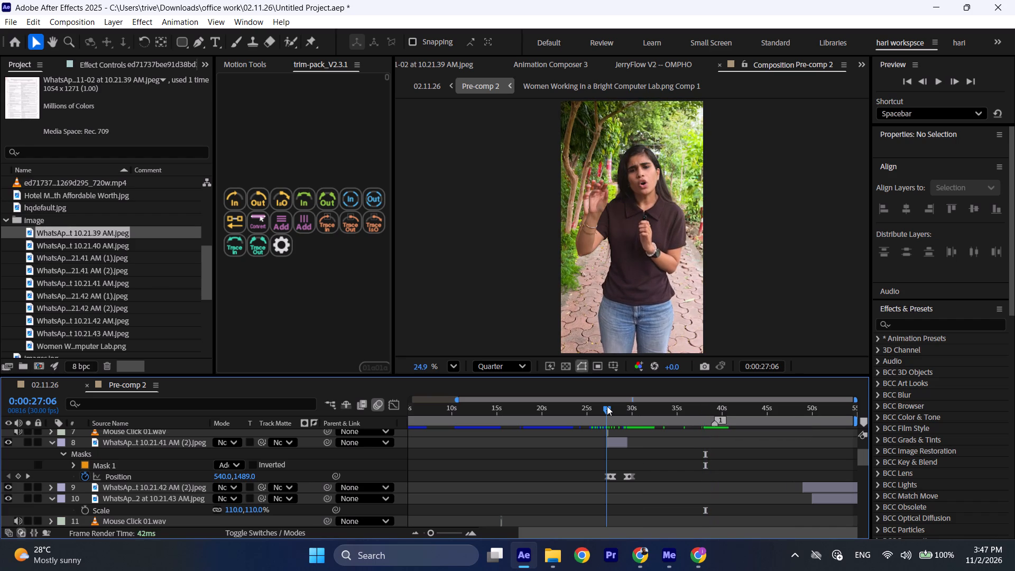
key(space)
drag(634, 405, 639, 405)
key(space)
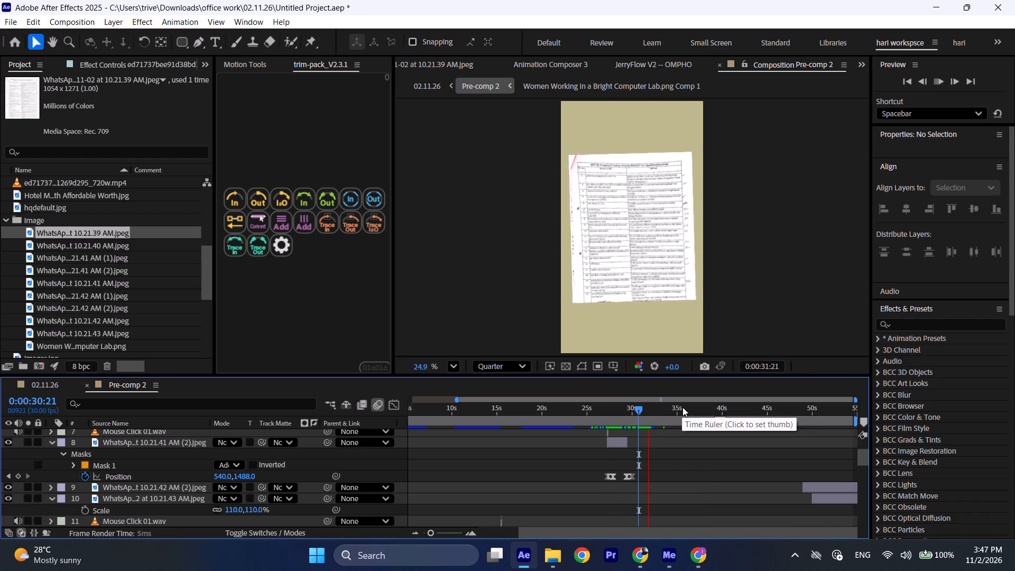
click(708, 408)
key(space)
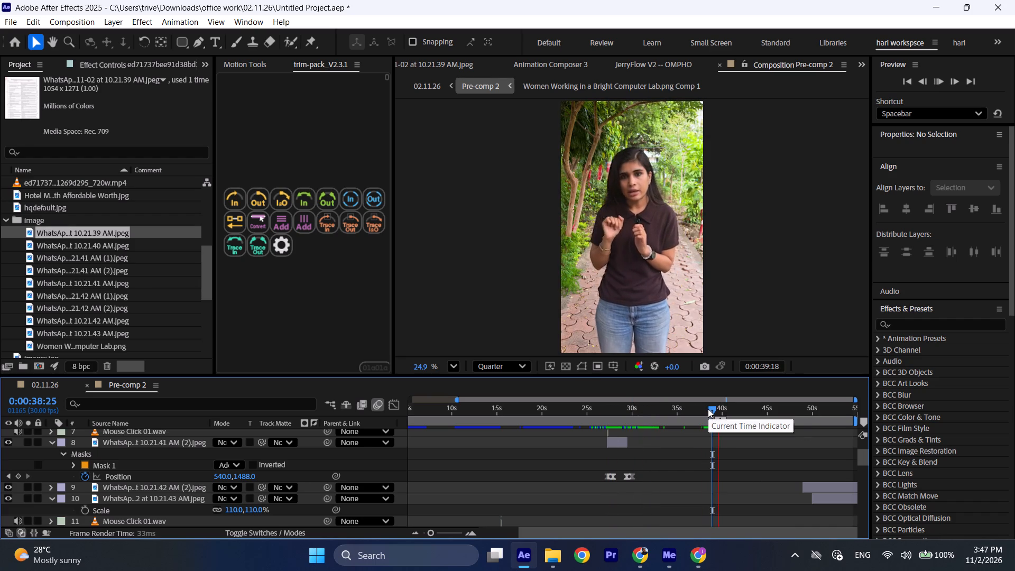
click(705, 408)
key(space)
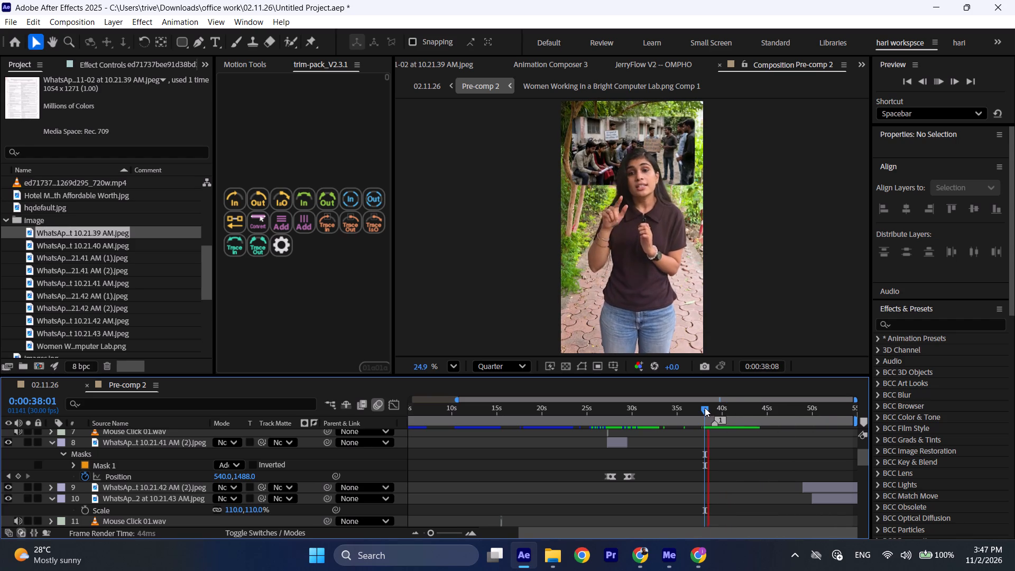
drag(707, 408, 709, 408)
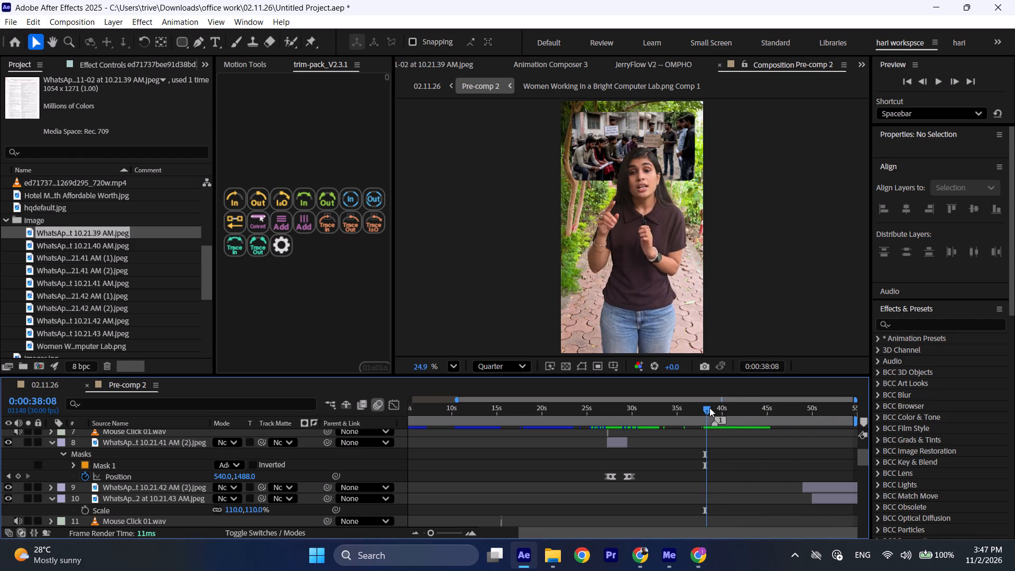
drag(709, 408, 713, 408)
key(space)
Move the 10.21.42 AM (2) document image layer to start at 0:00:38:14 and scrub through it to about 0:00:40:23.
drag(713, 408, 714, 408)
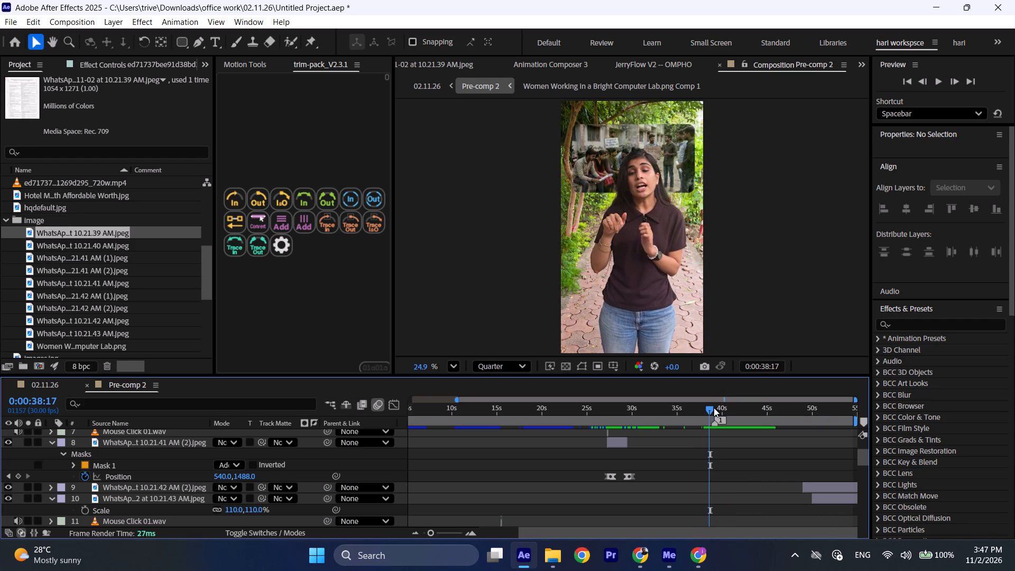
drag(714, 408, 718, 408)
drag(817, 484, 725, 486)
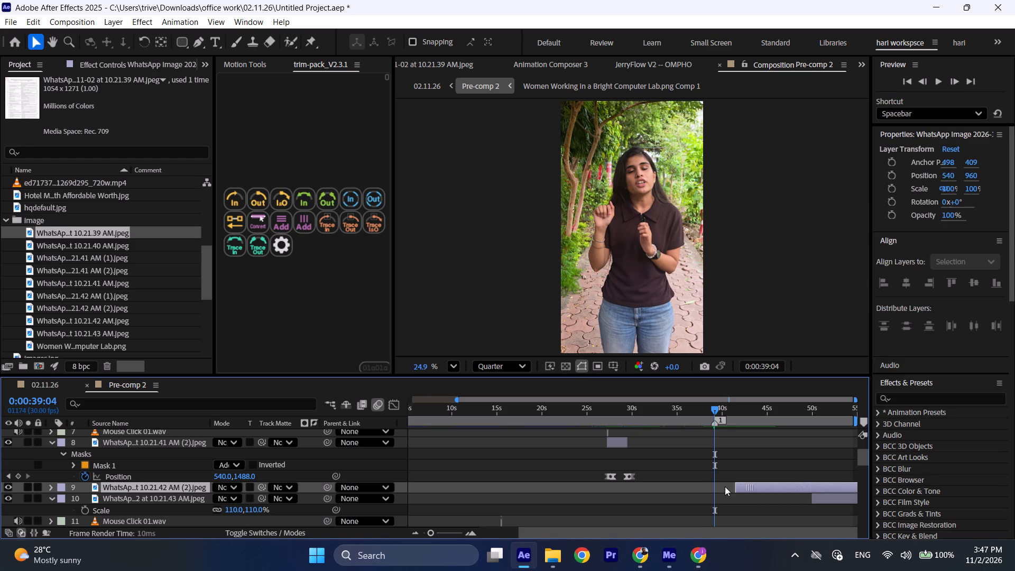
drag(725, 486, 722, 486)
key(z)
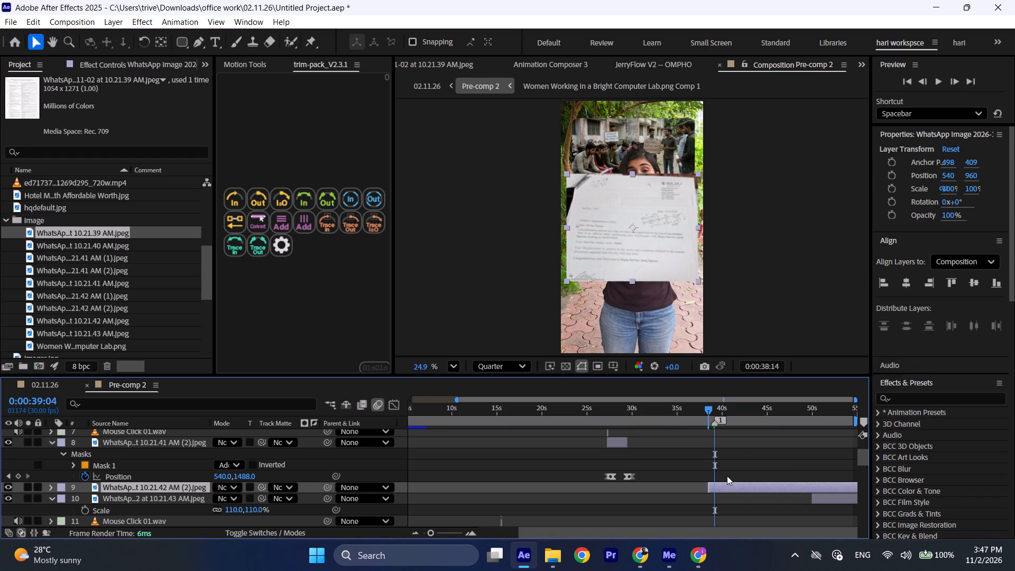
shift+drag(704, 409, 719, 412)
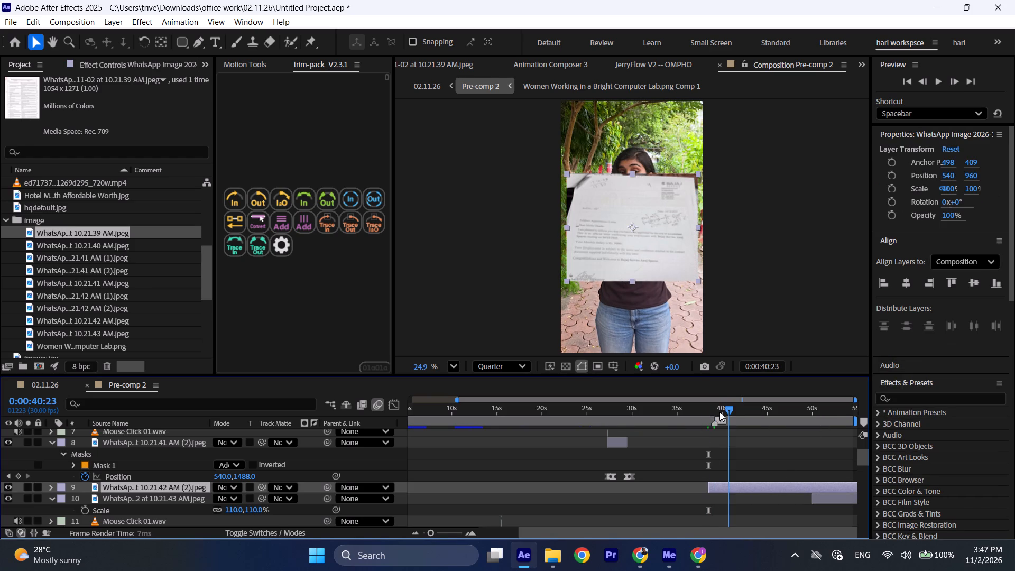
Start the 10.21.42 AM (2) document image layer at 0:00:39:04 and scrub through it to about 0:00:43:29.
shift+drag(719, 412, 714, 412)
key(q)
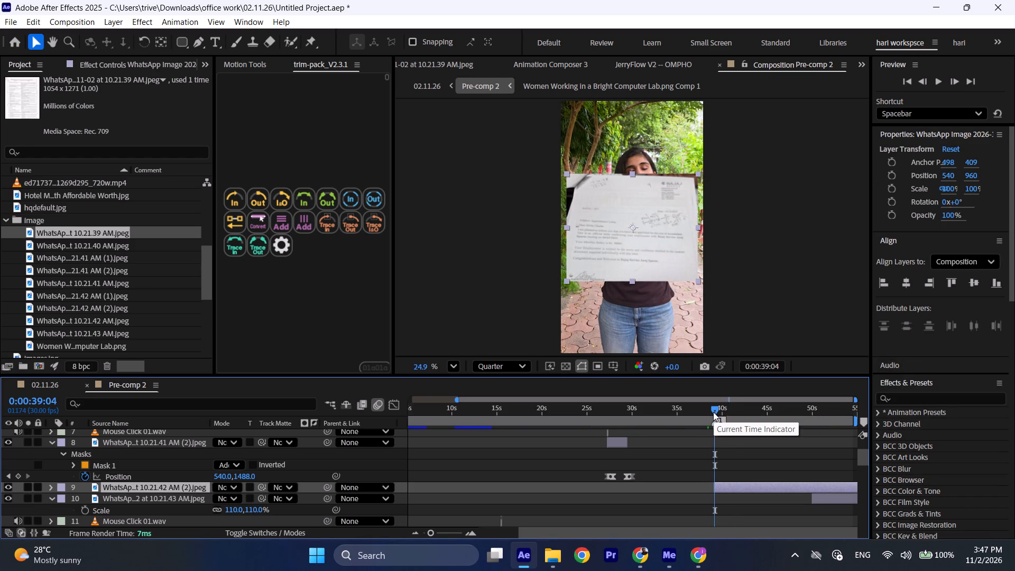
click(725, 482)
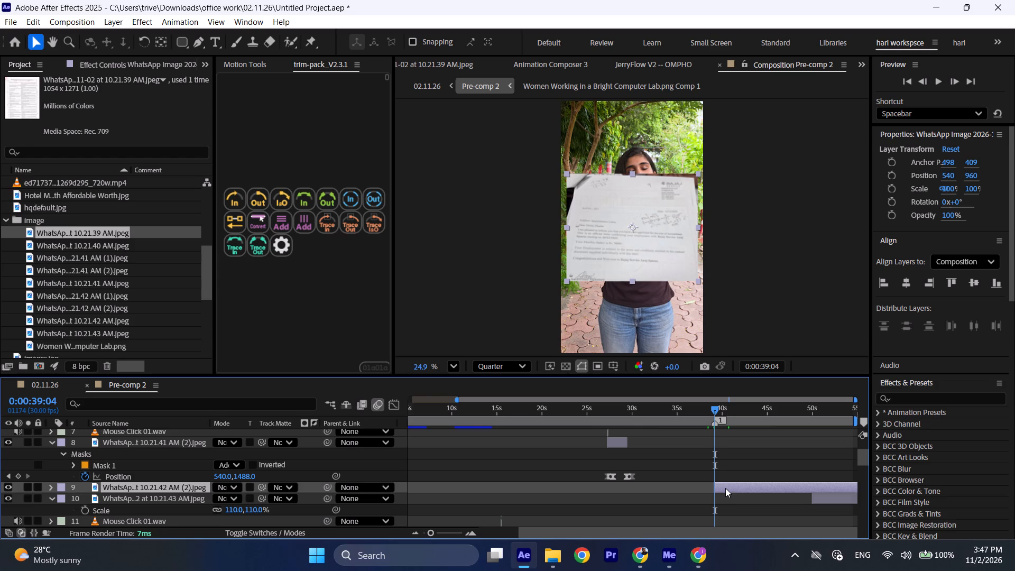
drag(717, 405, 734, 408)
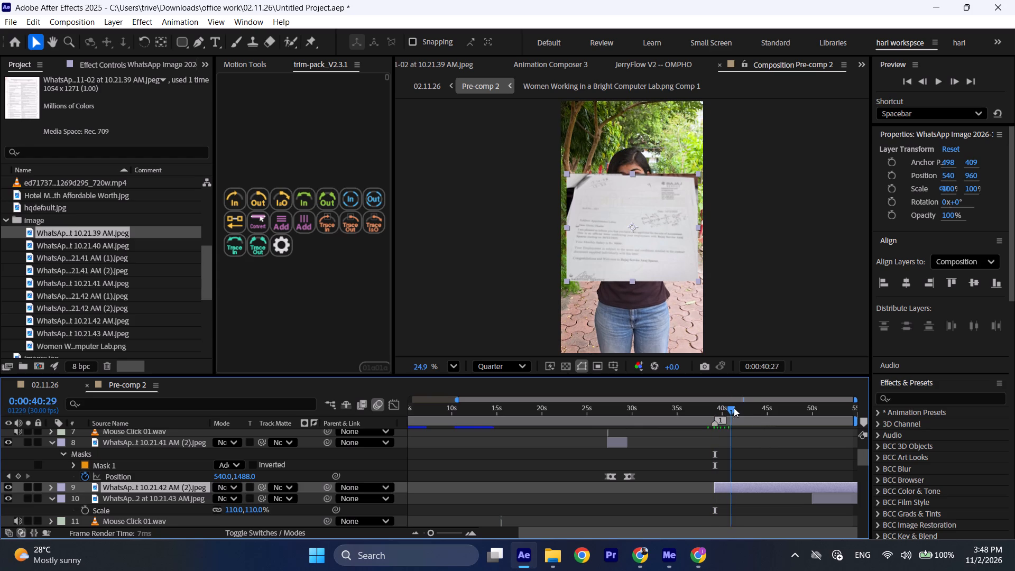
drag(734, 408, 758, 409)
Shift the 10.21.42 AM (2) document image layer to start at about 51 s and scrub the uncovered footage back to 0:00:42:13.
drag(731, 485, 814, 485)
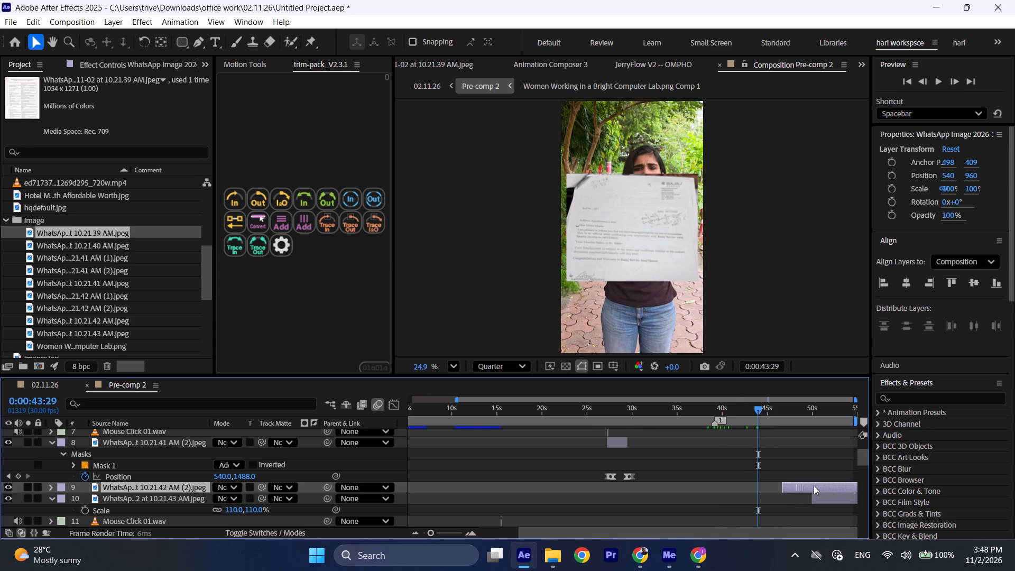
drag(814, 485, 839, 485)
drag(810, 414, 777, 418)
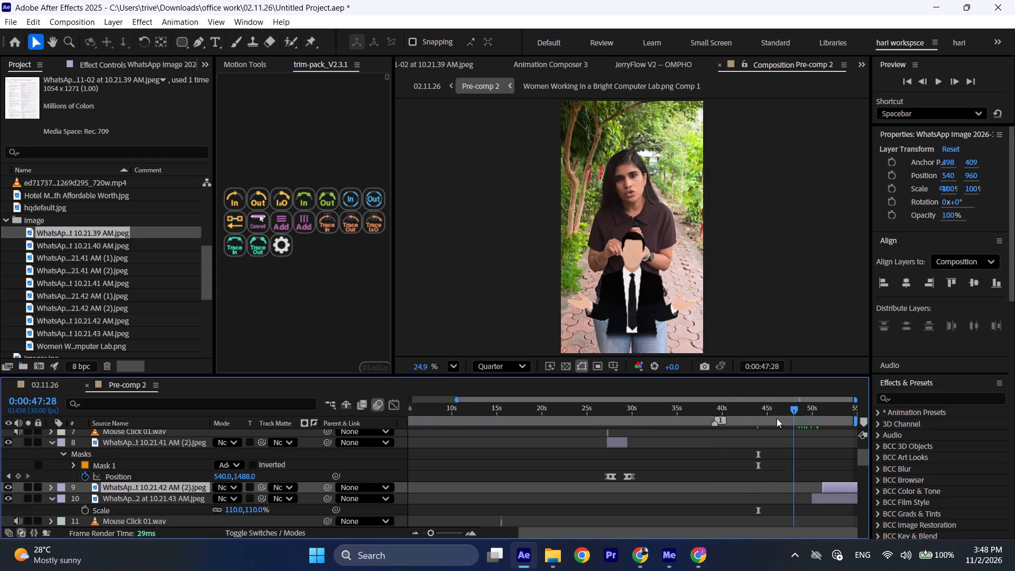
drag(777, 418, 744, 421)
Delete the 10.21.42 AM (2) document image layer from Pre-comp 2.
drag(835, 484, 742, 485)
key(BackSpace)
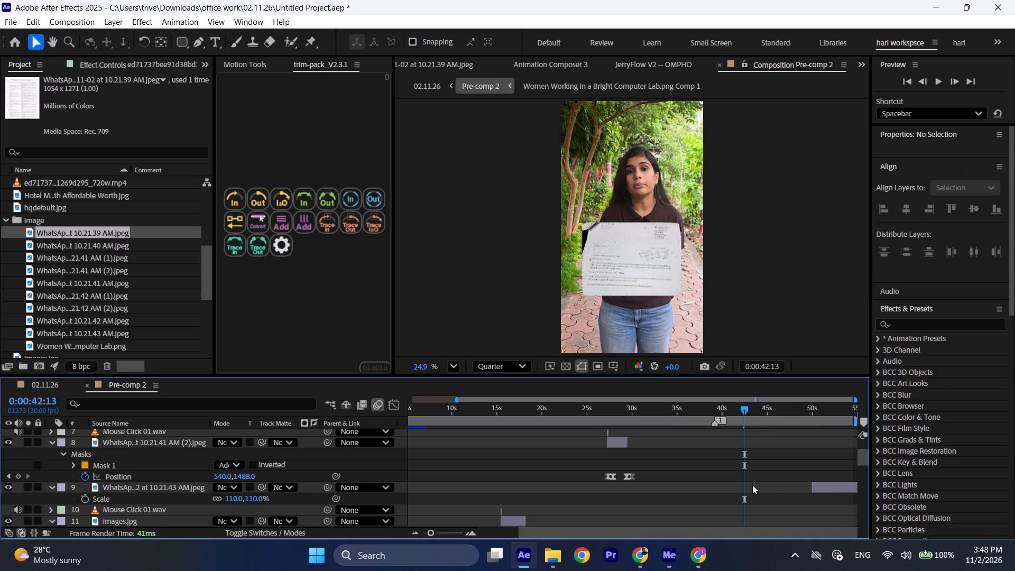
Play Pre-comp 2 from 0:00:37:24 to examine the presenter's narration and the paper she holds.
click(703, 406)
key(space)
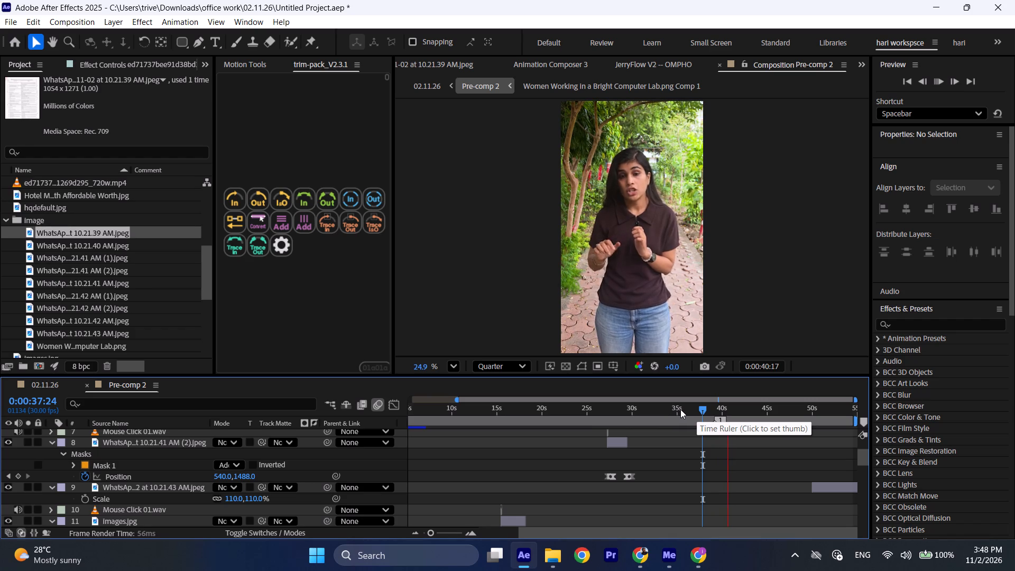
key(space)
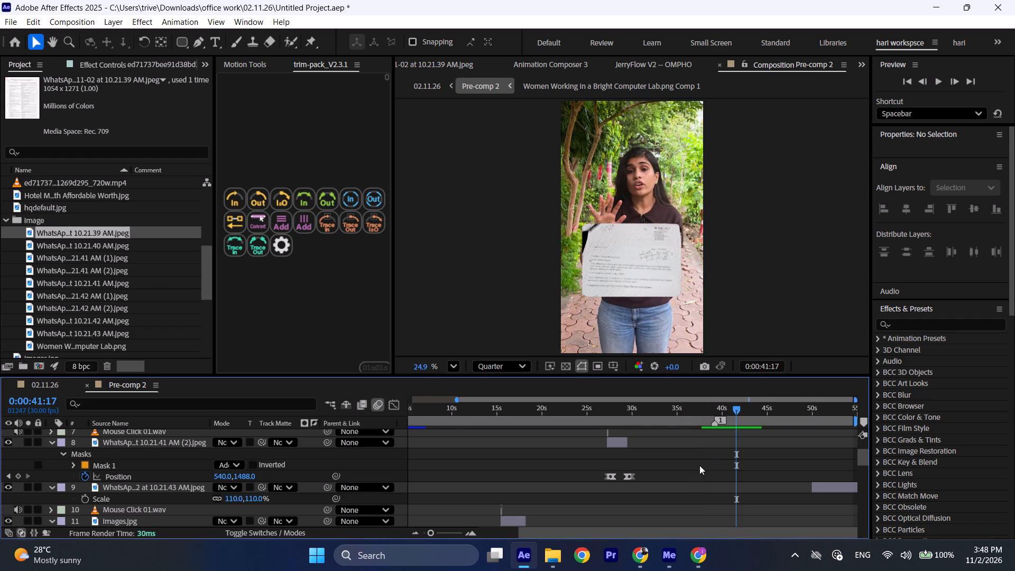
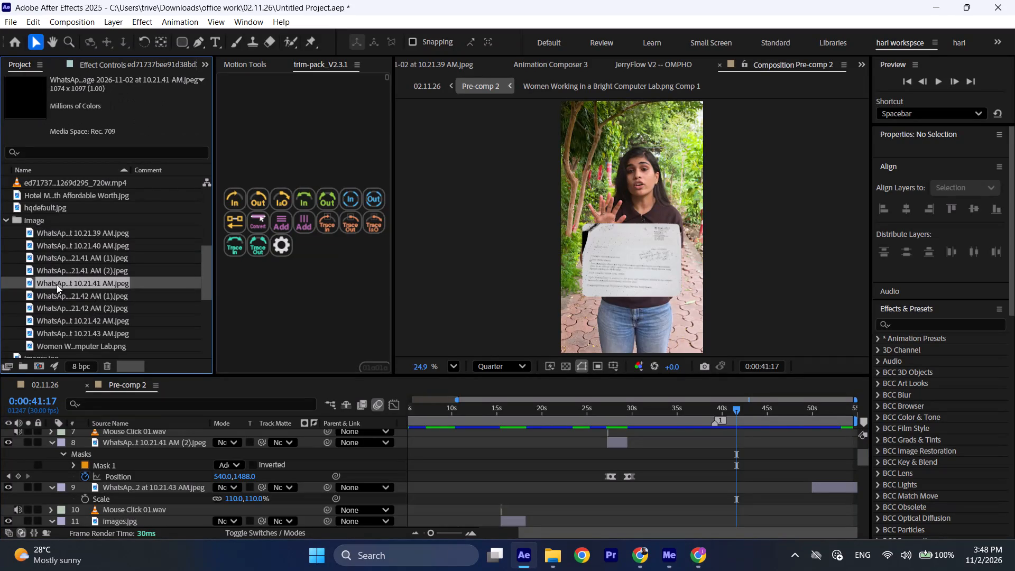
Add the WhatsApp 10.21.41 AM document image to Pre-comp 2 as a layer starting at 0:00:39:04.
drag(57, 284, 735, 469)
drag(809, 417, 737, 424)
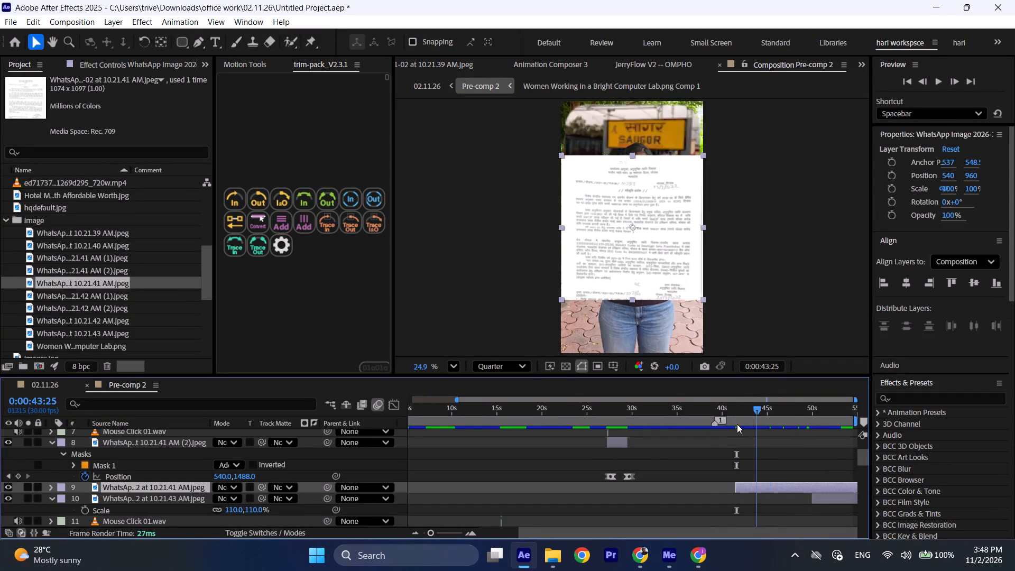
drag(737, 424, 693, 426)
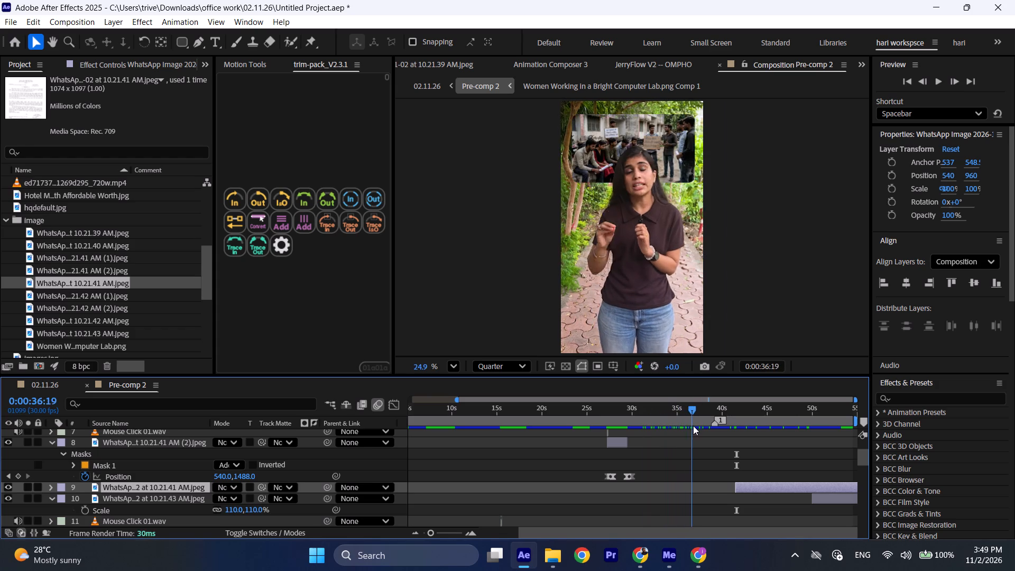
drag(693, 426, 547, 430)
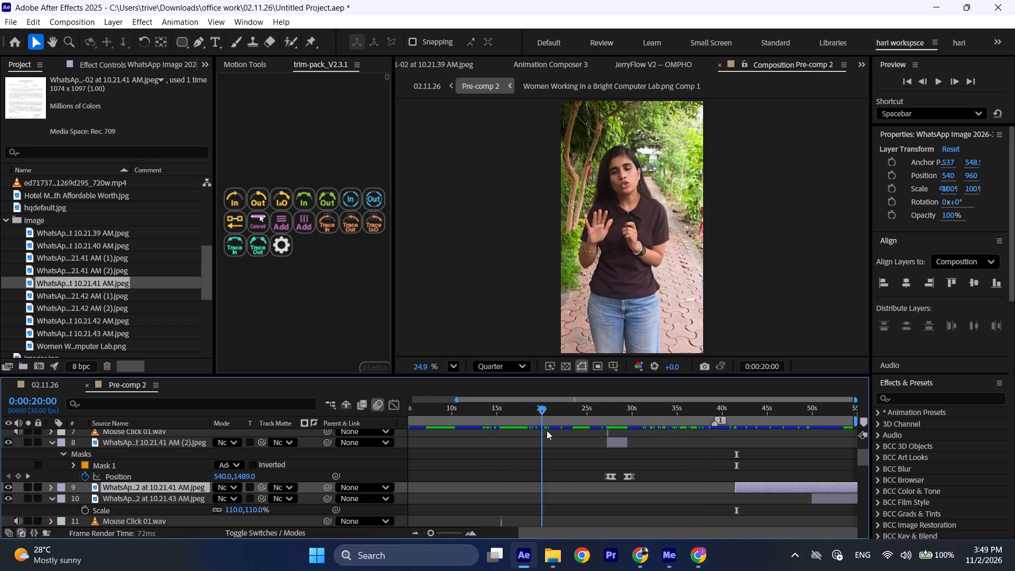
drag(547, 430, 661, 430)
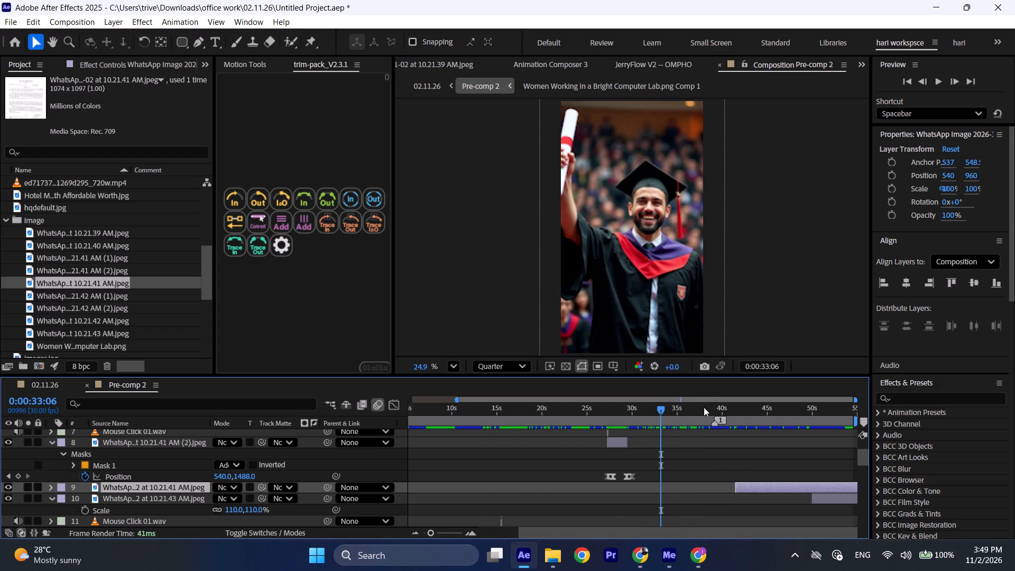
drag(704, 407, 726, 409)
shift+drag(724, 411, 718, 411)
click(745, 483)
key(q)
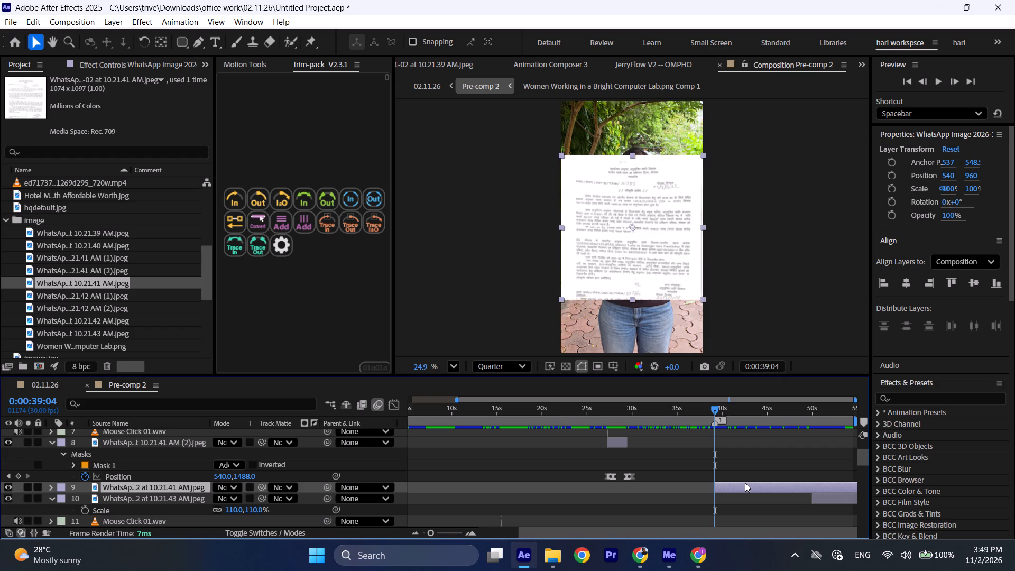
Scale the document image layer to 71% and move it down to position 540, 1348, below the woman's face.
key(space)
key(space)
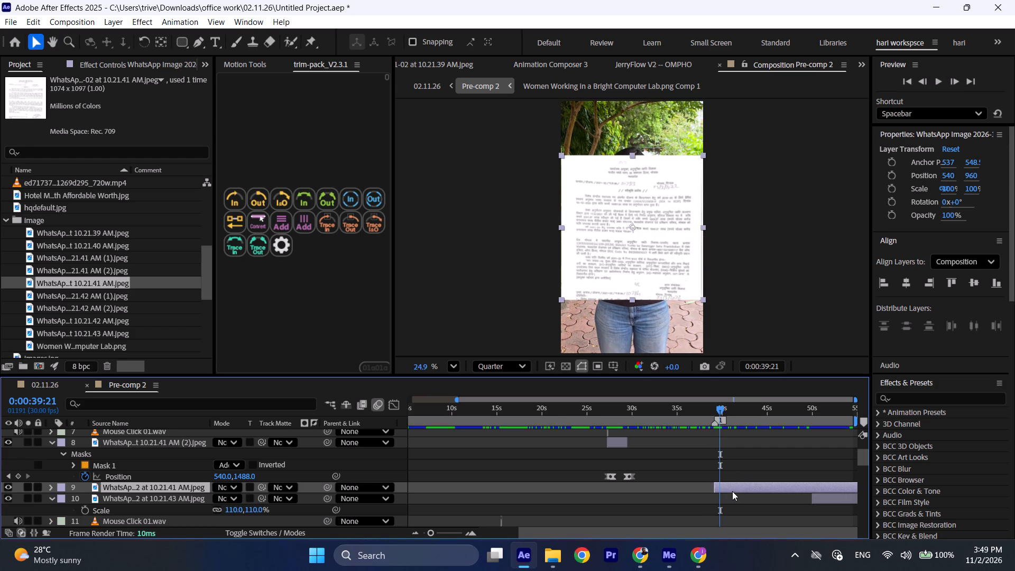
key(s)
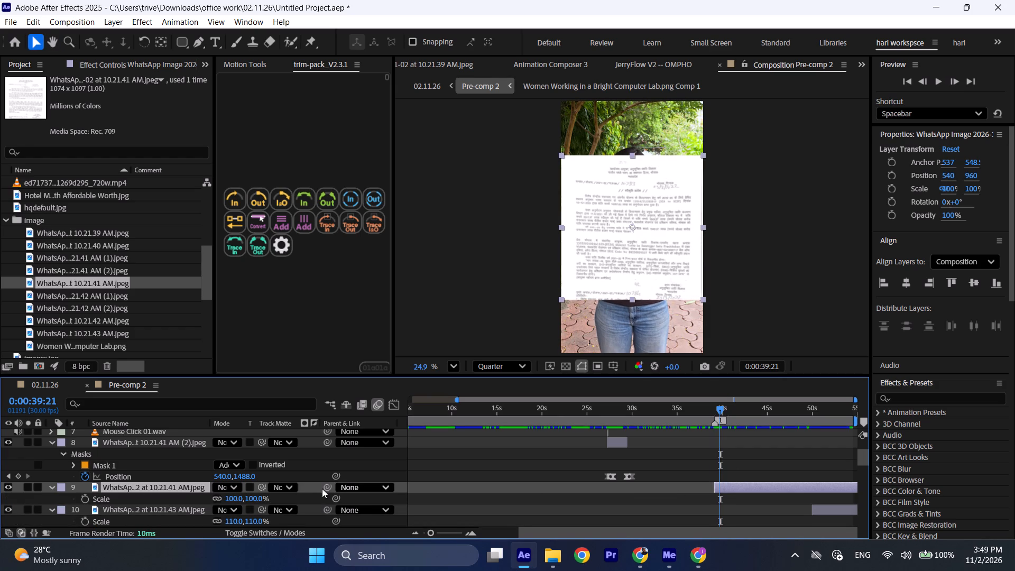
drag(250, 497, 234, 500)
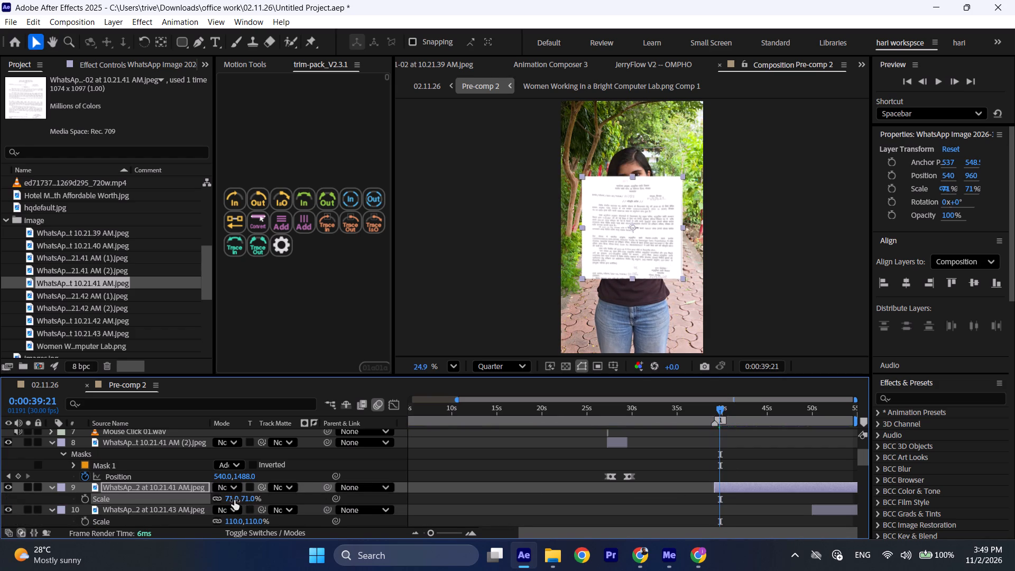
key(p)
drag(246, 499, 479, 506)
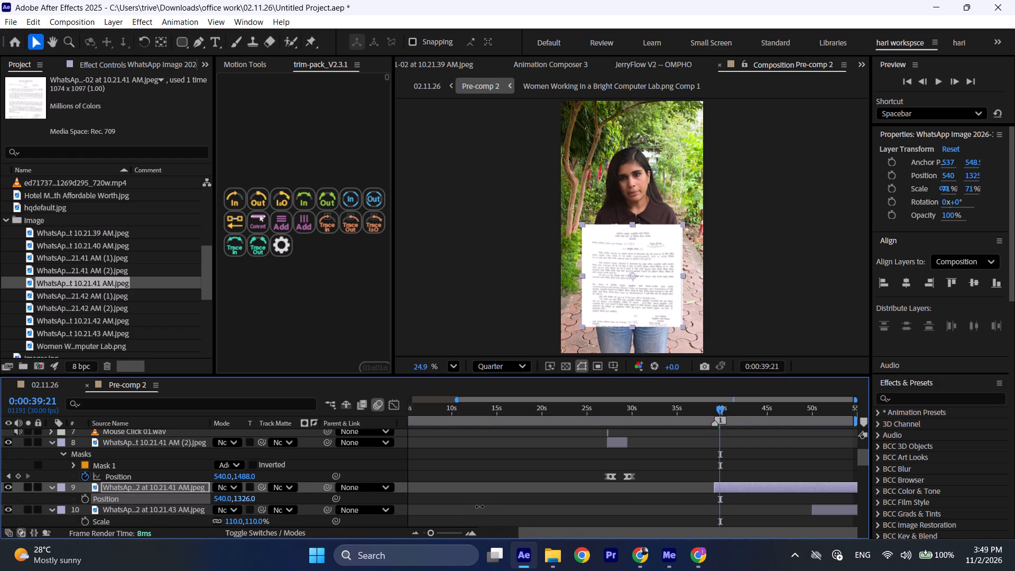
drag(479, 506, 494, 506)
Split the document image layer at 0:00:40:14 and delete the part after that time.
key(space)
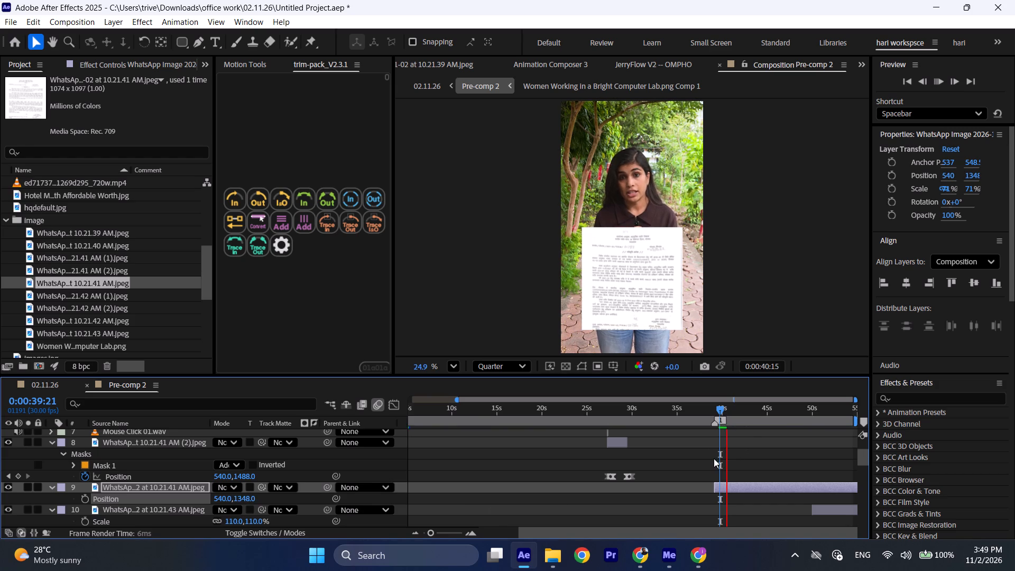
scroll(714, 458, left, 1)
click(729, 409)
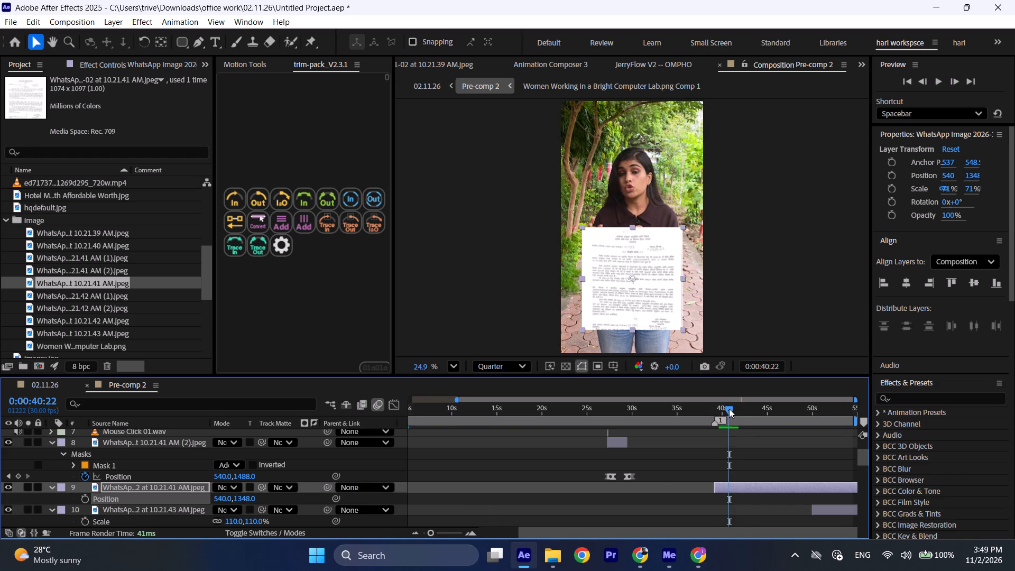
key(space)
click(729, 409)
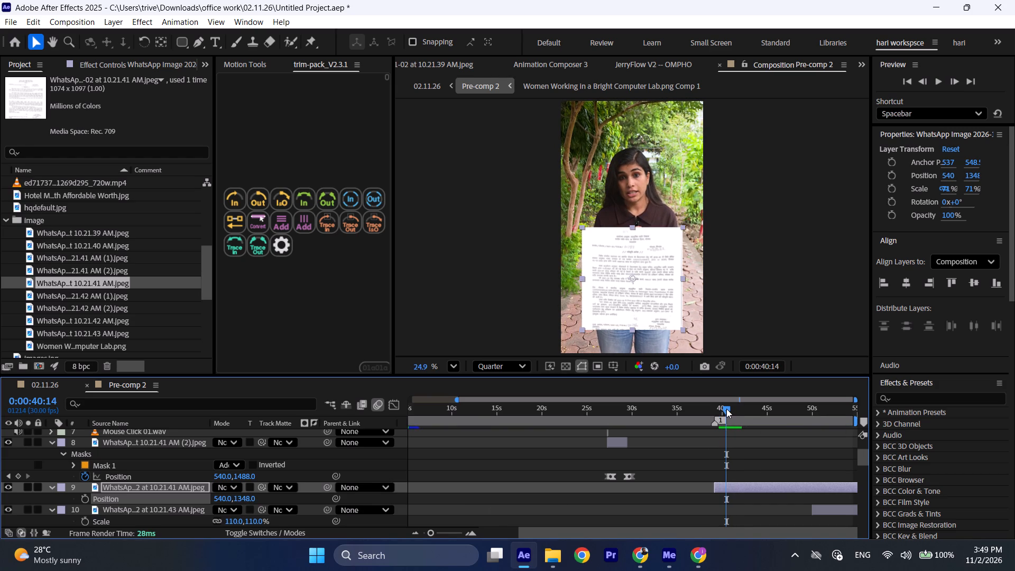
key(ctrl+shift+d)
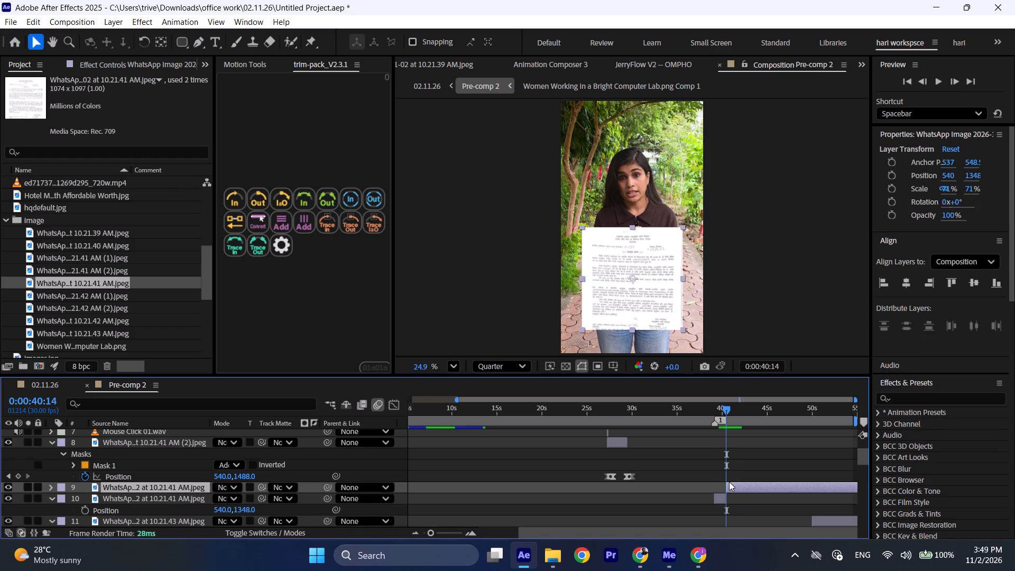
key(BackSpace)
Paste the copied position and opacity keyframes at the document image layer's start, compress them to roughly its length, and preview the animation.
click(725, 483)
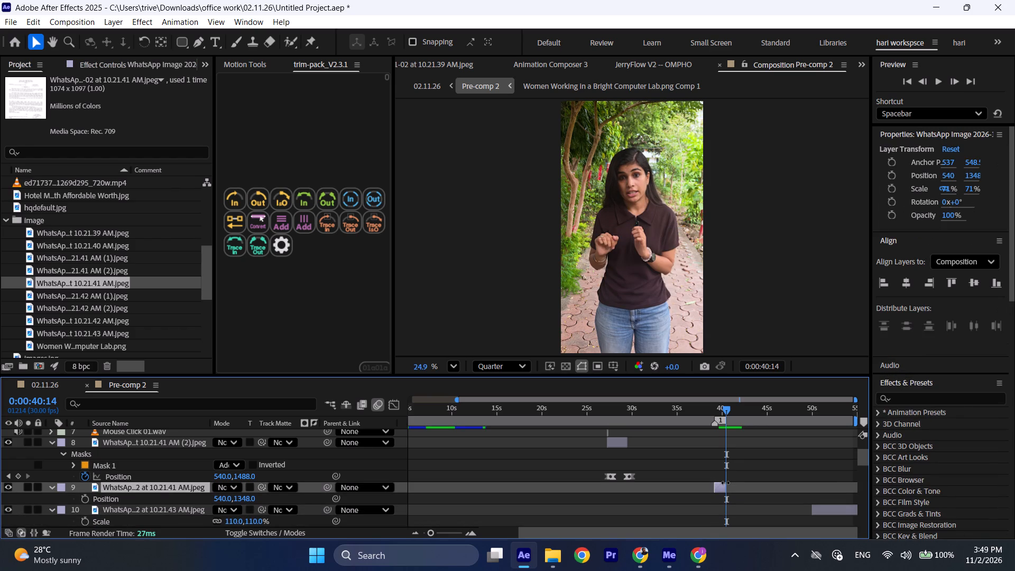
key(z)
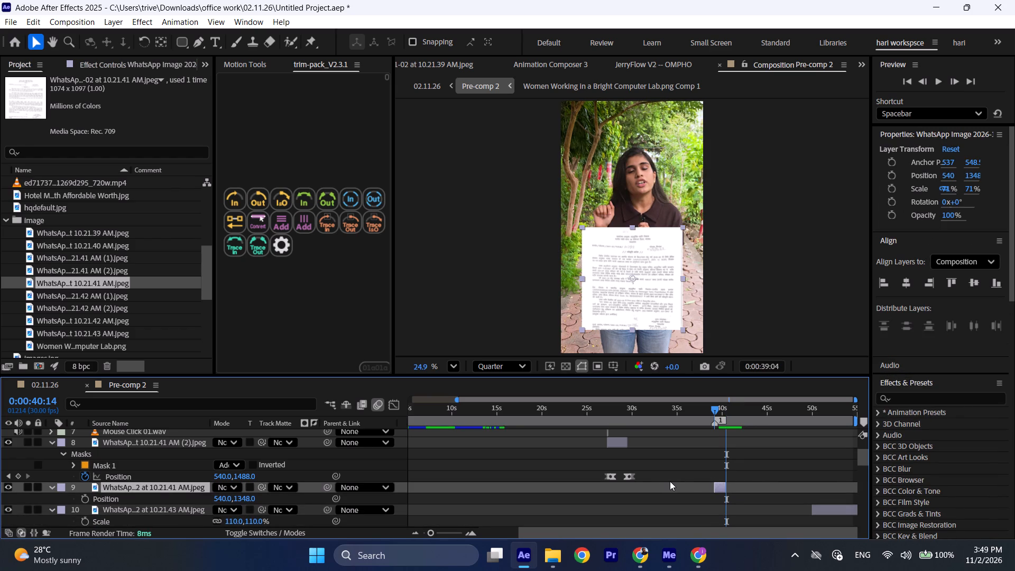
key(ctrl+v)
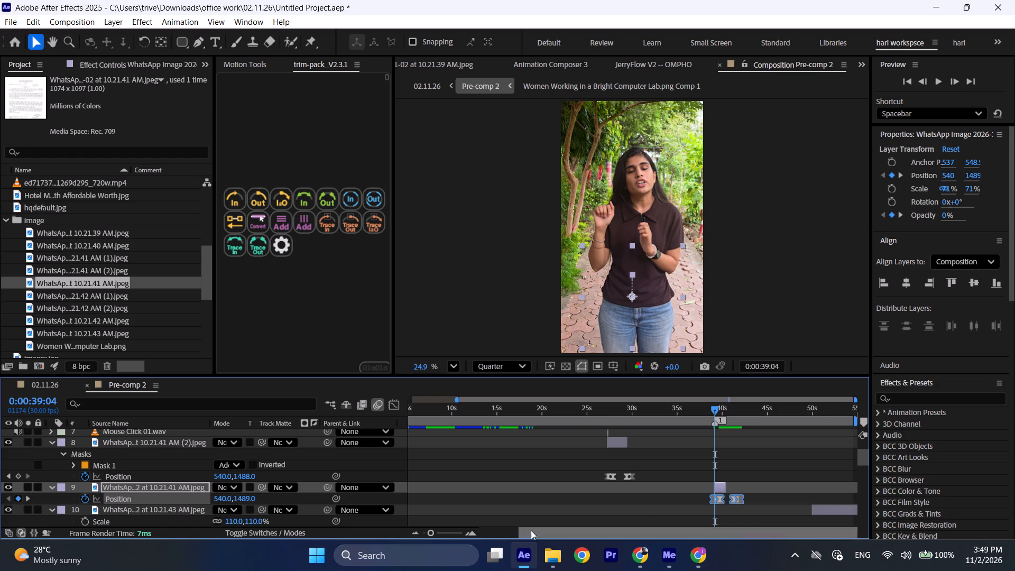
double_click(475, 531)
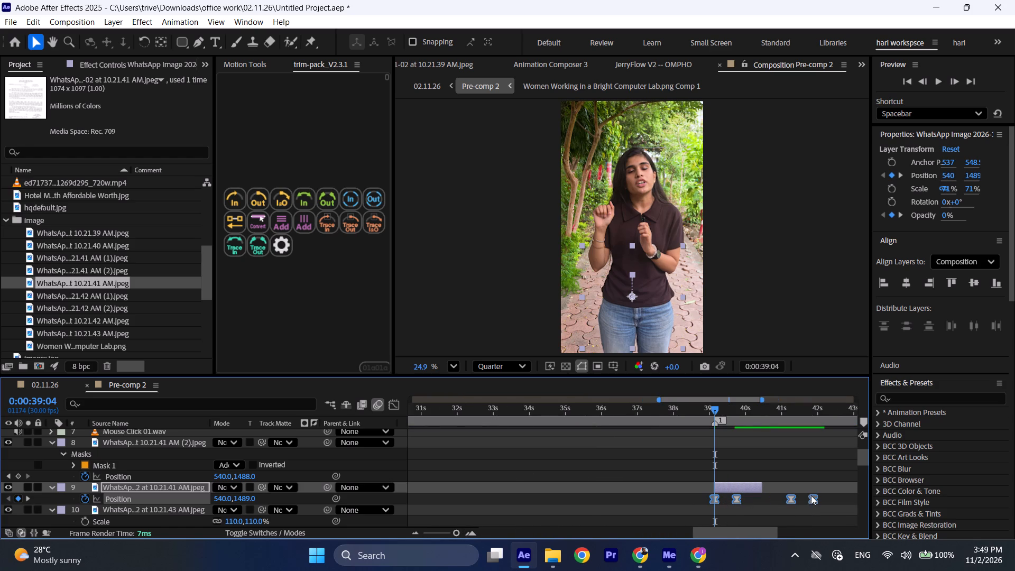
alt+drag(816, 497, 770, 501)
click(704, 412)
key(space)
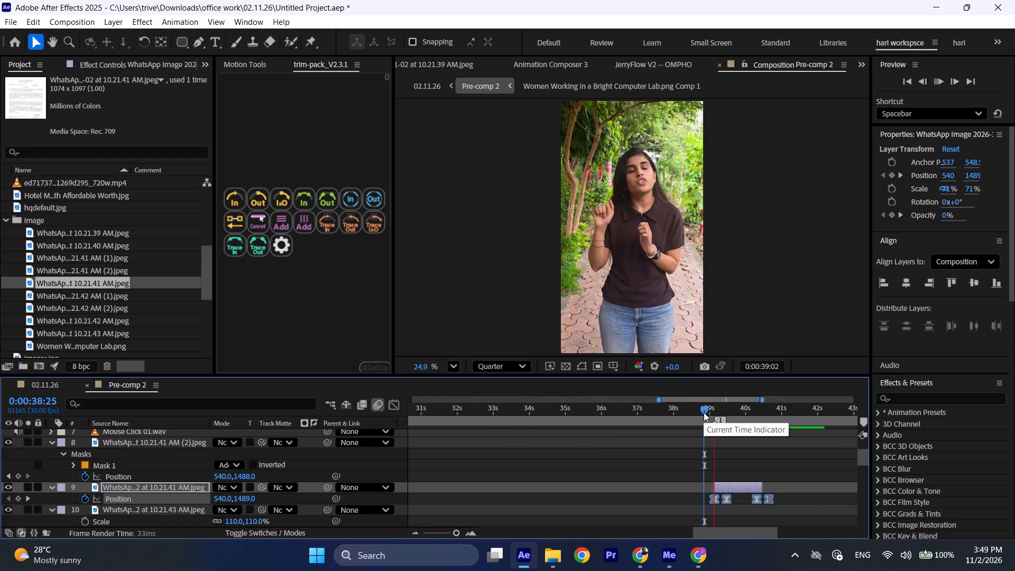
key(space)
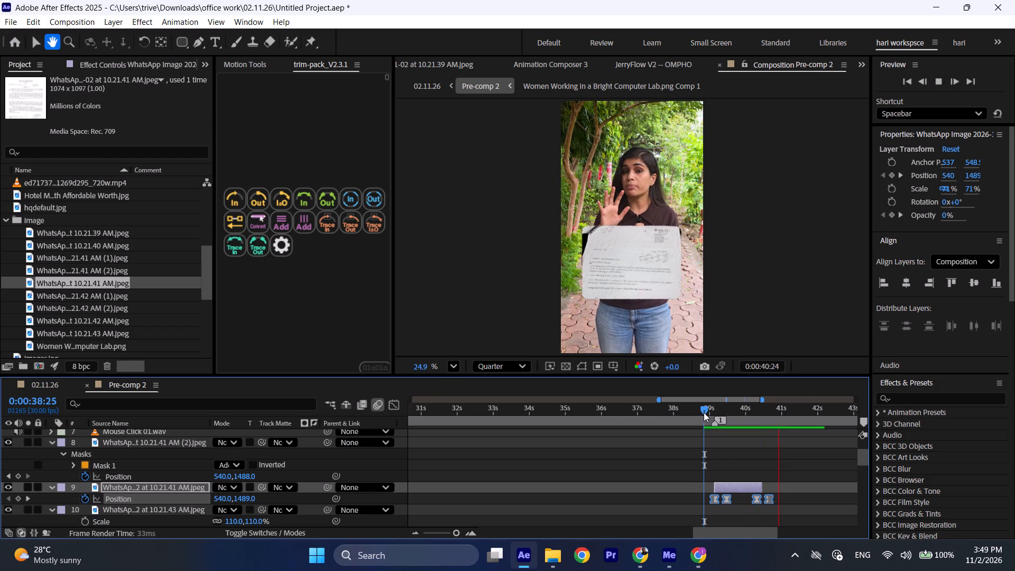
click(704, 412)
key(space)
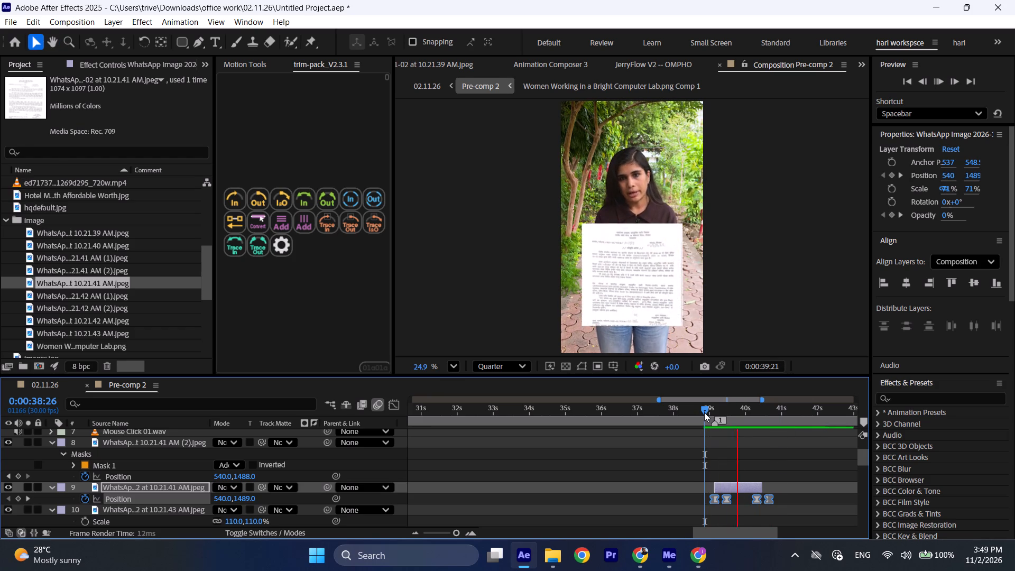
key(space)
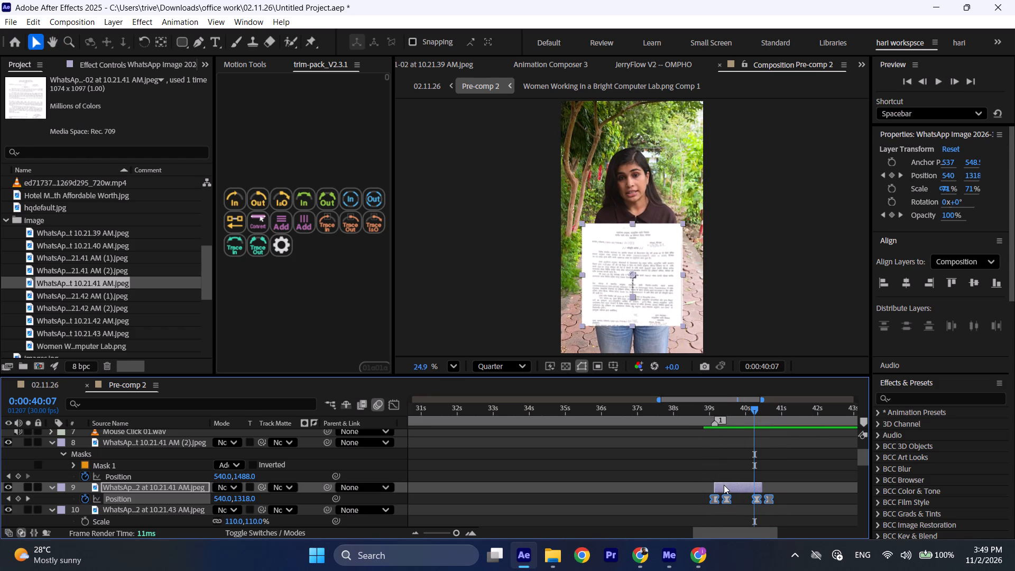
Add the Mouse Click 01.wav sound at the document image layer's start, 0:00:39:04, using Animation Composer, and play it back.
key(z)
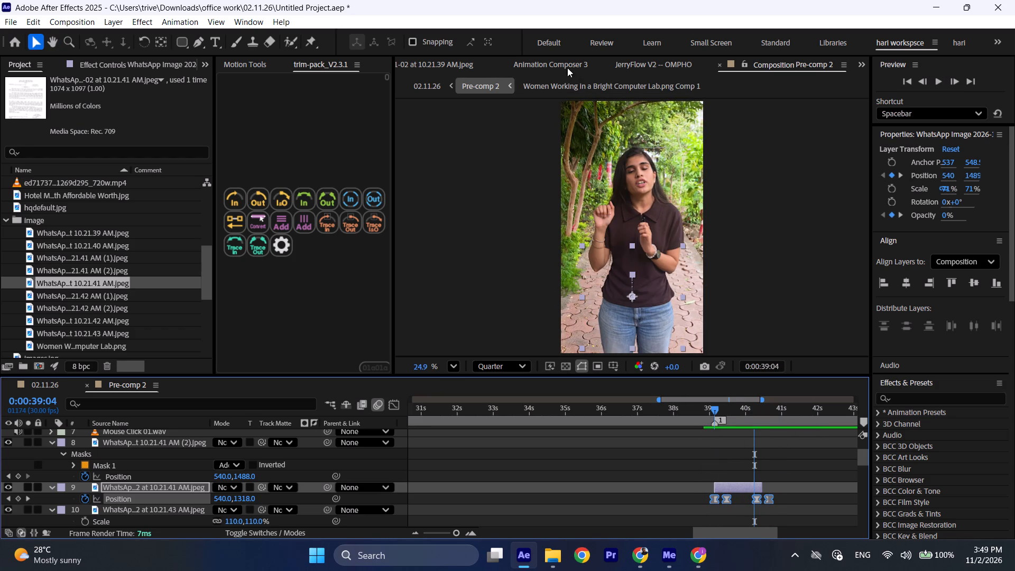
click(565, 65)
click(833, 360)
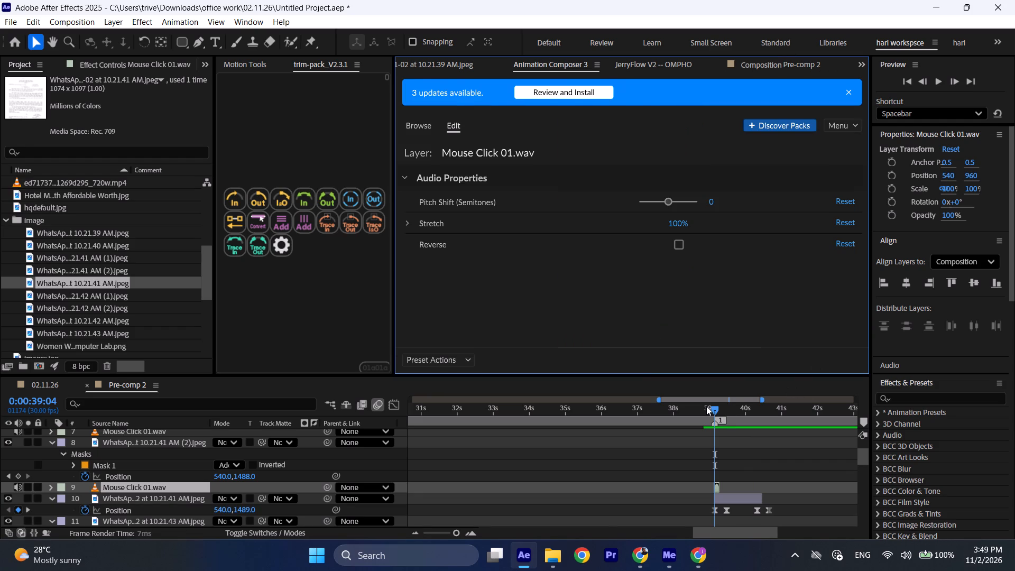
click(706, 406)
key(space)
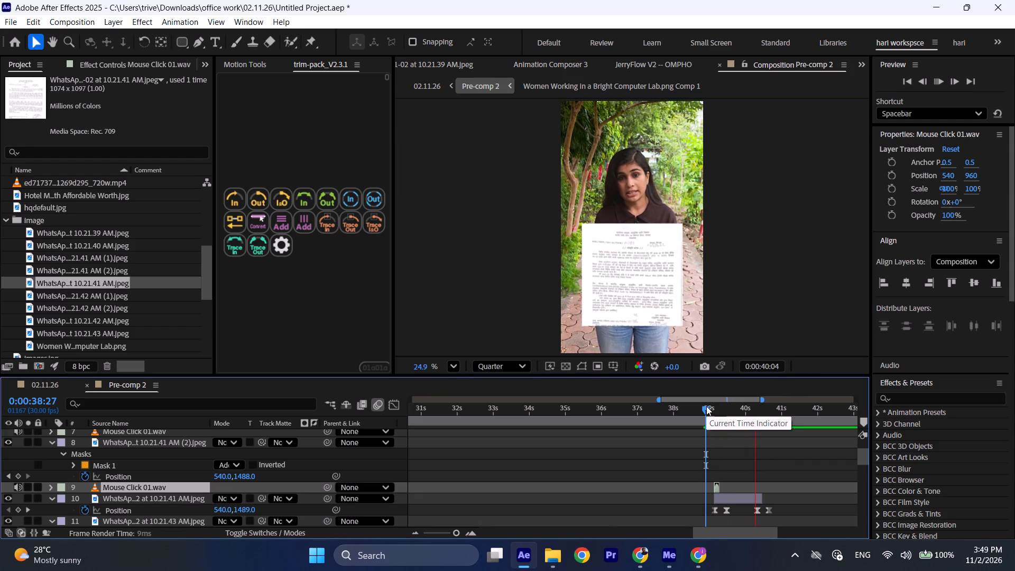
click(706, 406)
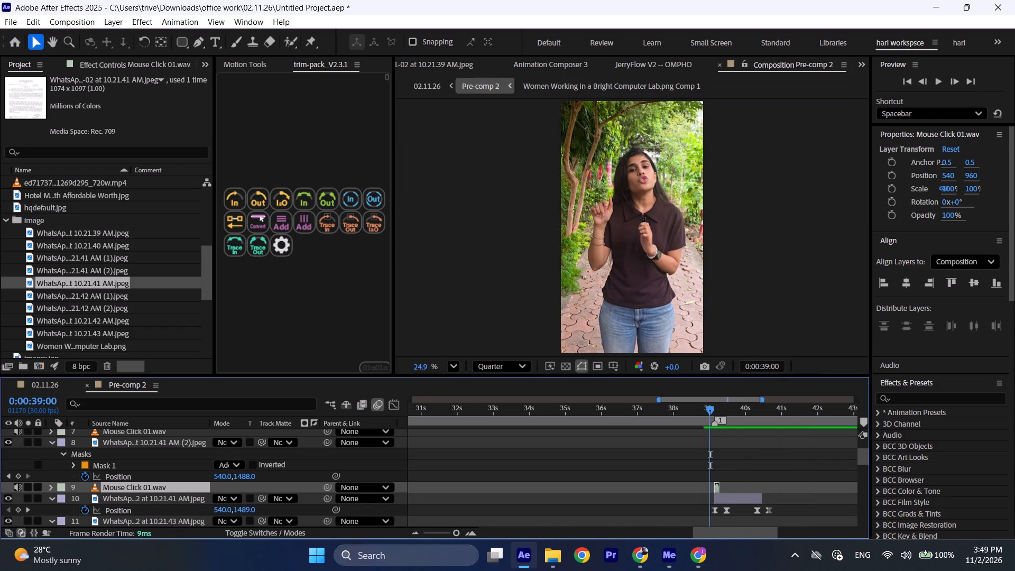
Apply the CC Light Sweep effect to the red SCAM stamp image layer near 0:00:02:06.
drag(436, 535, 399, 536)
scroll(435, 468, down, 4)
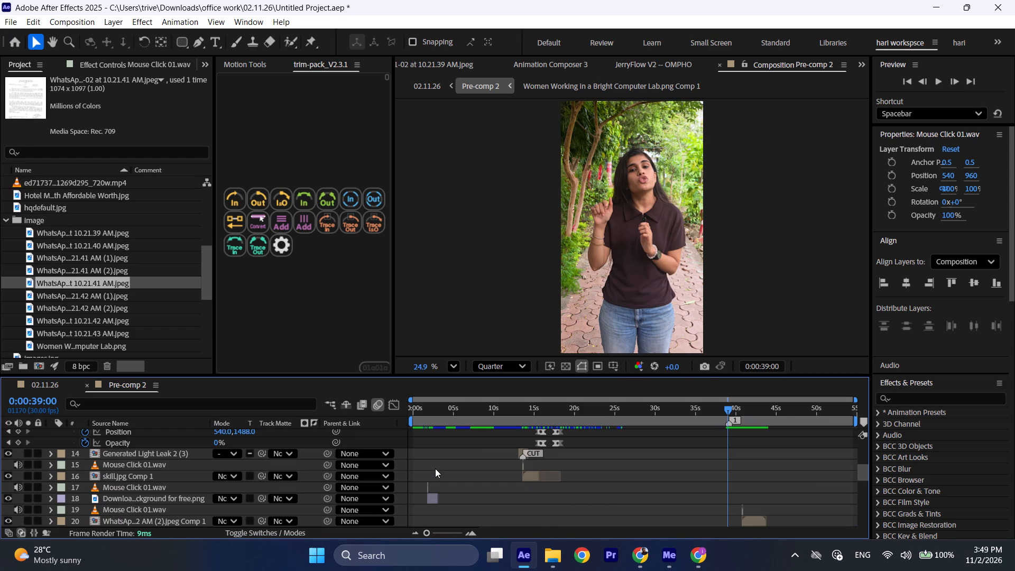
scroll(436, 468, down, 4)
drag(451, 415, 464, 418)
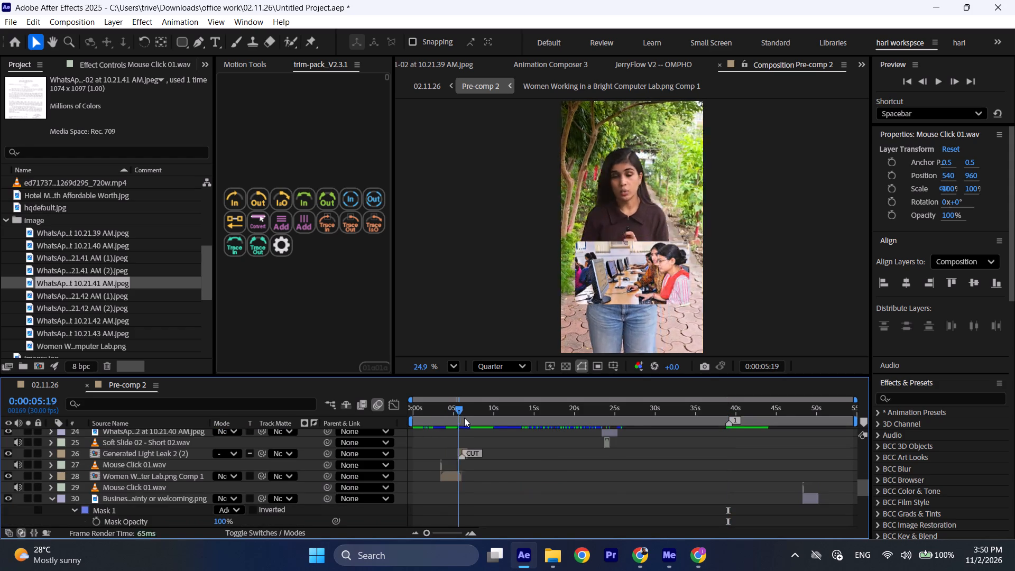
drag(464, 418, 436, 421)
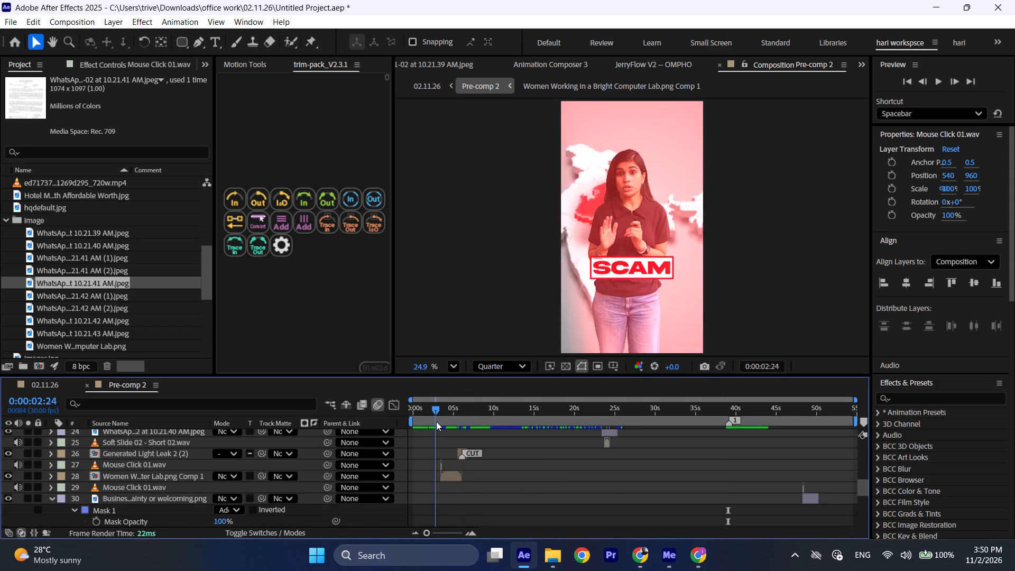
drag(436, 421, 431, 421)
scroll(442, 486, down, 8)
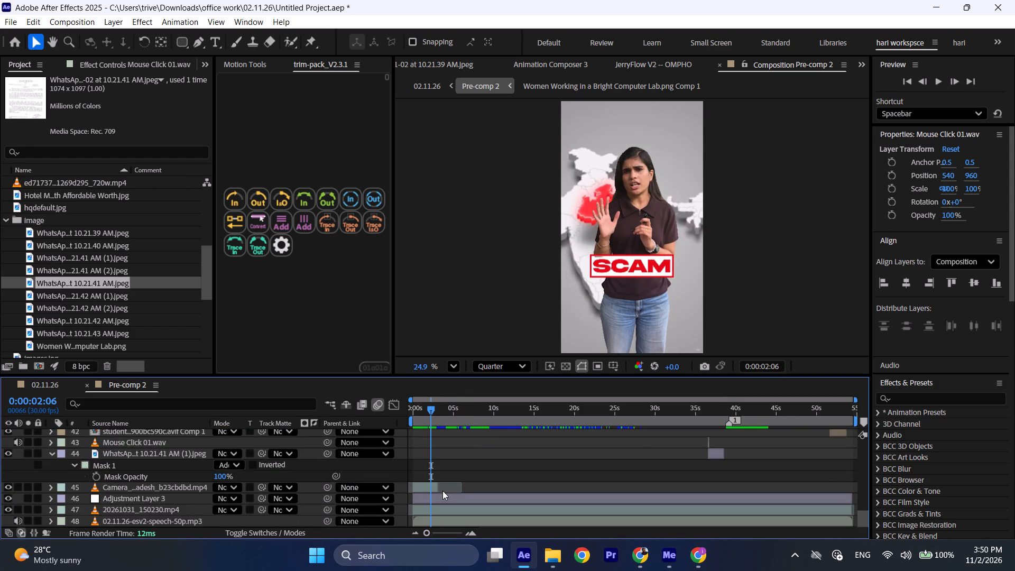
click(435, 491)
scroll(446, 475, up, 5)
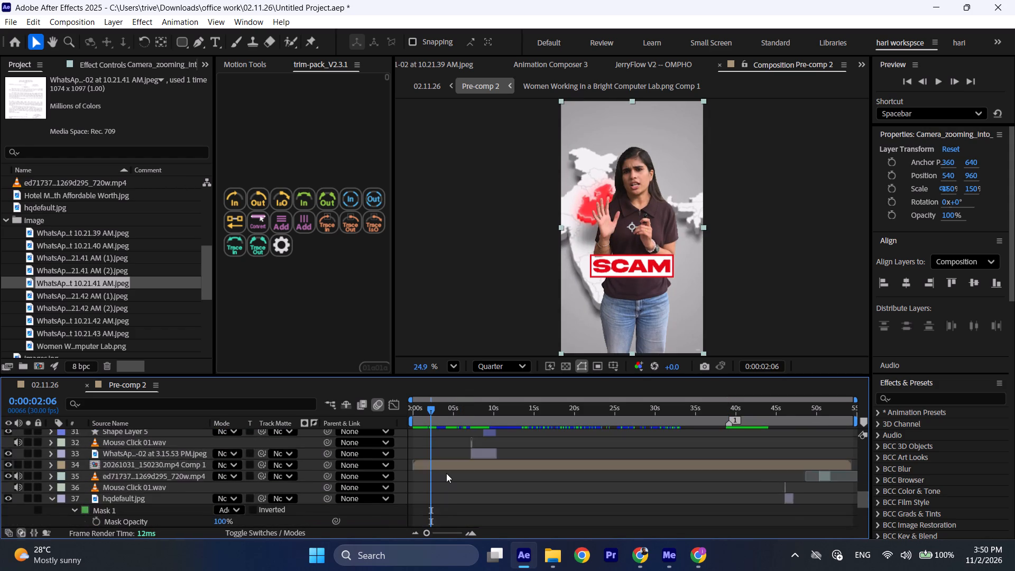
scroll(446, 473, up, 8)
scroll(447, 484, down, 1)
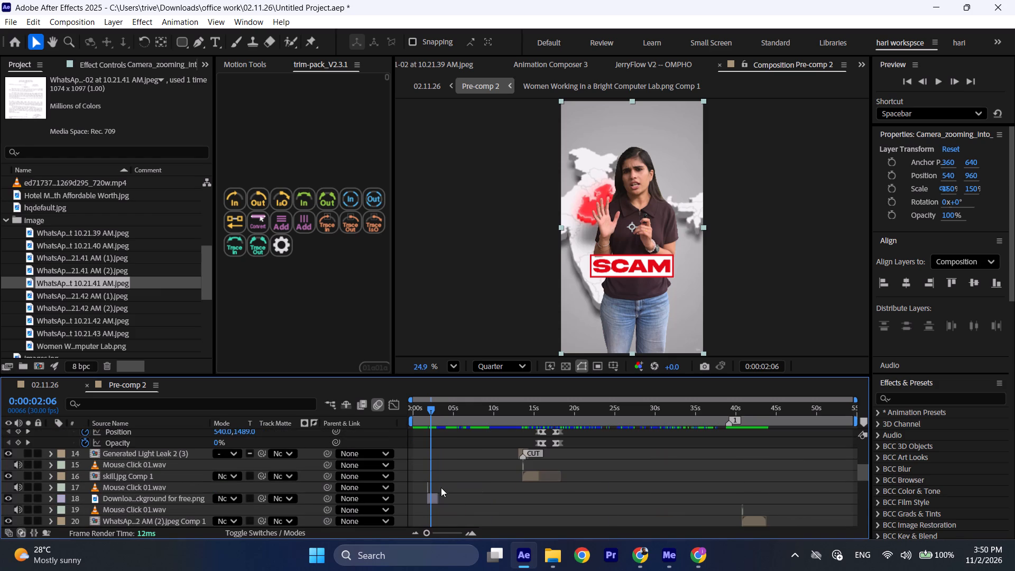
click(435, 494)
click(90, 64)
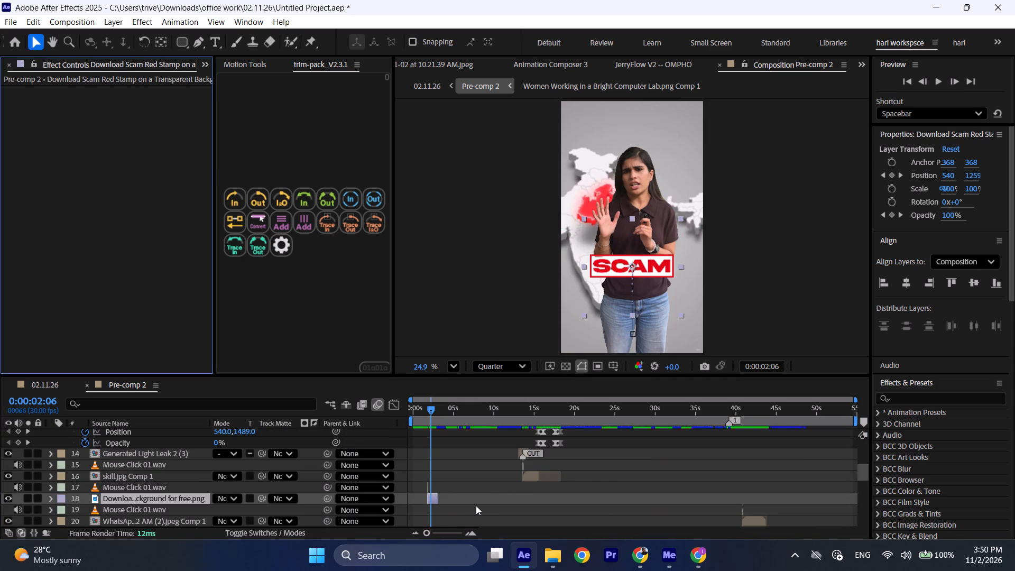
key(ctrl+space)
text(cc)
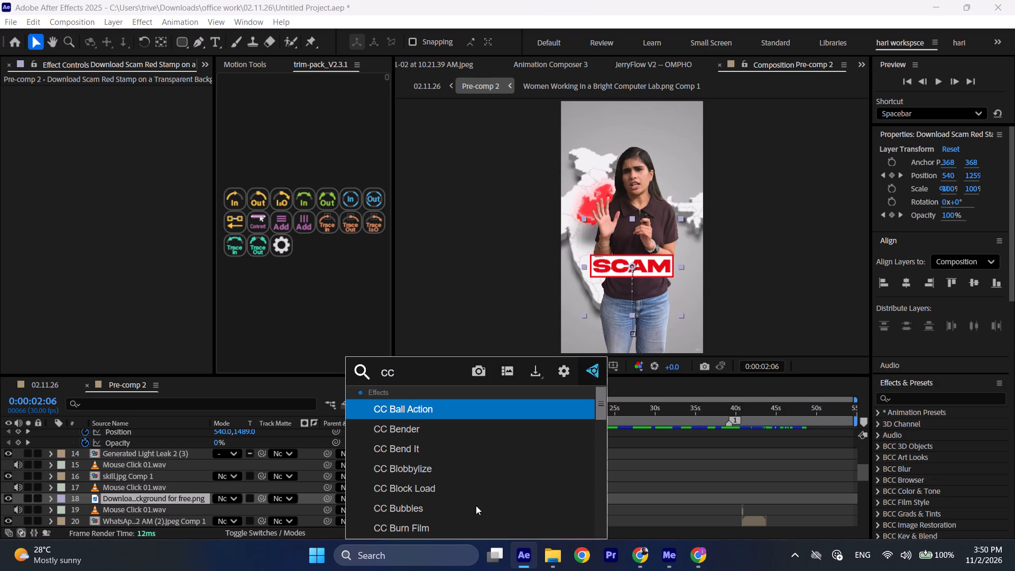
key(space)
text(li)
click(450, 449)
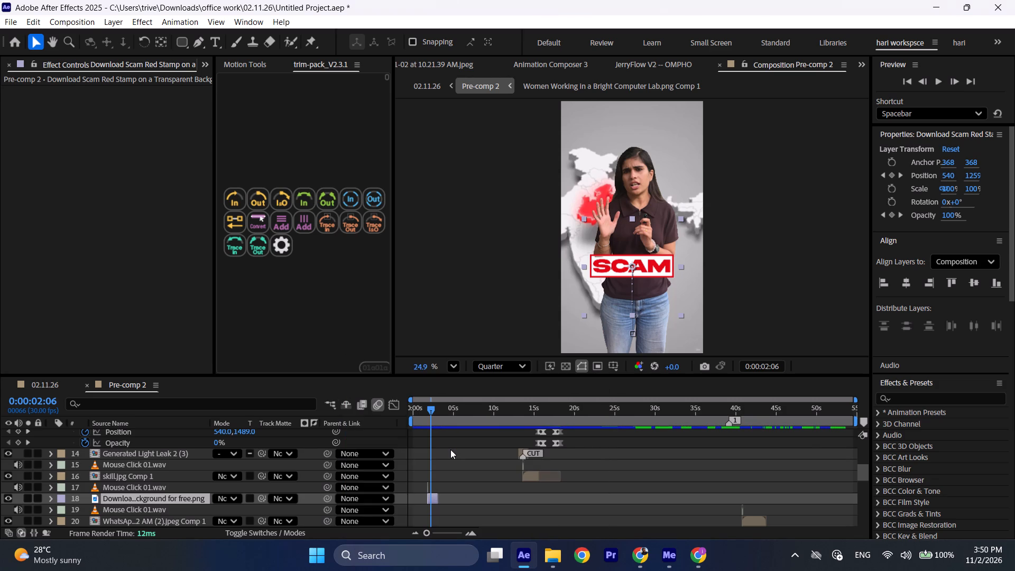
Set the light sweep's width to 113 and sweep intensity to 62, and move its center beside the stamp to -141.1, 260.2.
drag(633, 241, 598, 251)
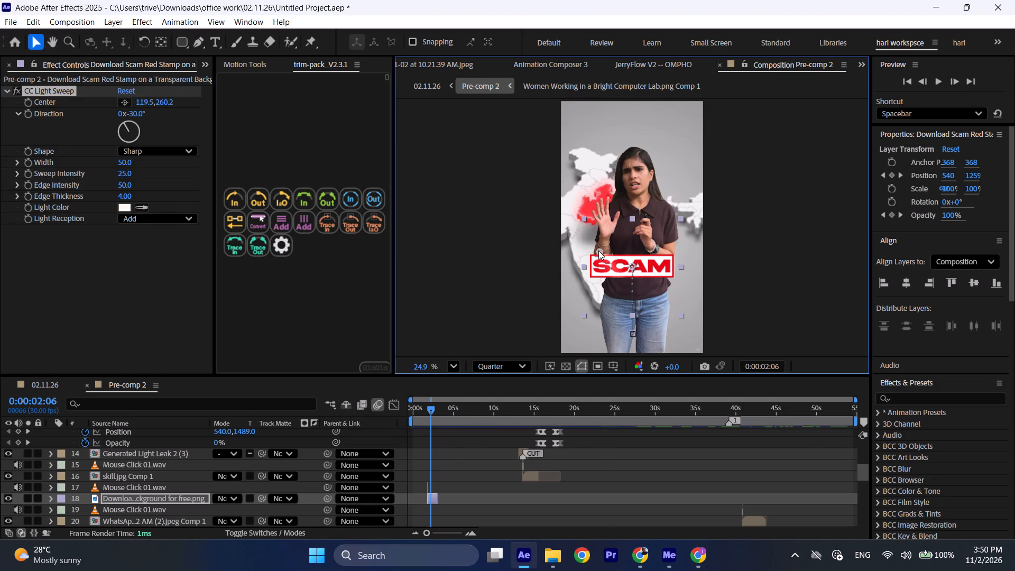
drag(598, 251, 576, 252)
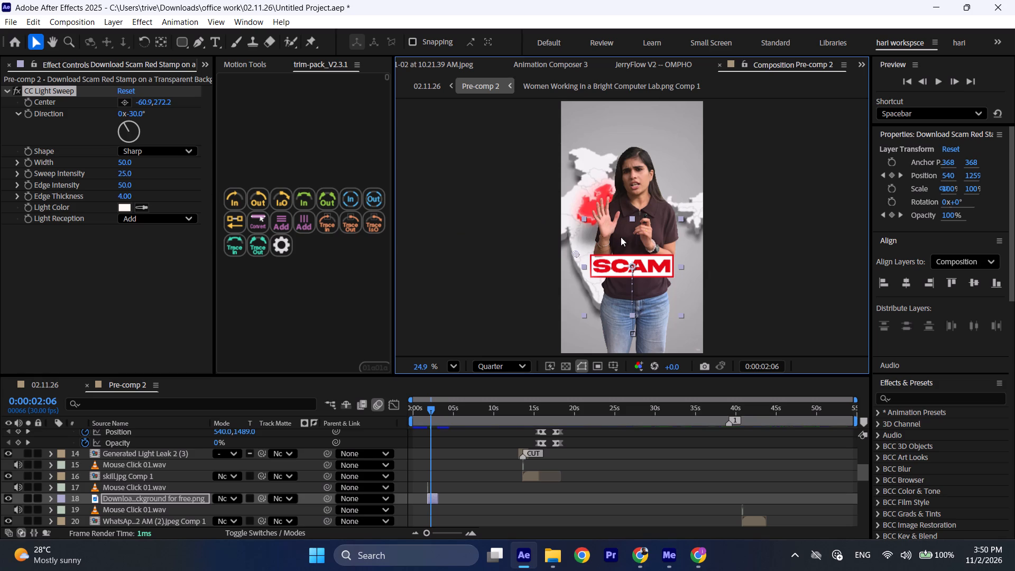
drag(574, 253, 598, 253)
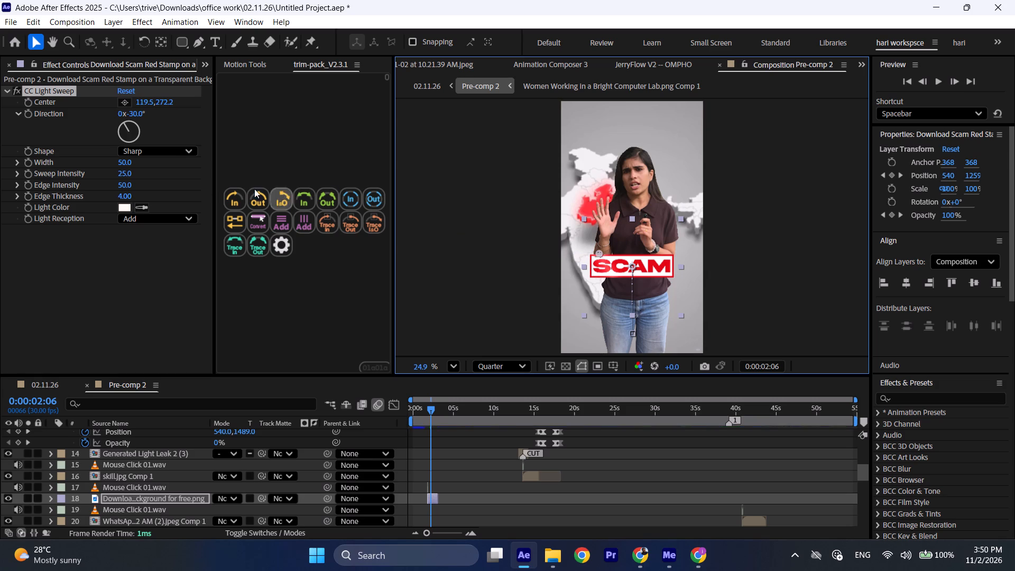
drag(122, 162, 126, 163)
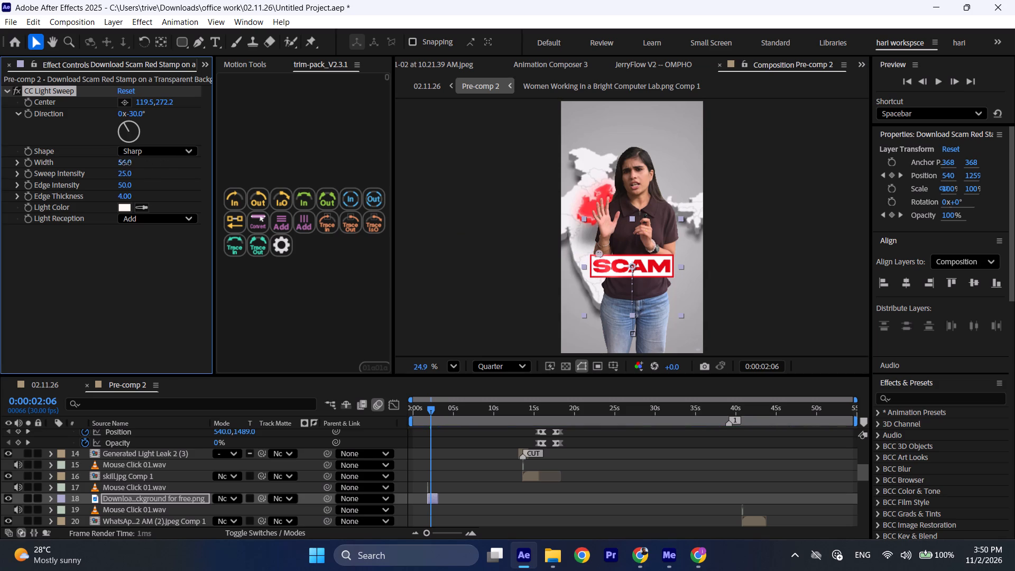
drag(126, 163, 167, 166)
drag(602, 252, 603, 250)
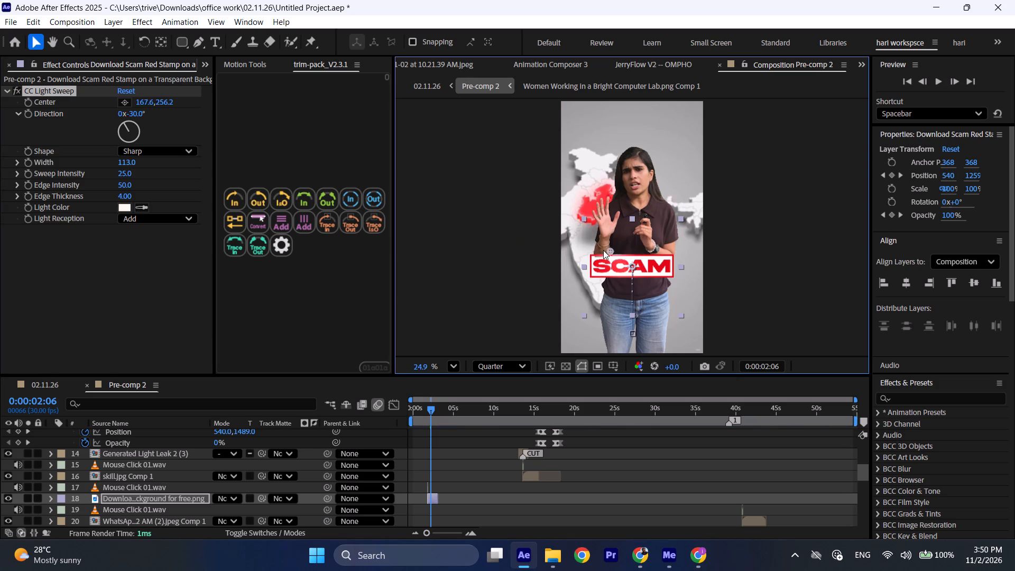
drag(603, 250, 607, 250)
key(ctrl+z)
drag(128, 174, 153, 174)
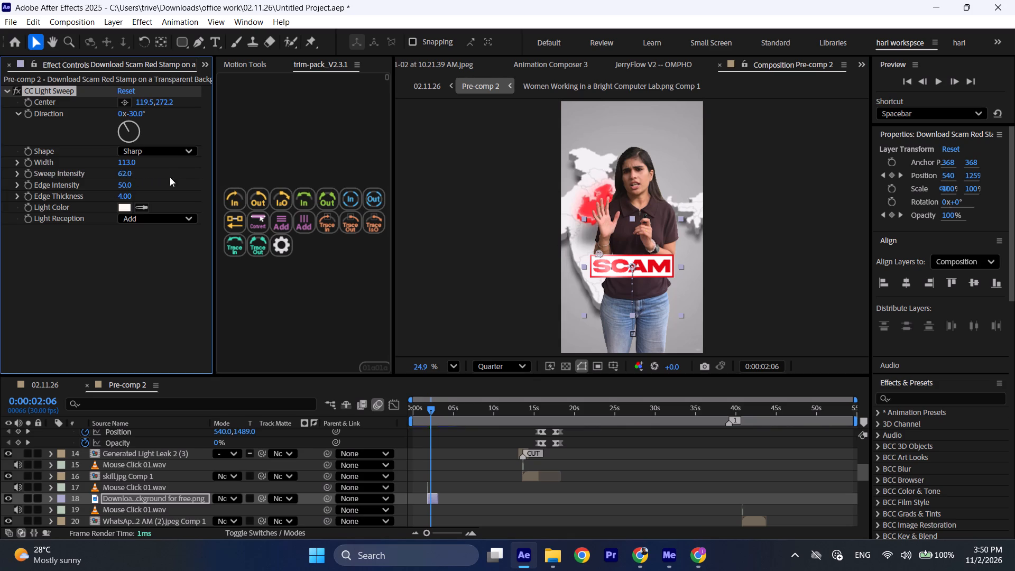
drag(599, 250, 614, 251)
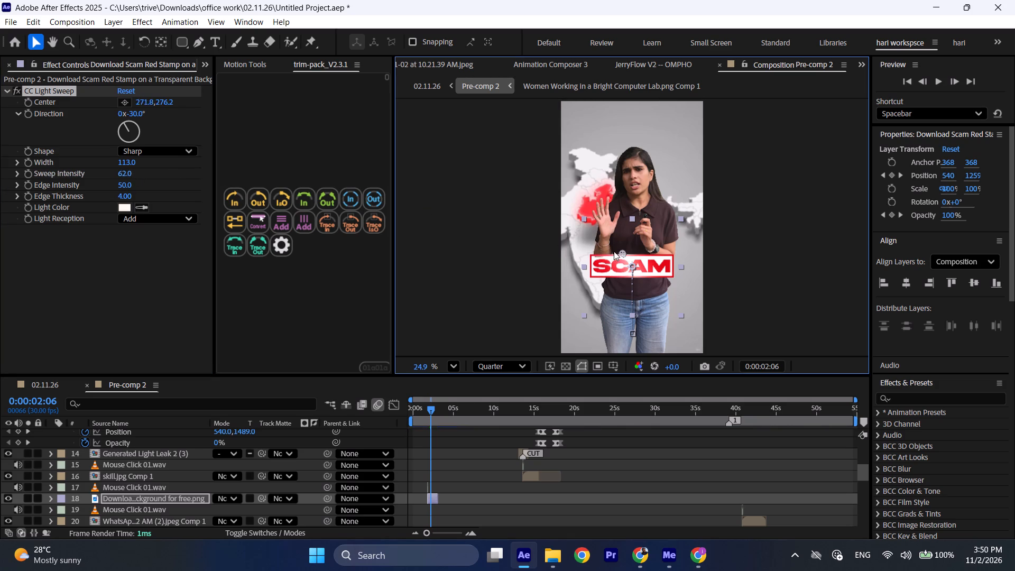
drag(614, 251, 565, 248)
Animate the sweep center from -141.1, 260.2 at 0:00:01:23 to 599.9, 260.2 at 0:00:03:02, and preview it.
key(z)
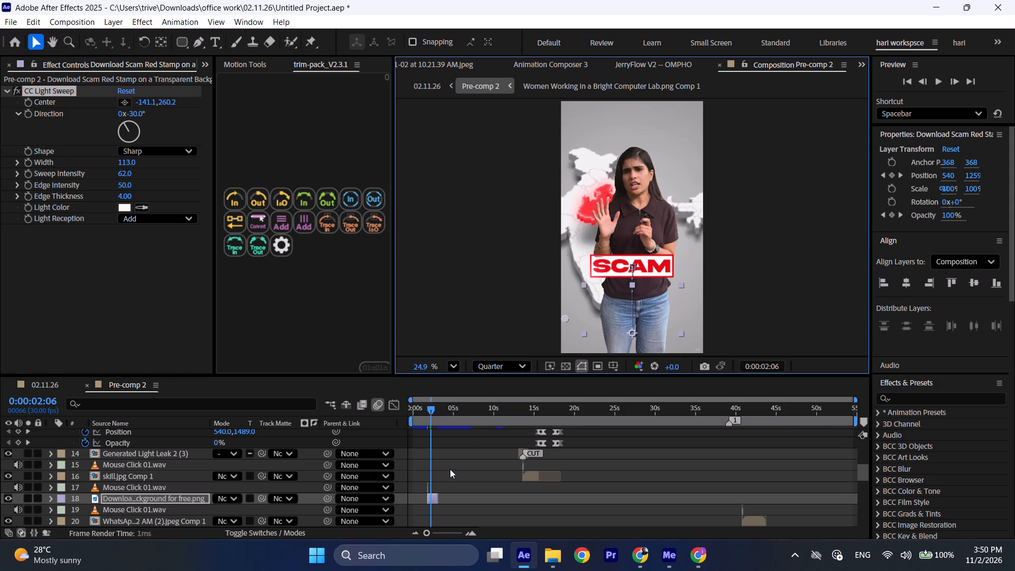
click(30, 99)
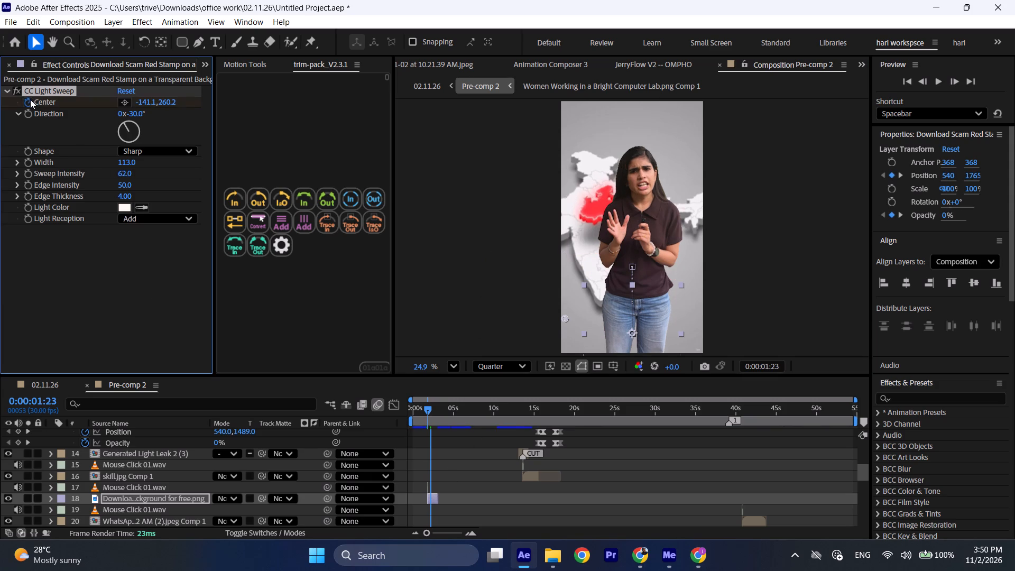
key(x)
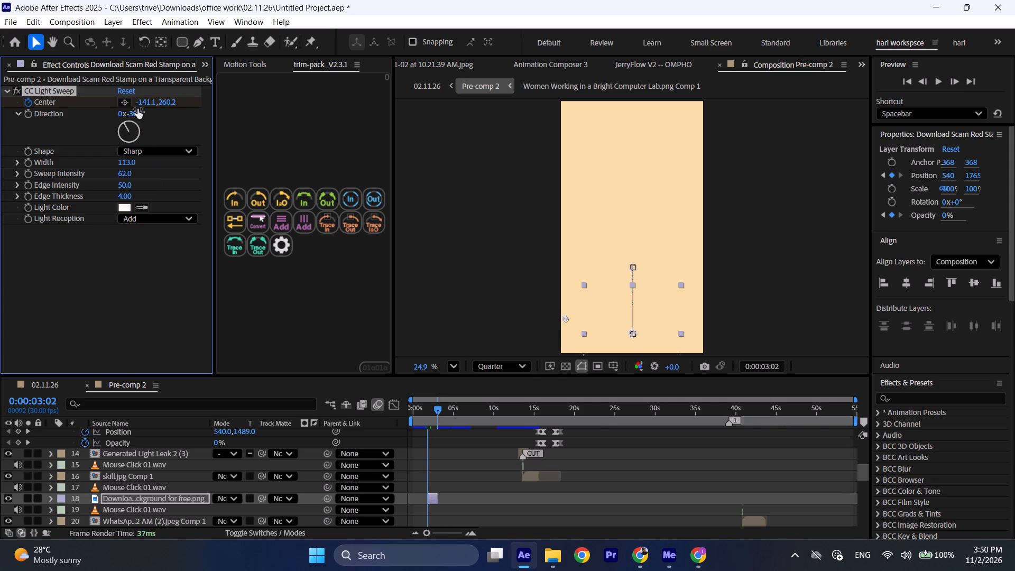
drag(141, 105, 460, 115)
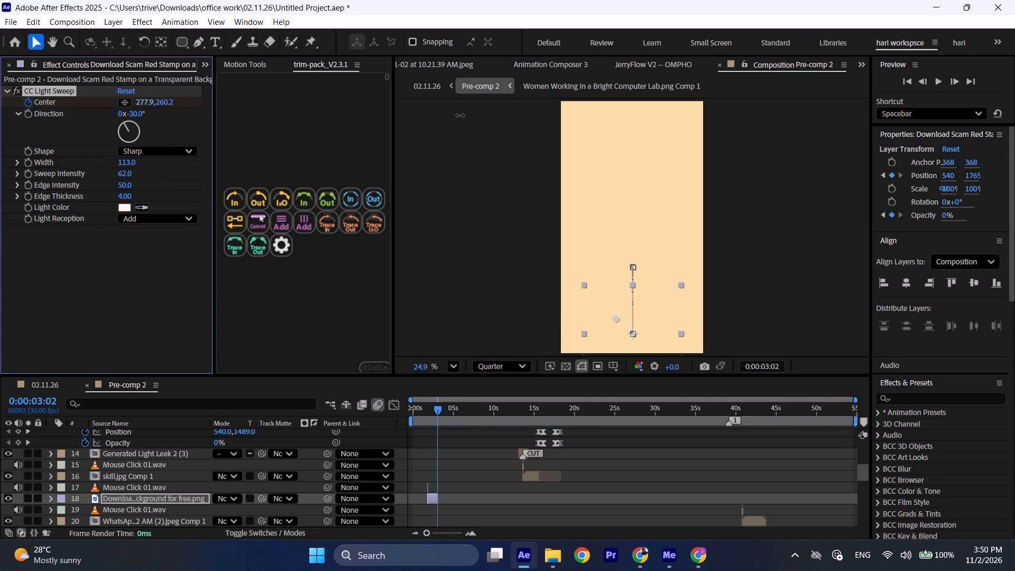
drag(460, 115, 641, 115)
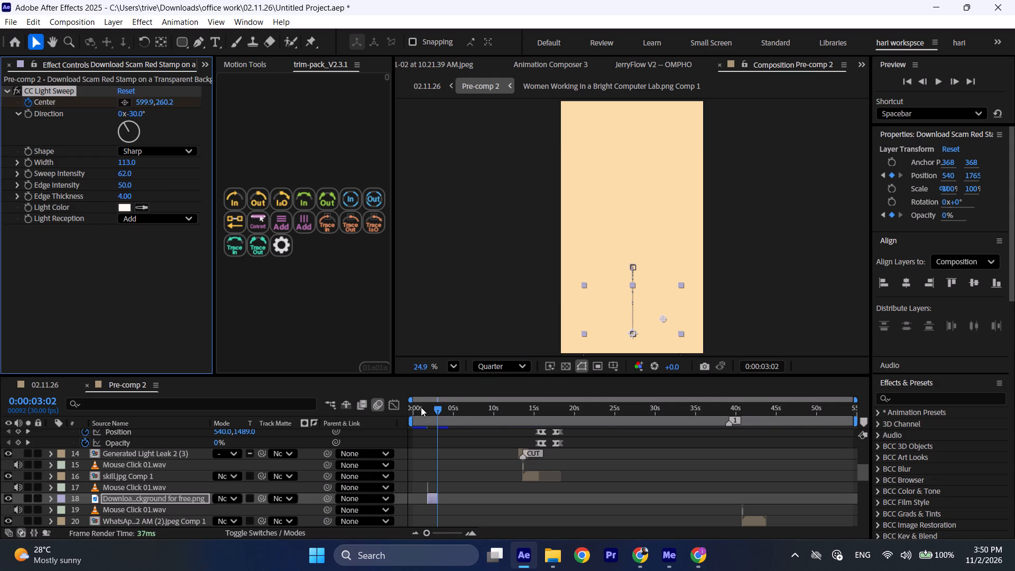
drag(421, 407, 428, 408)
key(space)
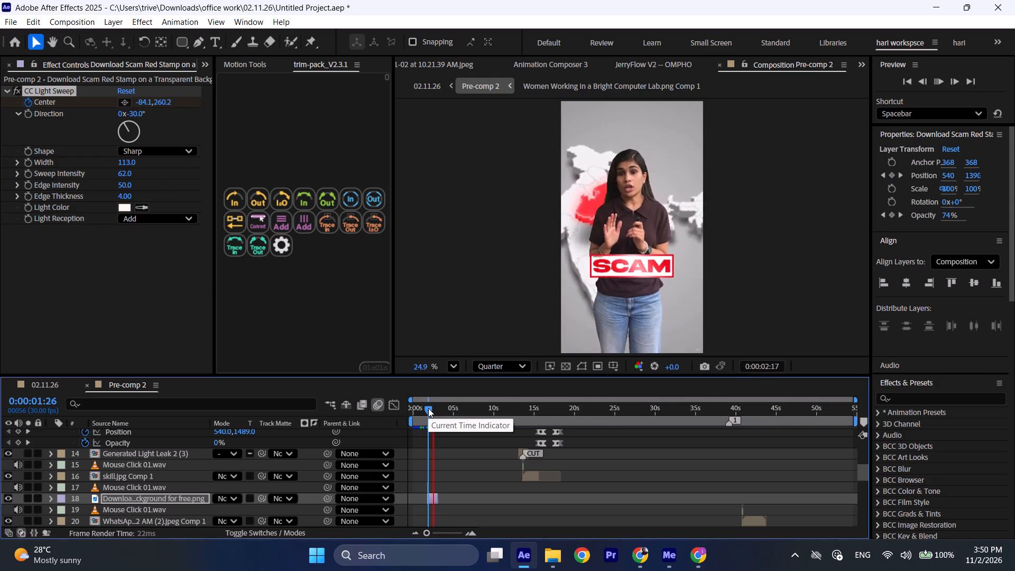
key(space)
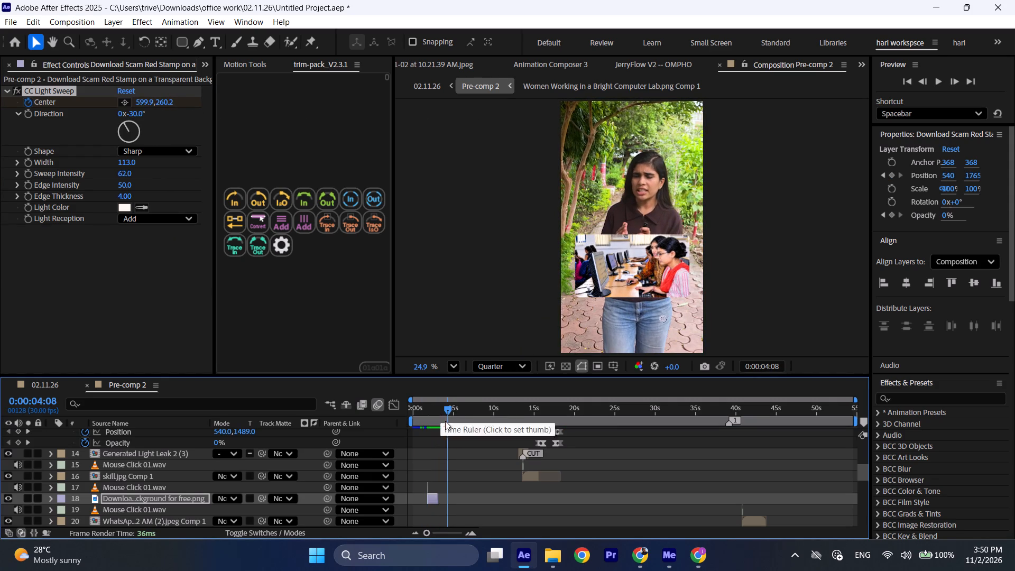
Copy the animated CC Light Sweep effect from the SCAM stamp layer.
click(60, 88)
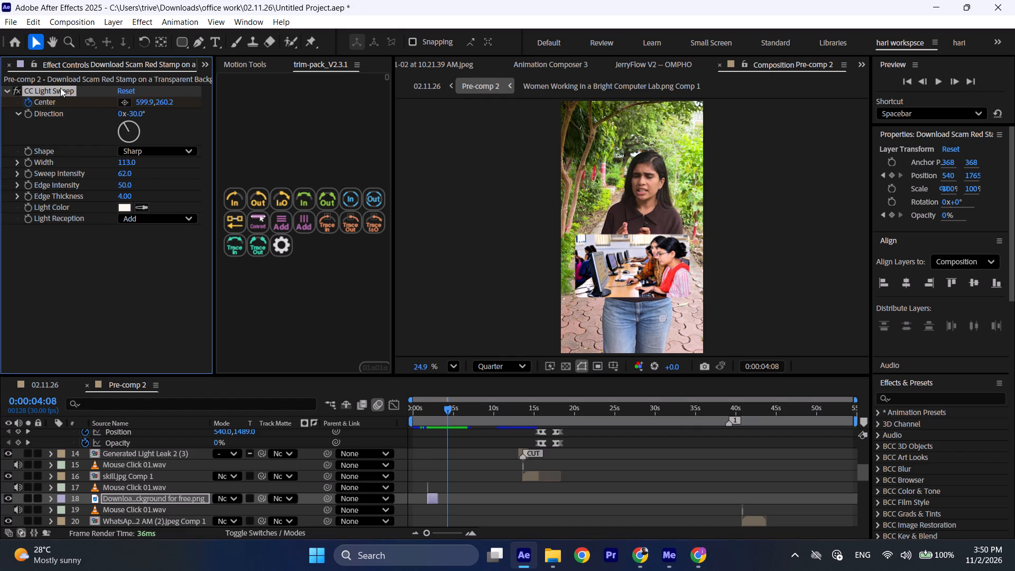
key(ctrl+c)
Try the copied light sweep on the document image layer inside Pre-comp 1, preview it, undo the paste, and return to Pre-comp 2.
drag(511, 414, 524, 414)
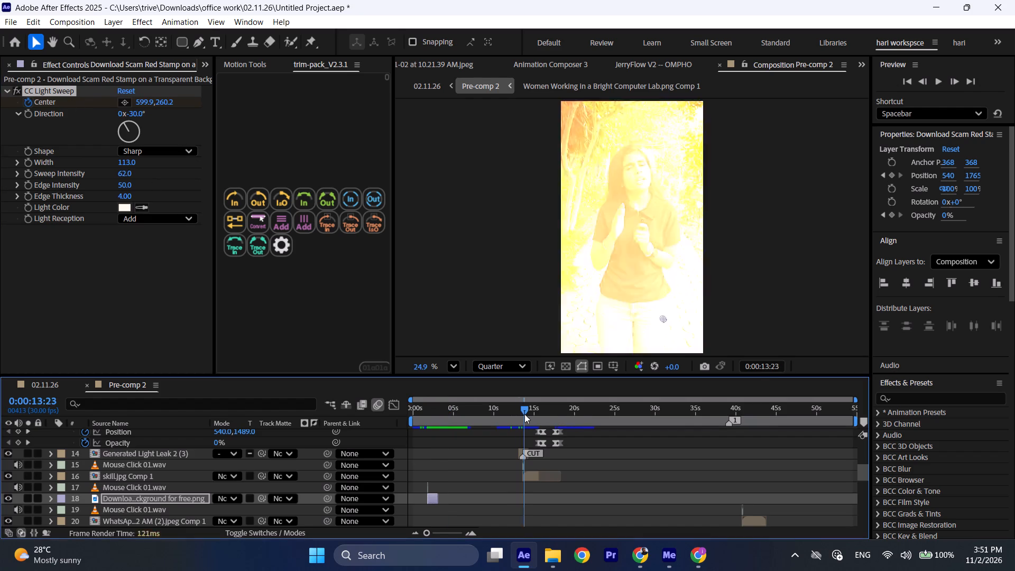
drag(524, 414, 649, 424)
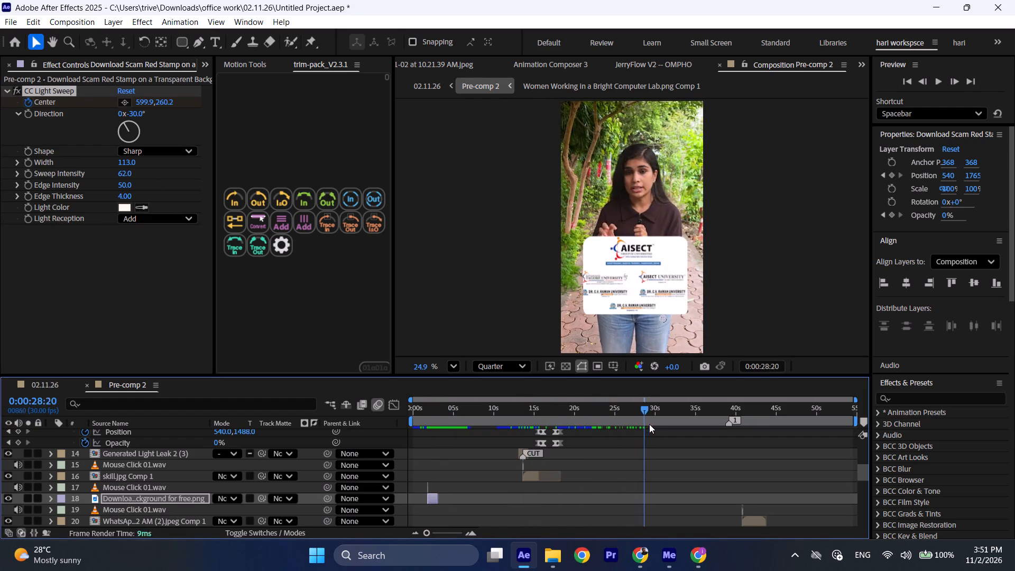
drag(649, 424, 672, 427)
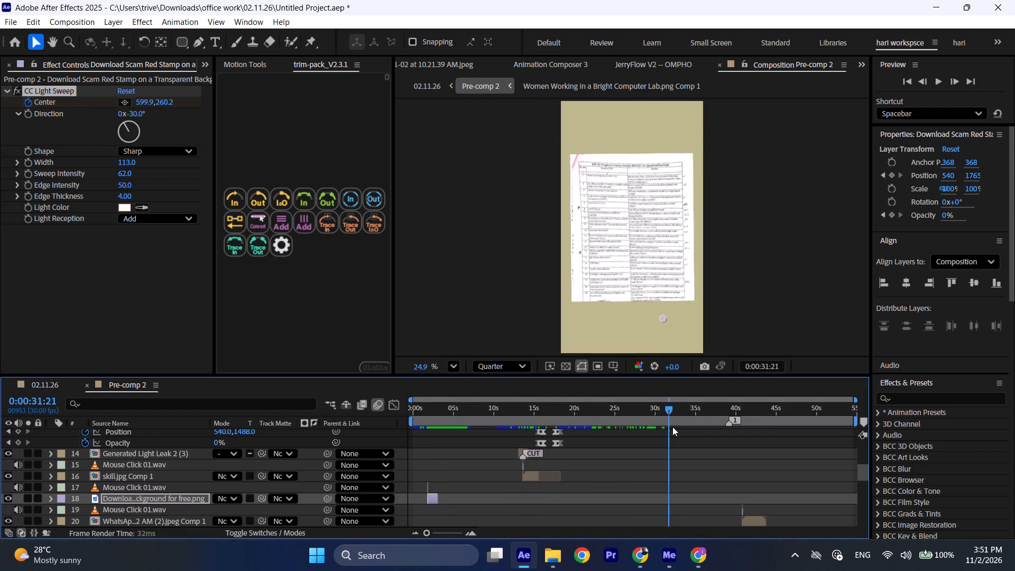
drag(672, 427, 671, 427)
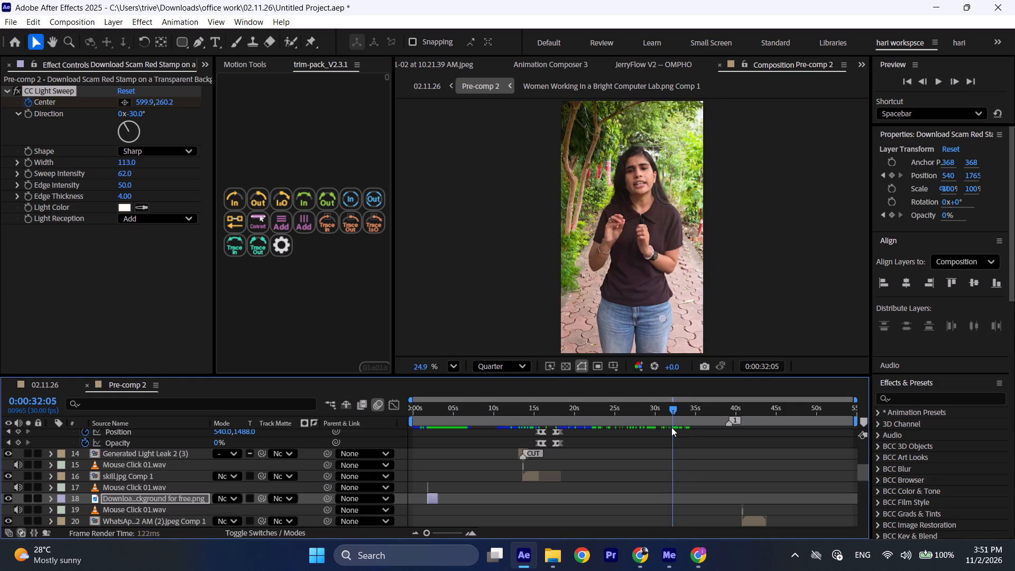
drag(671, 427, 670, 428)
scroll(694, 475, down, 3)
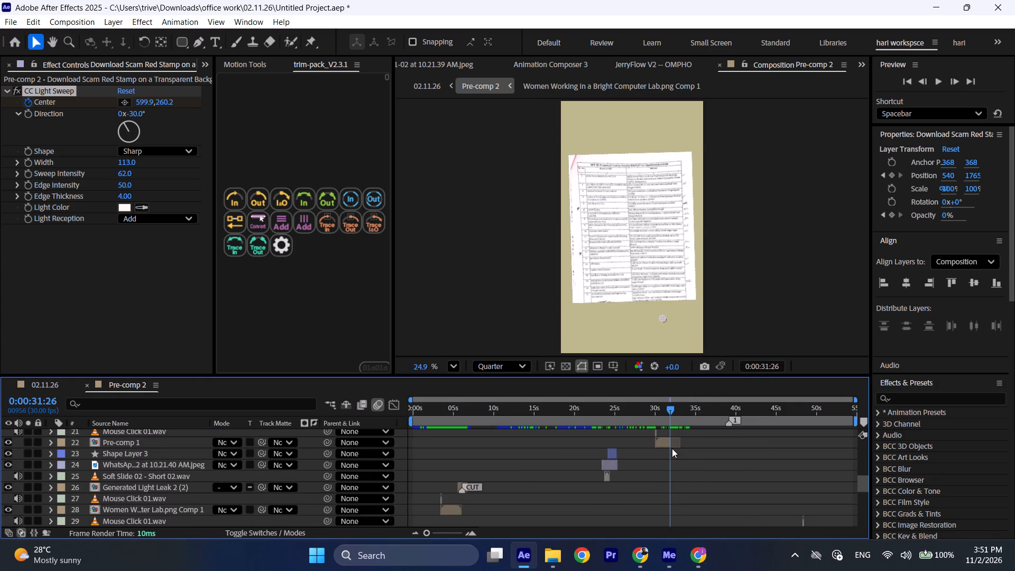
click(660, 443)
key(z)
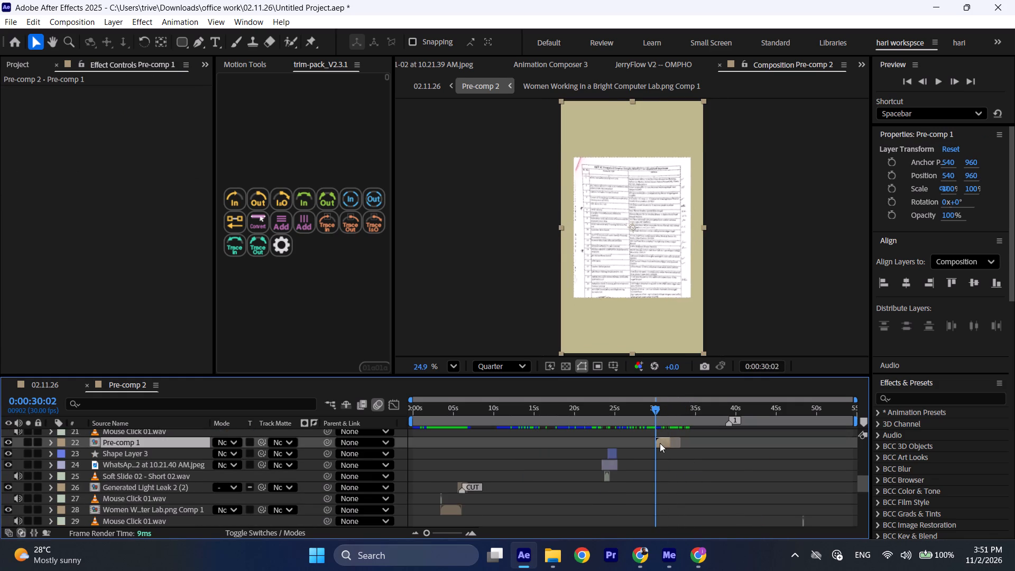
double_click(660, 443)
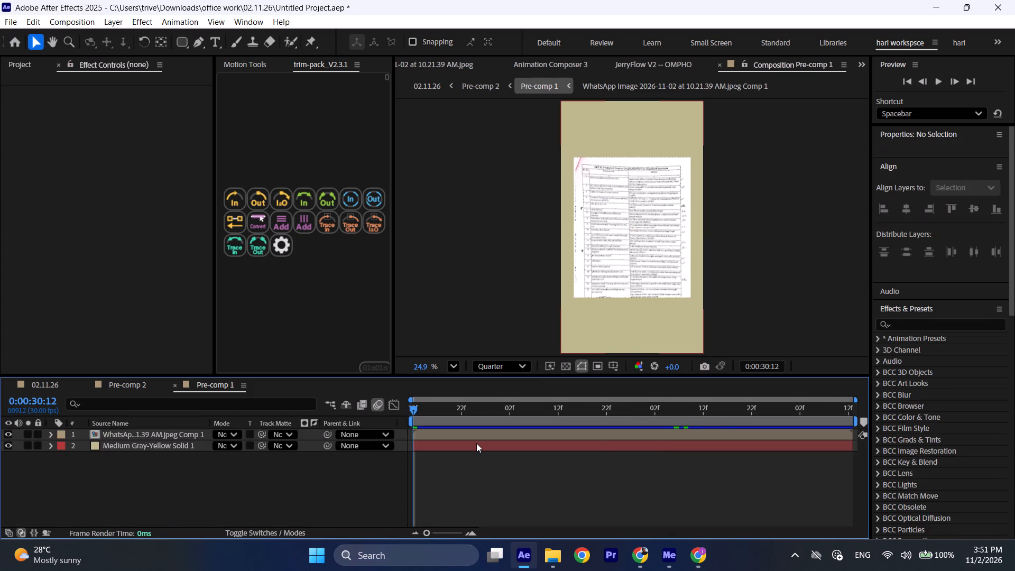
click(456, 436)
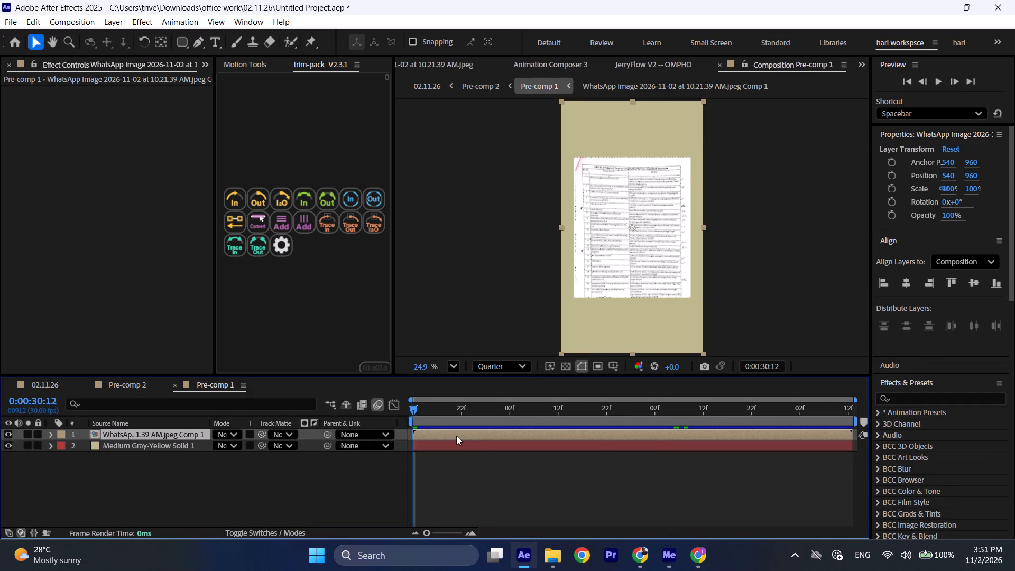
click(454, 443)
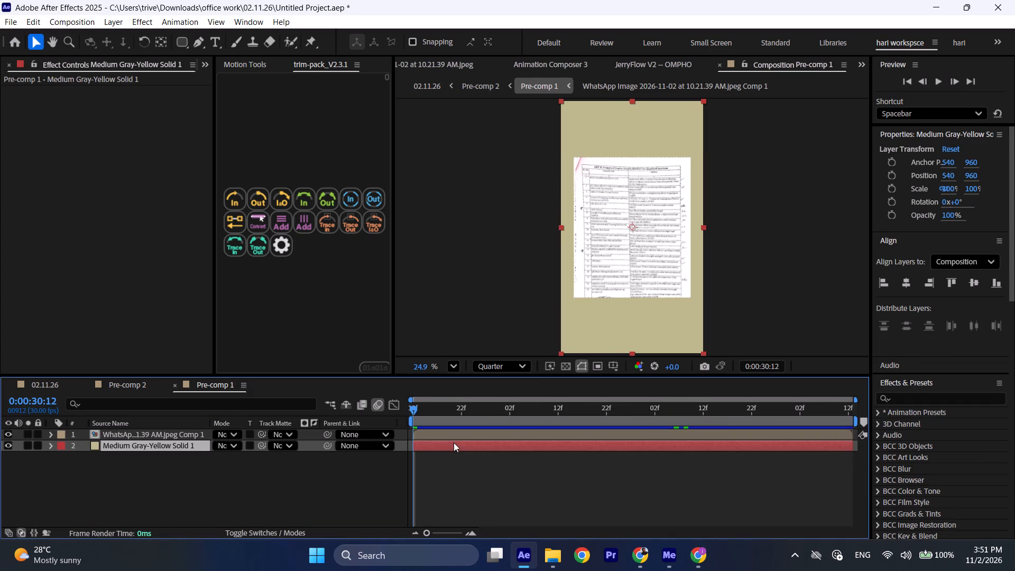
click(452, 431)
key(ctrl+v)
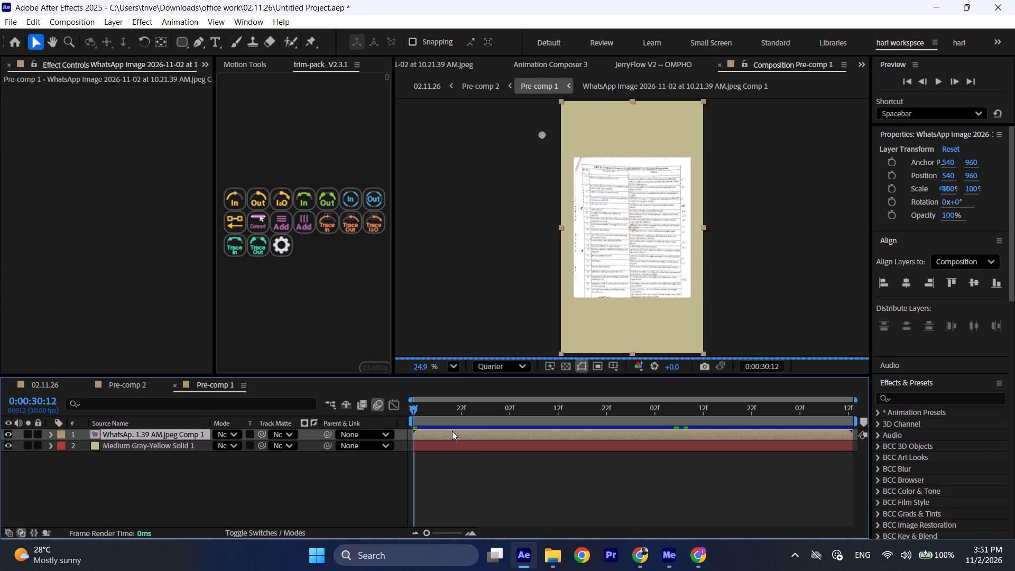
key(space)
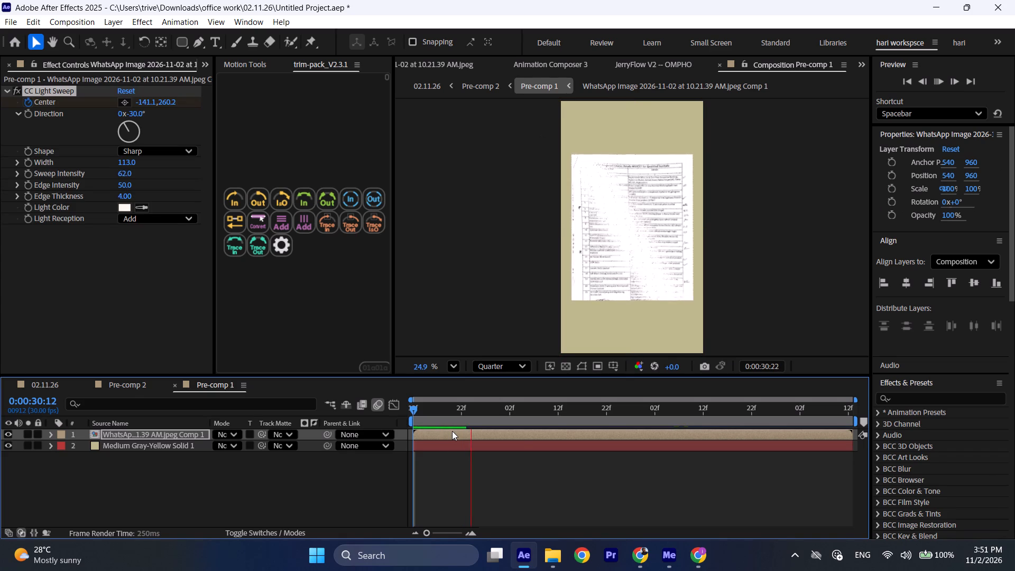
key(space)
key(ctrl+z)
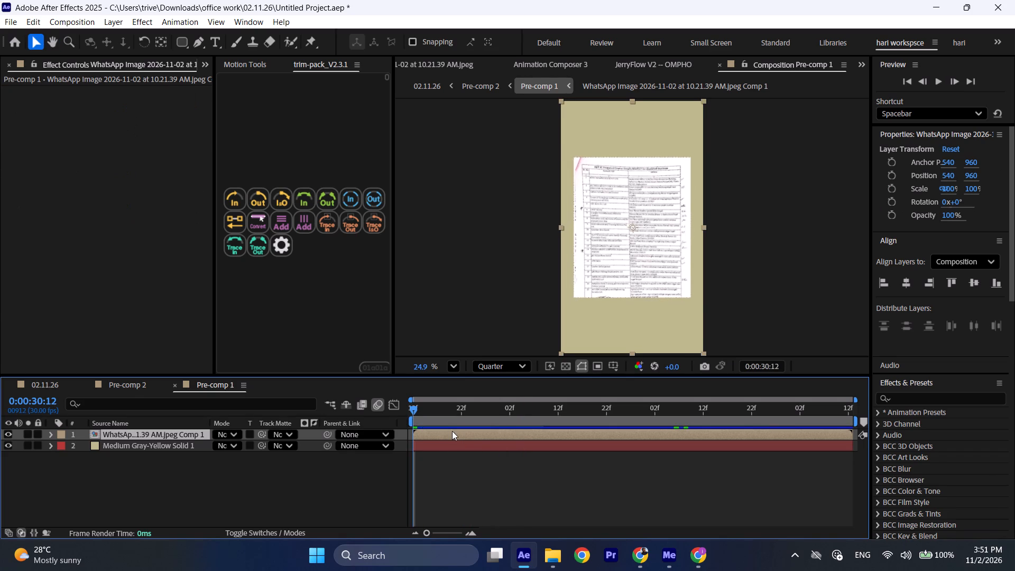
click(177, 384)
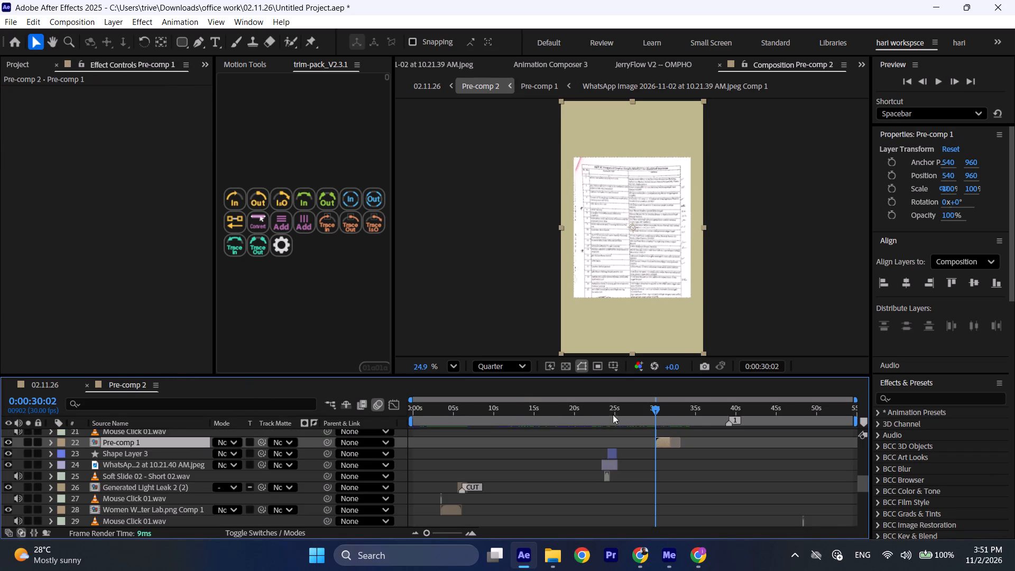